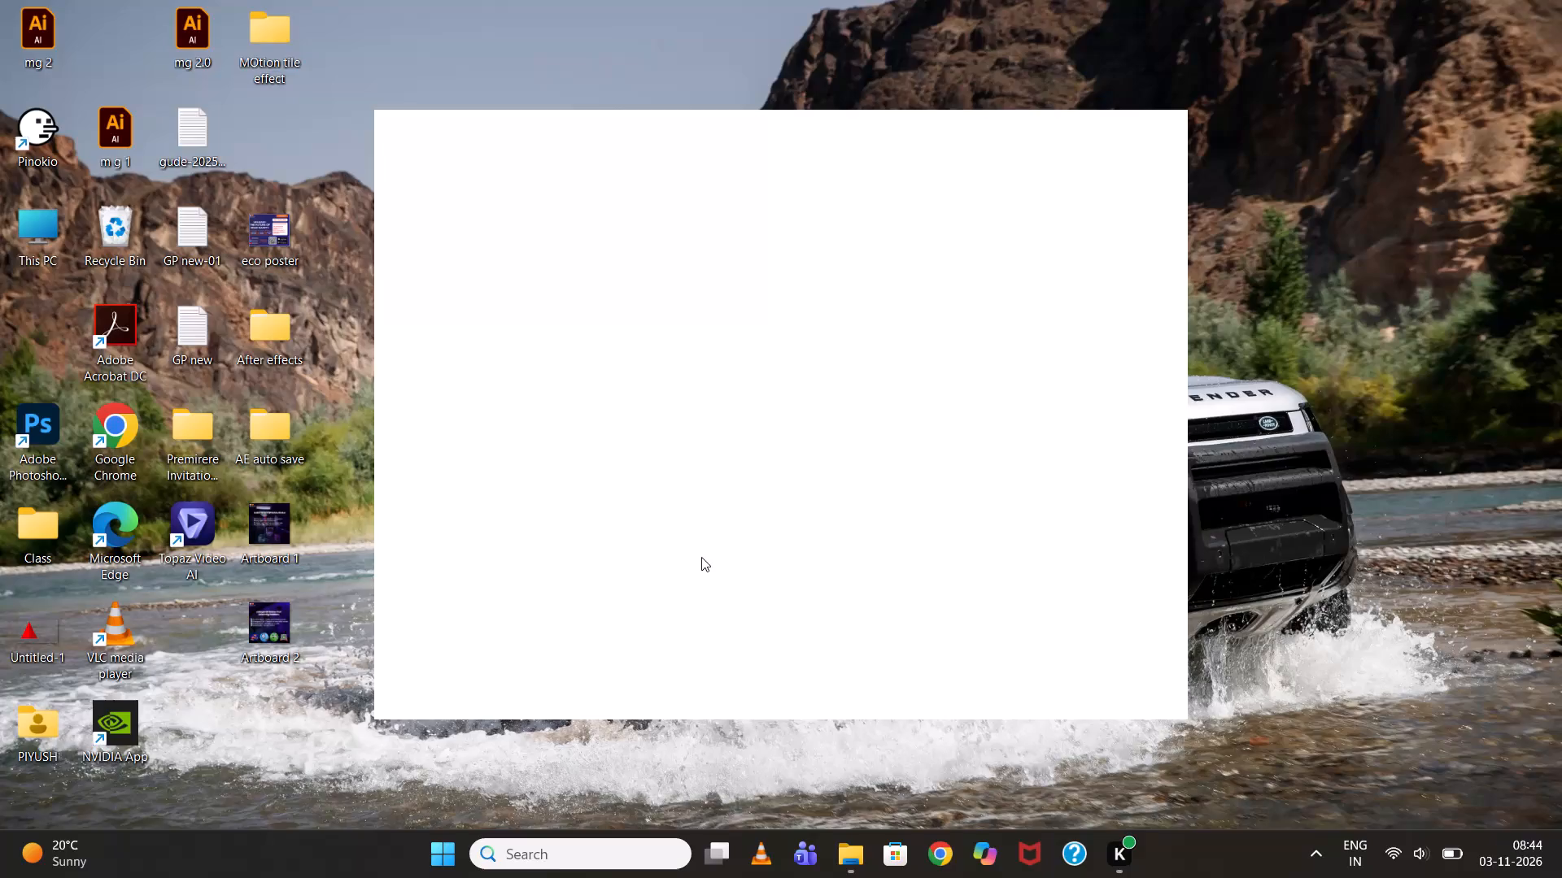
# Find and launch Adobe Premiere Pro 2026.
pyautogui.click(434, 868)
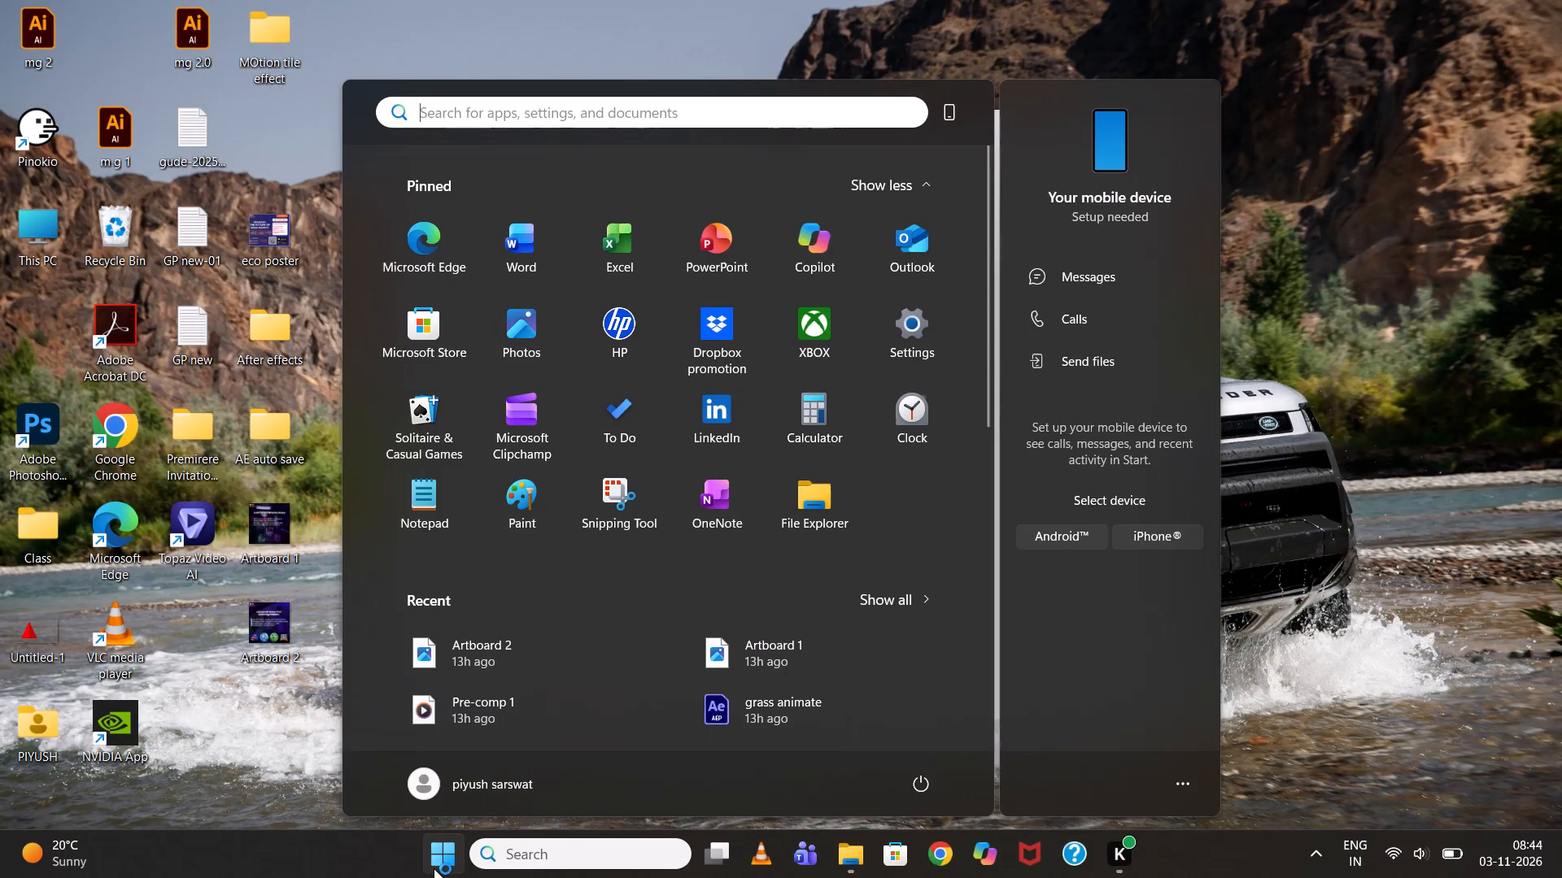
pyautogui.press('p')
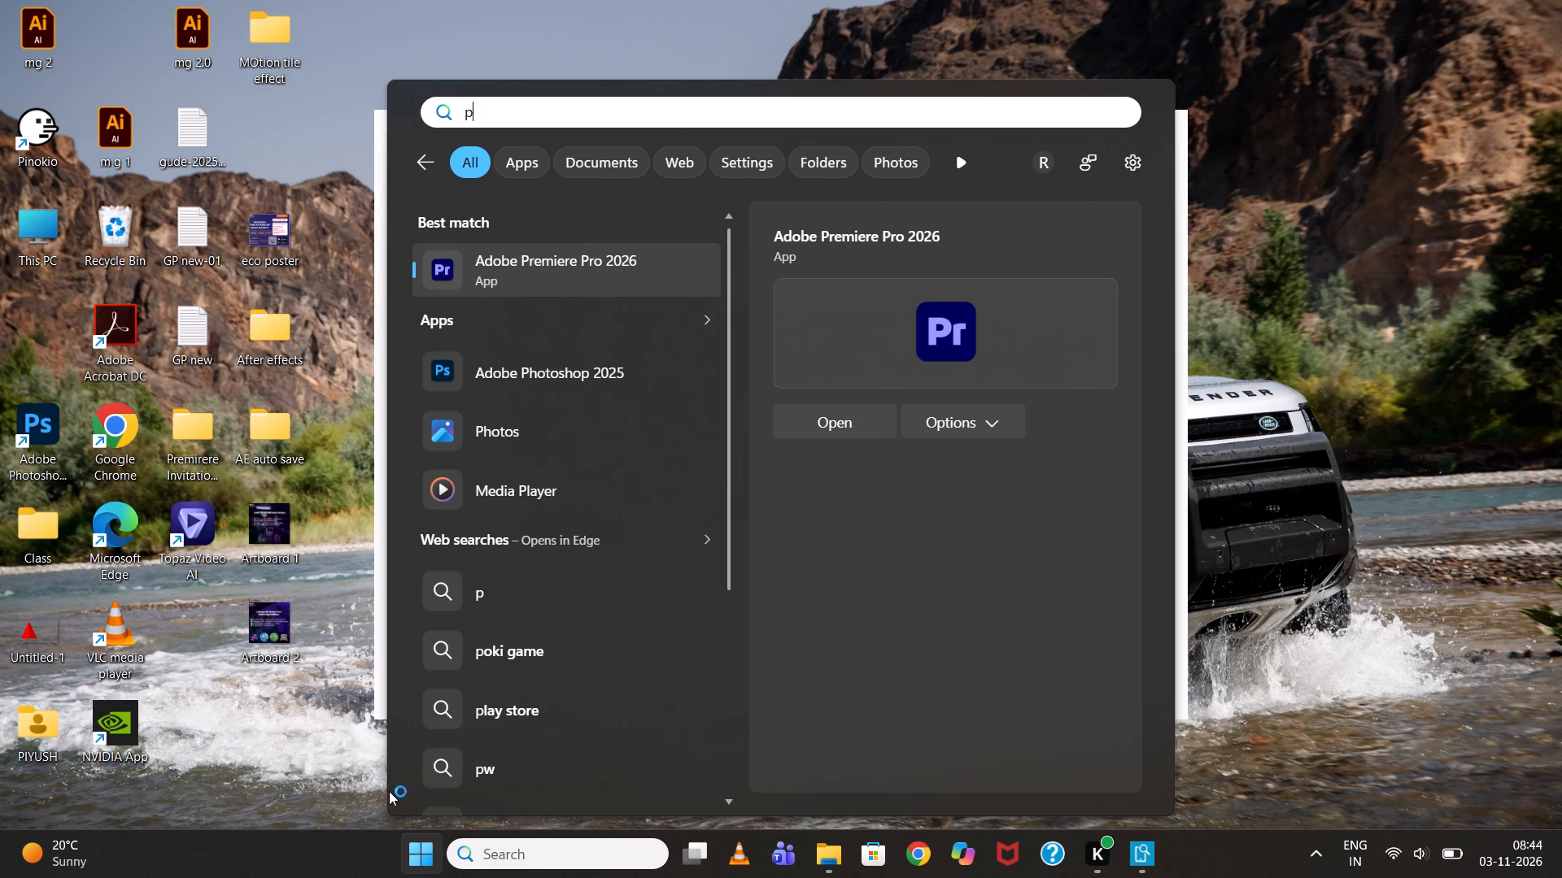
pyautogui.click(521, 260)
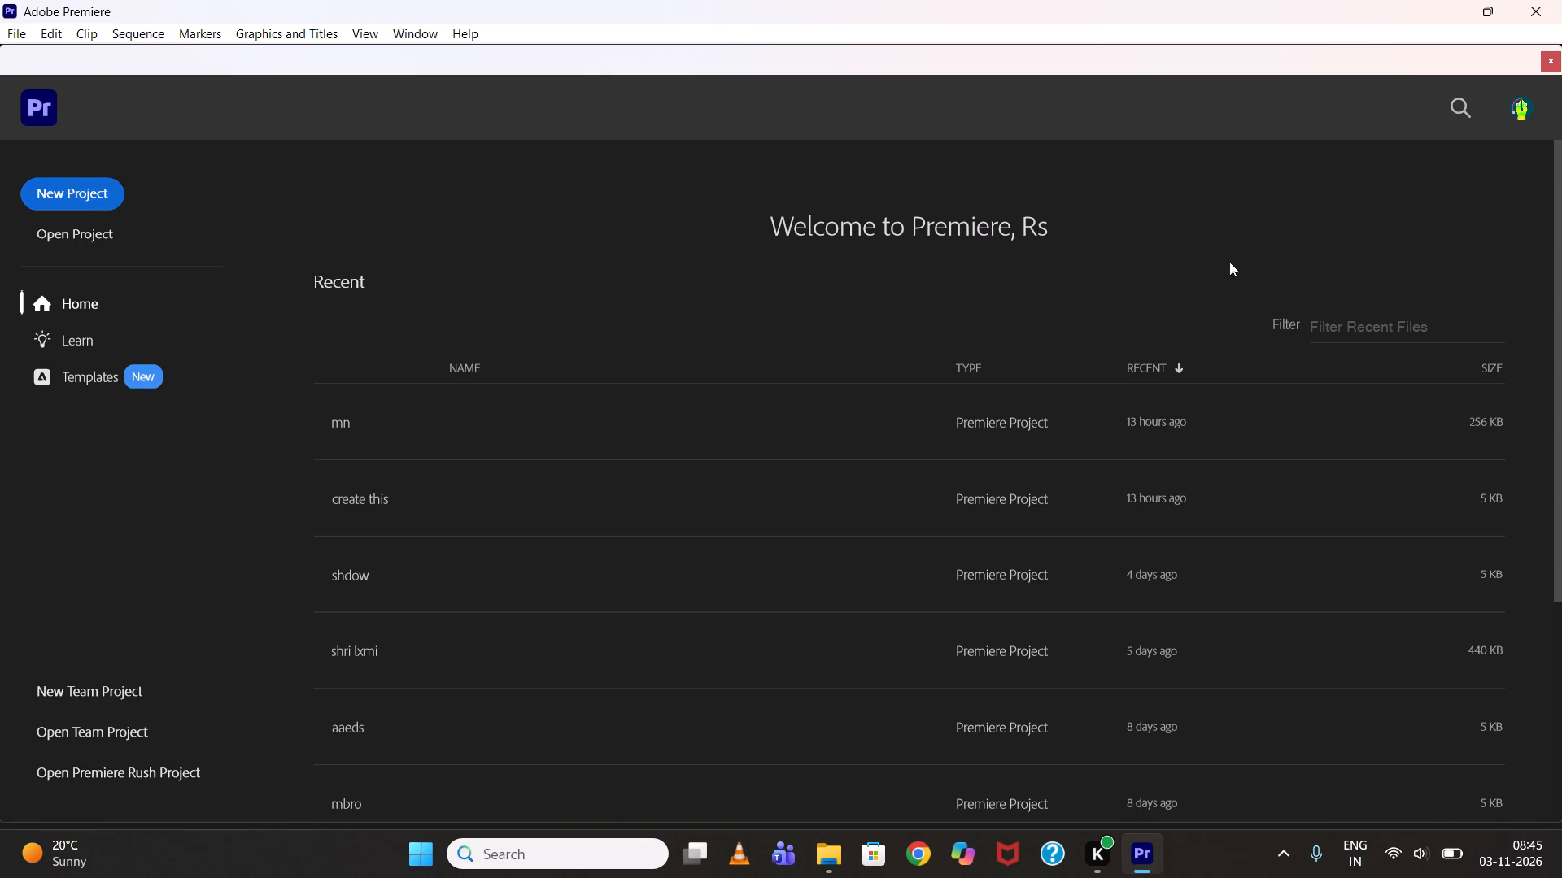
# Raise the display brightness to maximum.
pyautogui.click(1410, 848)
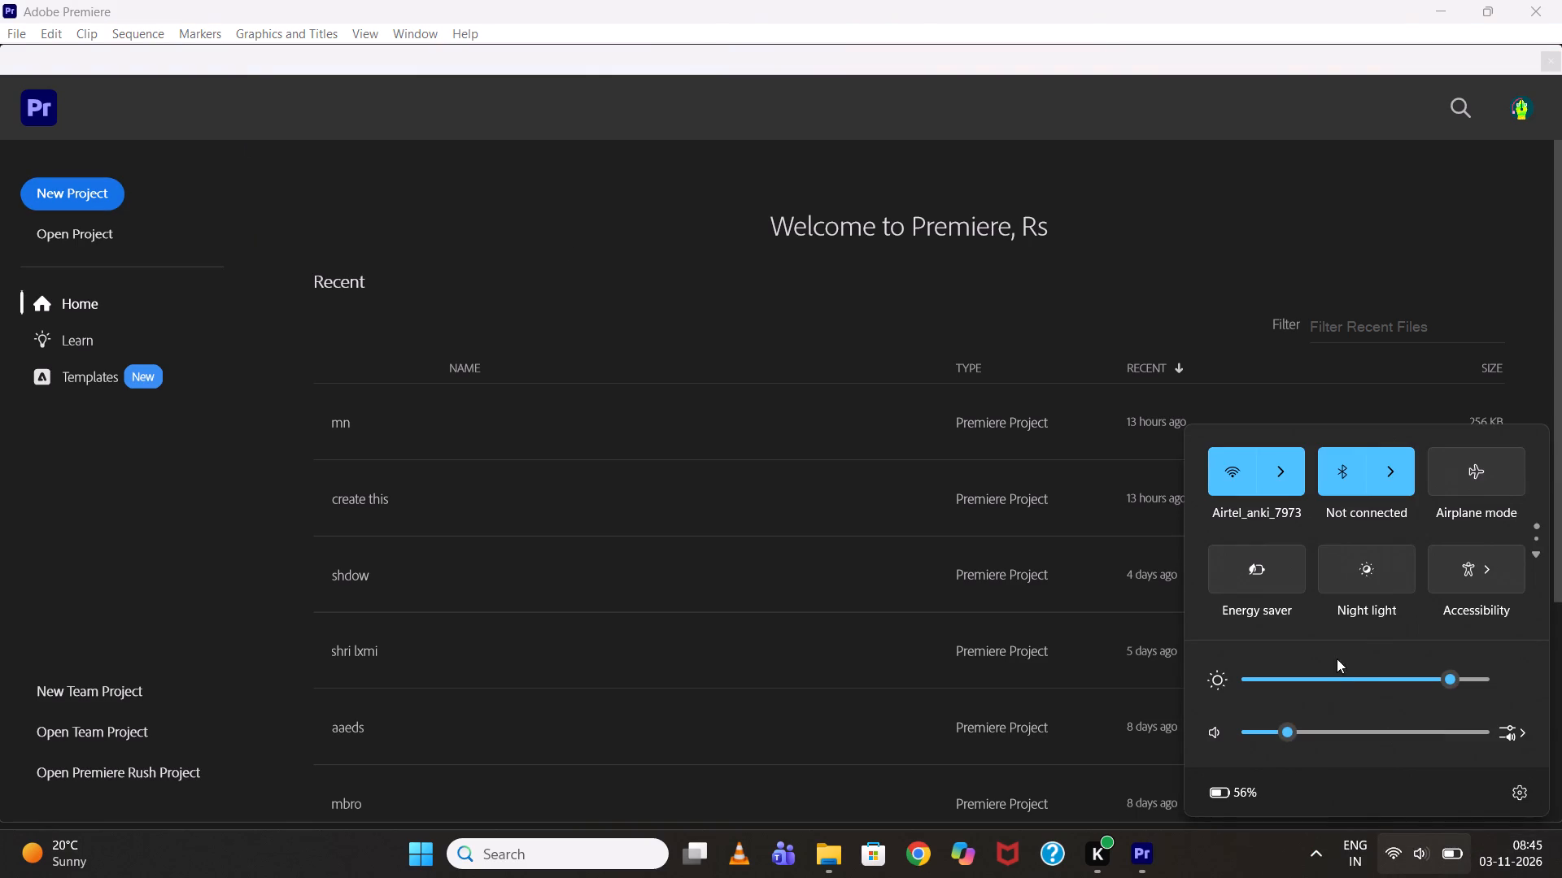
pyautogui.moveTo(1457, 686); pyautogui.dragTo(1521, 692)
# Create a new project named "cideo masking" with no template and skip the initial media import.
pyautogui.click(85, 182)
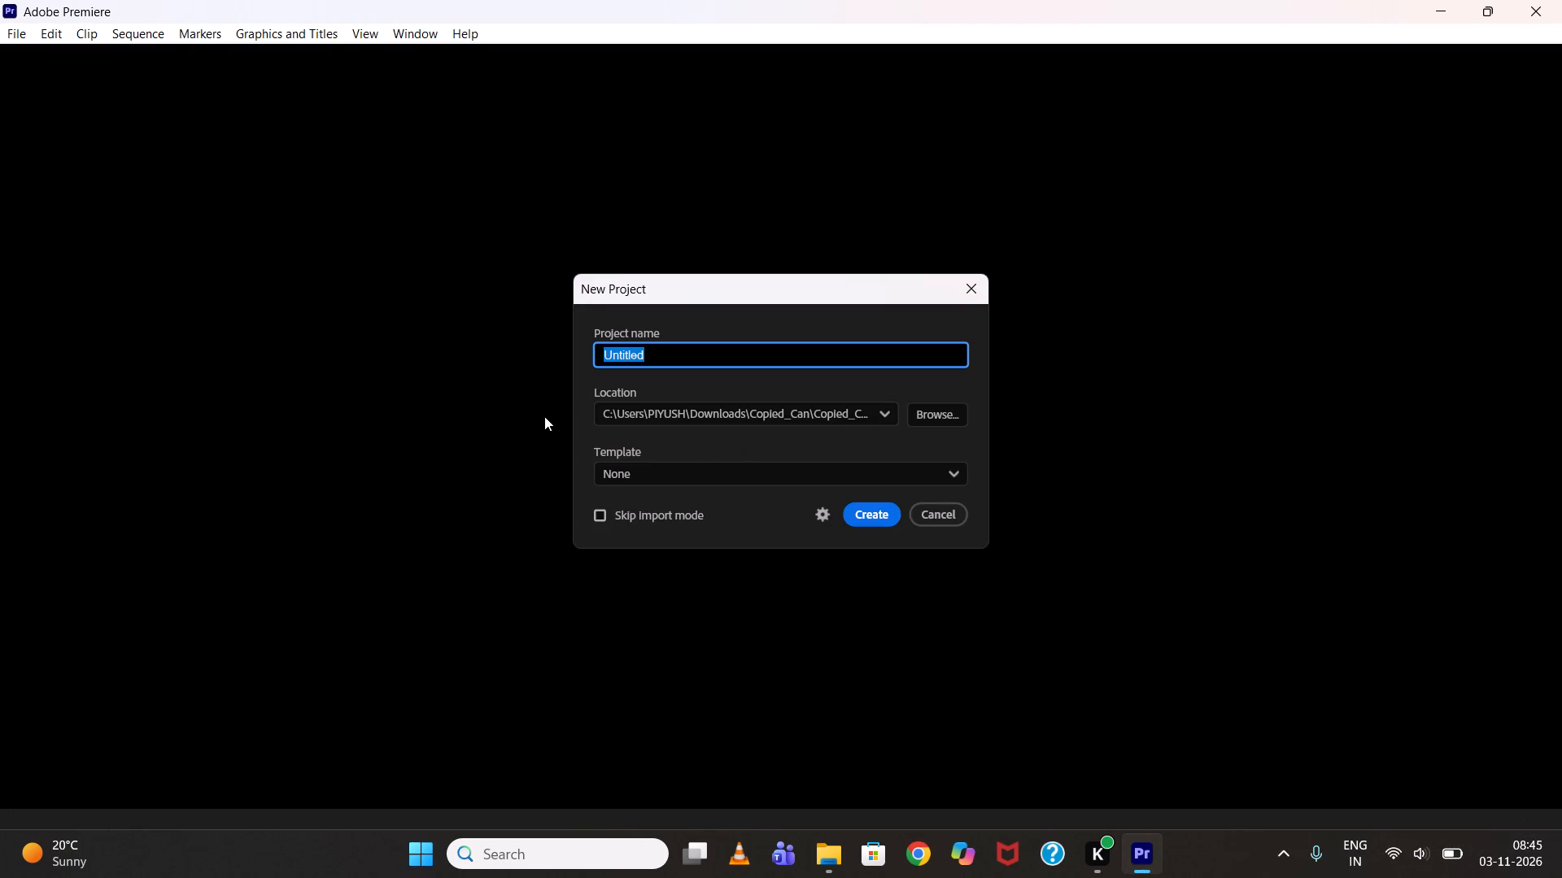
pyautogui.write('cideo masking')
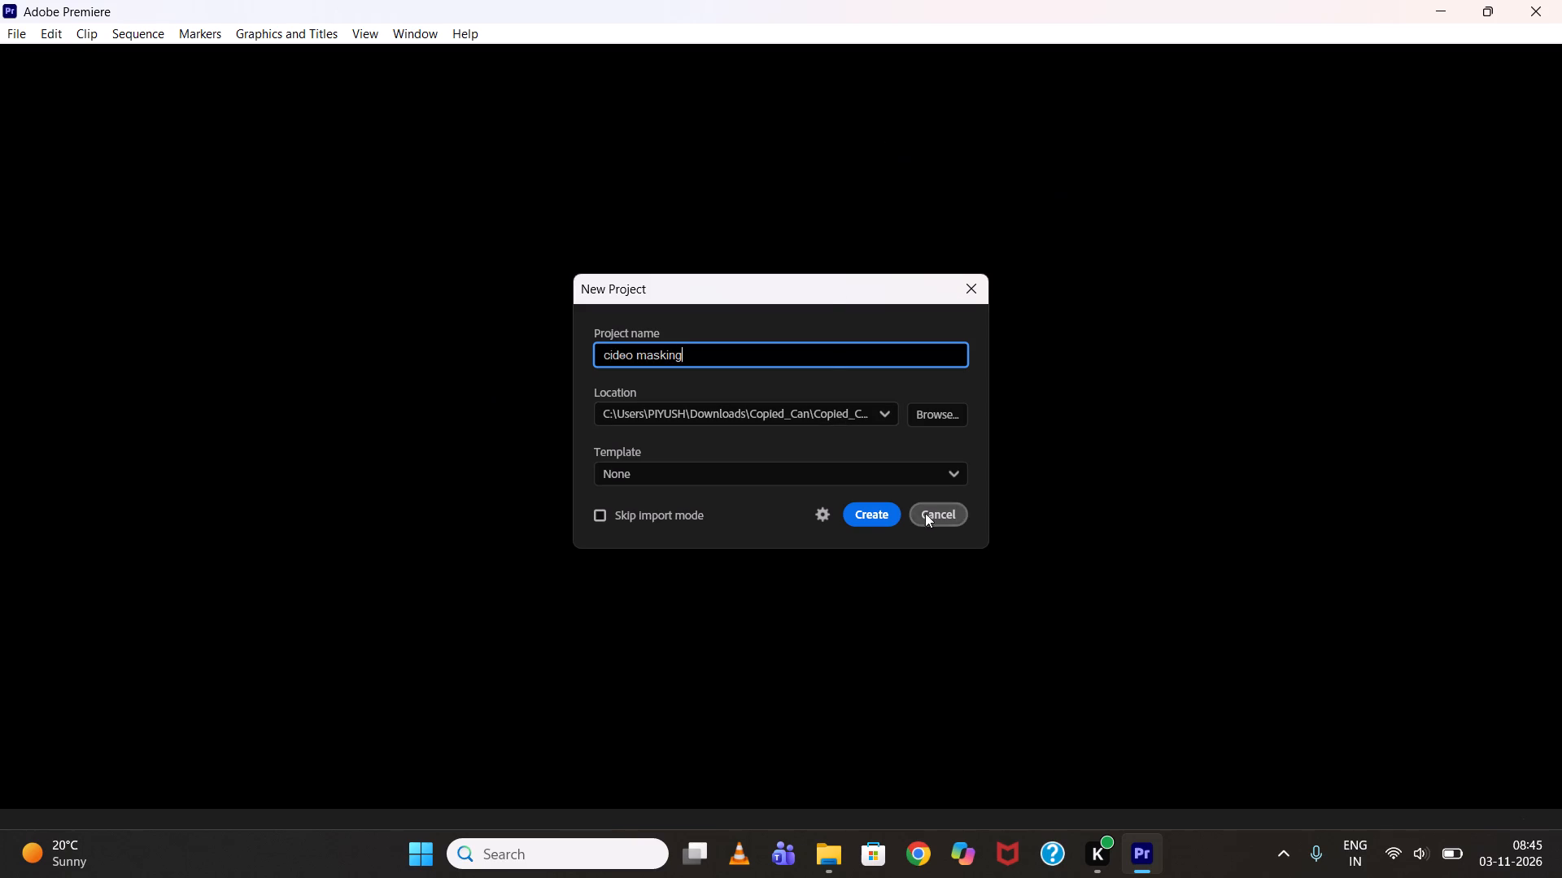
pyautogui.click(863, 516)
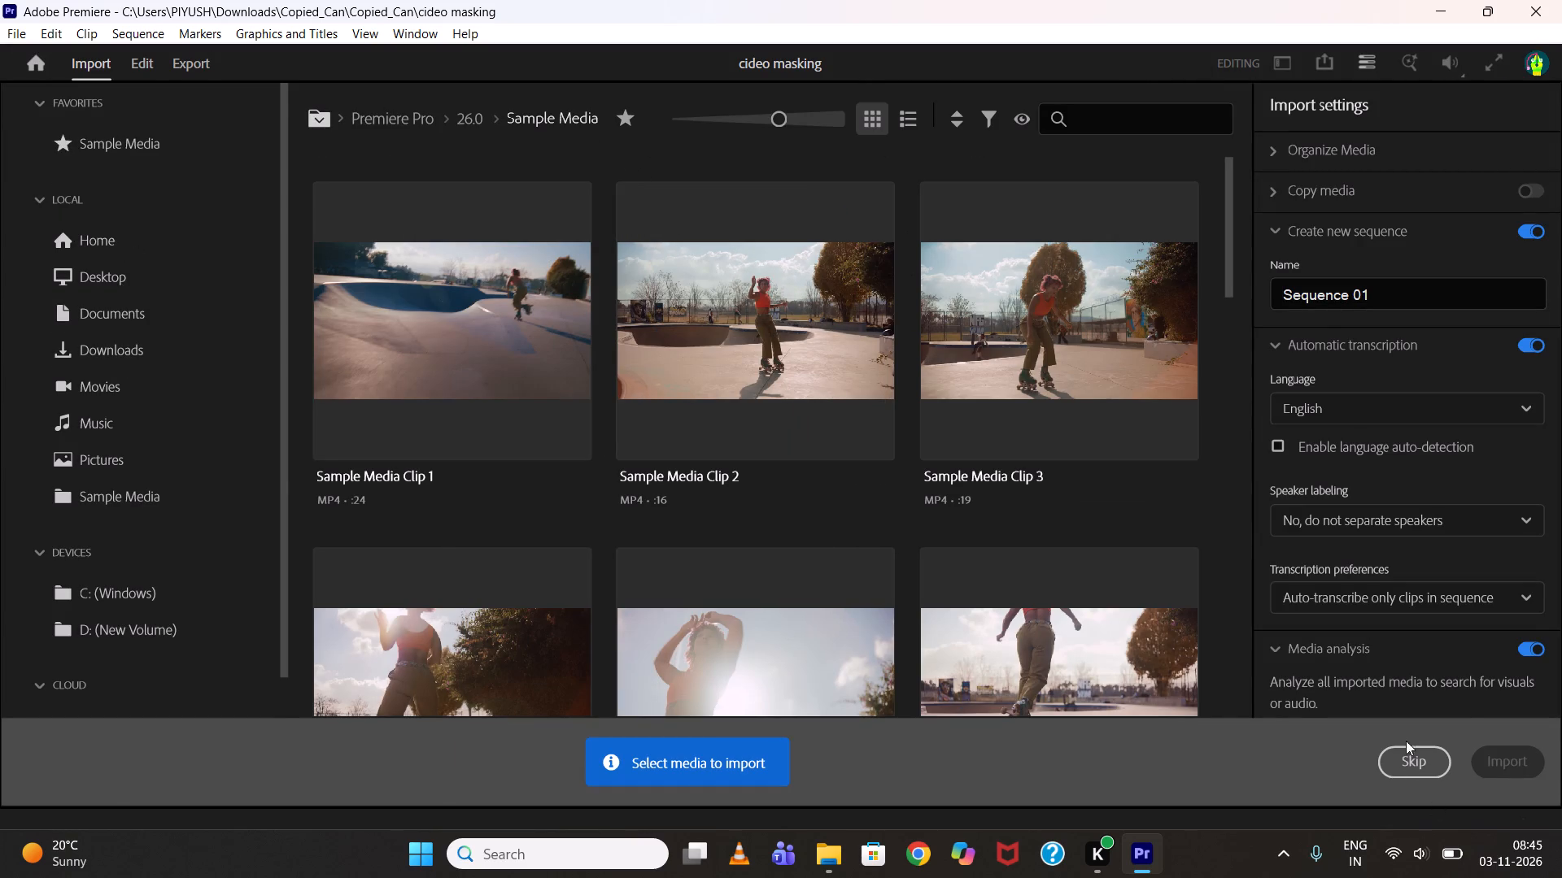
pyautogui.click(1431, 772)
pyautogui.click(199, 731)
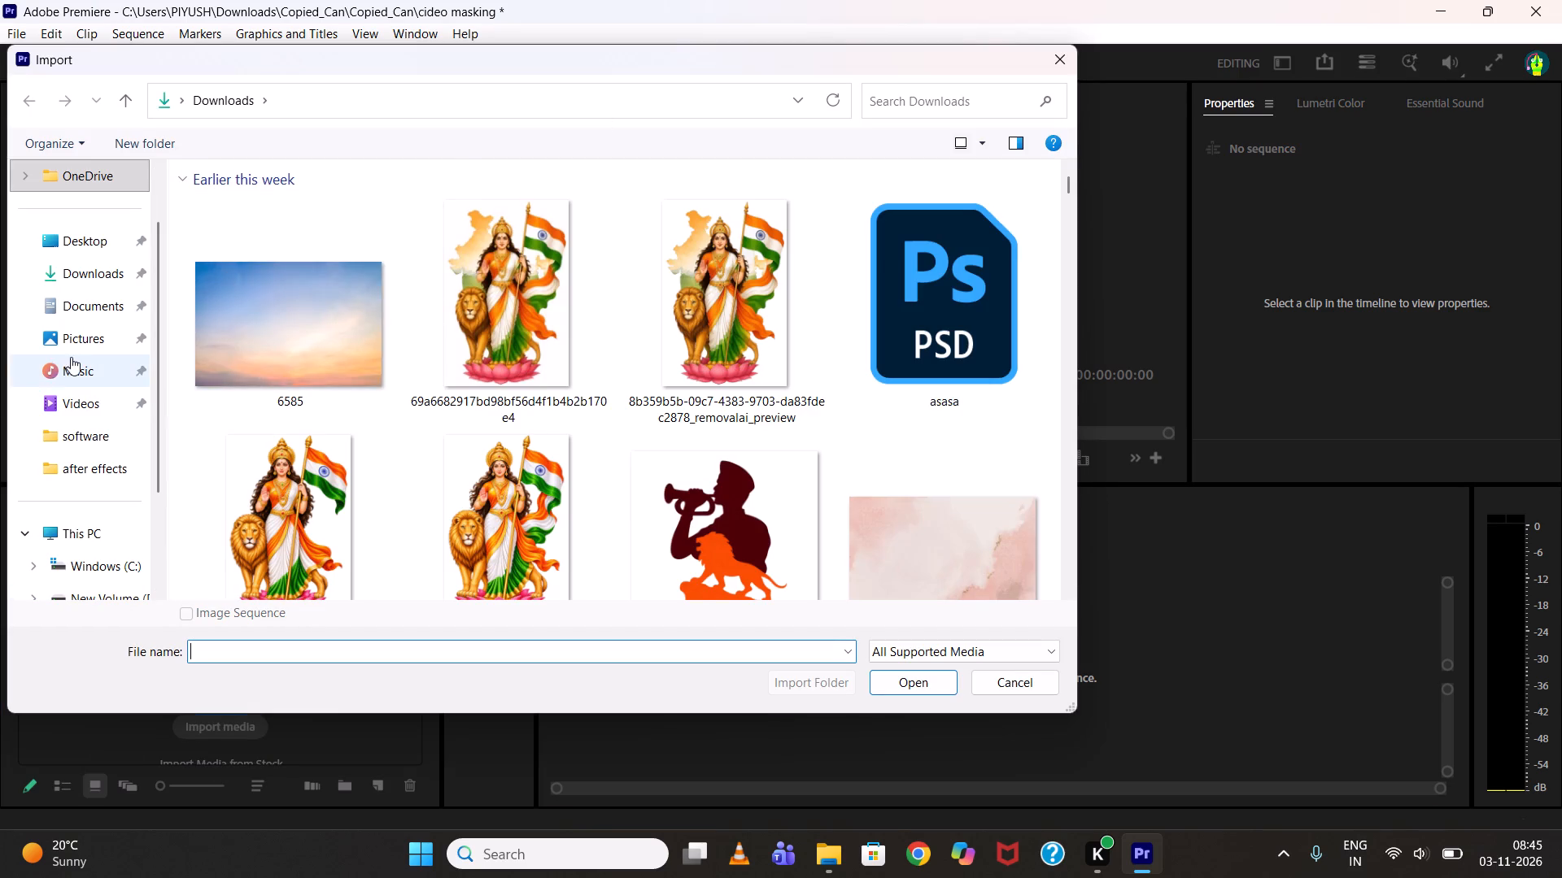
pyautogui.click(80, 270)
pyautogui.scroll(-2, 557, 252)
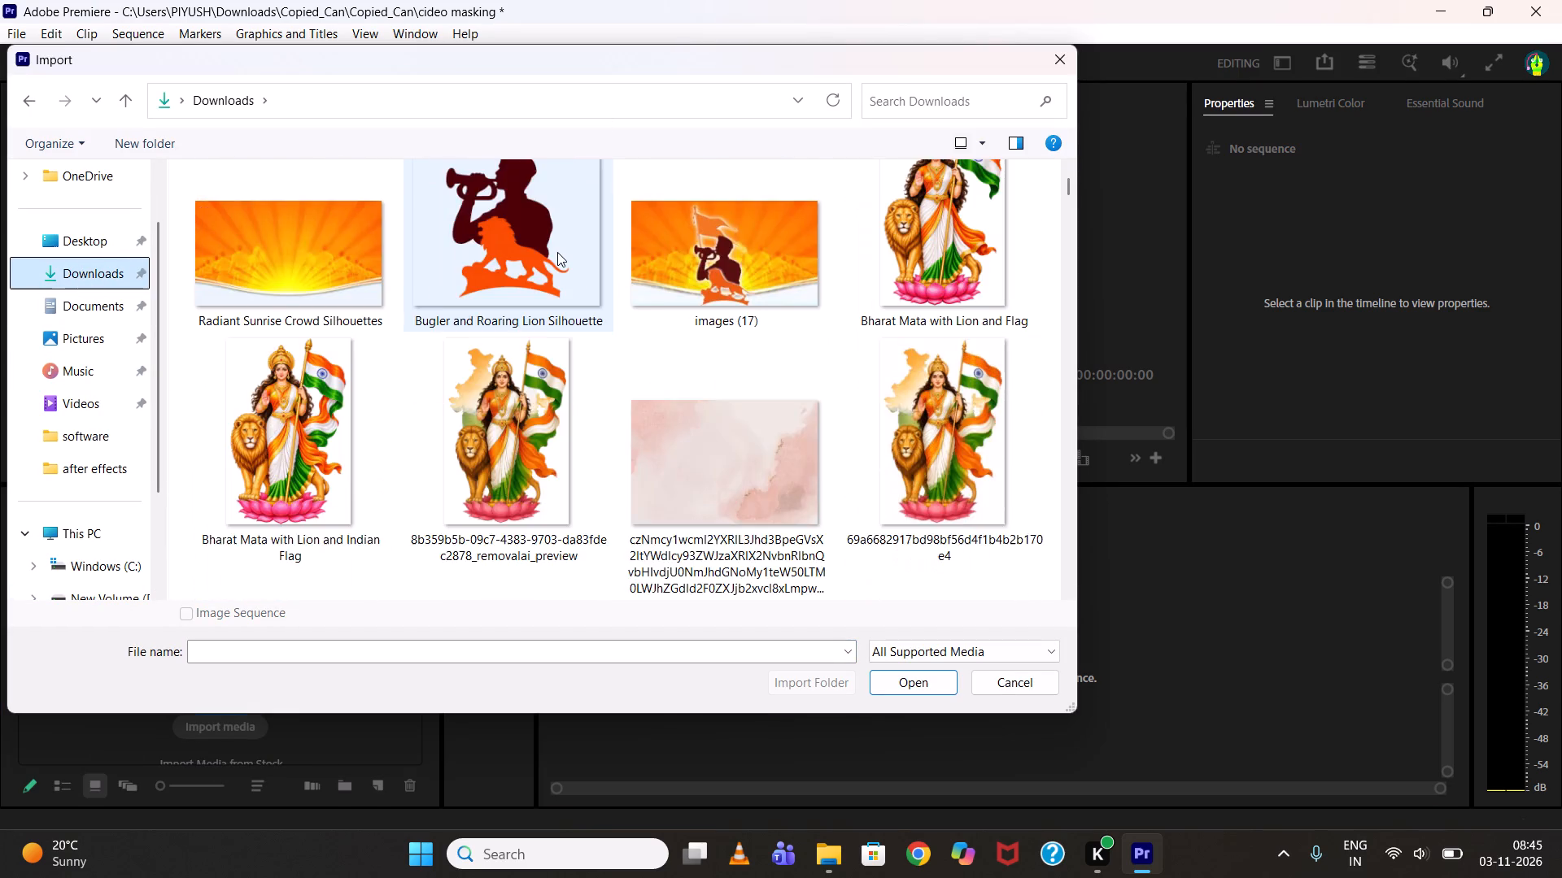
pyautogui.scroll(-11, 557, 252)
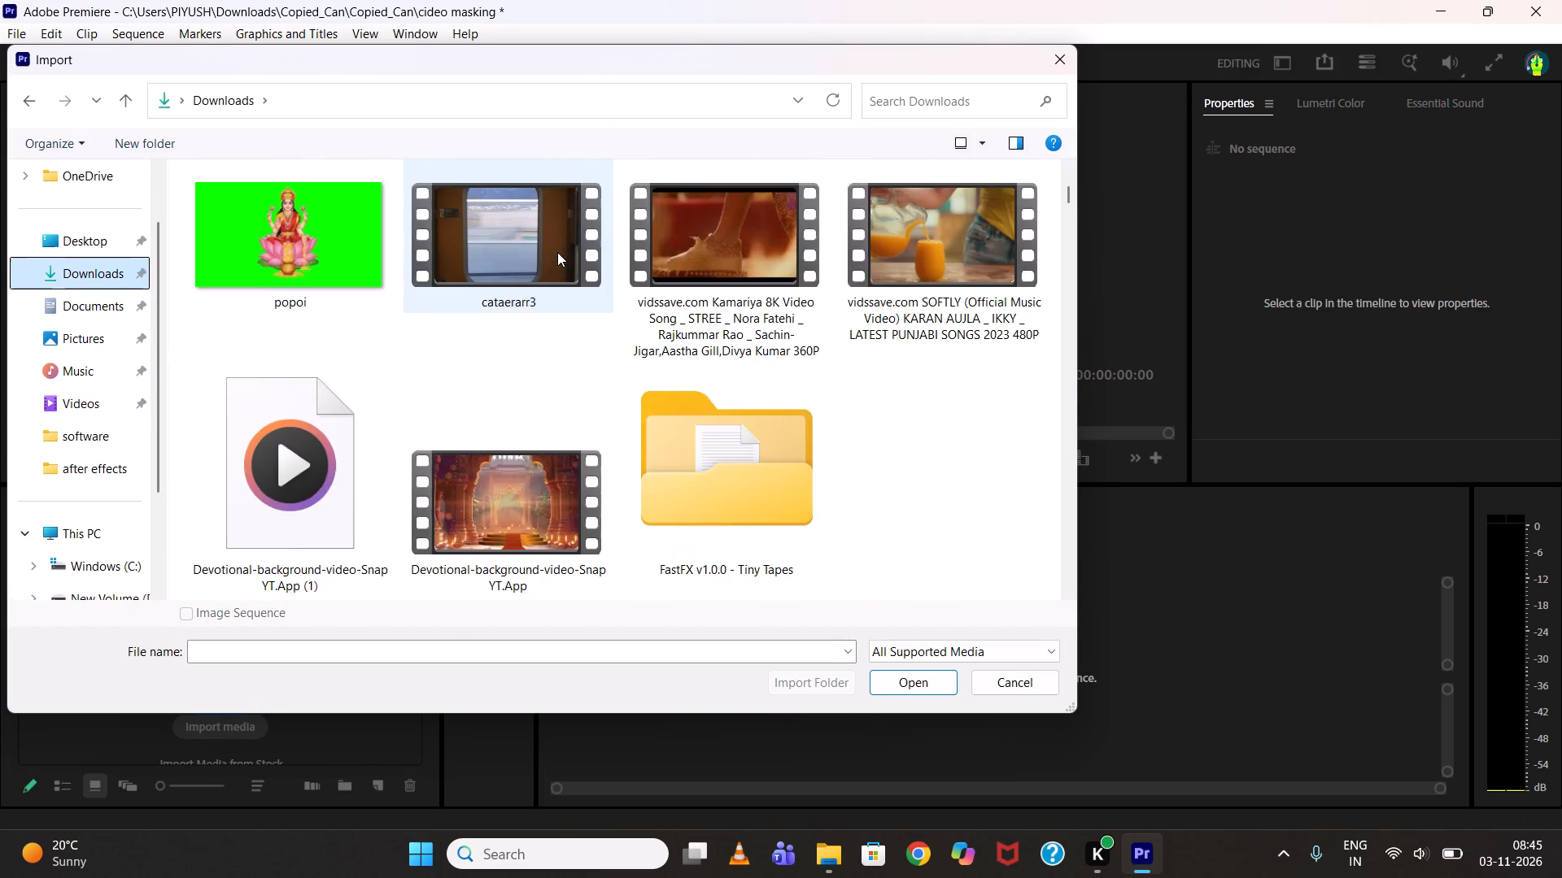
pyautogui.scroll(-11, 557, 252)
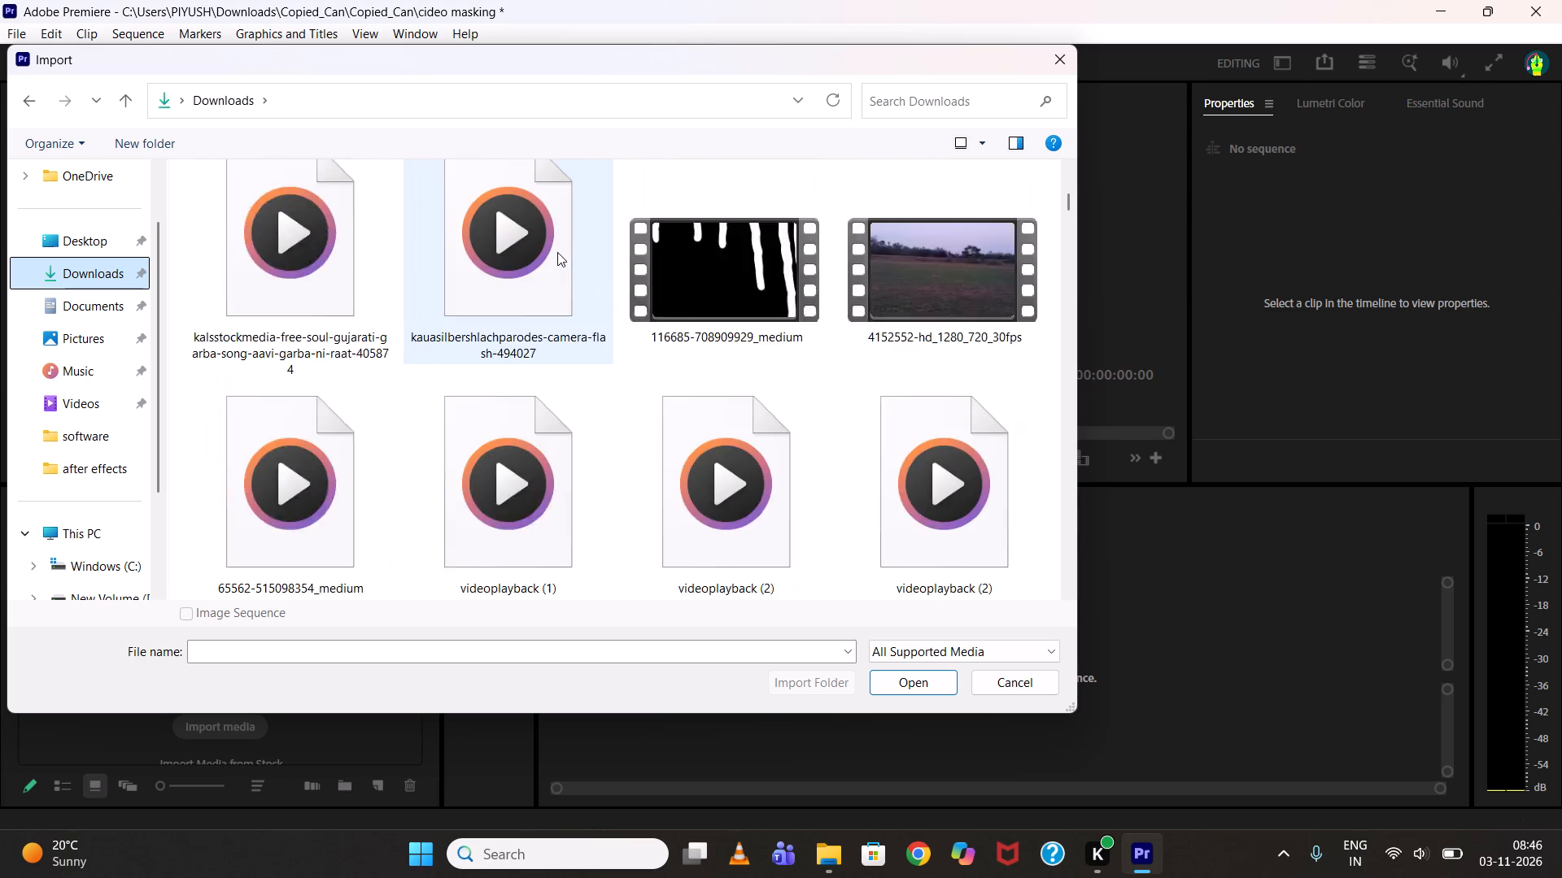
pyautogui.scroll(-2, 557, 252)
pyautogui.scroll(3, 557, 252)
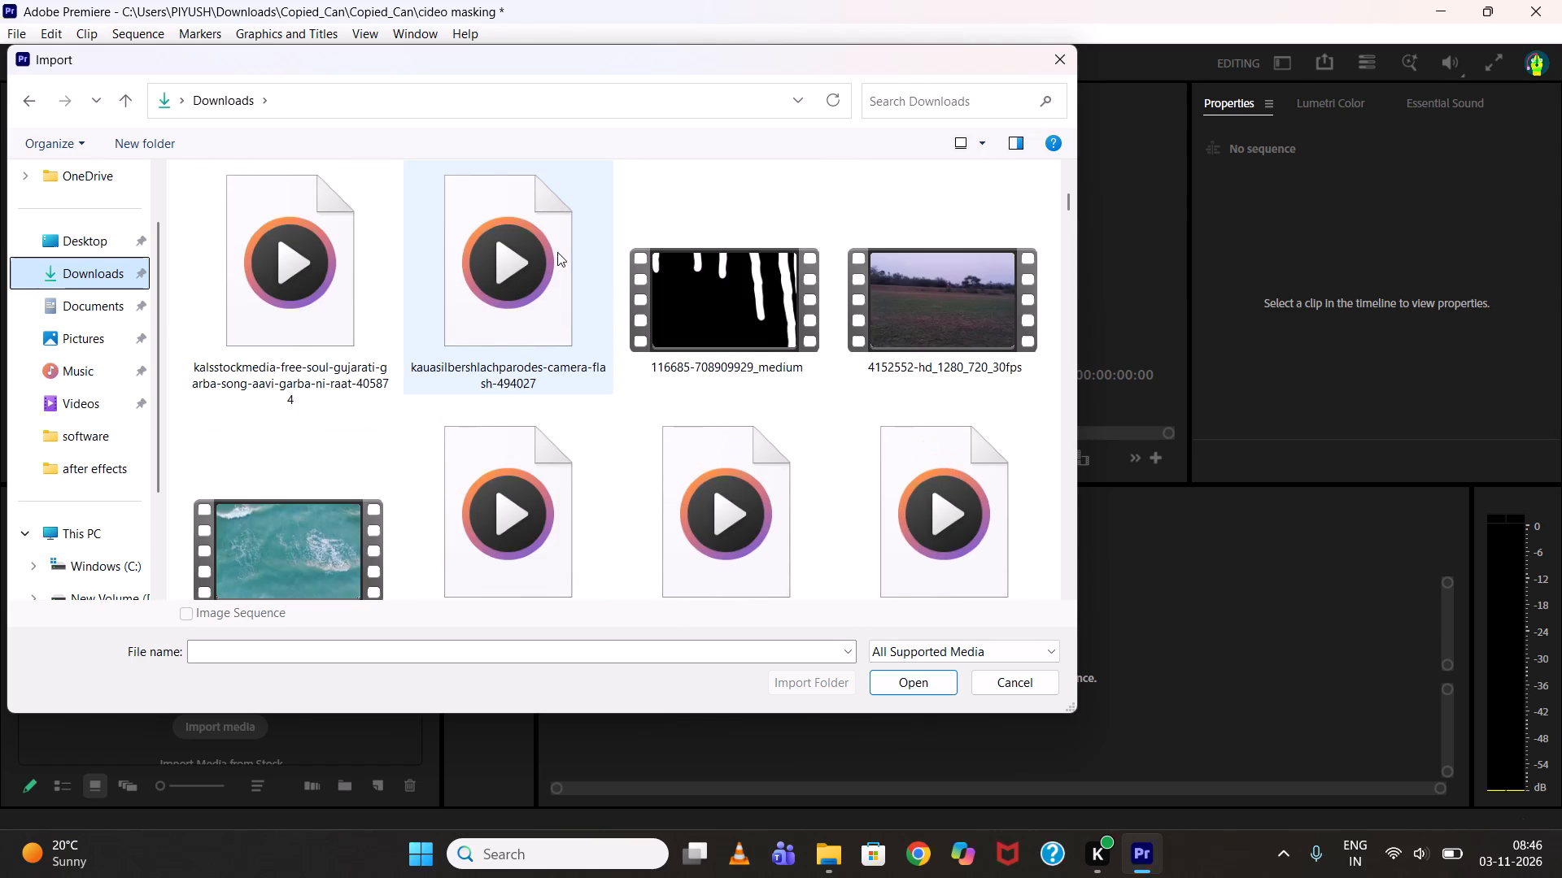
pyautogui.scroll(-7, 878, 285)
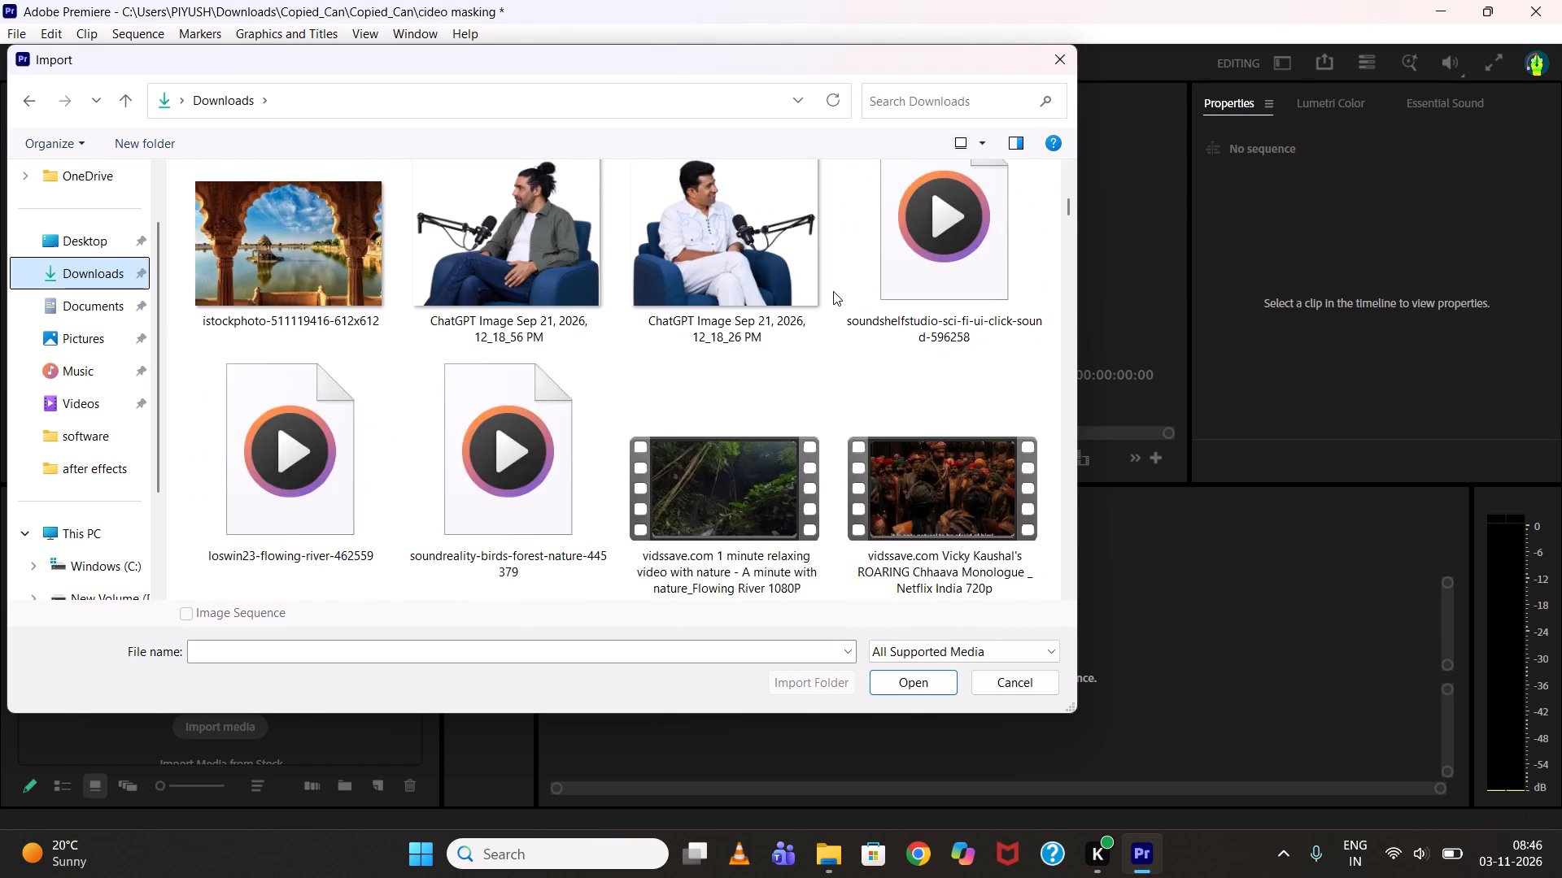
pyautogui.scroll(-3, 833, 291)
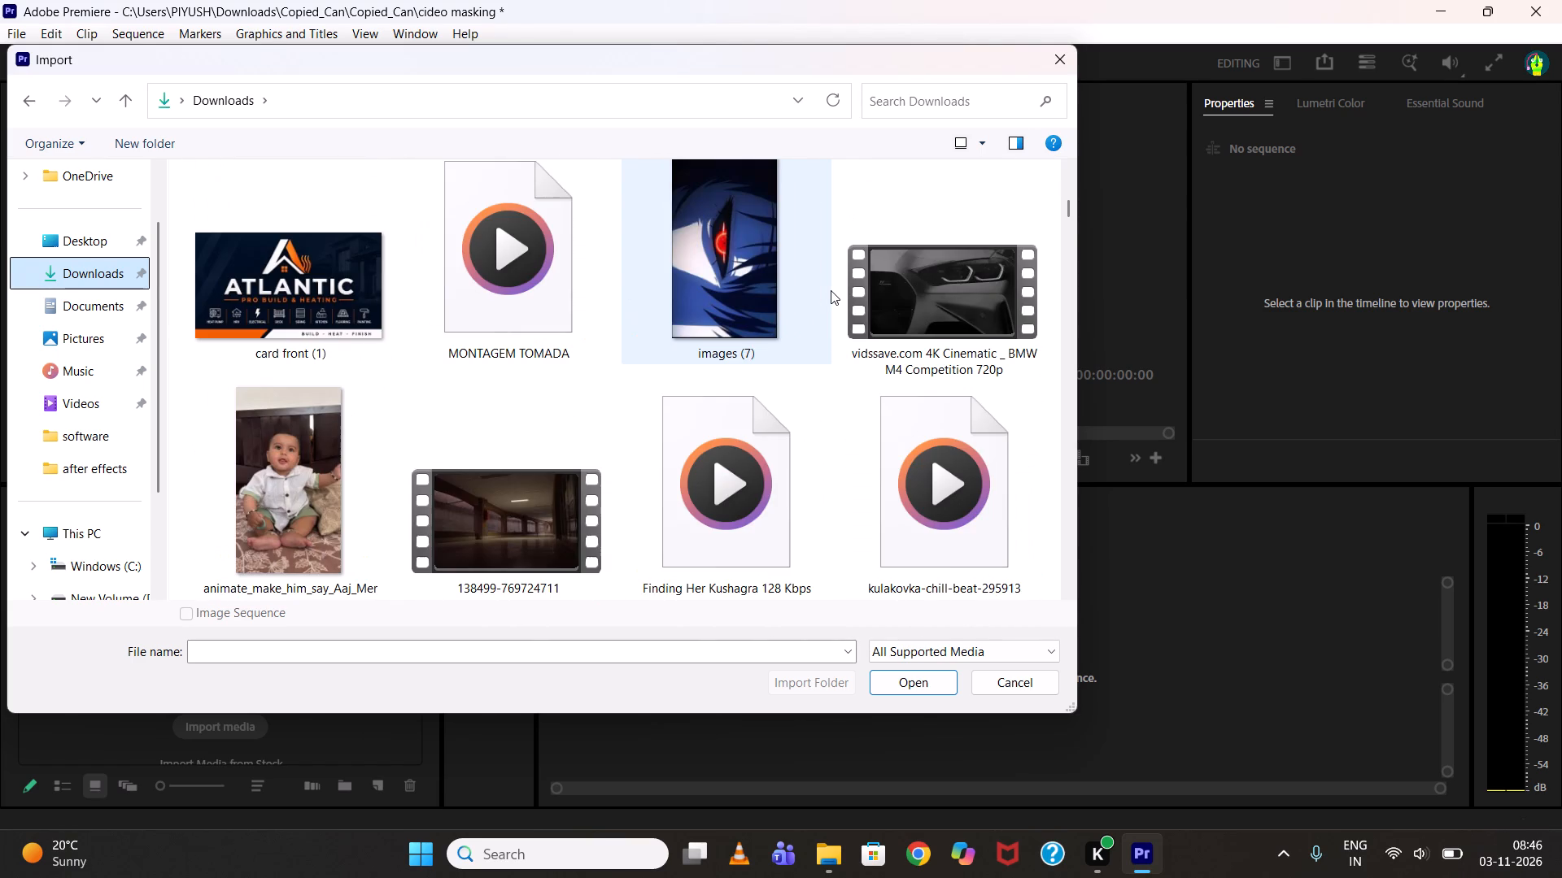
pyautogui.scroll(-1, 831, 290)
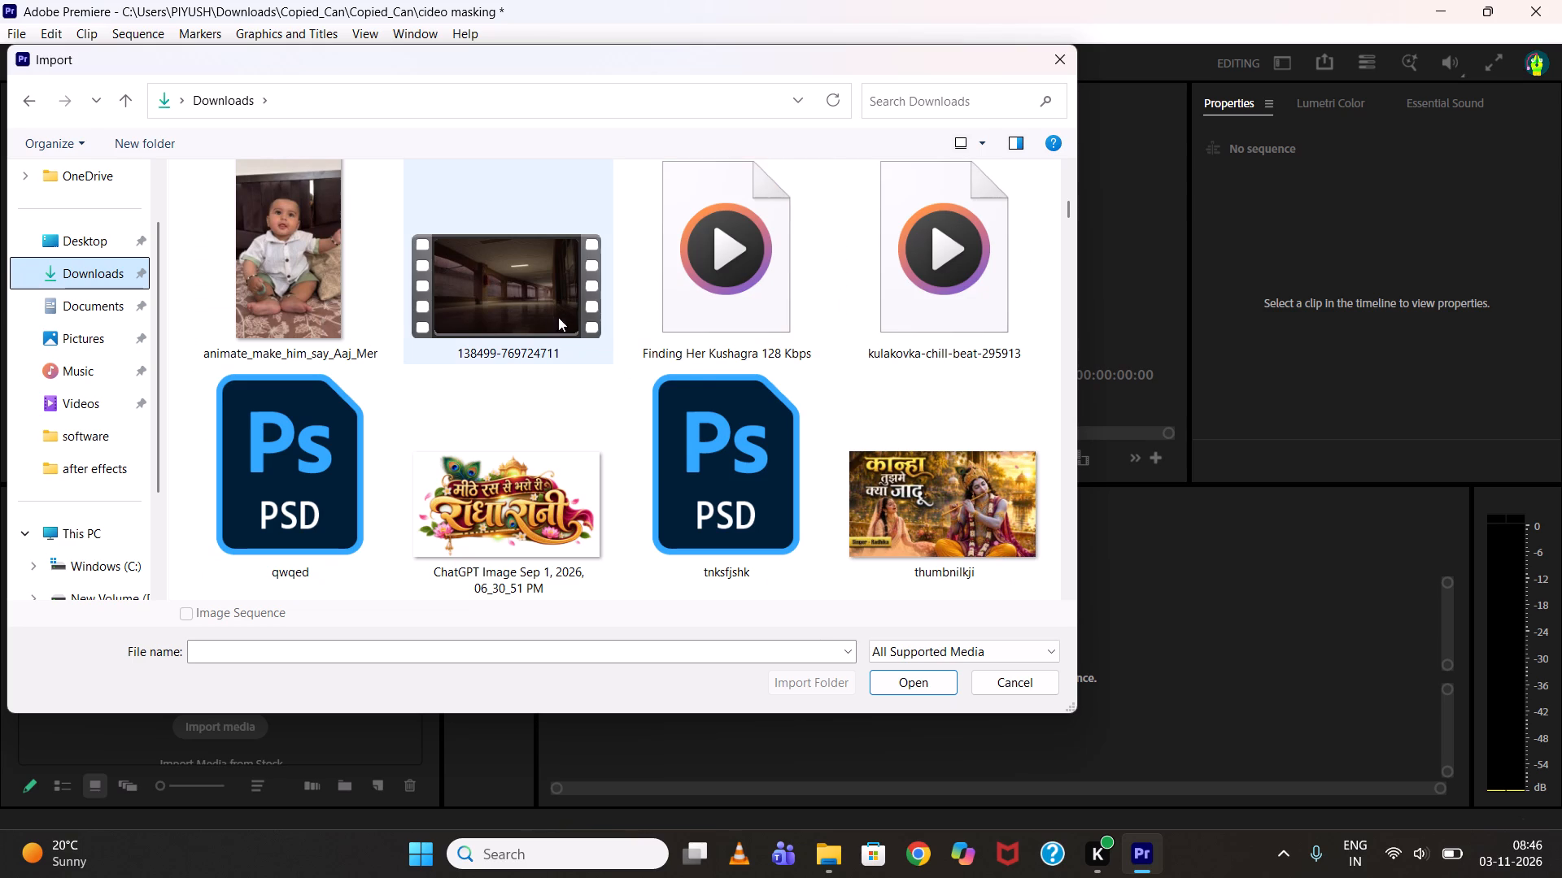
pyautogui.click(522, 293)
pyautogui.doubleClick(522, 293)
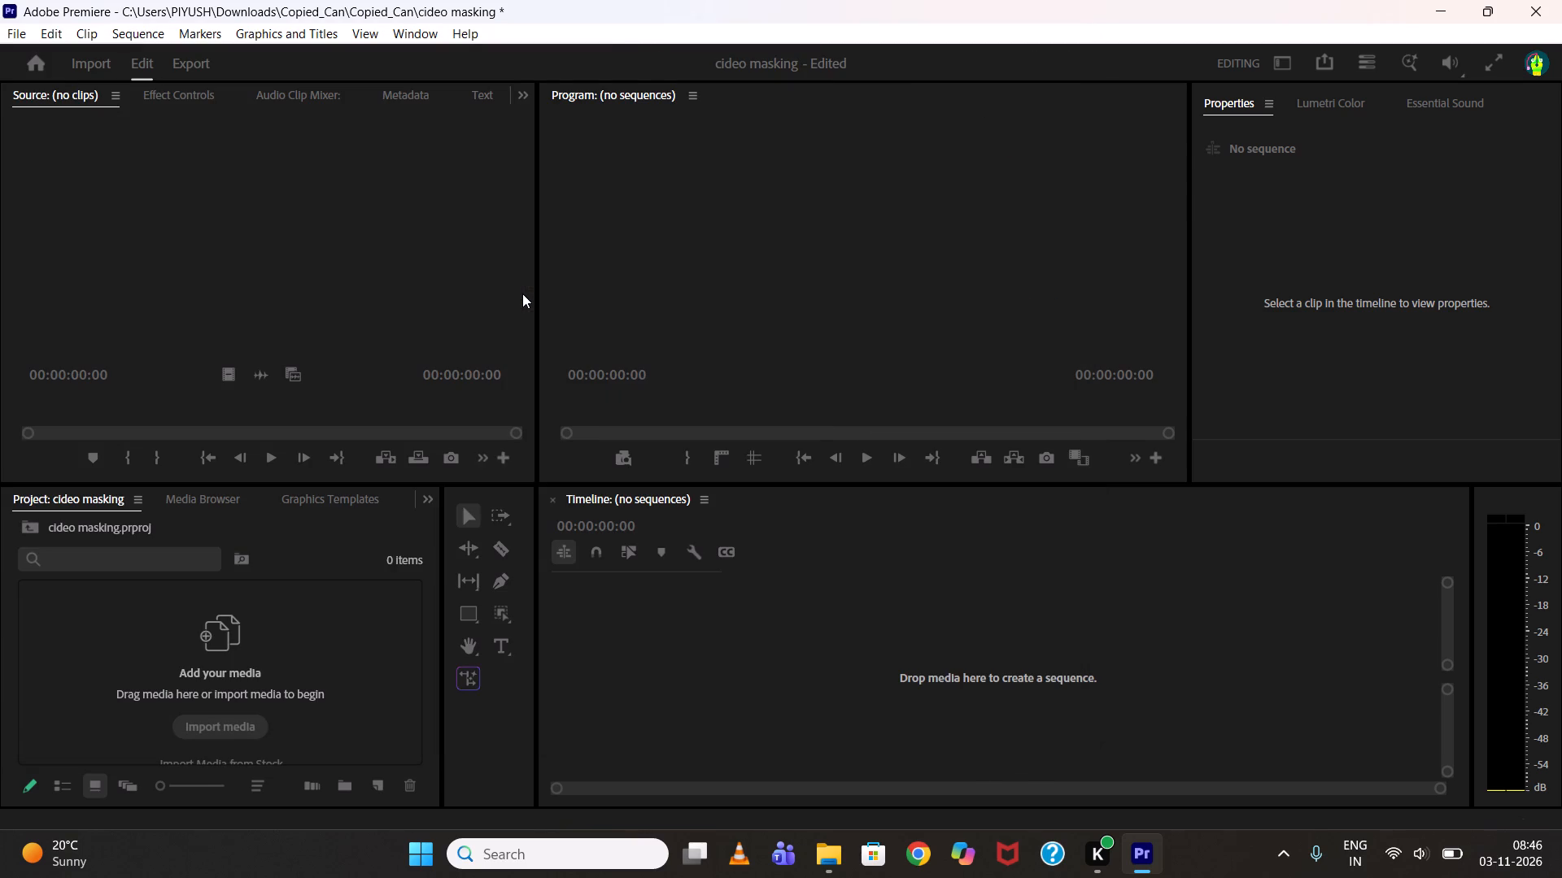
# Create a sequence from 138499-769724711.mp4 by placing the clip in the empty timeline.
pyautogui.click(177, 637)
pyautogui.moveTo(177, 637); pyautogui.dragTo(682, 580)
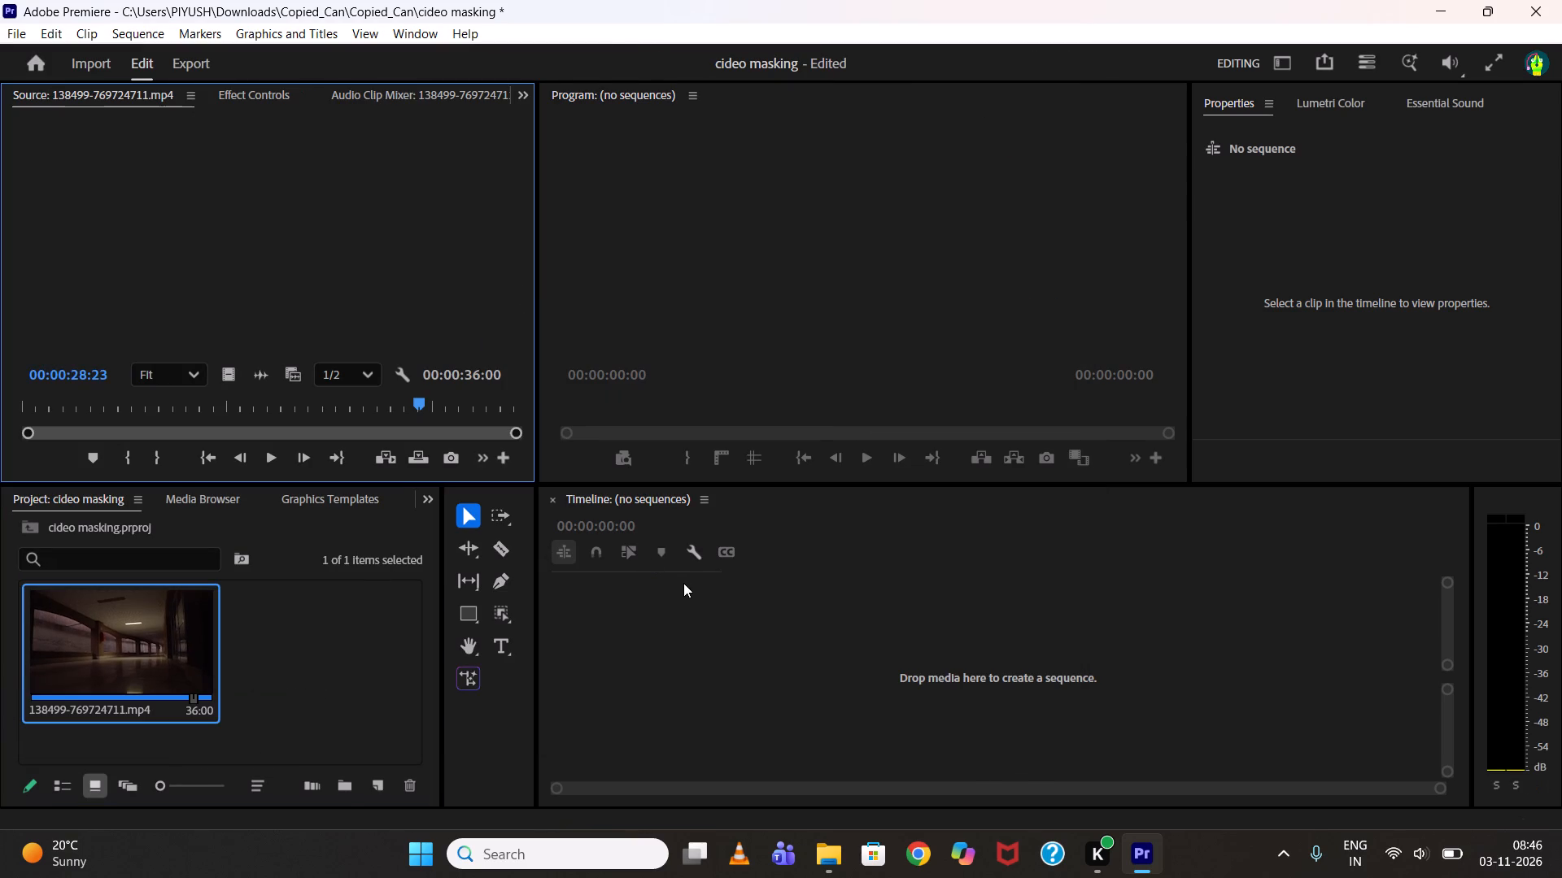
pyautogui.moveTo(165, 644); pyautogui.dragTo(832, 602)
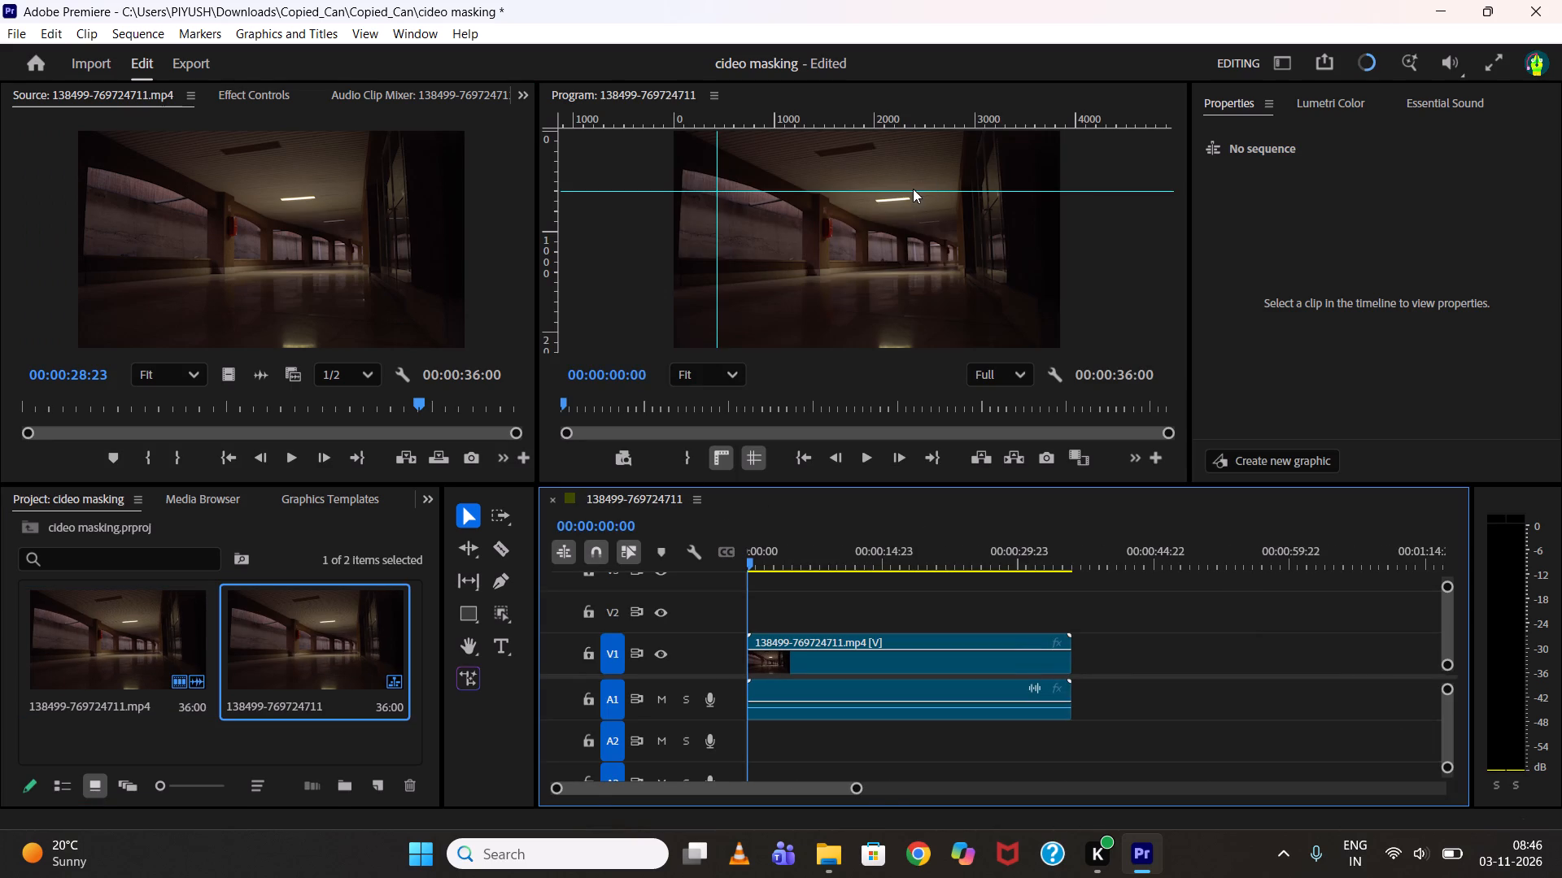
# Remove the horizontal and vertical guides from the Program monitor and hide its rulers.
pyautogui.moveTo(910, 193); pyautogui.dragTo(887, 59)
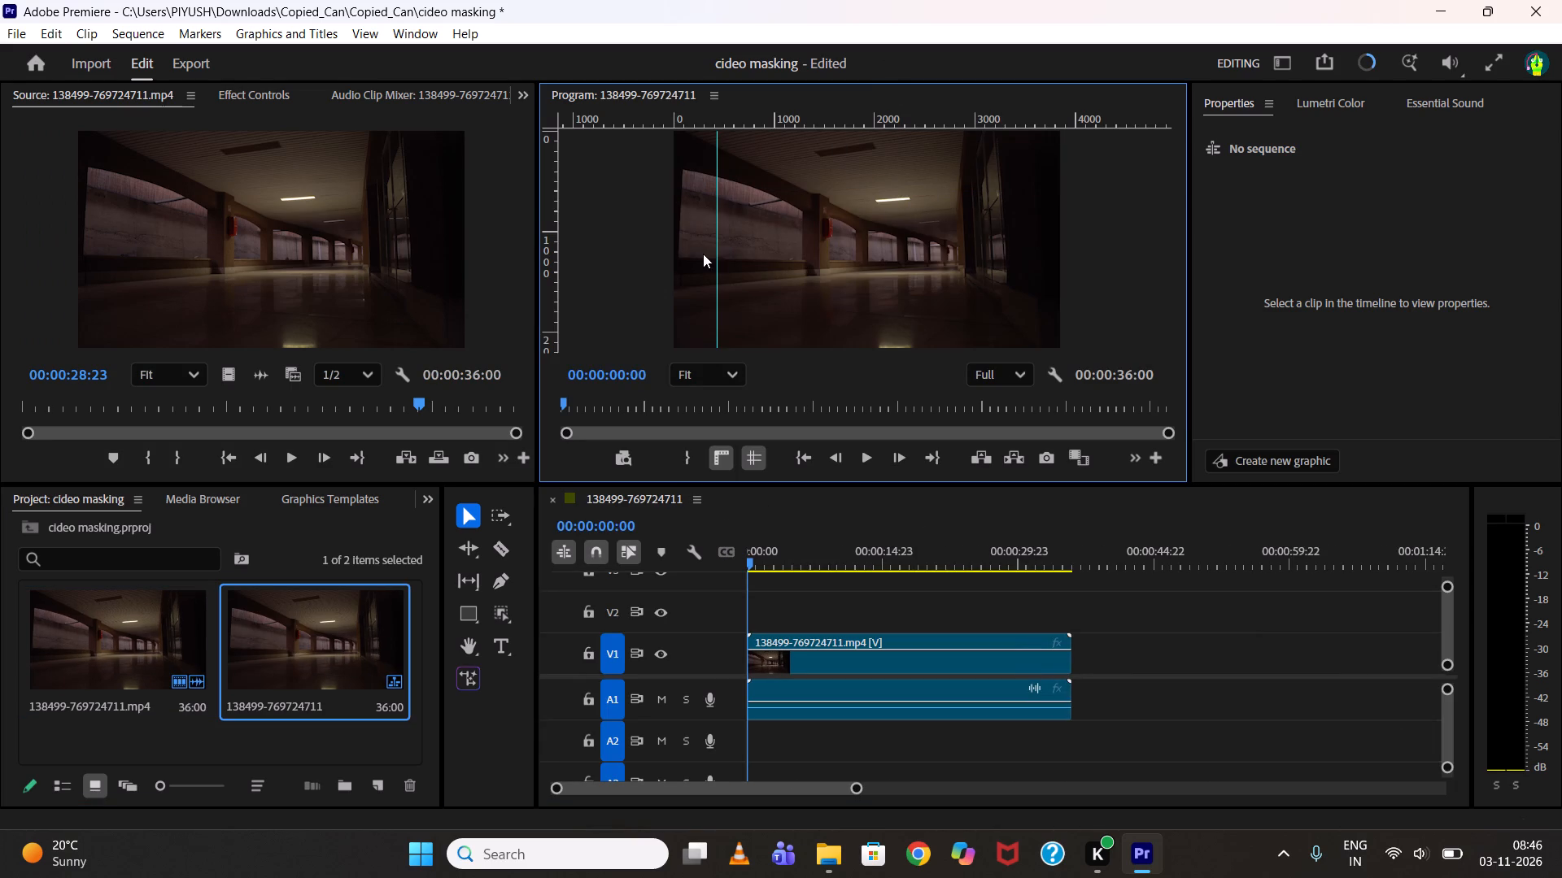
pyautogui.moveTo(718, 258); pyautogui.dragTo(323, 260)
pyautogui.hotkey('ctrl', 'r')
pyautogui.keyDown('ctrl'); pyautogui.moveTo(323, 259); pyautogui.dragTo(331, 263, button='right'); pyautogui.keyUp('ctrl')
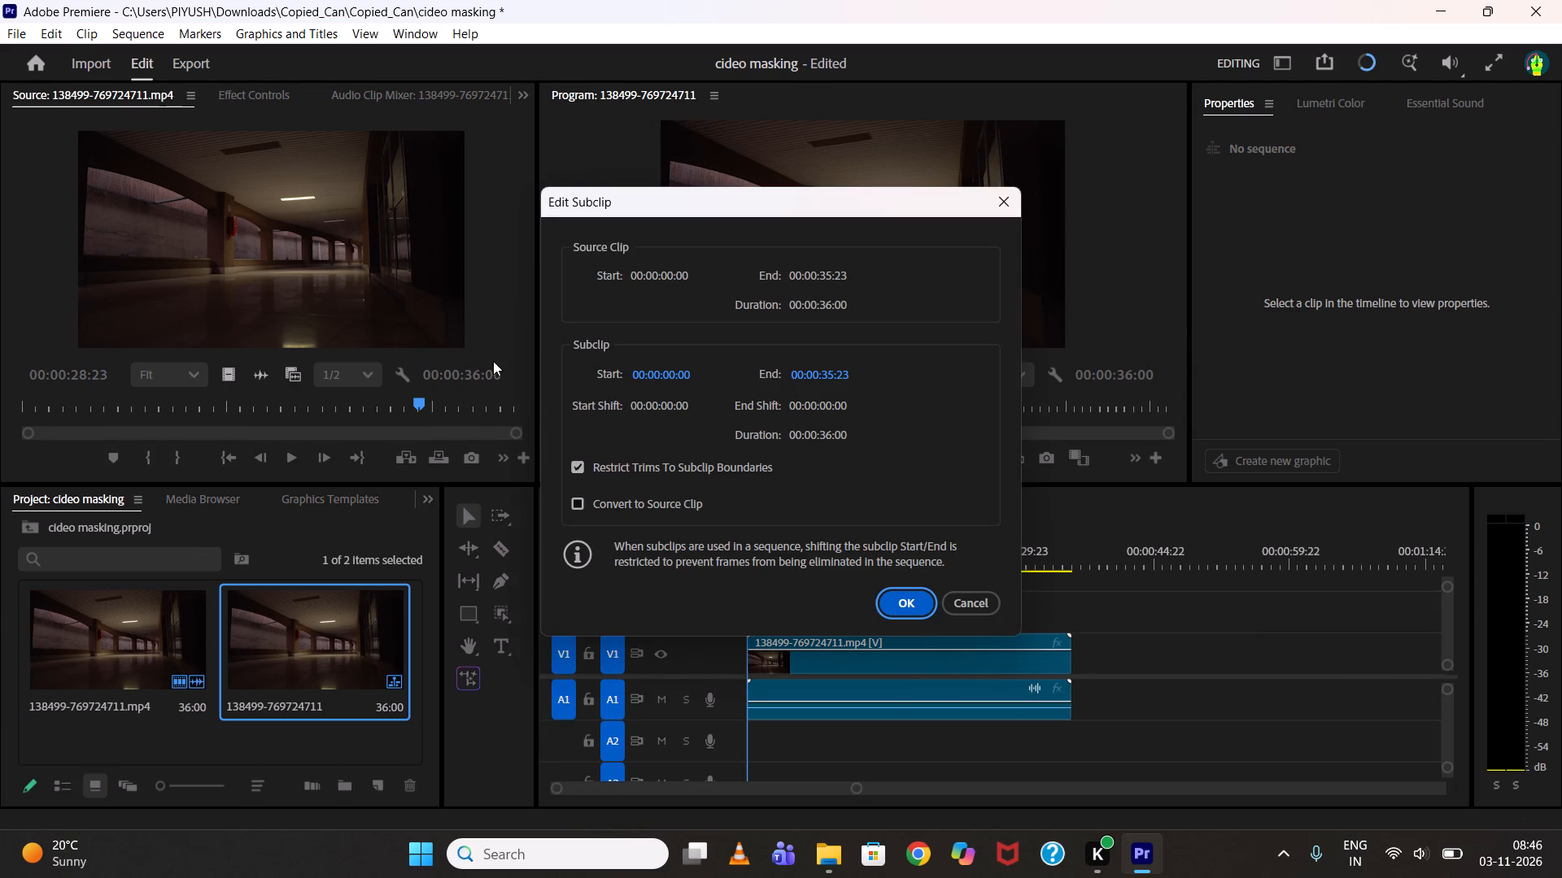
pyautogui.click(978, 593)
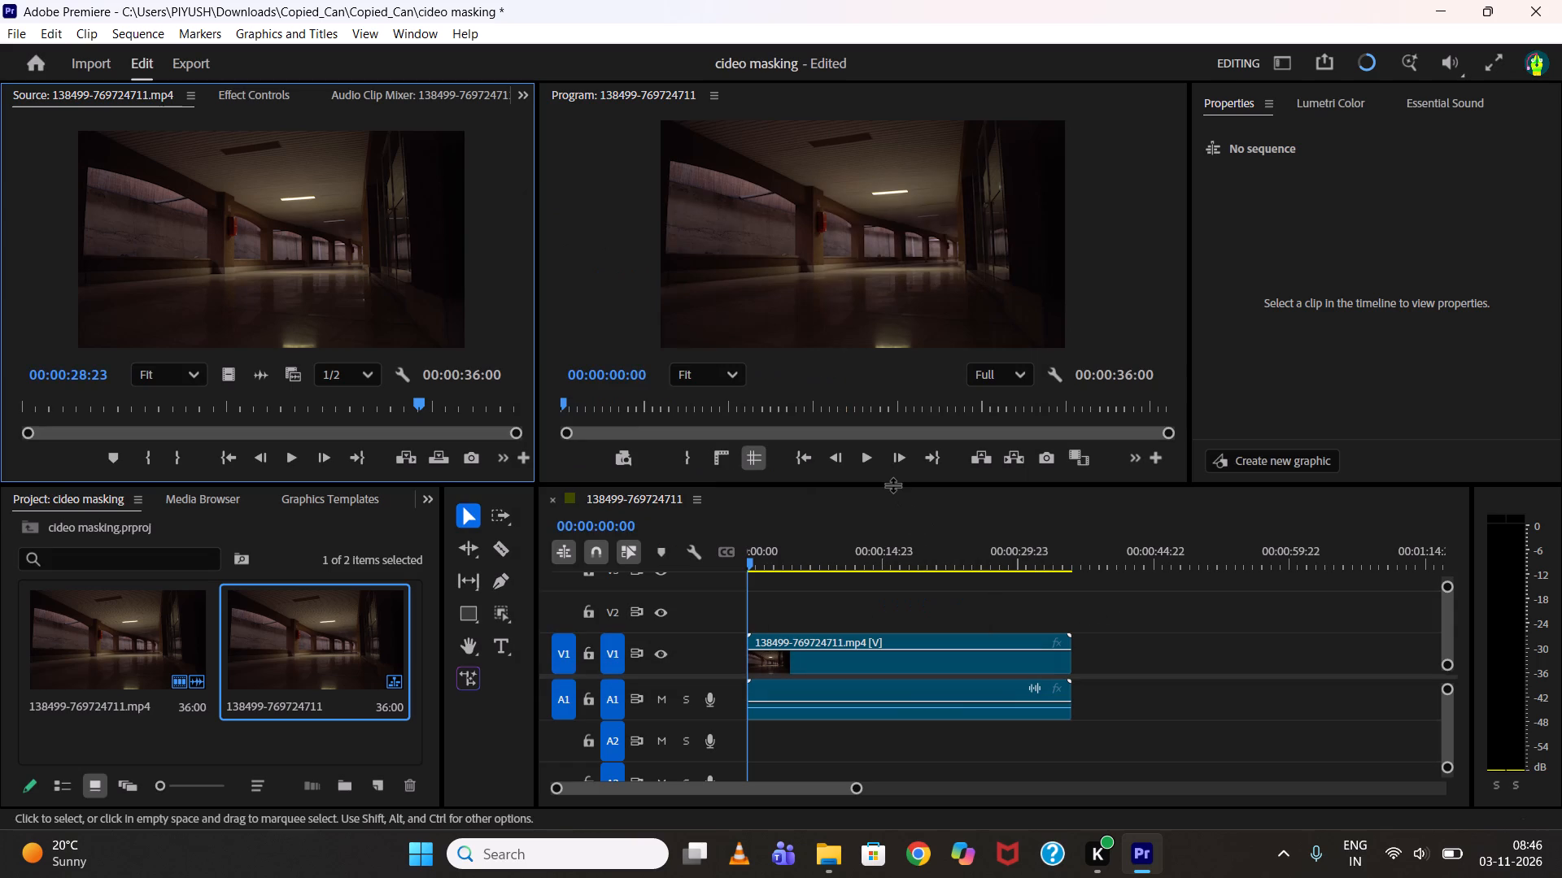
# Enlarge the Program monitor by making the timeline area shorter and the Properties area narrower.
pyautogui.moveTo(892, 486); pyautogui.dragTo(914, 537)
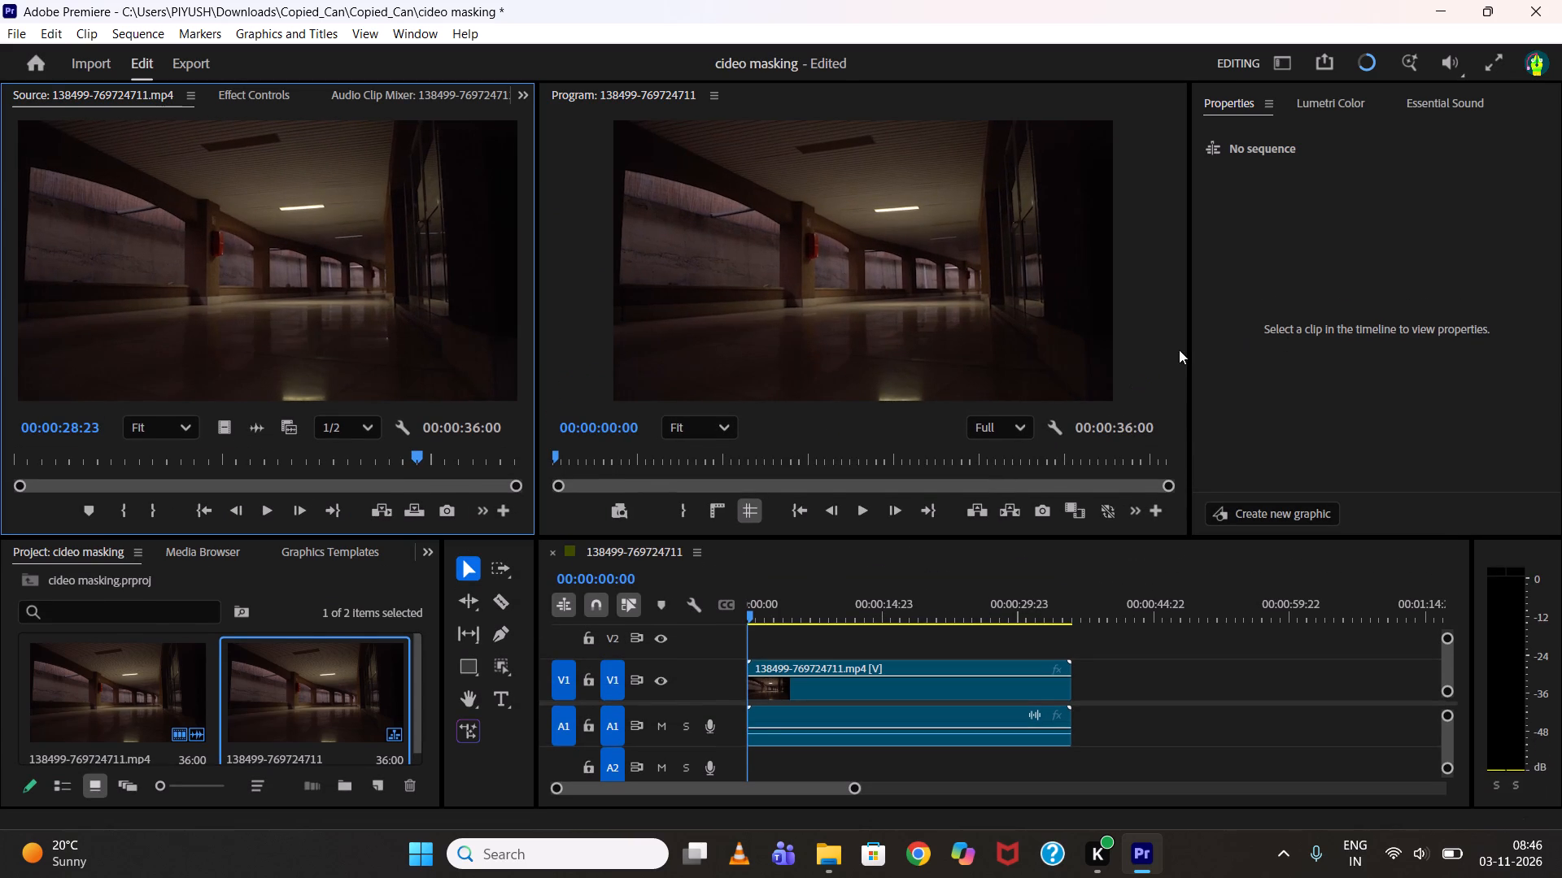
pyautogui.moveTo(1190, 350); pyautogui.dragTo(1220, 363)
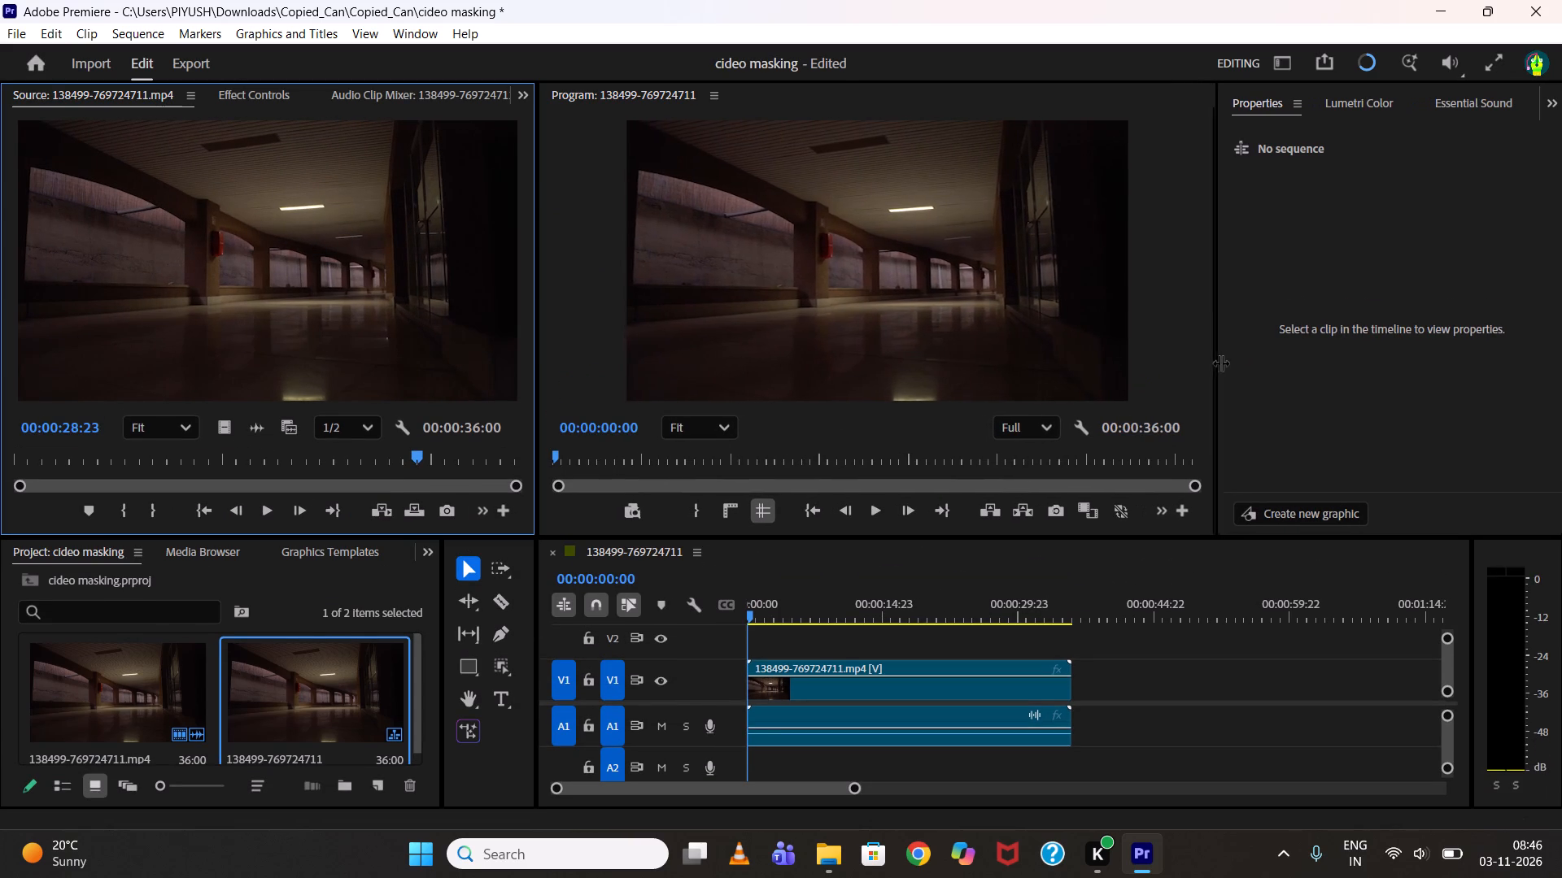
pyautogui.moveTo(1220, 363); pyautogui.dragTo(1218, 362)
# Start a Pen Mask on the timeline's corridor clip at the upper-left corner of the third window opening from the left.
pyautogui.scroll(11, 788, 202)
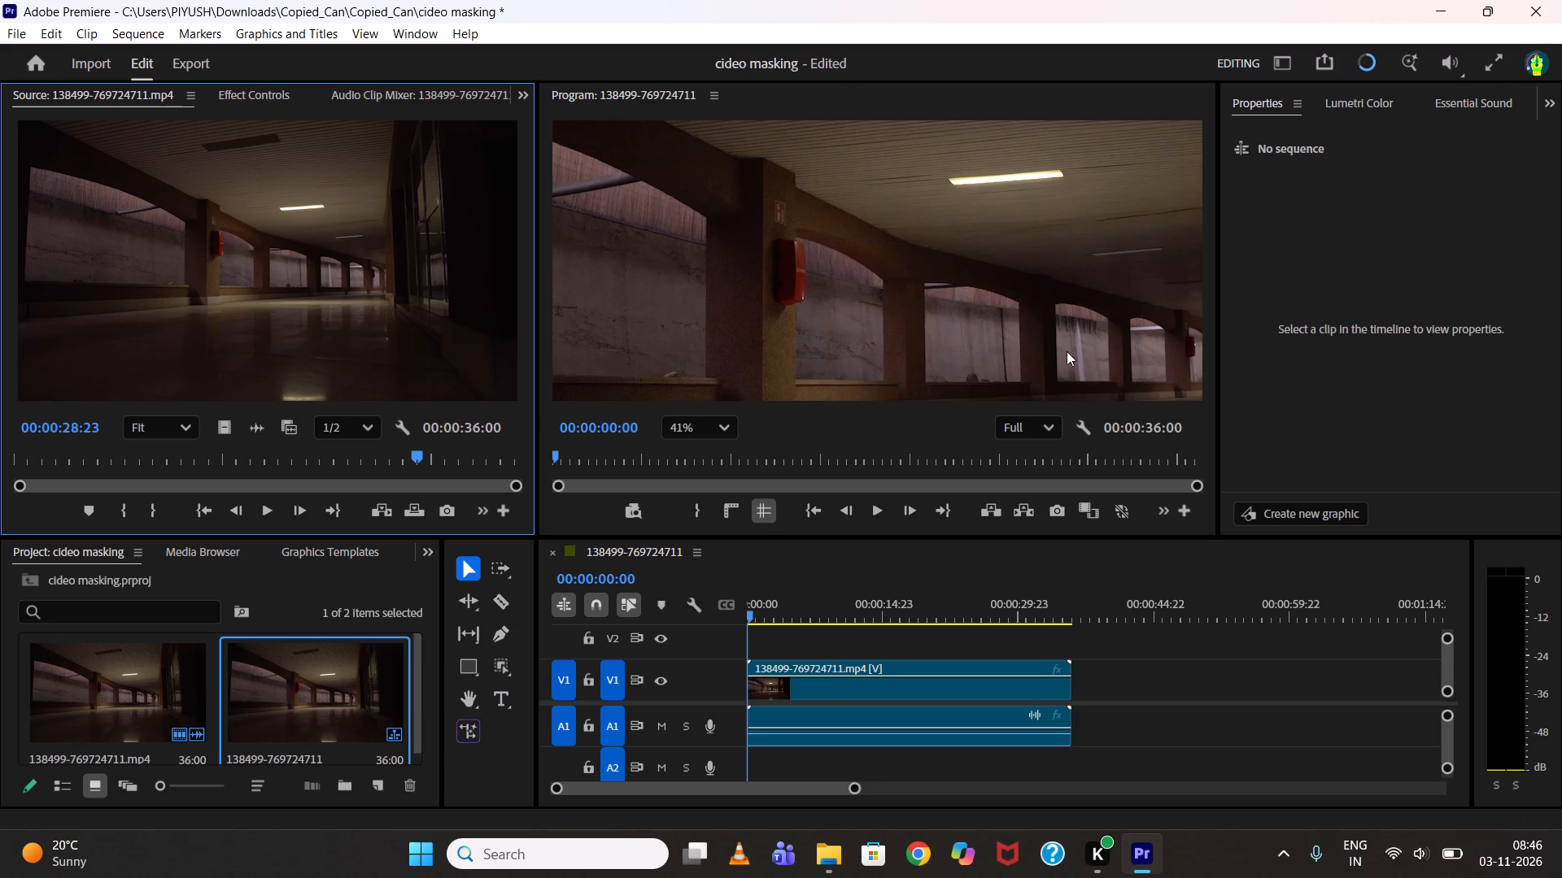
pyautogui.moveTo(1064, 312); pyautogui.dragTo(980, 253, button='middle')
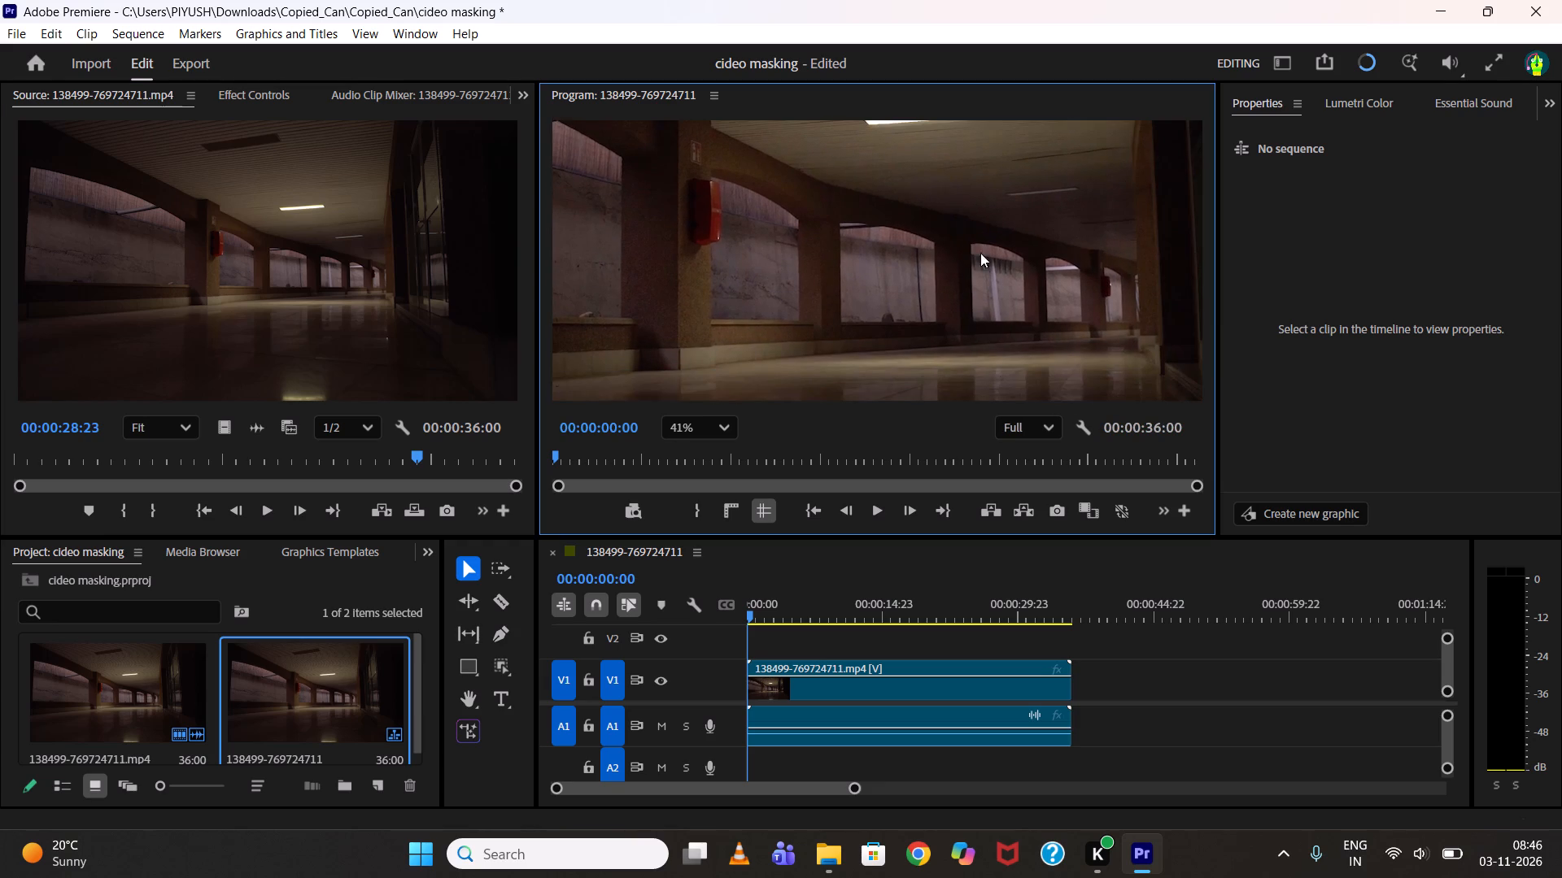
pyautogui.click(502, 662)
pyautogui.click(879, 678)
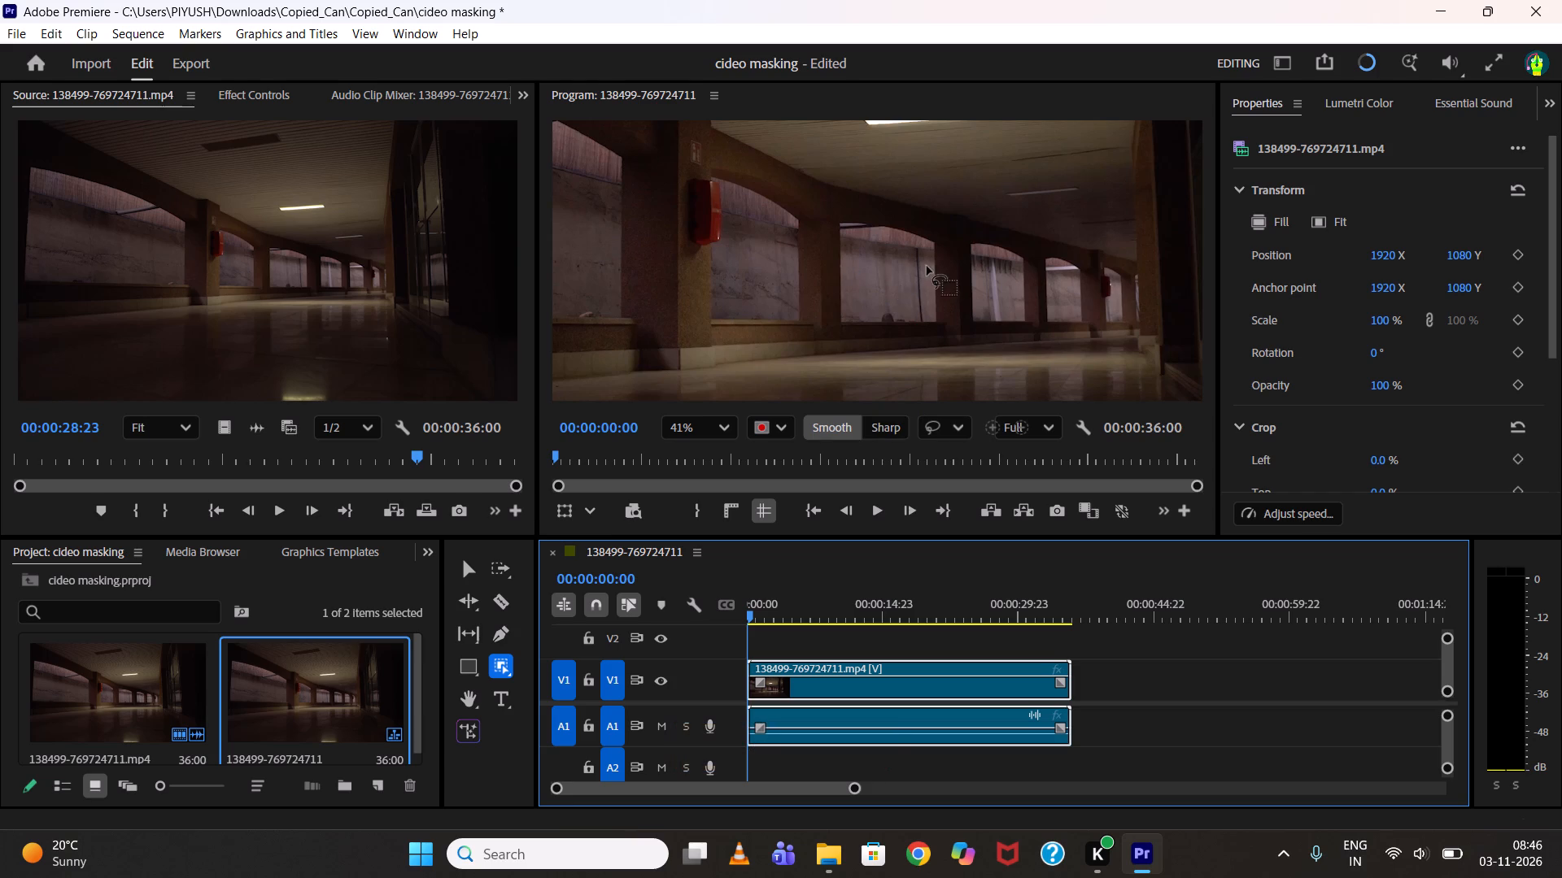
pyautogui.moveTo(507, 666); pyautogui.dragTo(533, 691)
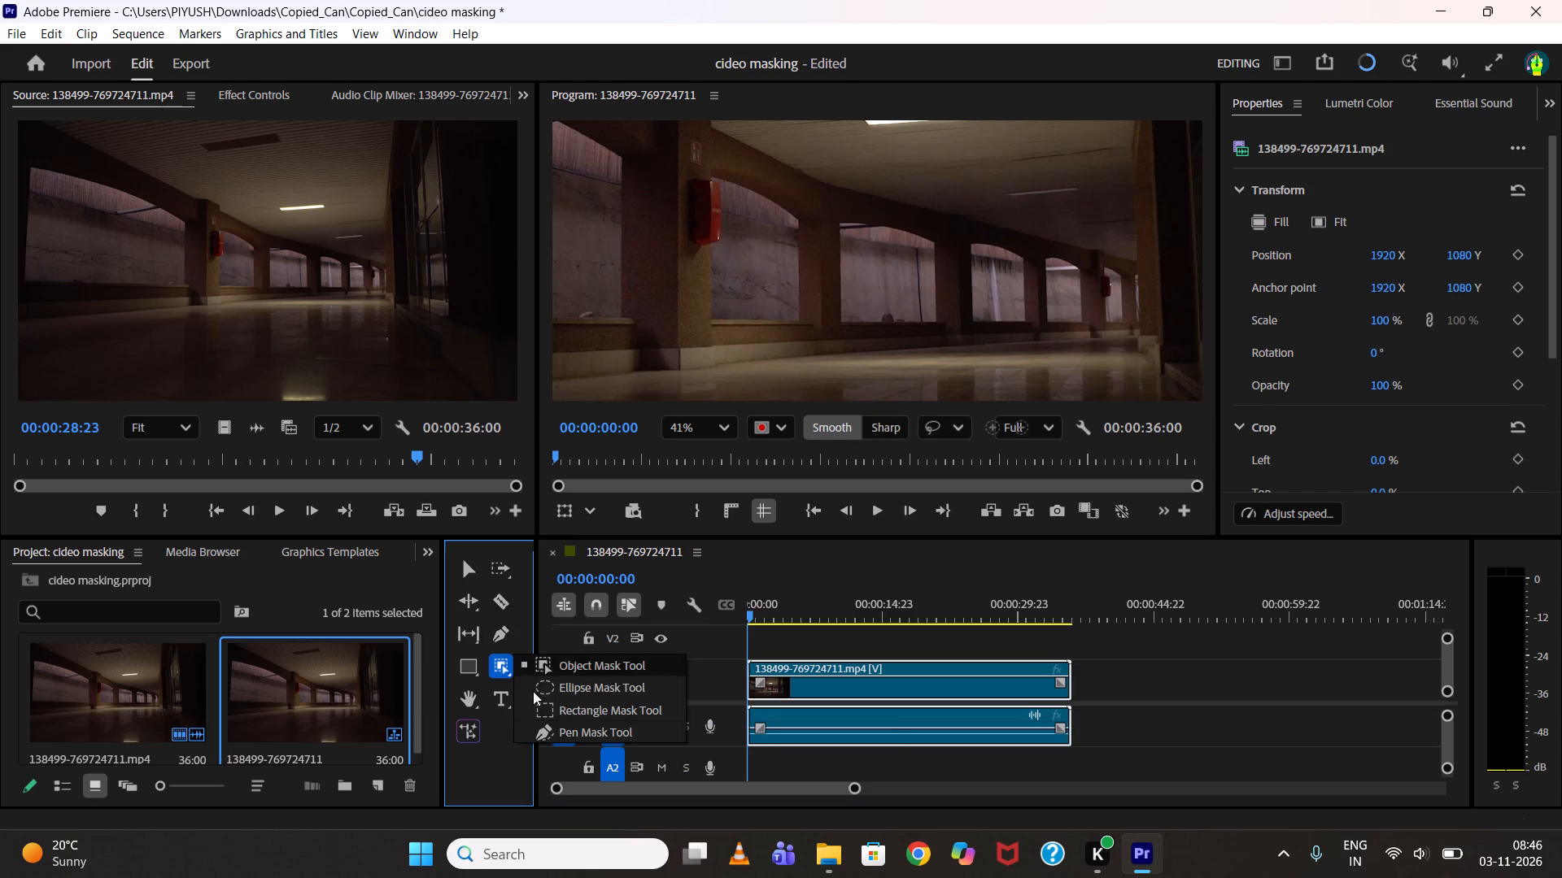
pyautogui.moveTo(533, 691); pyautogui.dragTo(559, 728)
pyautogui.scroll(8, 778, 218)
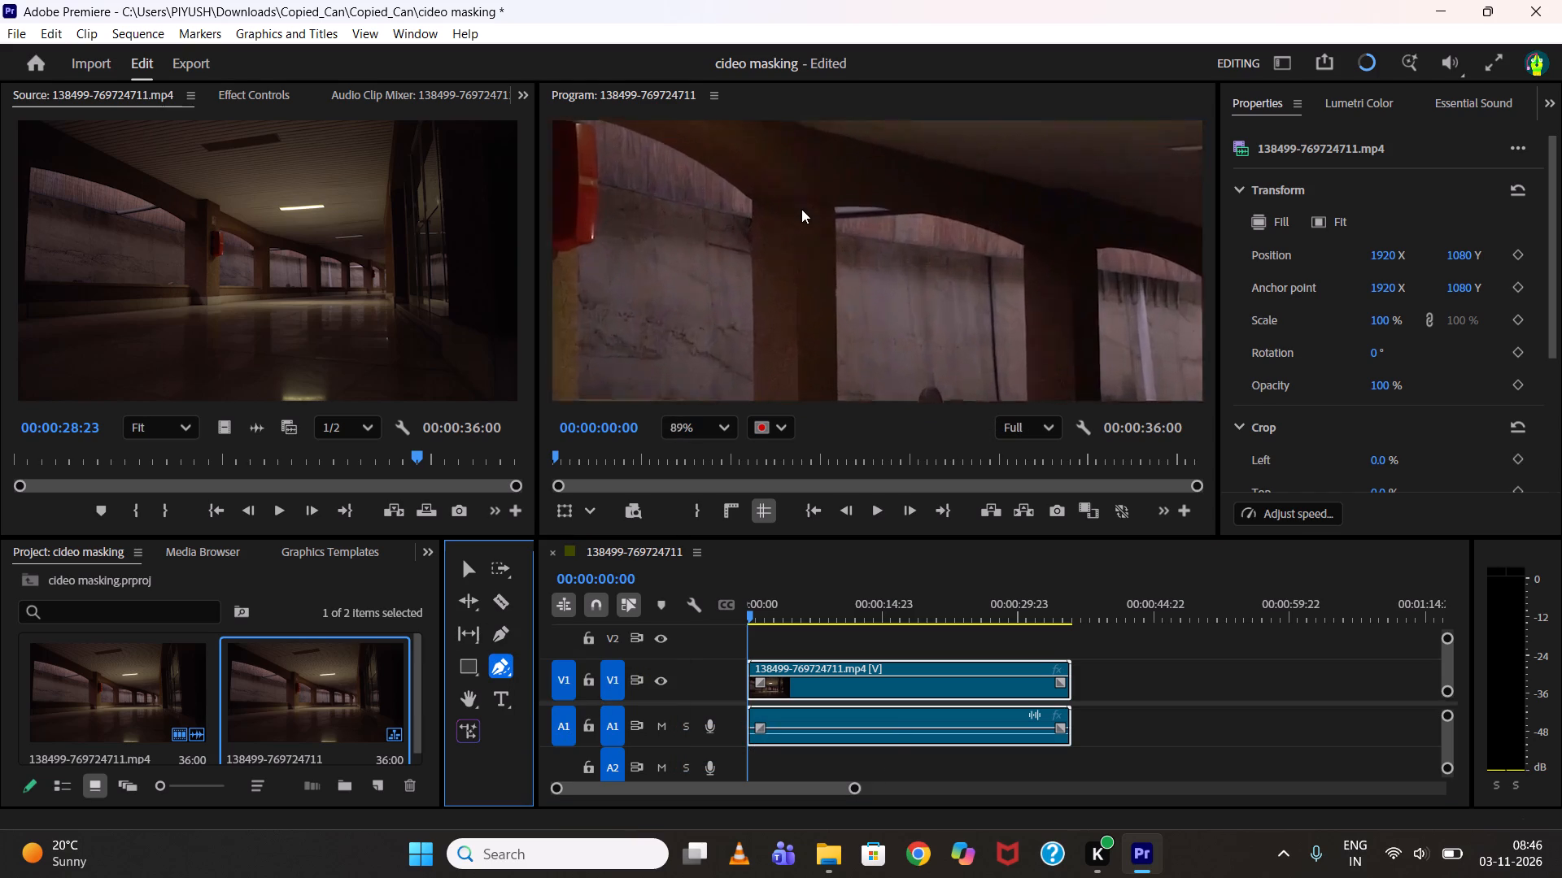
pyautogui.scroll(11, 801, 209)
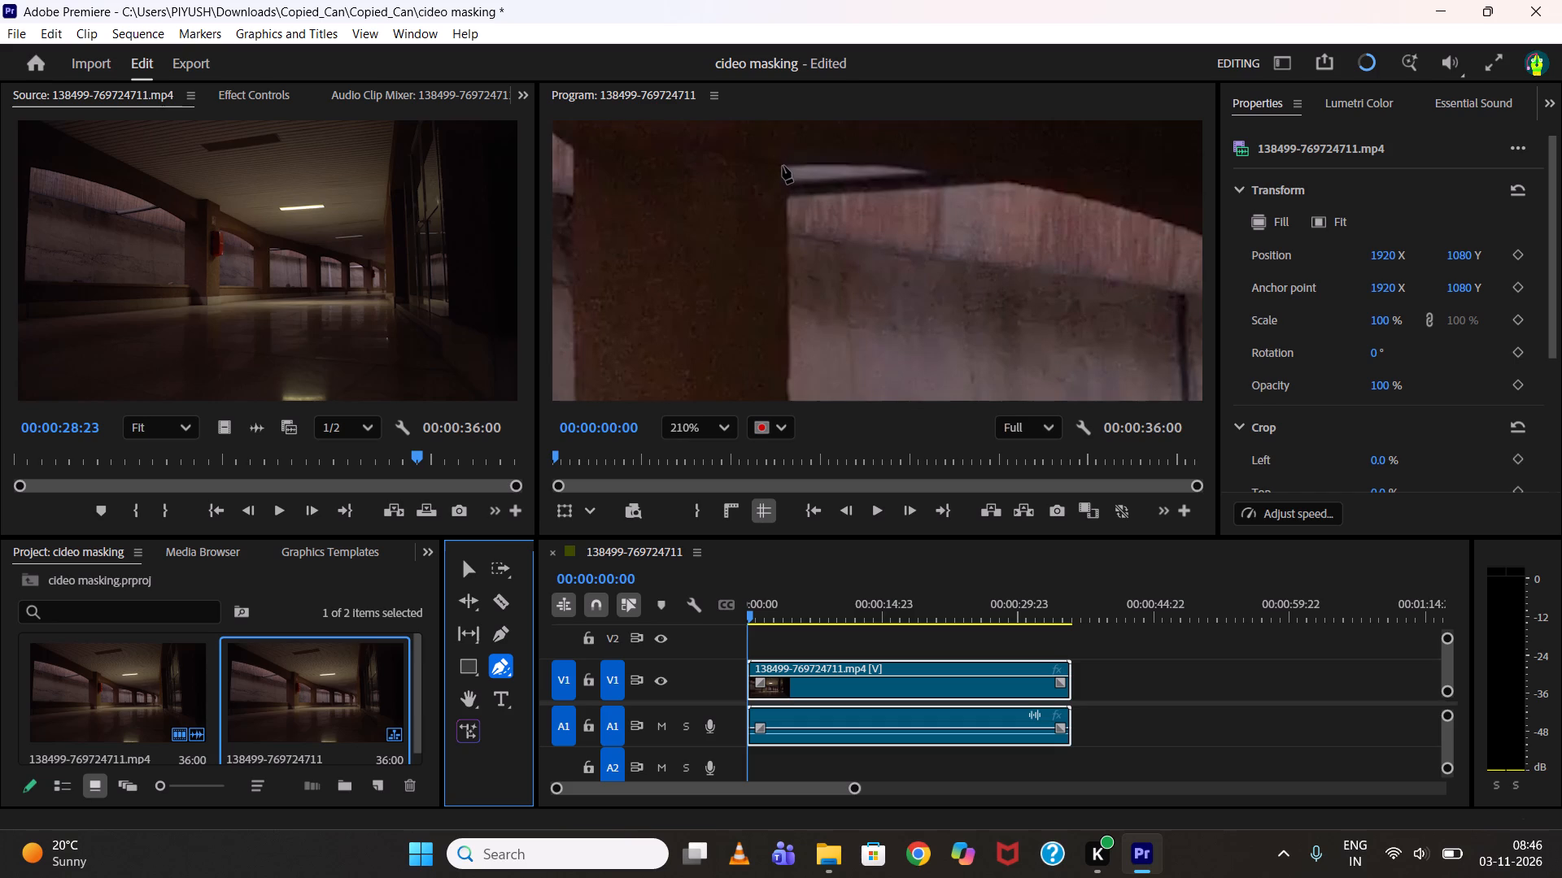
pyautogui.click(786, 168)
# Extend the mask path down the opening's left edge and align its new point with the lower-left corner.
pyautogui.scroll(-2, 781, 223)
pyautogui.moveTo(803, 234); pyautogui.dragTo(787, 183, button='middle')
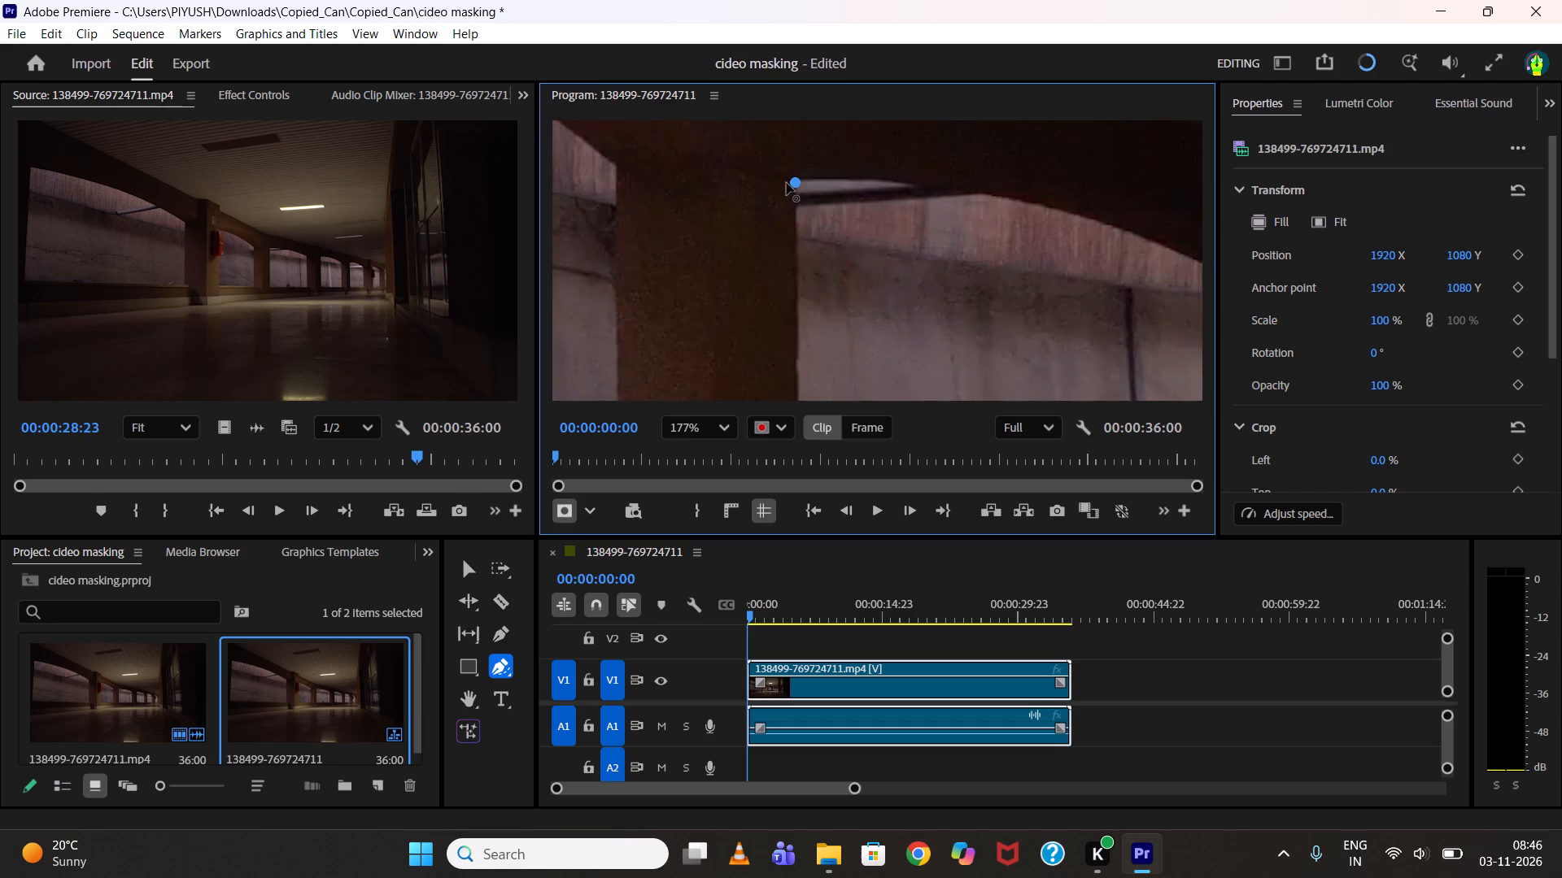
pyautogui.moveTo(787, 183); pyautogui.dragTo(796, 168, button='middle')
pyautogui.moveTo(827, 238); pyautogui.dragTo(843, 124, button='middle')
pyautogui.moveTo(834, 236); pyautogui.dragTo(821, 116, button='middle')
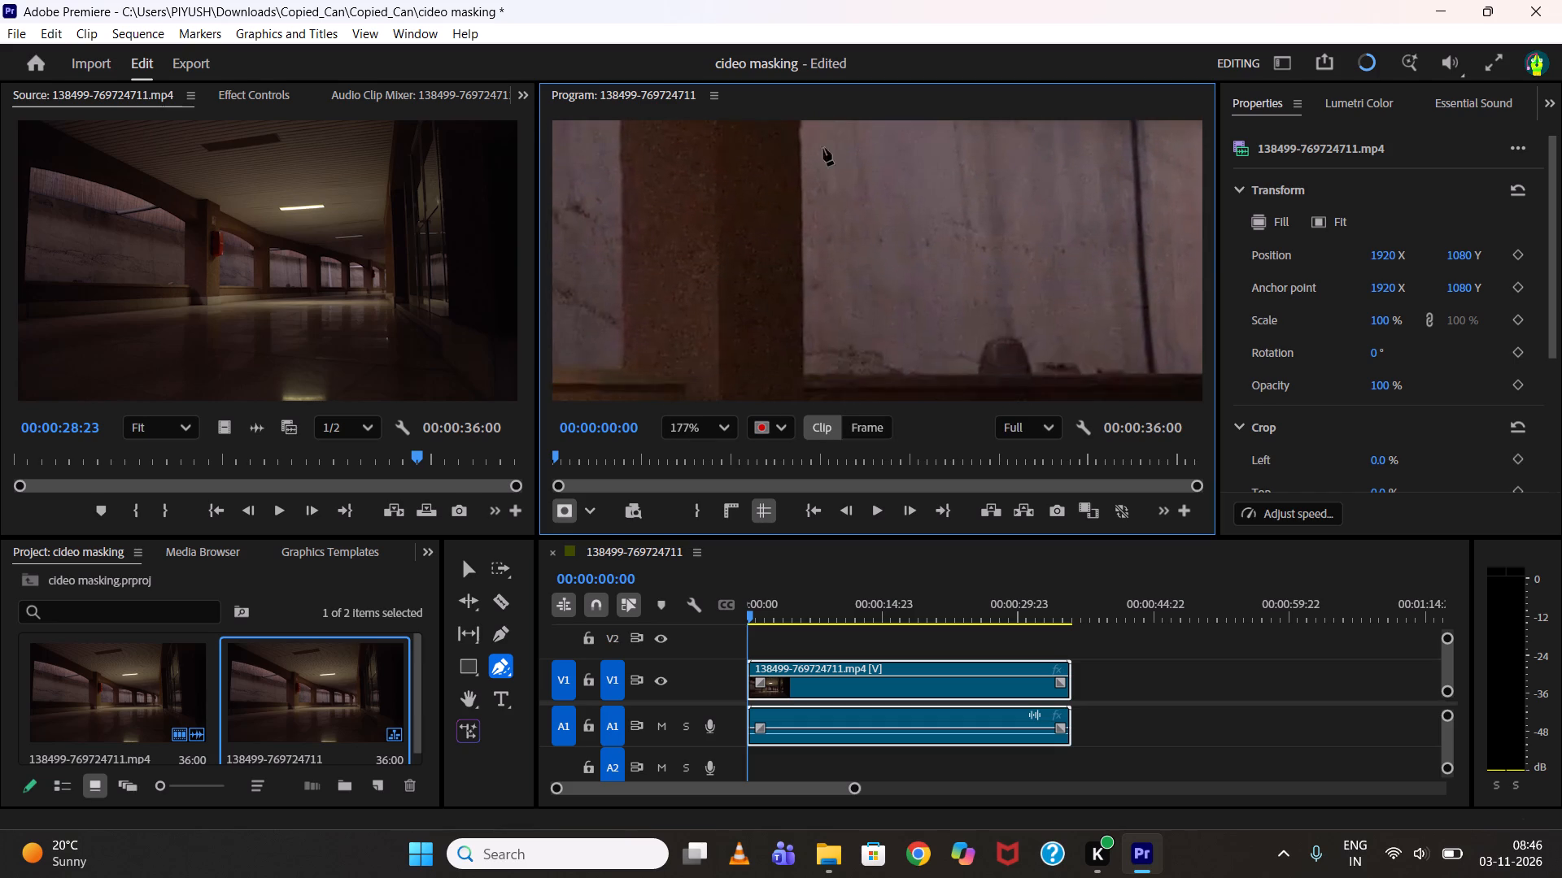
pyautogui.moveTo(854, 234); pyautogui.dragTo(853, 116, button='middle')
pyautogui.scroll(11, 792, 253)
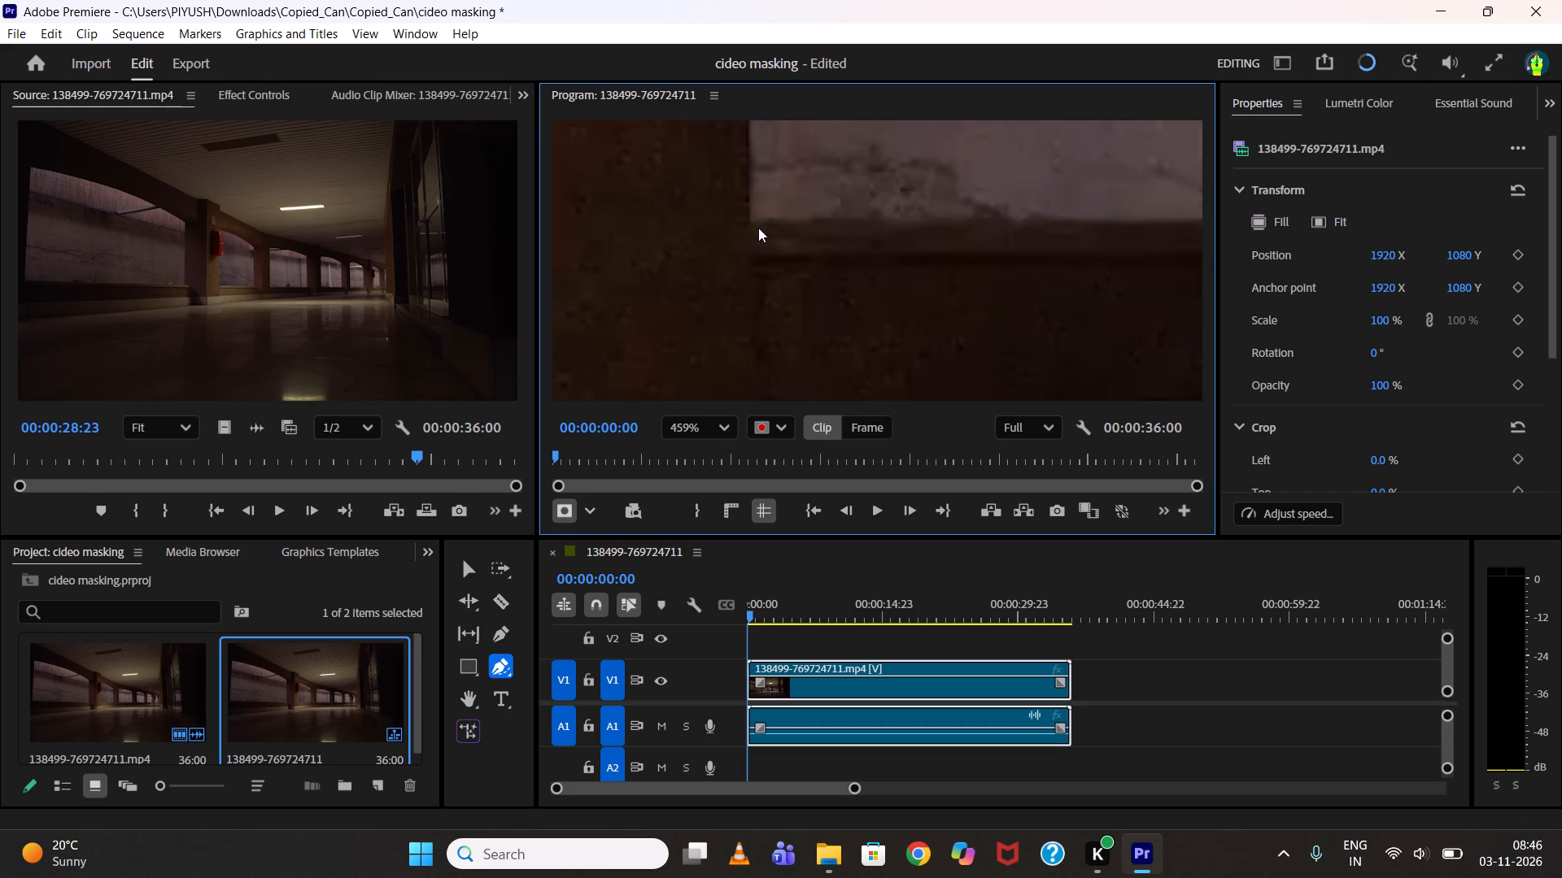
pyautogui.click(749, 216)
pyautogui.scroll(-10, 888, 220)
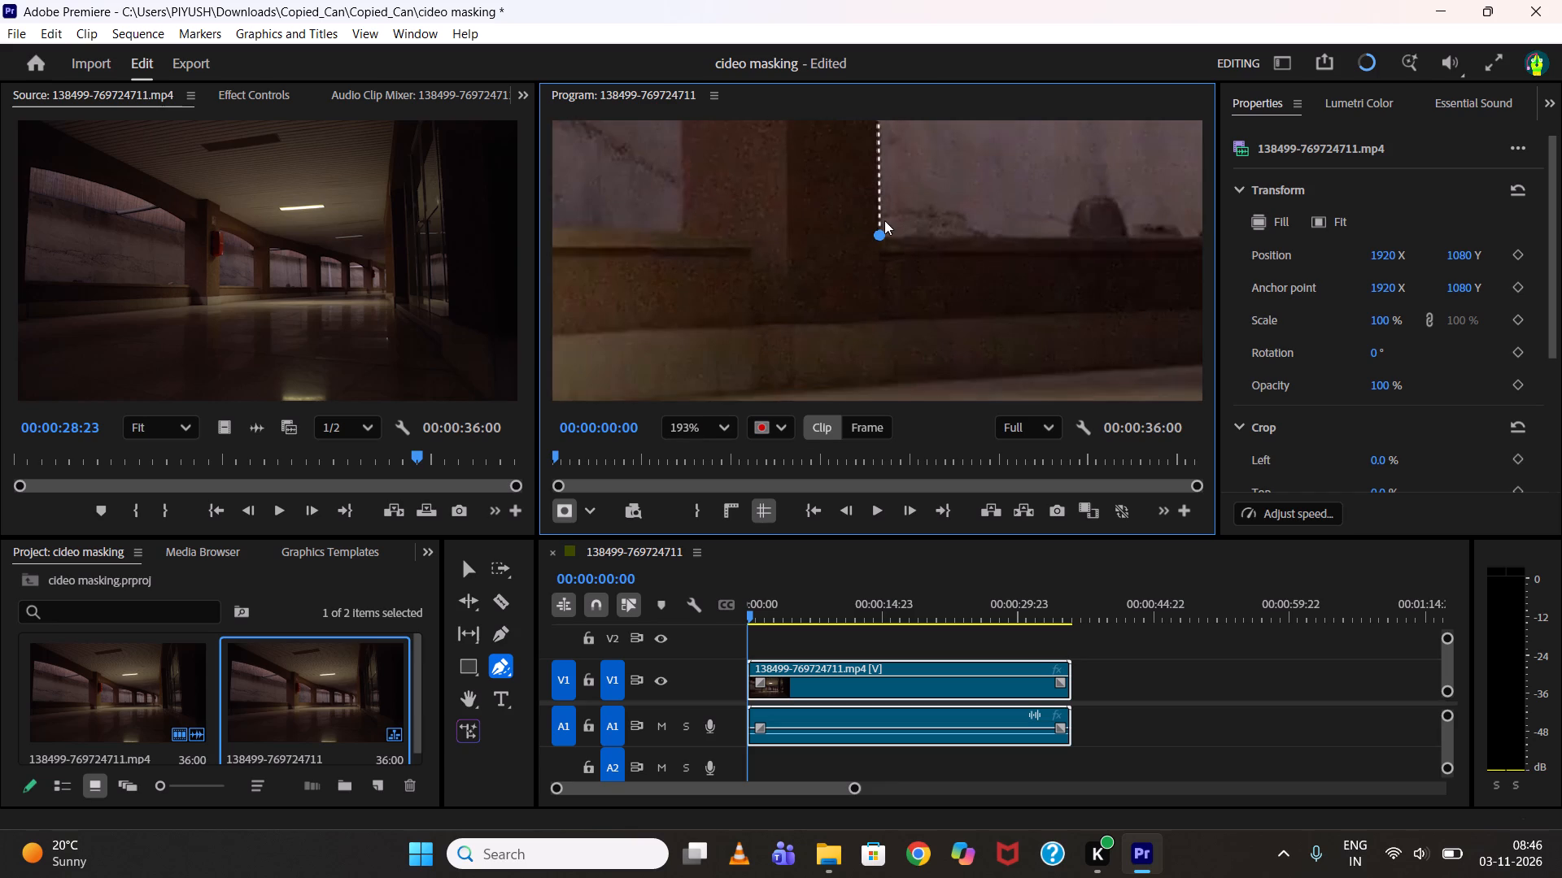
pyautogui.scroll(13, 853, 231)
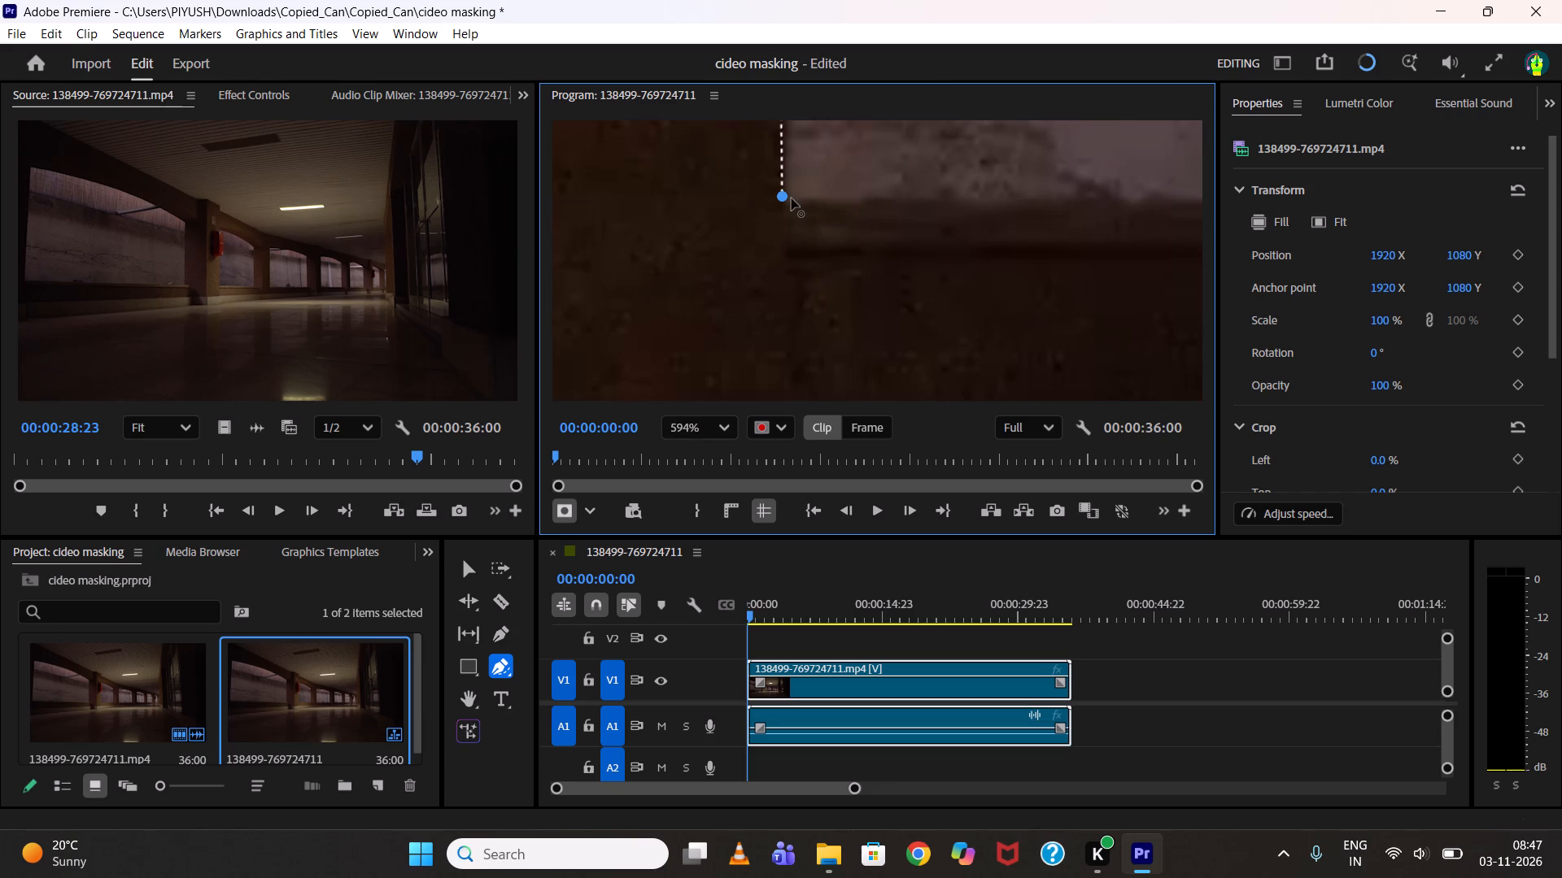
pyautogui.moveTo(786, 198); pyautogui.dragTo(794, 198)
# Extend the mask path along the window sill to the opening's lower-right corner.
pyautogui.scroll(-8, 876, 221)
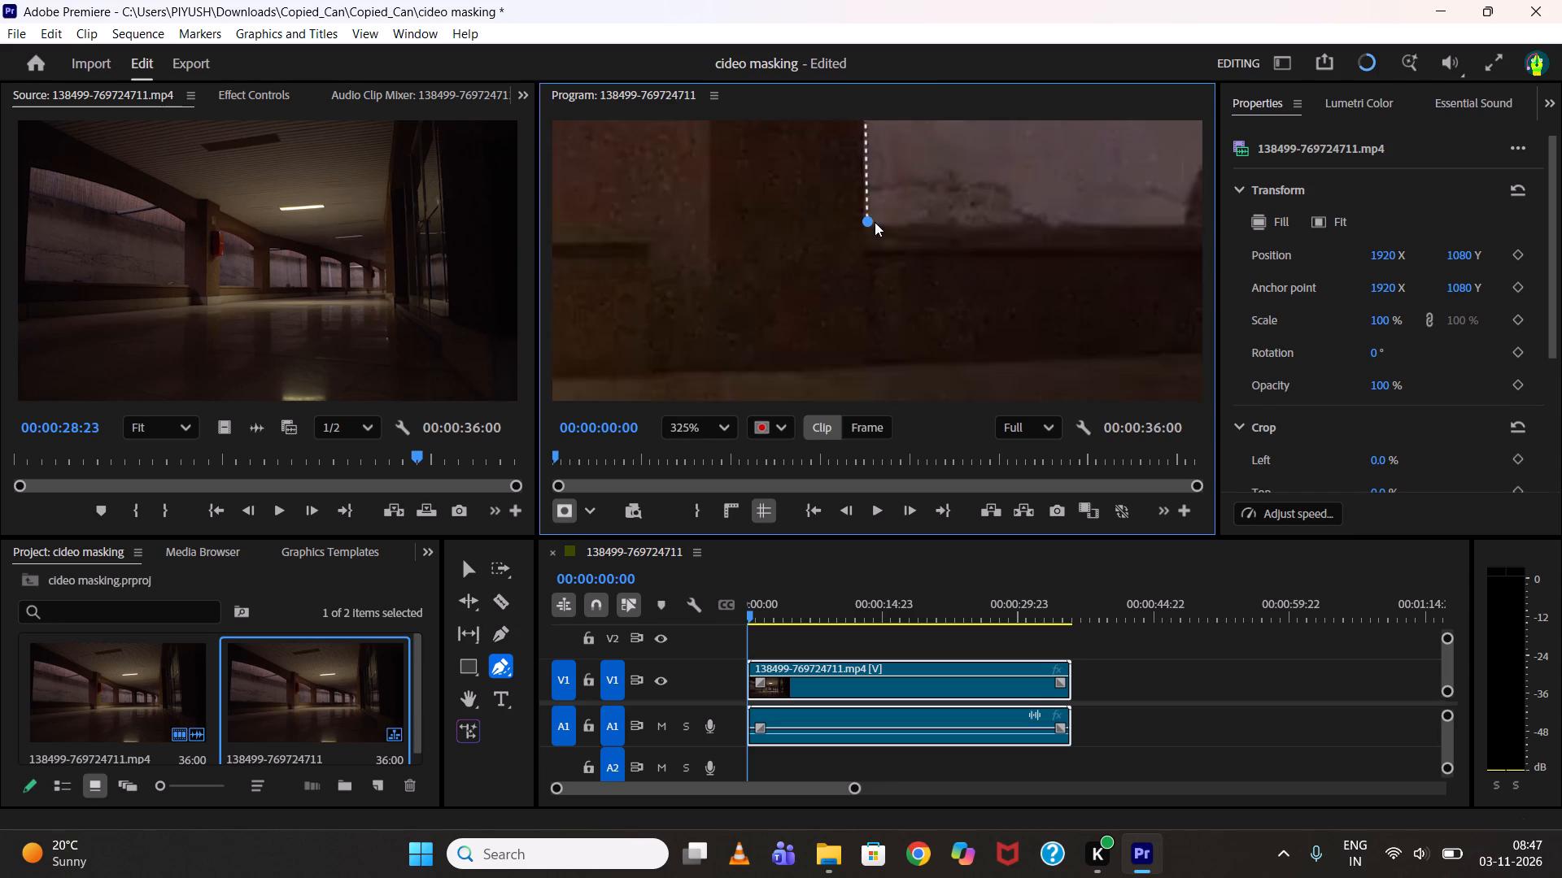
pyautogui.scroll(-7, 875, 222)
pyautogui.scroll(1, 1027, 238)
pyautogui.moveTo(1027, 238); pyautogui.dragTo(666, 272, button='middle')
pyautogui.moveTo(1045, 258); pyautogui.dragTo(770, 286, button='middle')
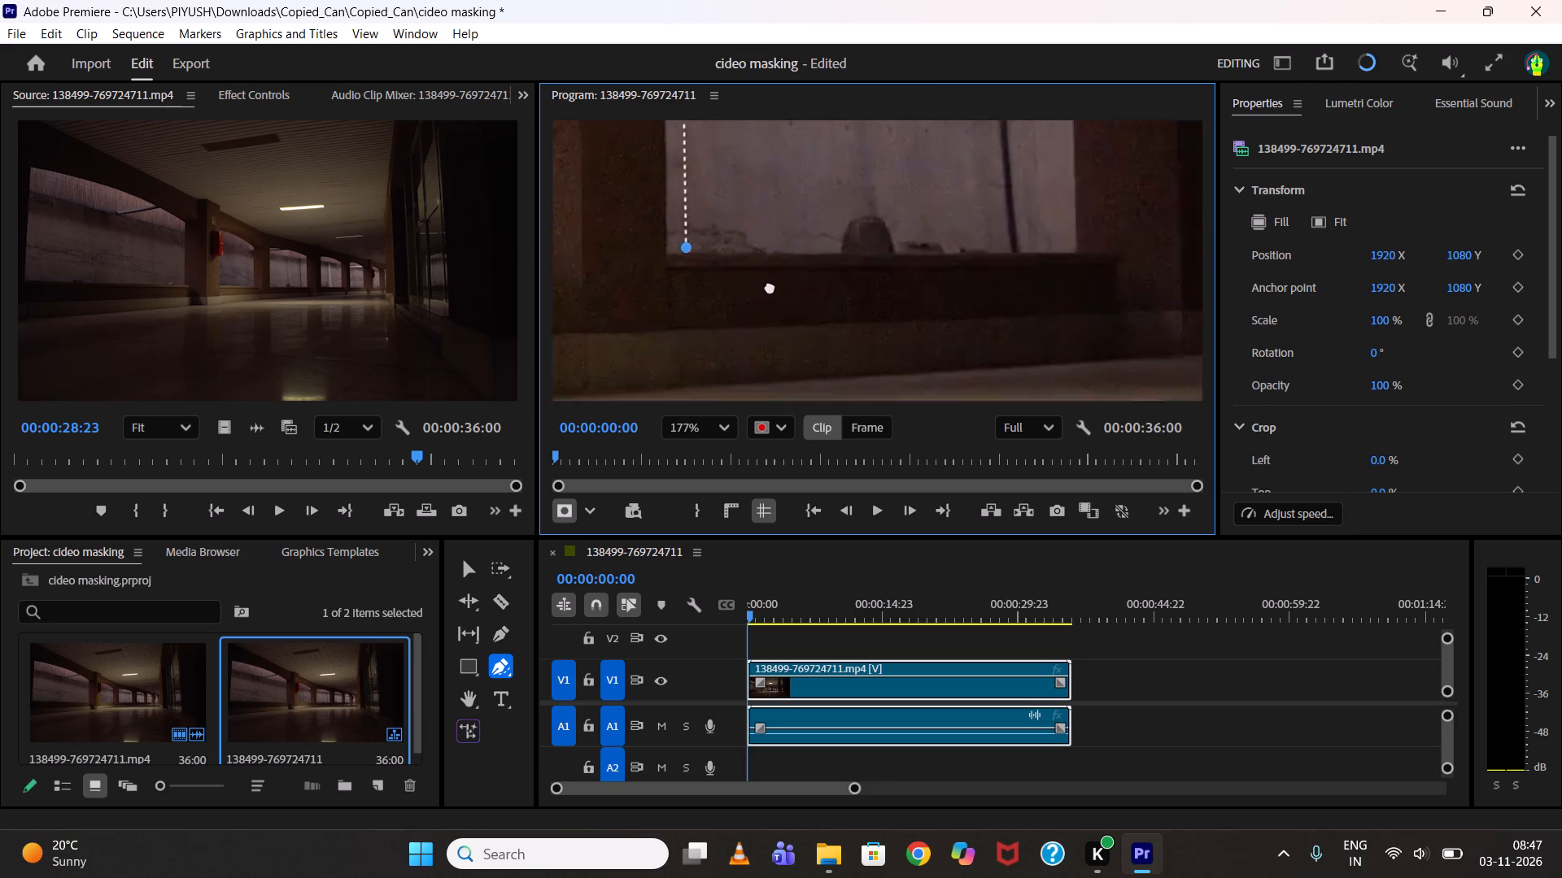
pyautogui.moveTo(770, 286); pyautogui.dragTo(723, 298, button='middle')
pyautogui.scroll(11, 1034, 253)
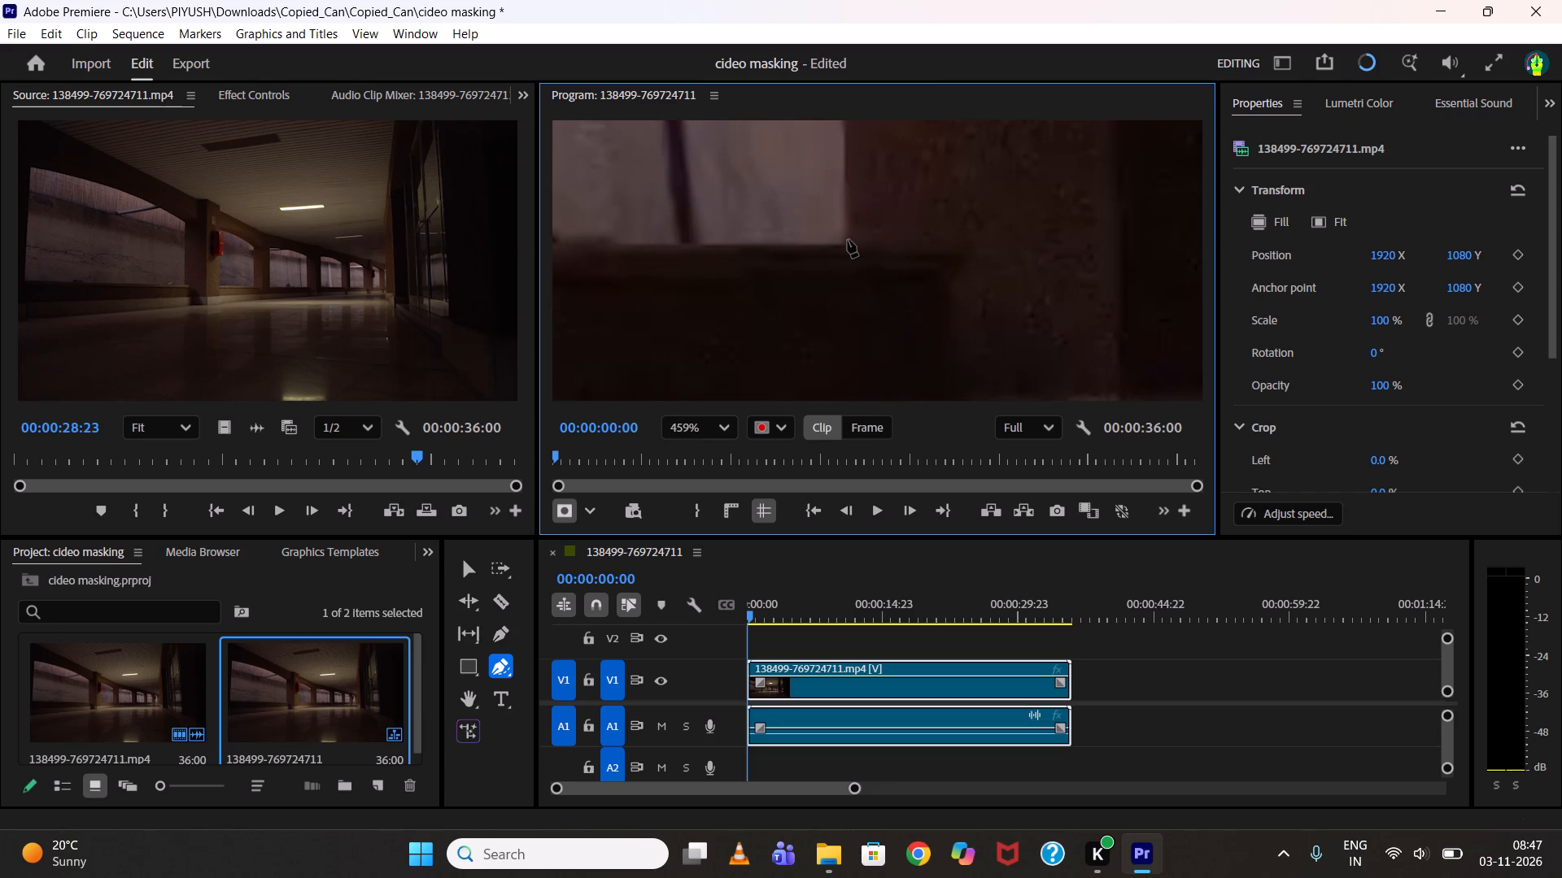
pyautogui.click(844, 243)
# Extend the mask path up the opening's right edge and align its new point with the upper-right corner.
pyautogui.scroll(-3, 867, 221)
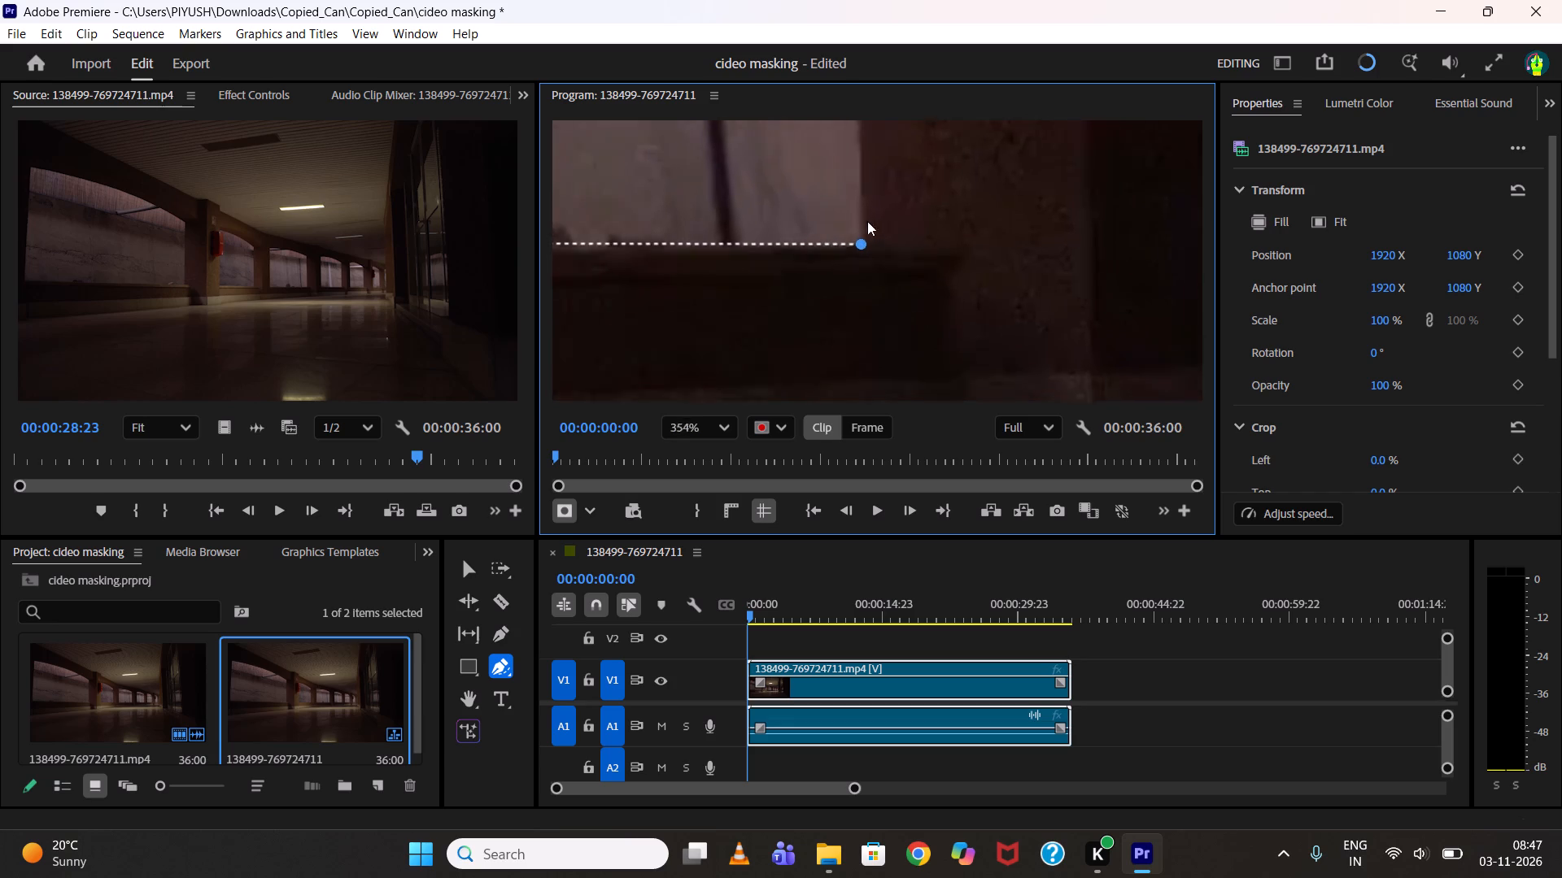
pyautogui.scroll(-19, 867, 221)
pyautogui.moveTo(1058, 161); pyautogui.dragTo(1049, 207, button='middle')
pyautogui.scroll(-1, 1058, 161)
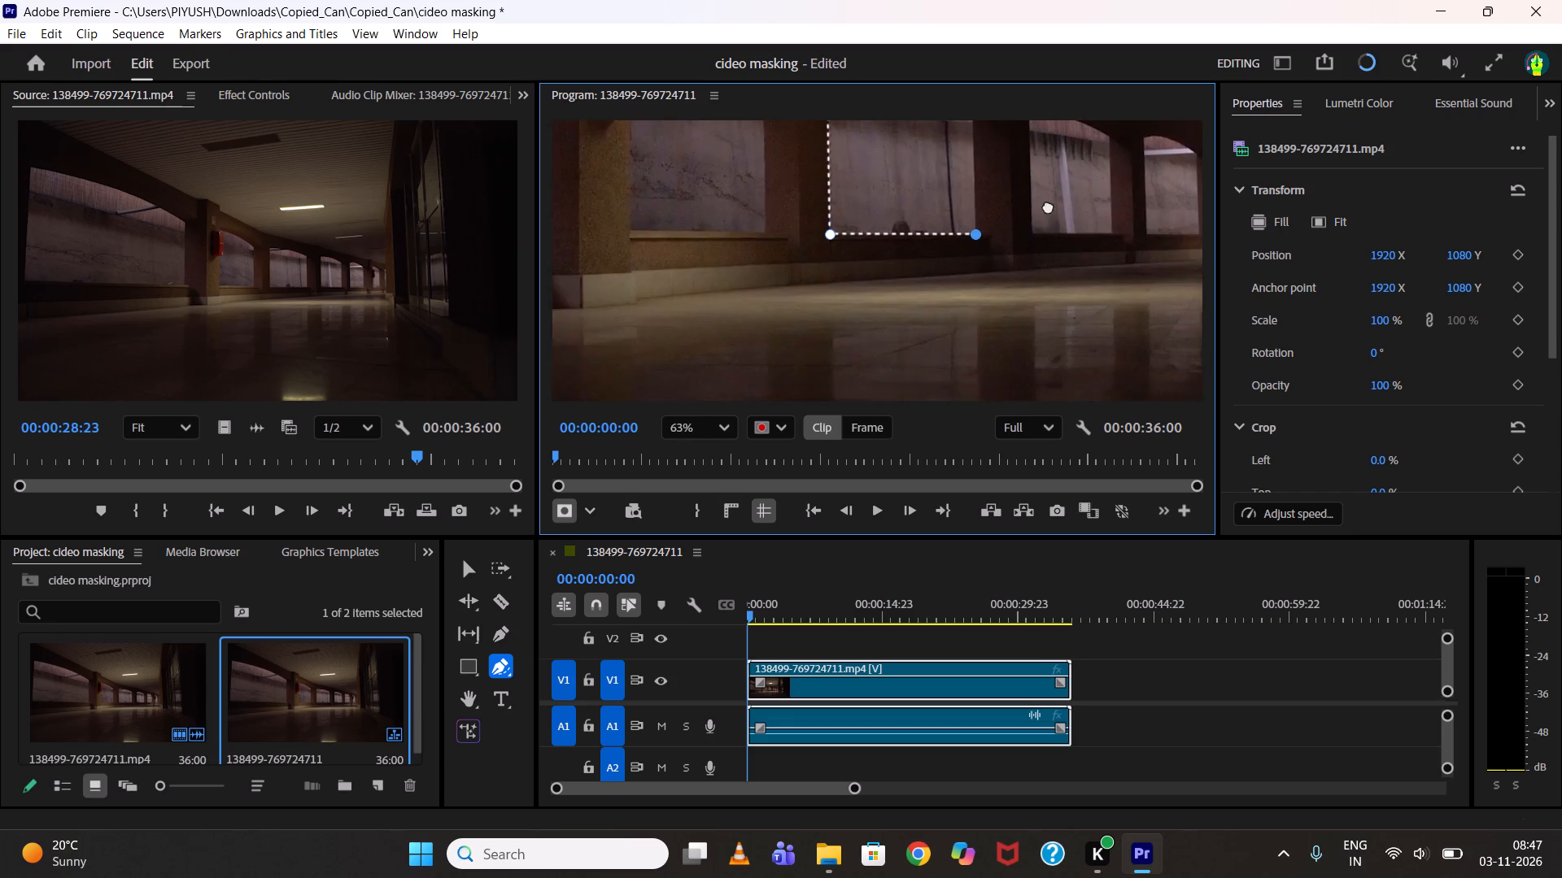
pyautogui.moveTo(1036, 176); pyautogui.dragTo(1009, 276, button='middle')
pyautogui.scroll(6, 942, 193)
pyautogui.scroll(8, 856, 180)
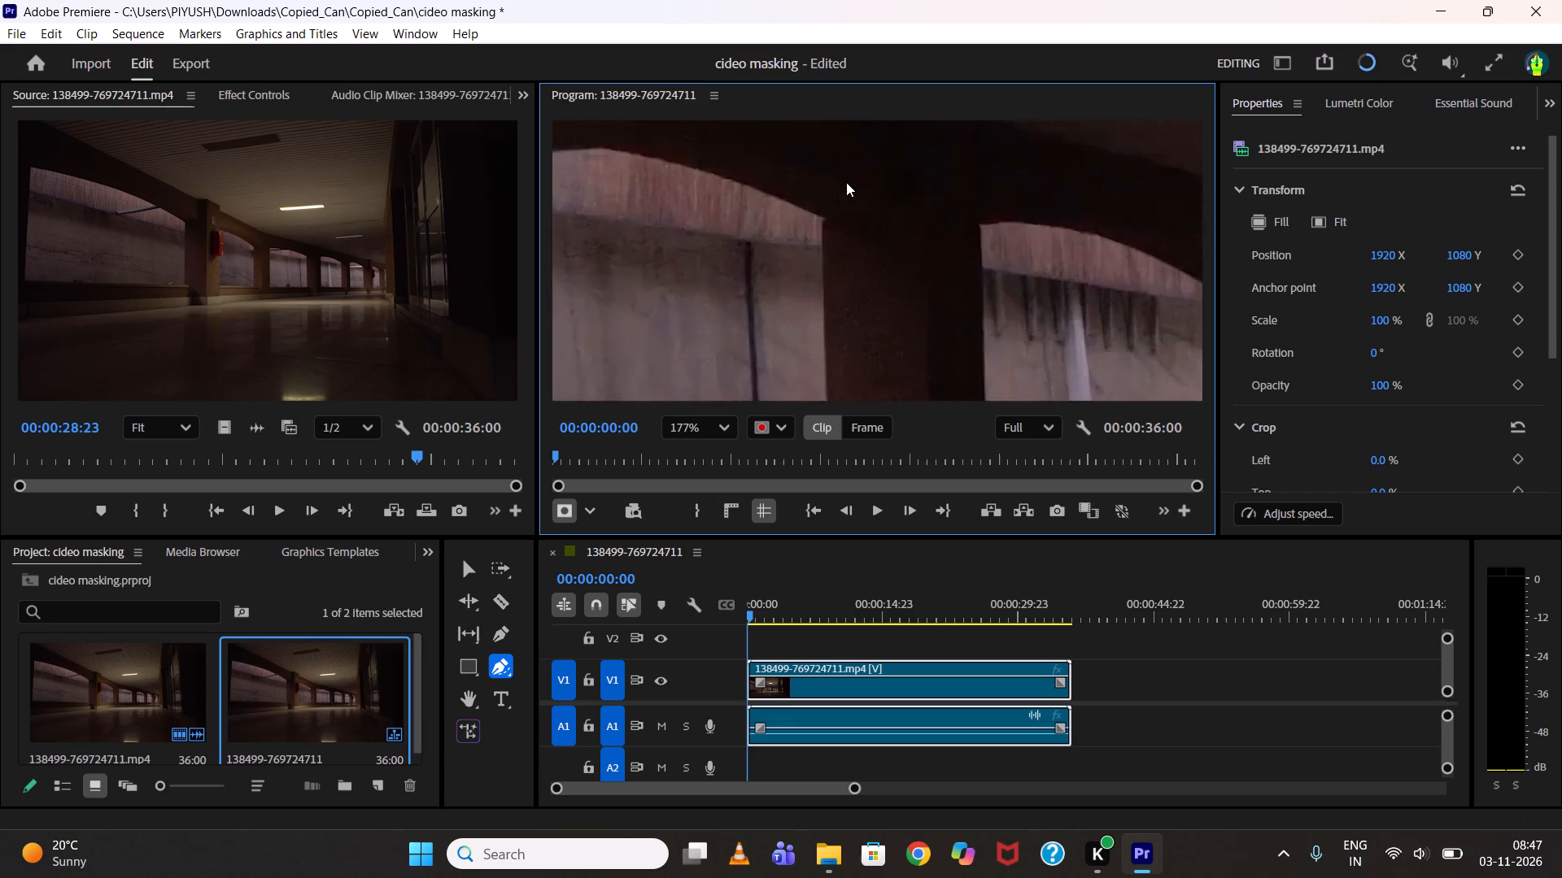
pyautogui.scroll(5, 846, 182)
pyautogui.moveTo(775, 193); pyautogui.dragTo(850, 237, button='middle')
pyautogui.moveTo(782, 233); pyautogui.dragTo(917, 305, button='middle')
pyautogui.scroll(5, 914, 305)
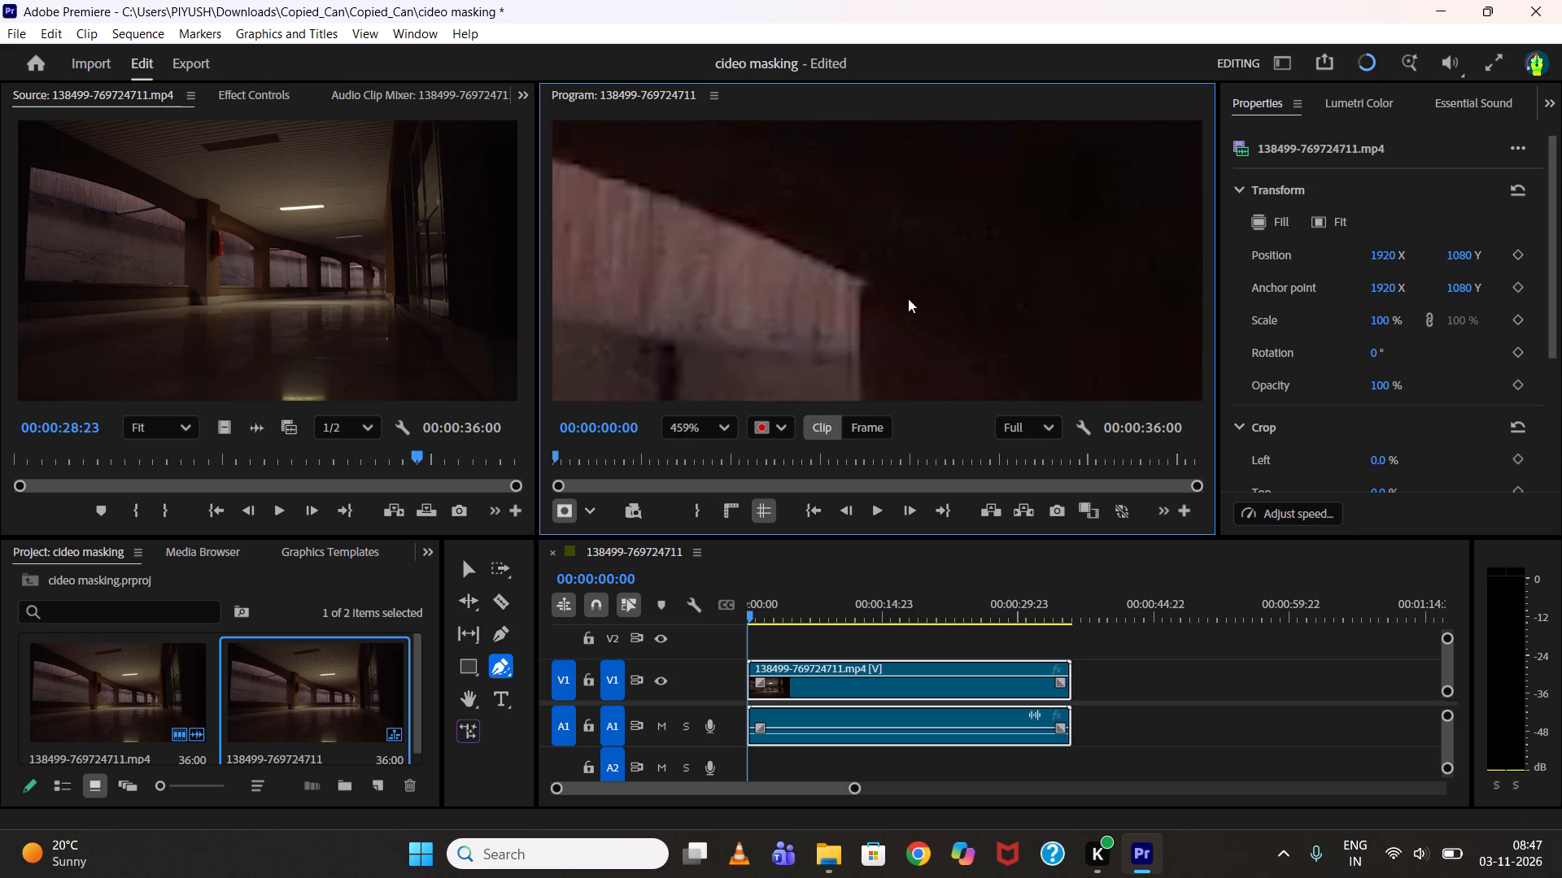
pyautogui.click(847, 273)
pyautogui.moveTo(909, 289); pyautogui.dragTo(1117, 304, button='middle')
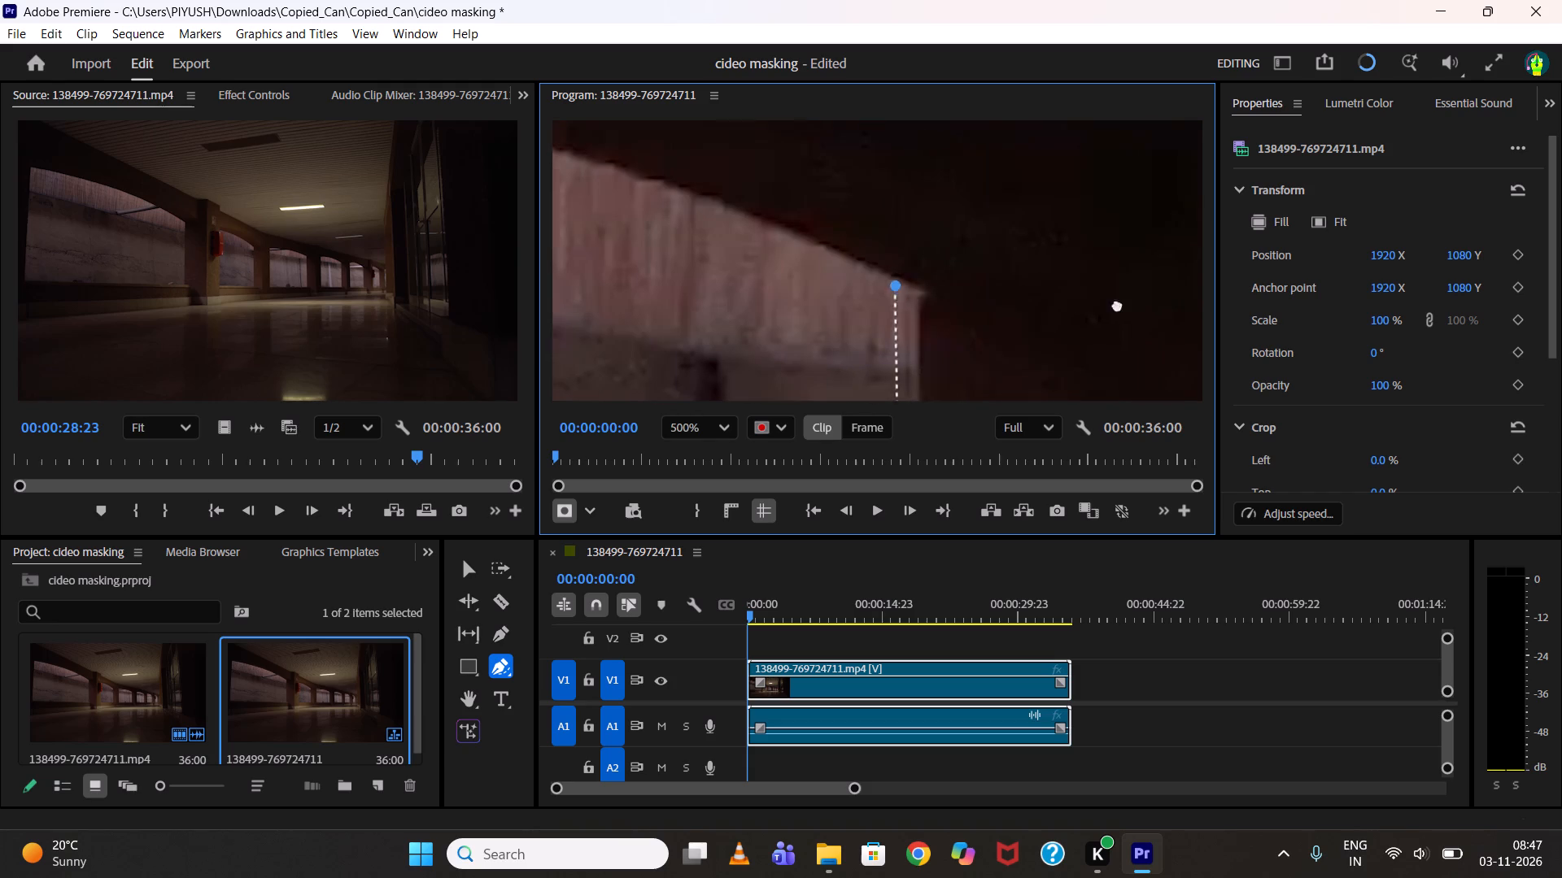
pyautogui.moveTo(1117, 304); pyautogui.dragTo(1071, 224, button='middle')
pyautogui.scroll(1, 1067, 253)
pyautogui.moveTo(1064, 254); pyautogui.dragTo(974, 186, button='middle')
pyautogui.scroll(1, 973, 185)
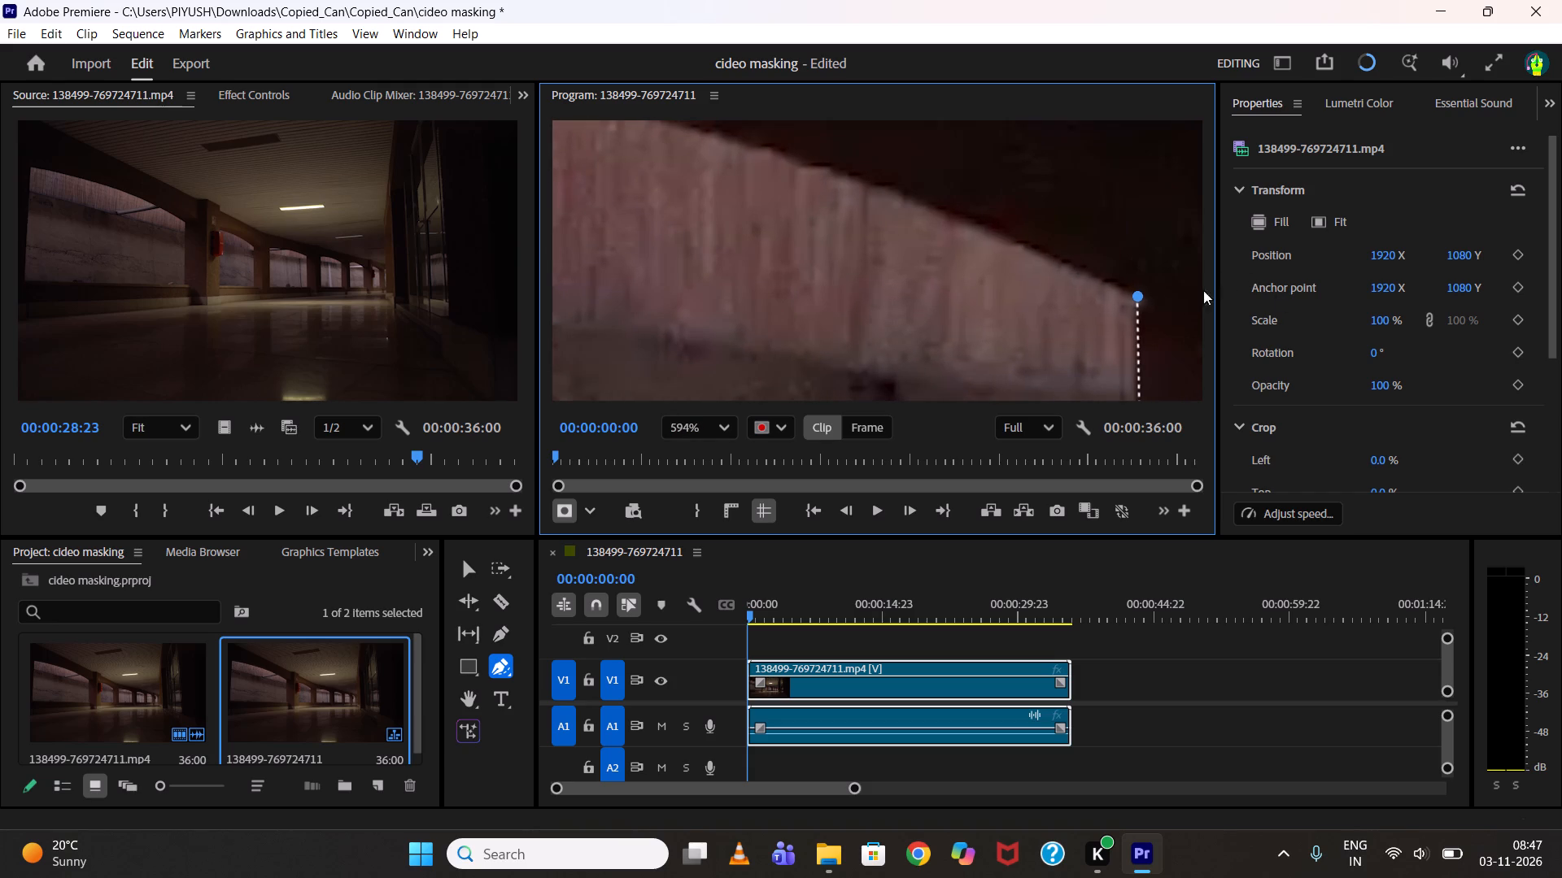
pyautogui.click(1140, 300)
# Trace the descending right part of the opening's arch with closely spaced mask points, working leftward from the upper-right corner.
pyautogui.click(1083, 276)
pyautogui.click(1011, 245)
pyautogui.click(939, 214)
pyautogui.moveTo(958, 217); pyautogui.dragTo(1141, 230, button='middle')
pyautogui.scroll(1, 1141, 230)
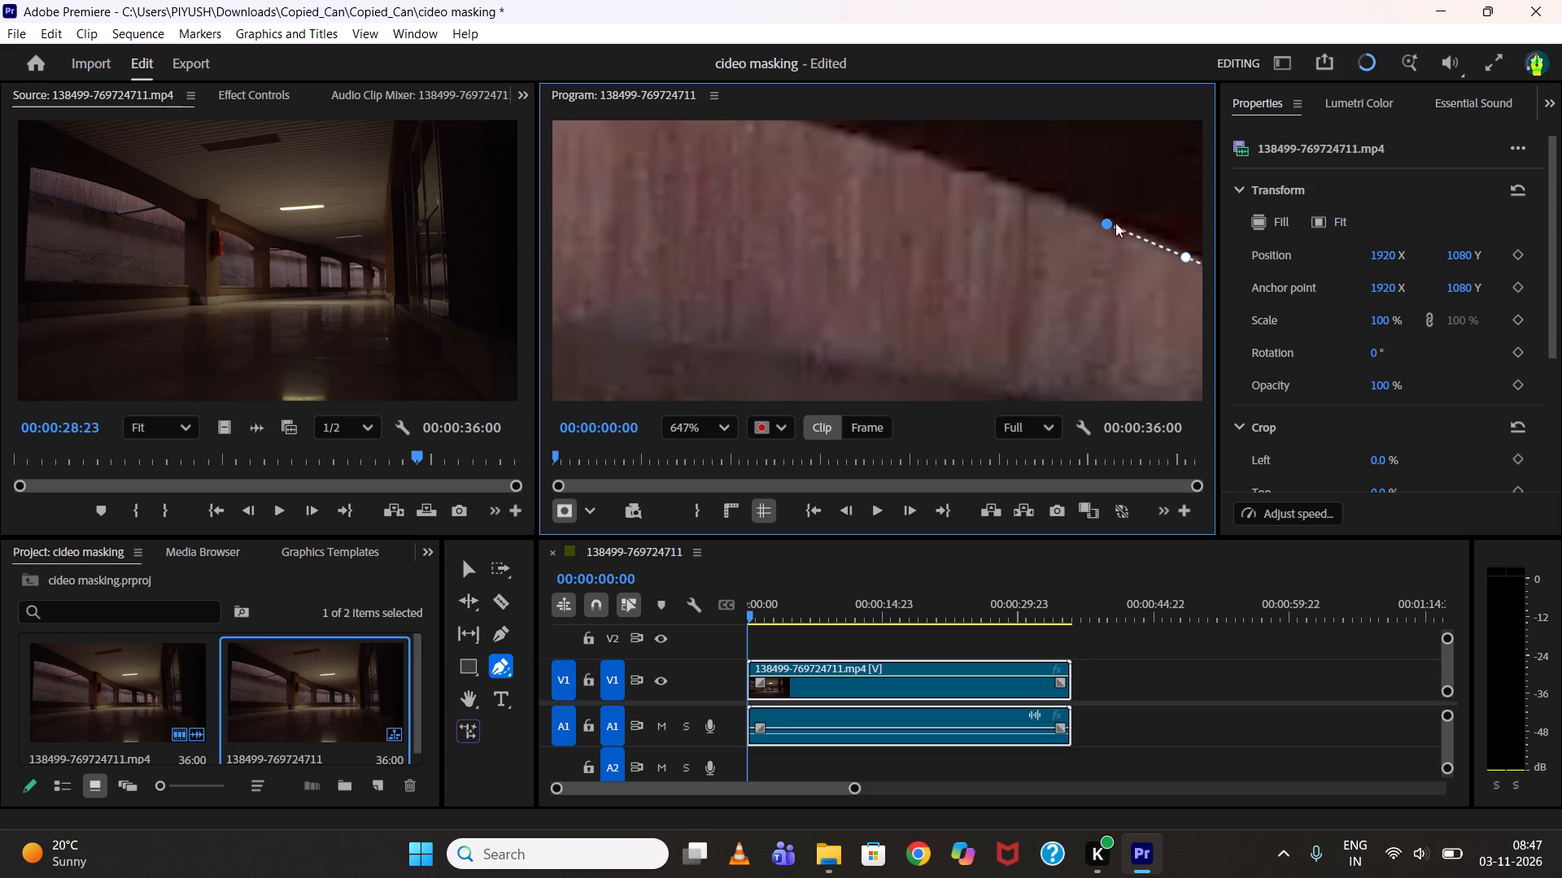
pyautogui.click(1050, 203)
pyautogui.click(966, 172)
pyautogui.click(884, 146)
# Continue the mask points along the arch's upper edge up to its crest.
pyautogui.moveTo(926, 177); pyautogui.dragTo(1125, 253, button='middle')
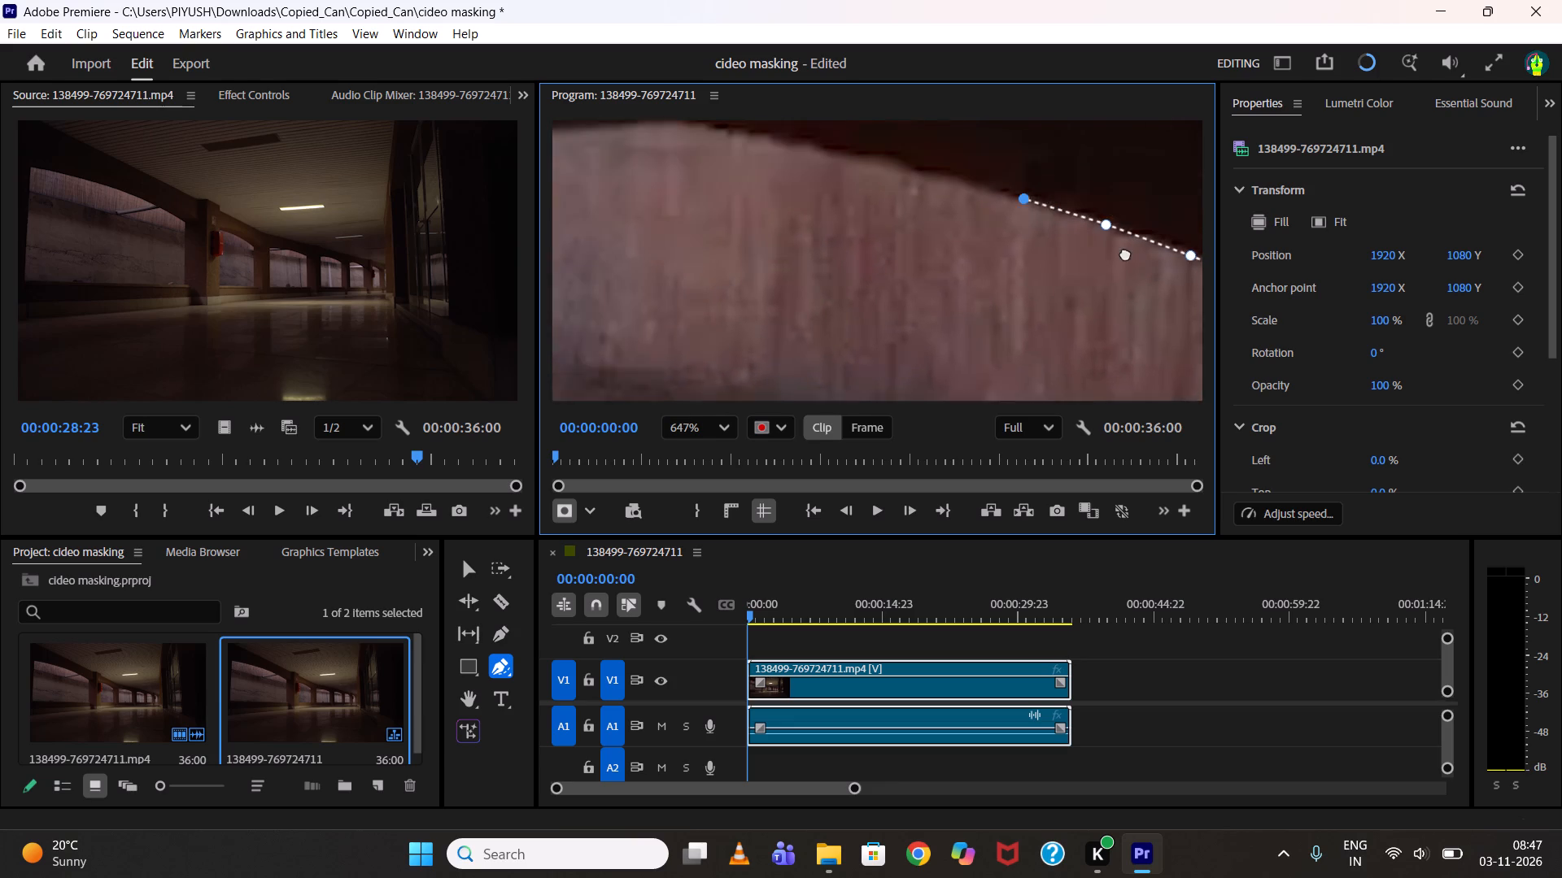
pyautogui.moveTo(1125, 253); pyautogui.dragTo(1126, 254, button='middle')
pyautogui.click(996, 200)
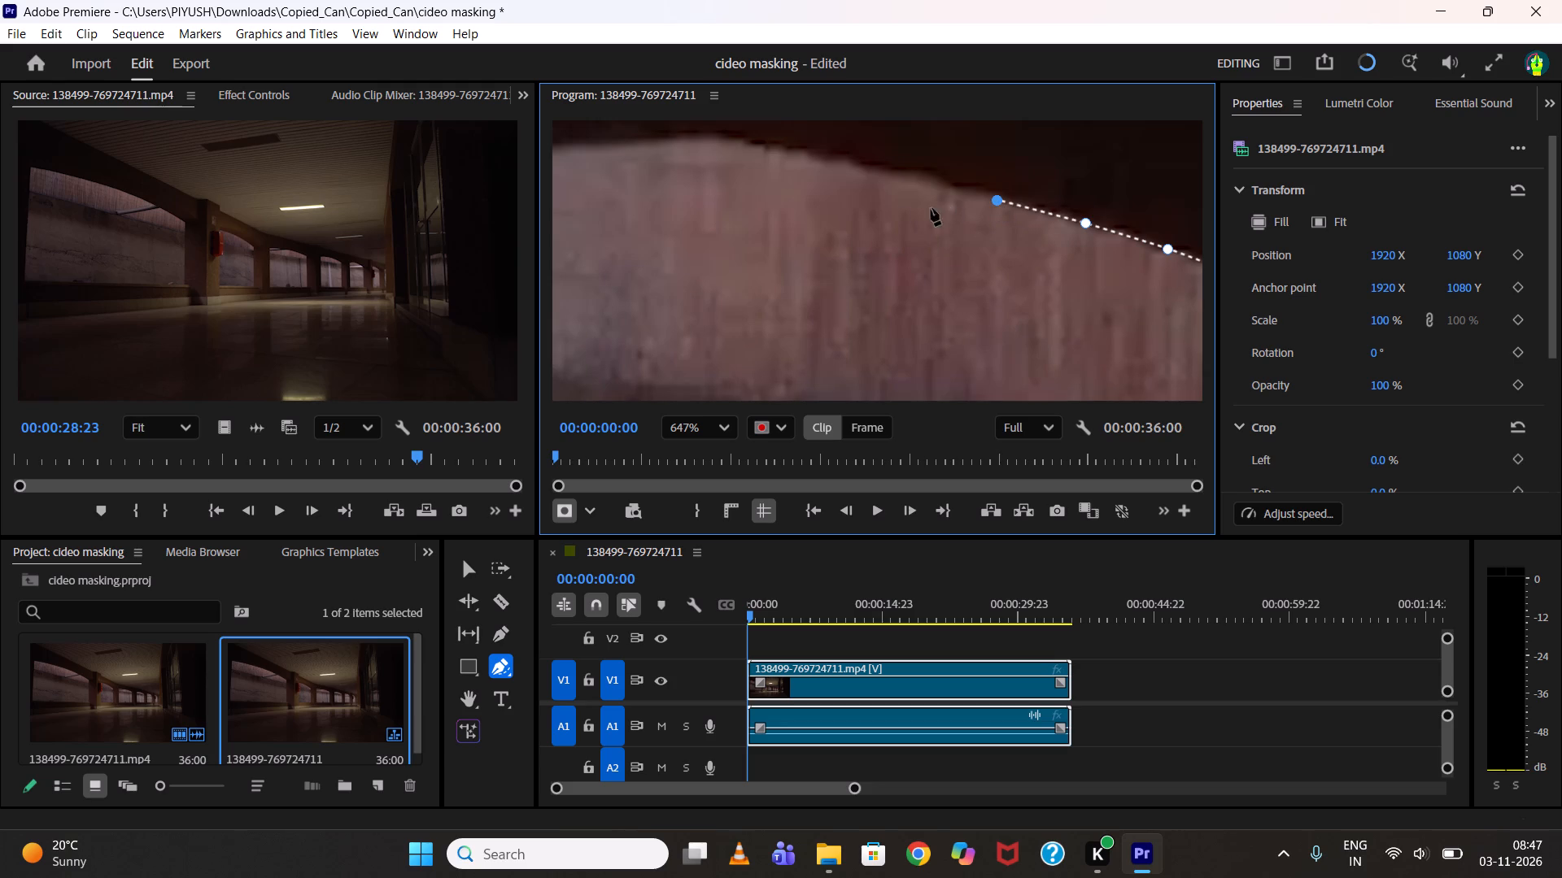
pyautogui.click(914, 177)
pyautogui.click(822, 162)
pyautogui.moveTo(853, 179); pyautogui.dragTo(1032, 244, button='middle')
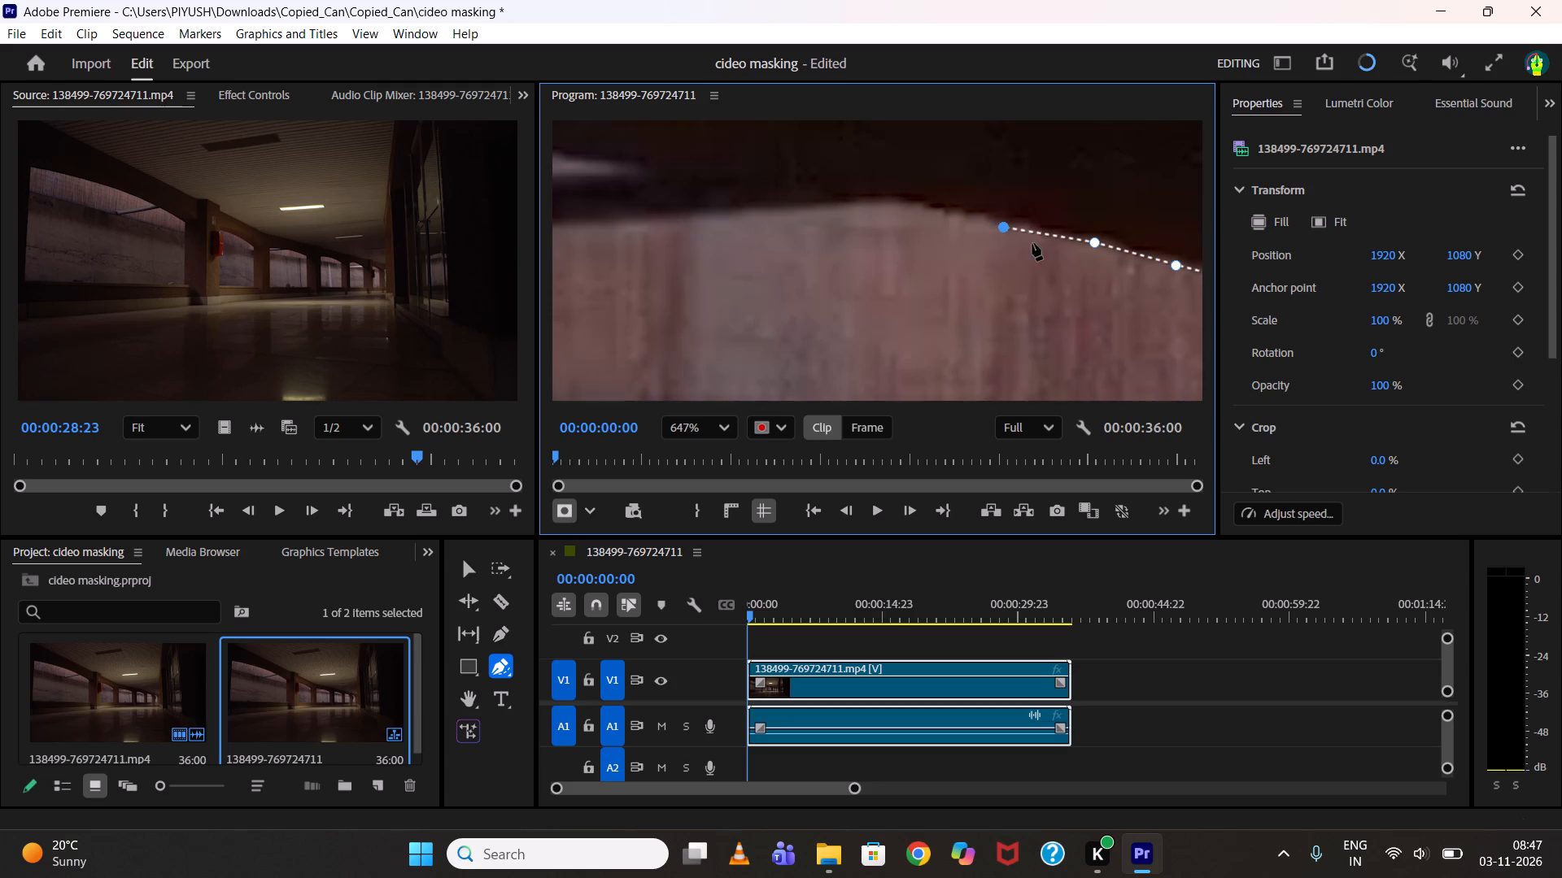
pyautogui.click(931, 207)
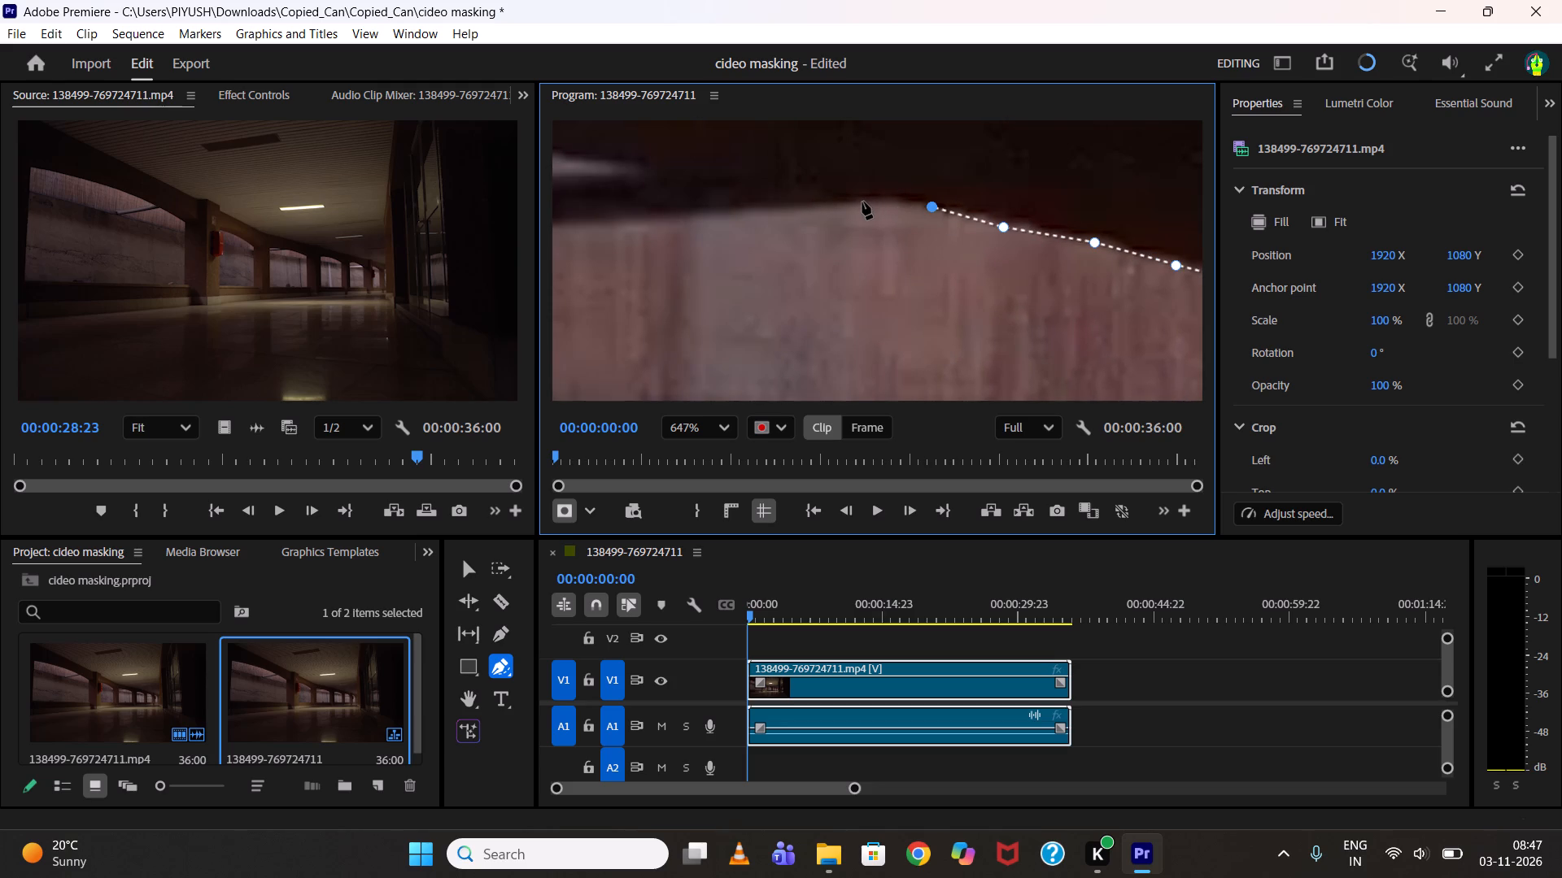
pyautogui.click(861, 202)
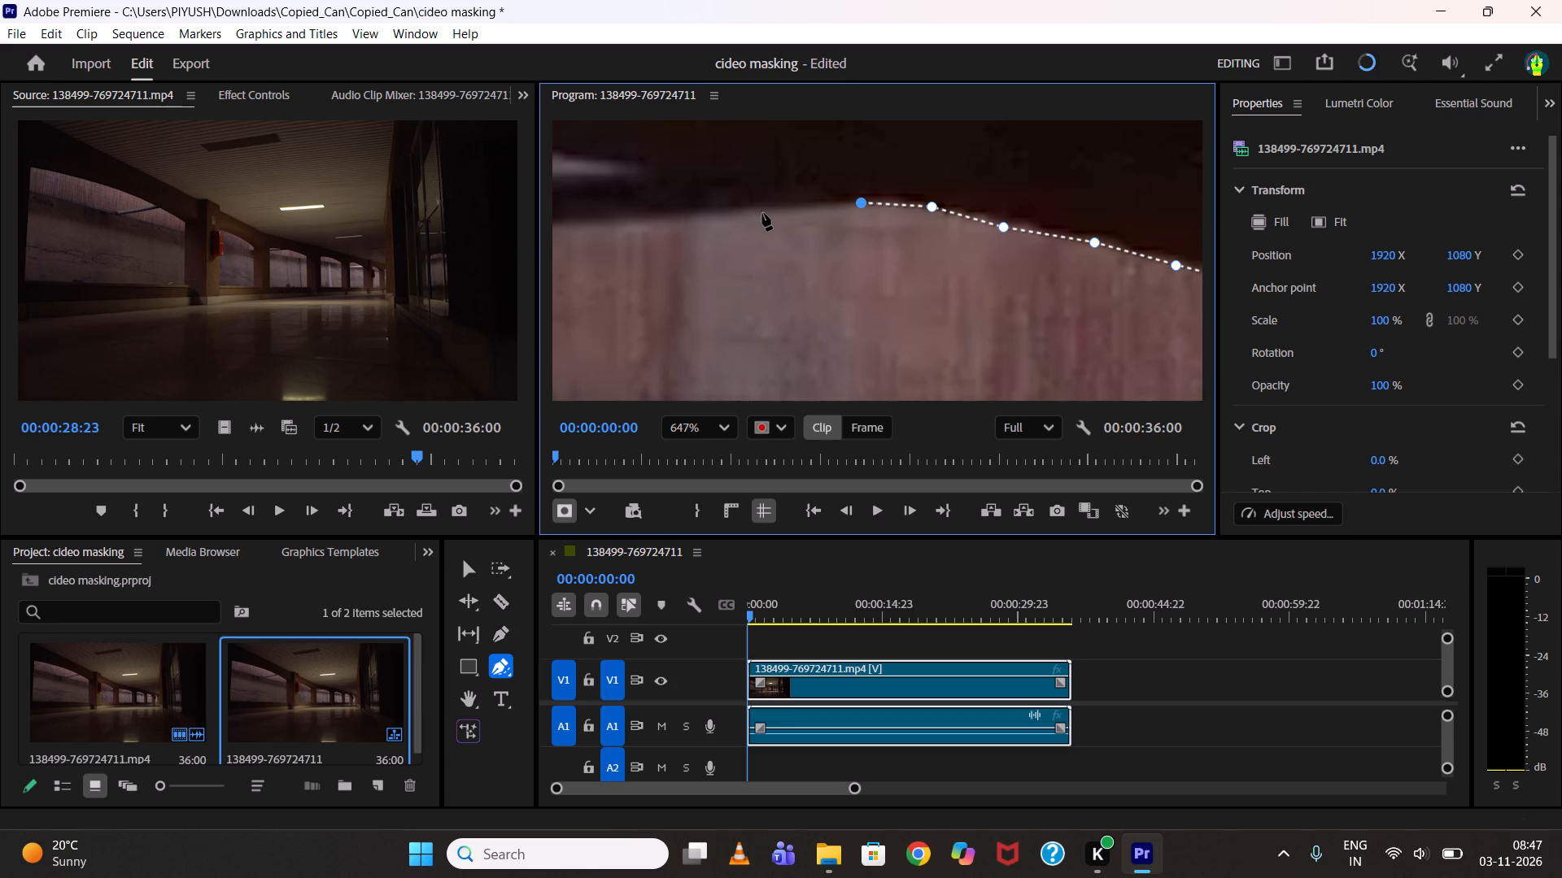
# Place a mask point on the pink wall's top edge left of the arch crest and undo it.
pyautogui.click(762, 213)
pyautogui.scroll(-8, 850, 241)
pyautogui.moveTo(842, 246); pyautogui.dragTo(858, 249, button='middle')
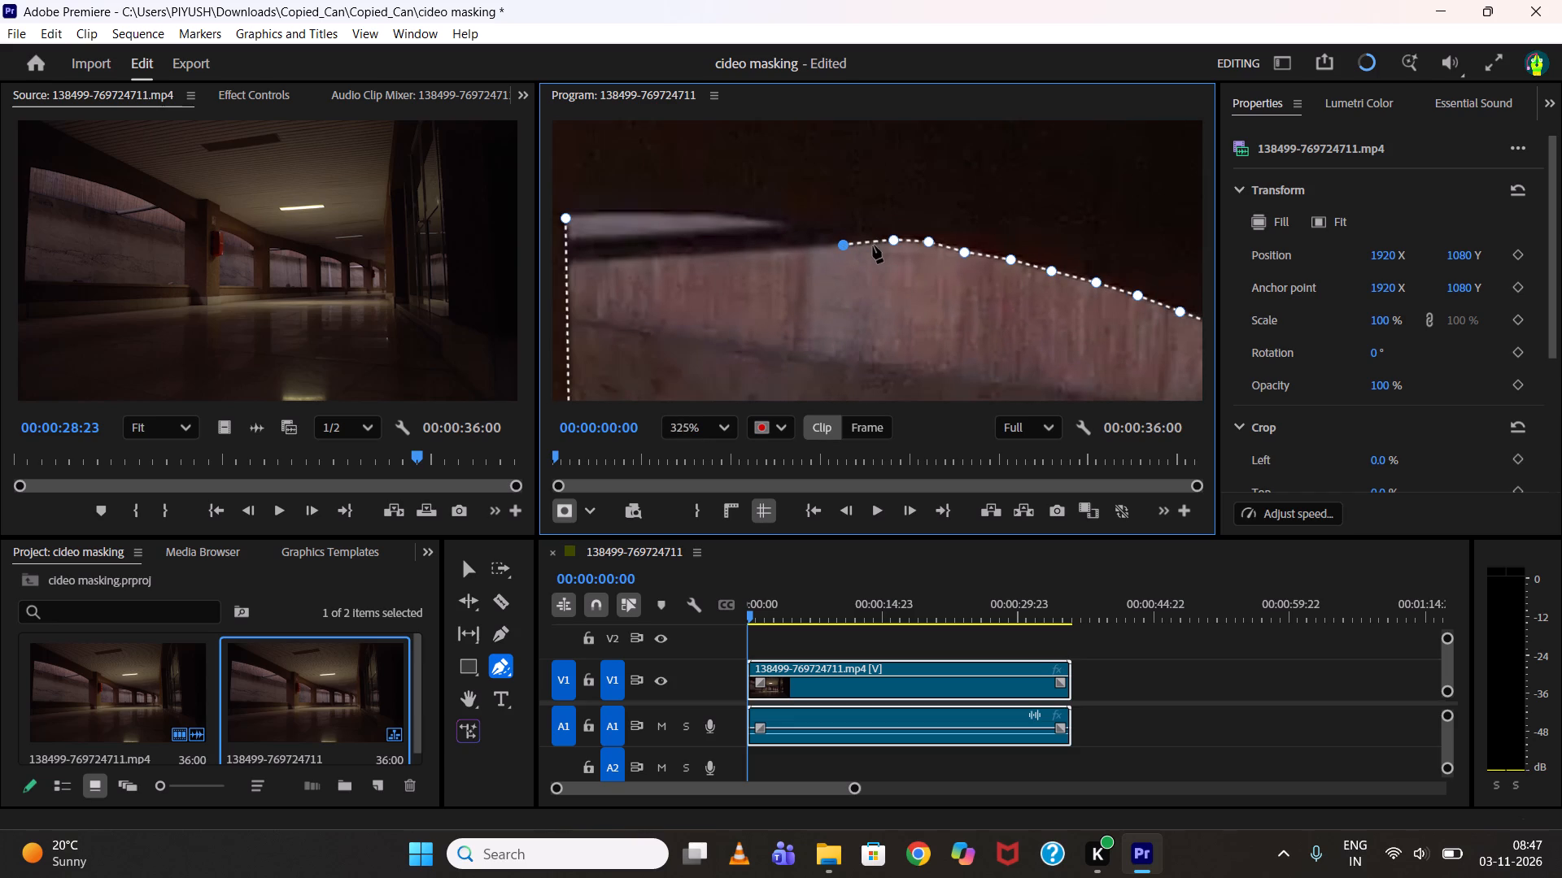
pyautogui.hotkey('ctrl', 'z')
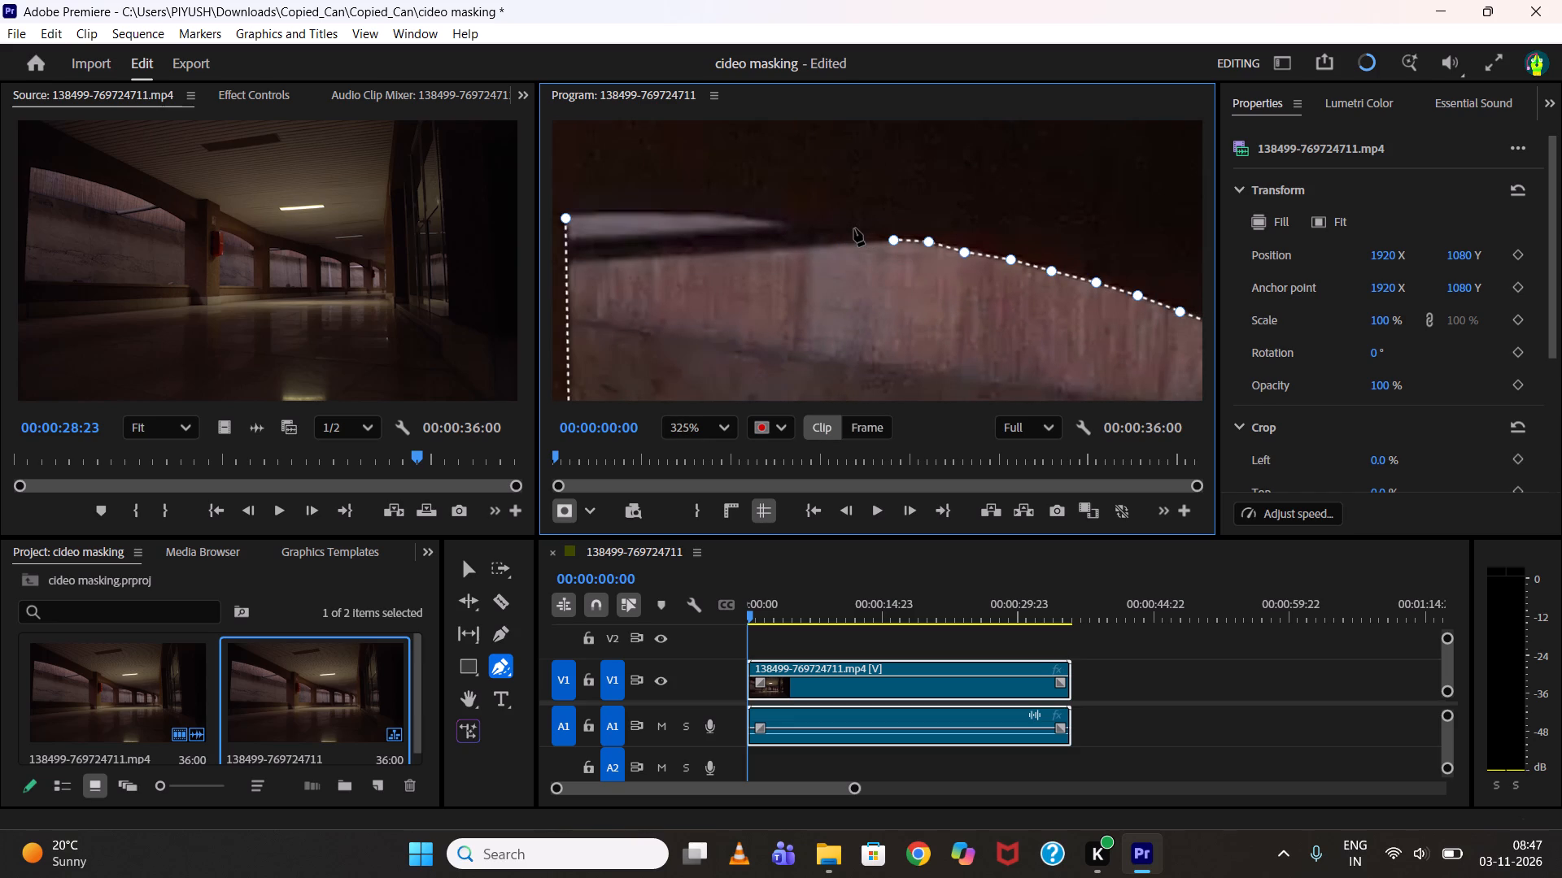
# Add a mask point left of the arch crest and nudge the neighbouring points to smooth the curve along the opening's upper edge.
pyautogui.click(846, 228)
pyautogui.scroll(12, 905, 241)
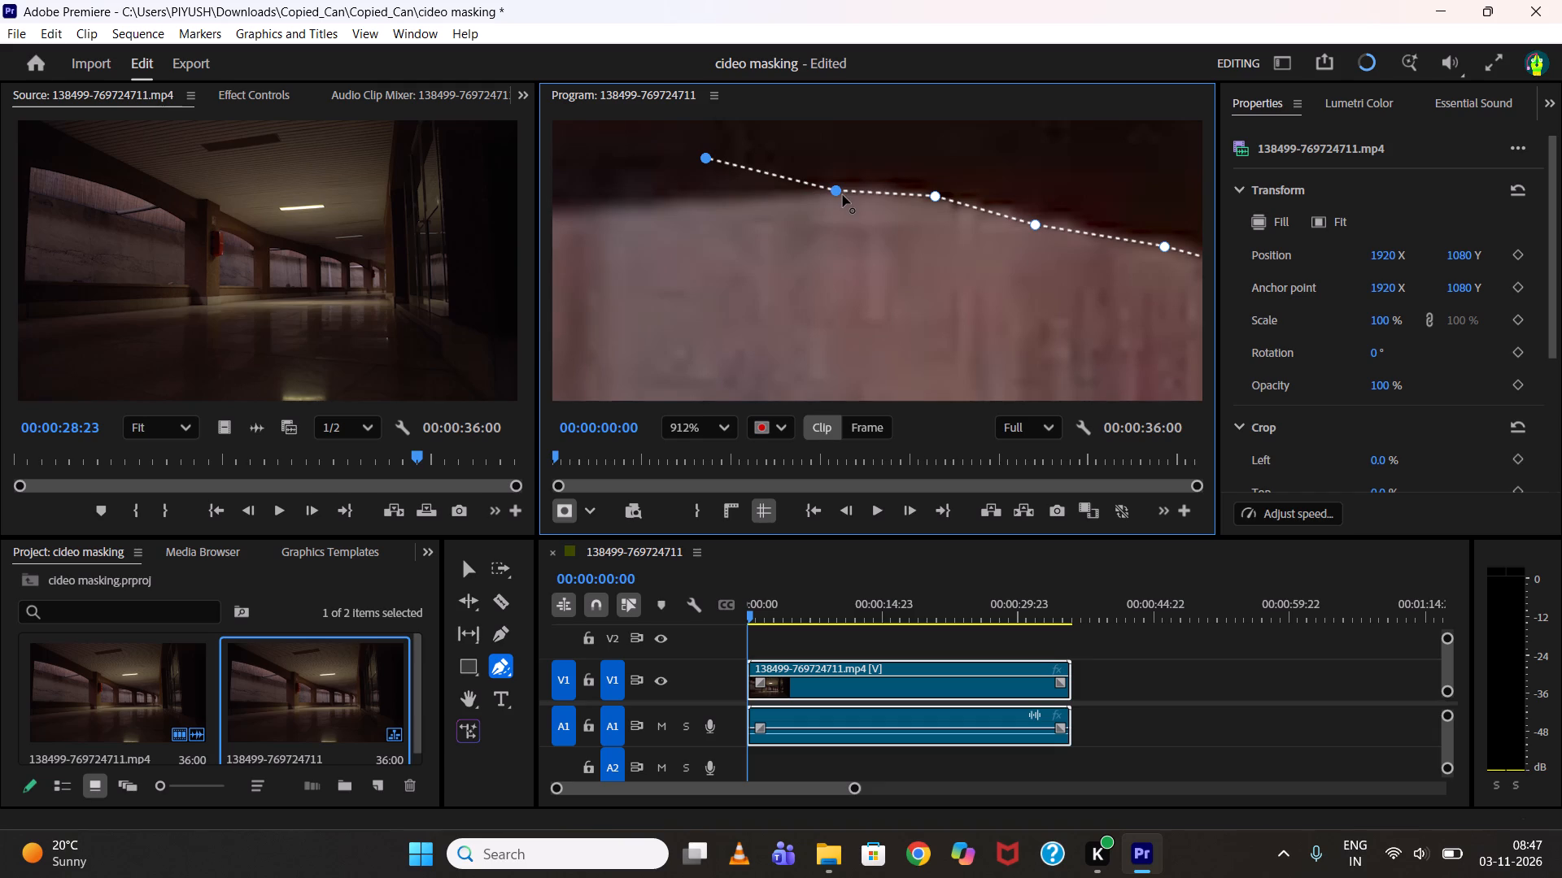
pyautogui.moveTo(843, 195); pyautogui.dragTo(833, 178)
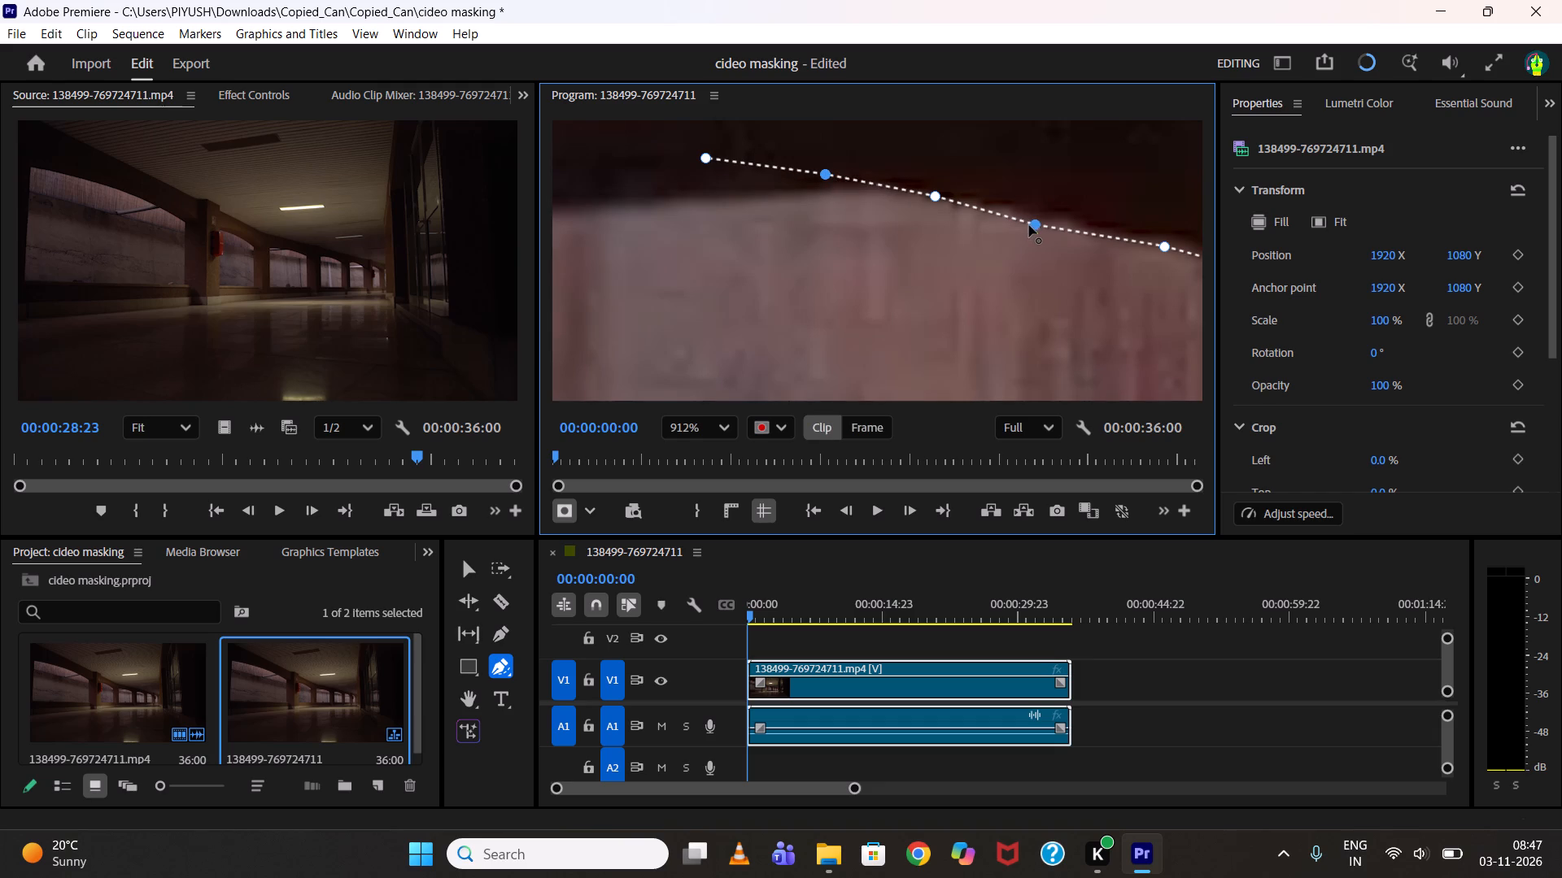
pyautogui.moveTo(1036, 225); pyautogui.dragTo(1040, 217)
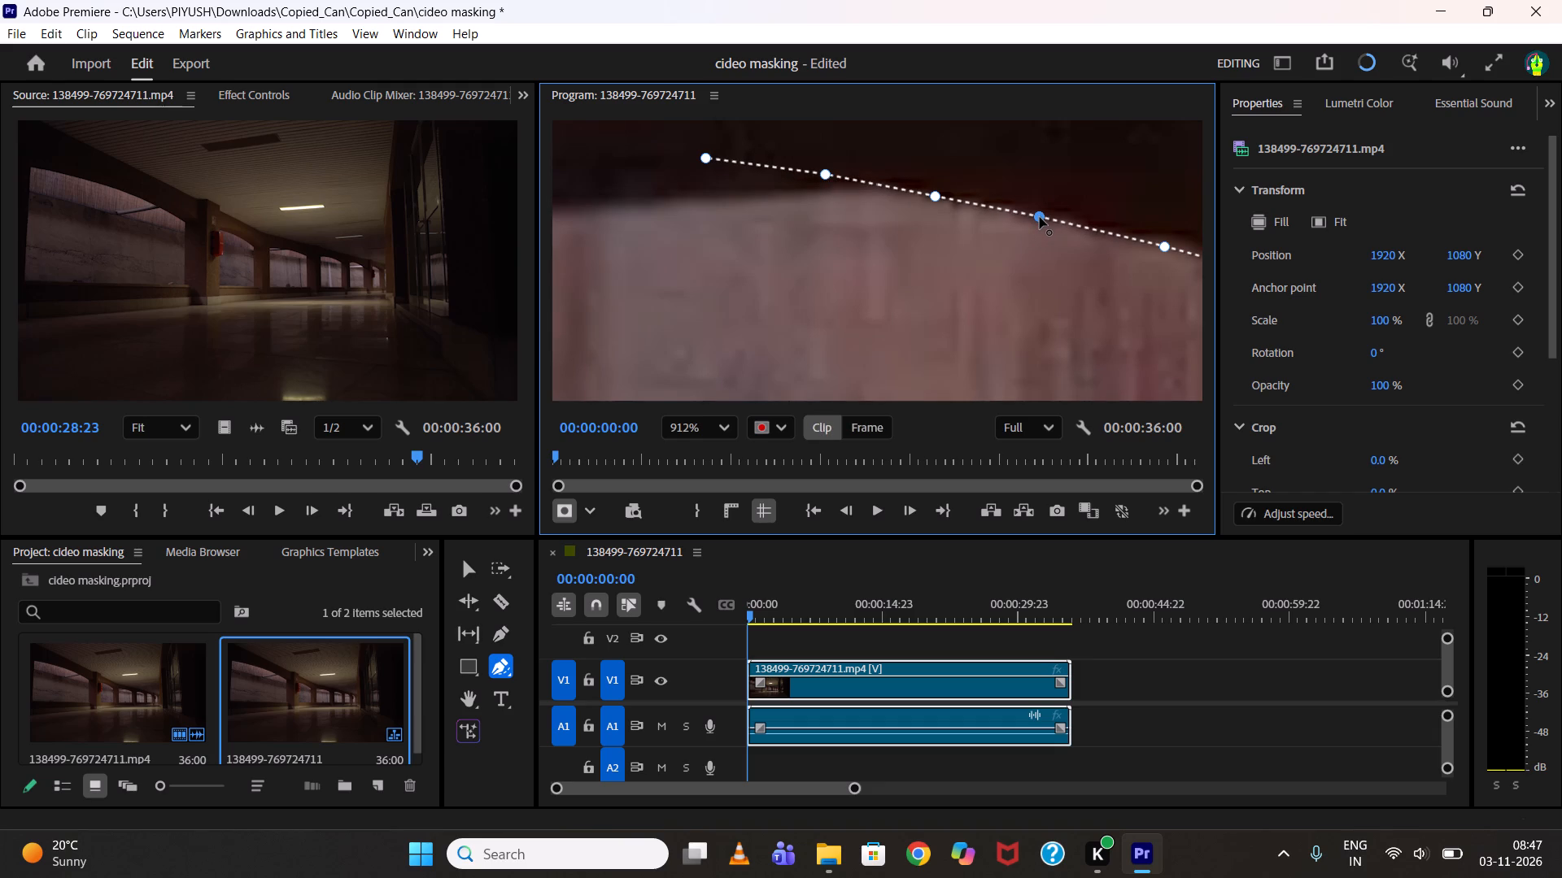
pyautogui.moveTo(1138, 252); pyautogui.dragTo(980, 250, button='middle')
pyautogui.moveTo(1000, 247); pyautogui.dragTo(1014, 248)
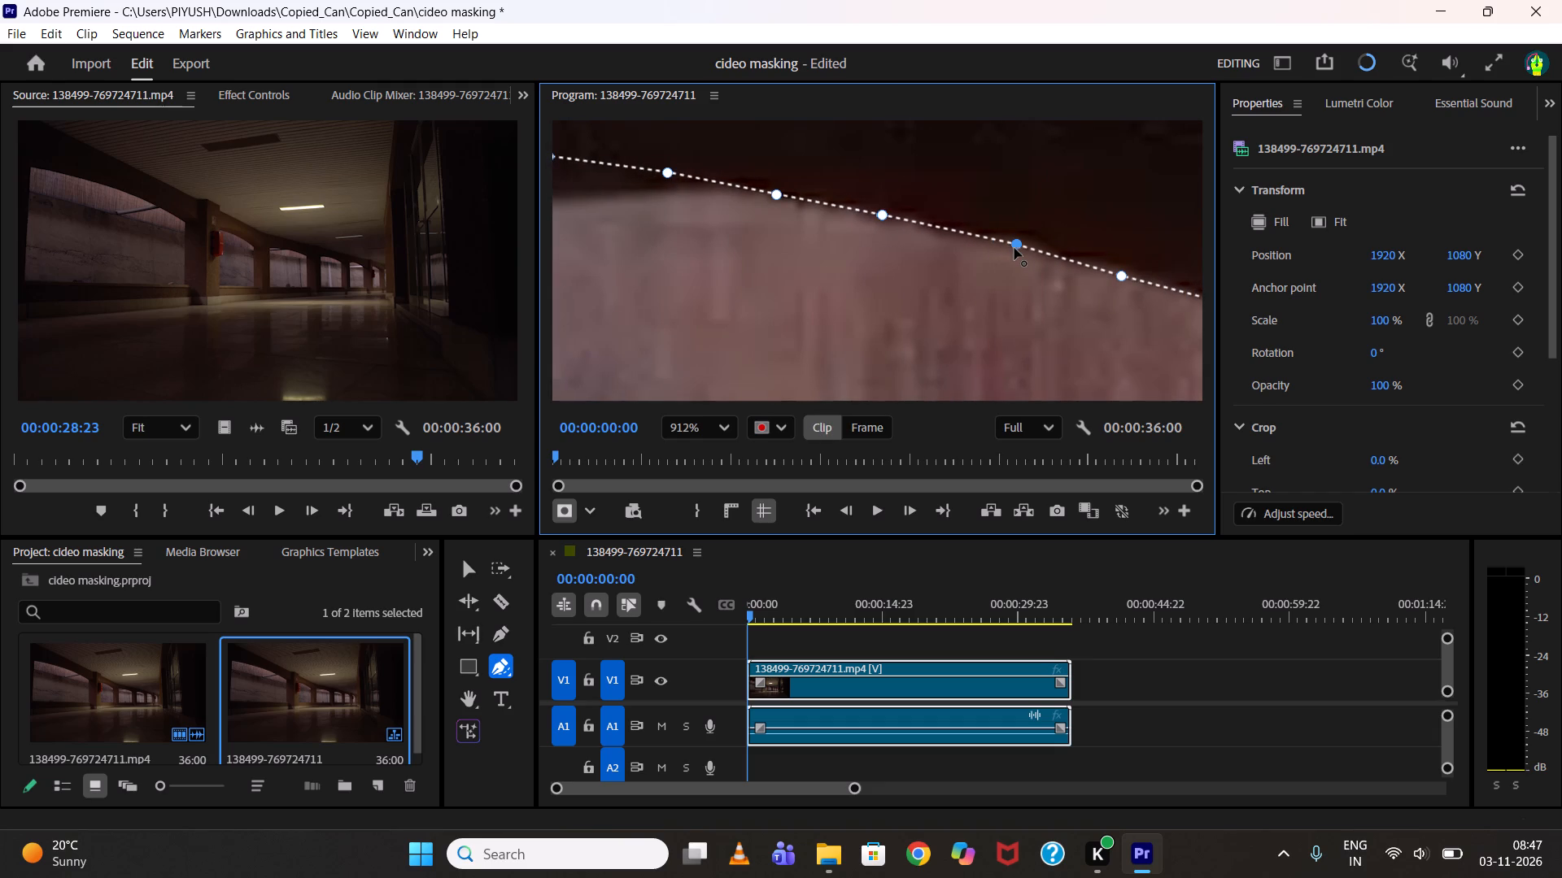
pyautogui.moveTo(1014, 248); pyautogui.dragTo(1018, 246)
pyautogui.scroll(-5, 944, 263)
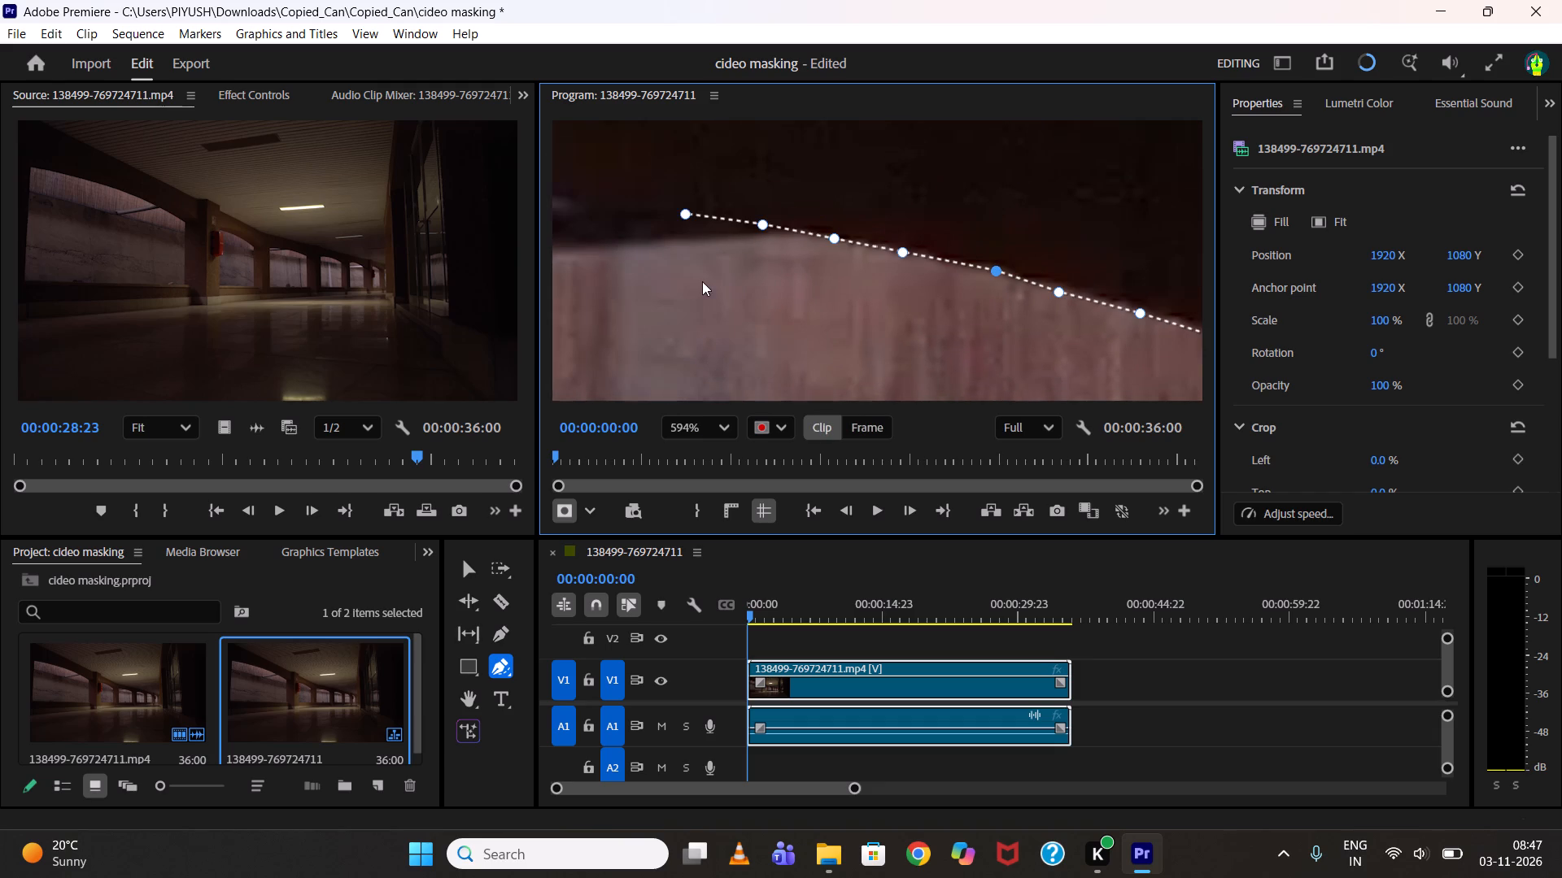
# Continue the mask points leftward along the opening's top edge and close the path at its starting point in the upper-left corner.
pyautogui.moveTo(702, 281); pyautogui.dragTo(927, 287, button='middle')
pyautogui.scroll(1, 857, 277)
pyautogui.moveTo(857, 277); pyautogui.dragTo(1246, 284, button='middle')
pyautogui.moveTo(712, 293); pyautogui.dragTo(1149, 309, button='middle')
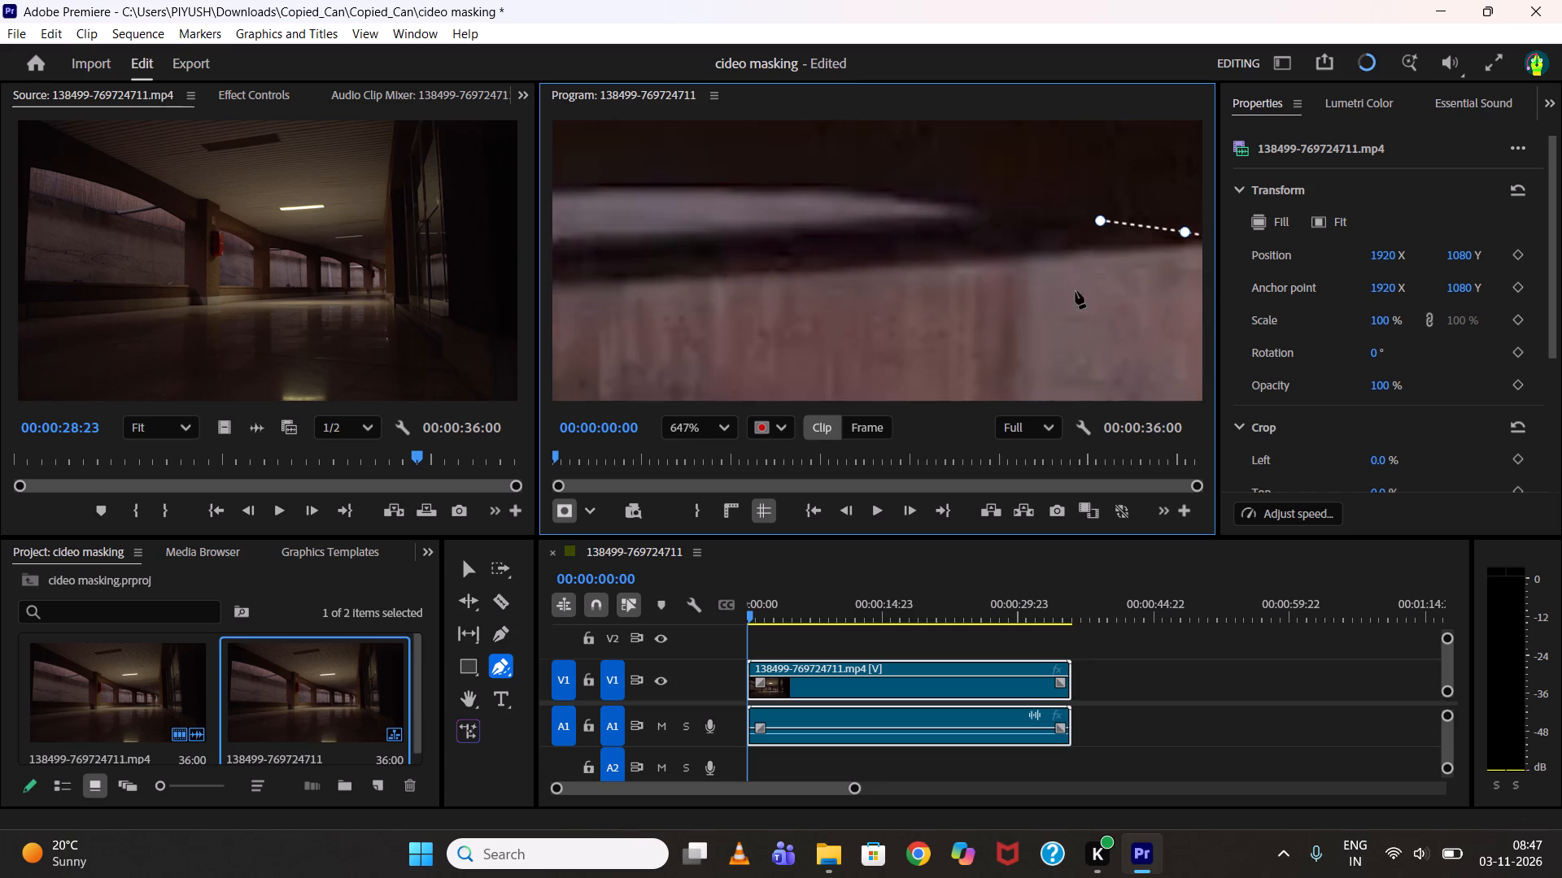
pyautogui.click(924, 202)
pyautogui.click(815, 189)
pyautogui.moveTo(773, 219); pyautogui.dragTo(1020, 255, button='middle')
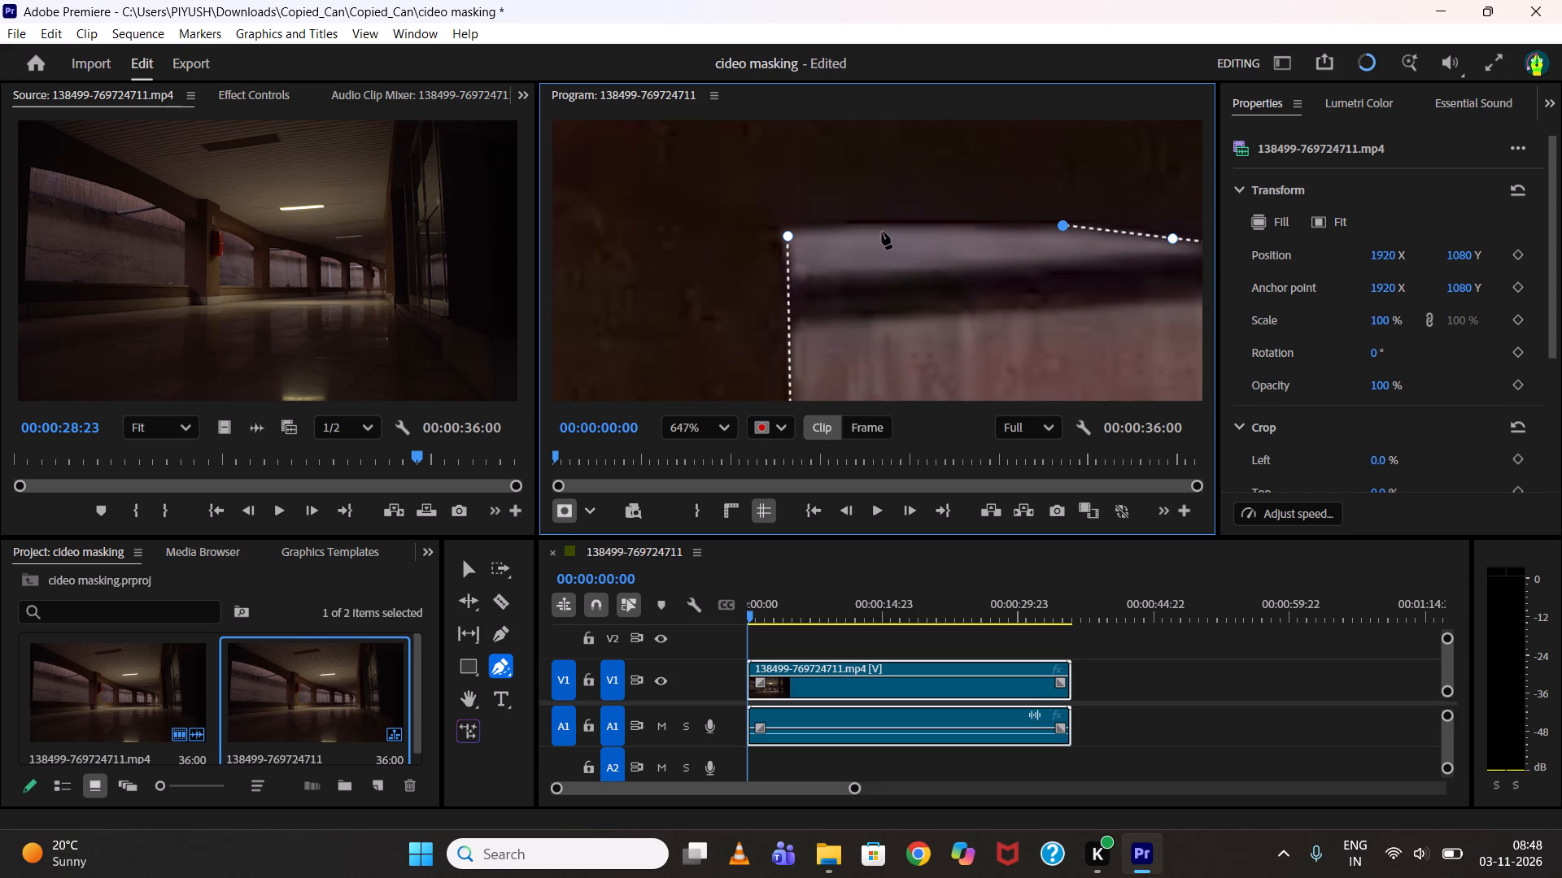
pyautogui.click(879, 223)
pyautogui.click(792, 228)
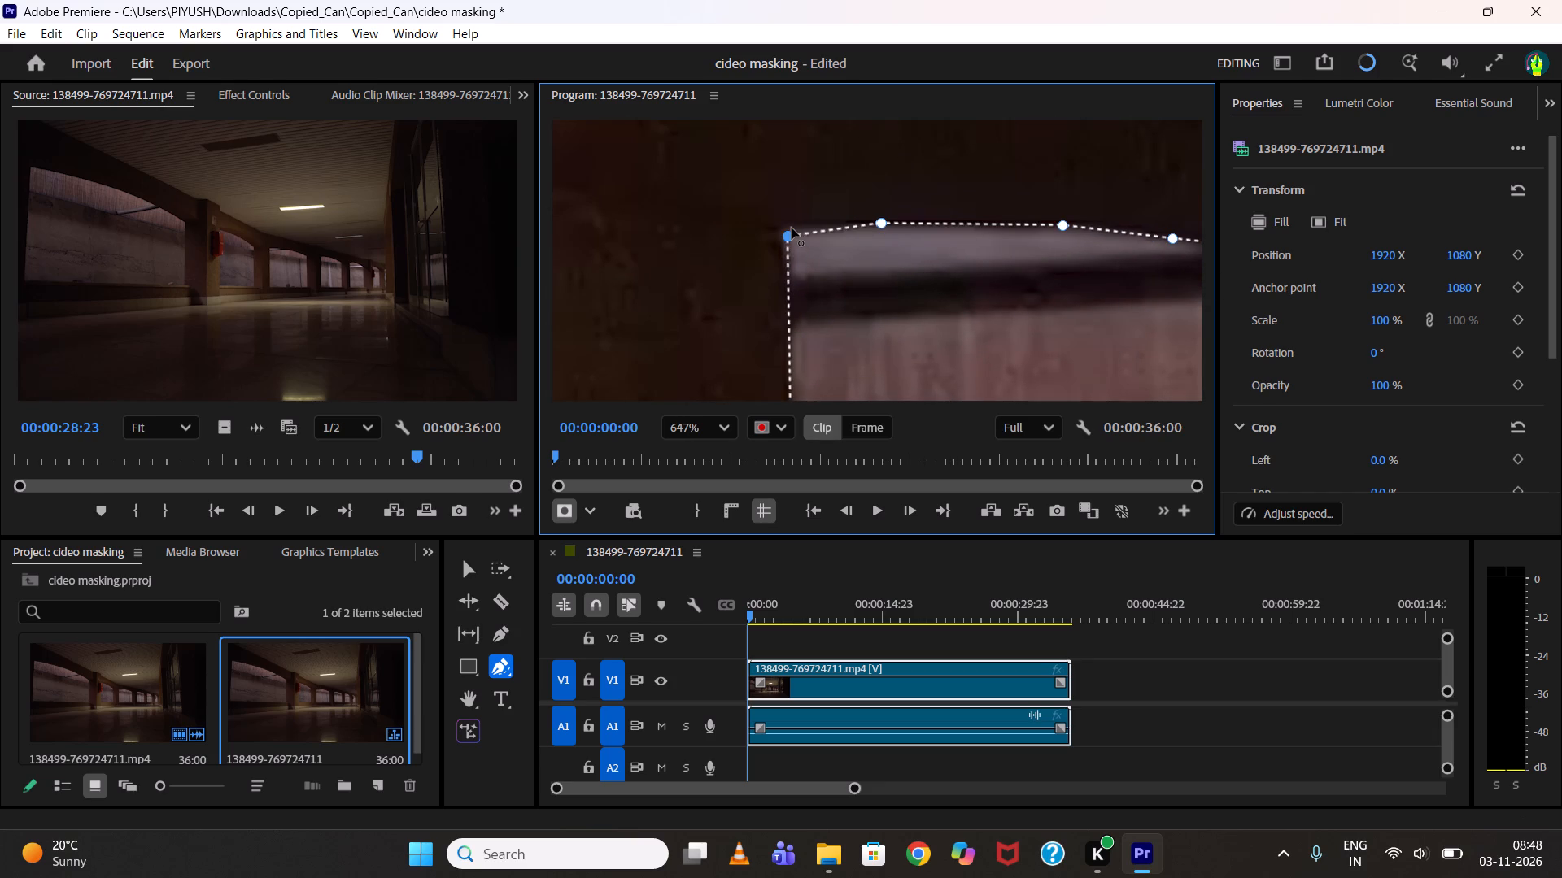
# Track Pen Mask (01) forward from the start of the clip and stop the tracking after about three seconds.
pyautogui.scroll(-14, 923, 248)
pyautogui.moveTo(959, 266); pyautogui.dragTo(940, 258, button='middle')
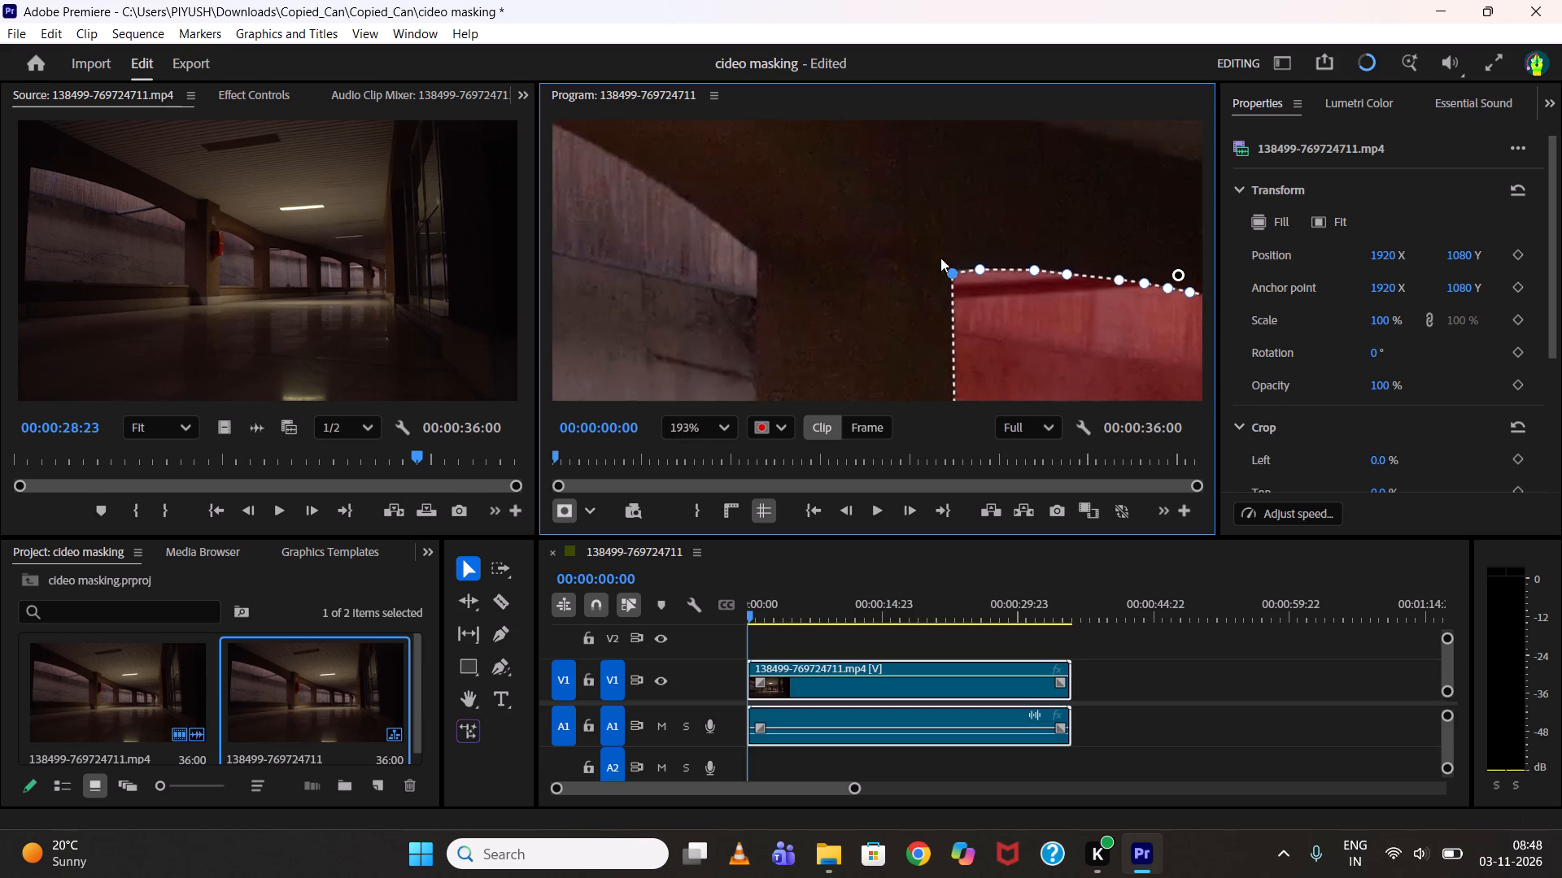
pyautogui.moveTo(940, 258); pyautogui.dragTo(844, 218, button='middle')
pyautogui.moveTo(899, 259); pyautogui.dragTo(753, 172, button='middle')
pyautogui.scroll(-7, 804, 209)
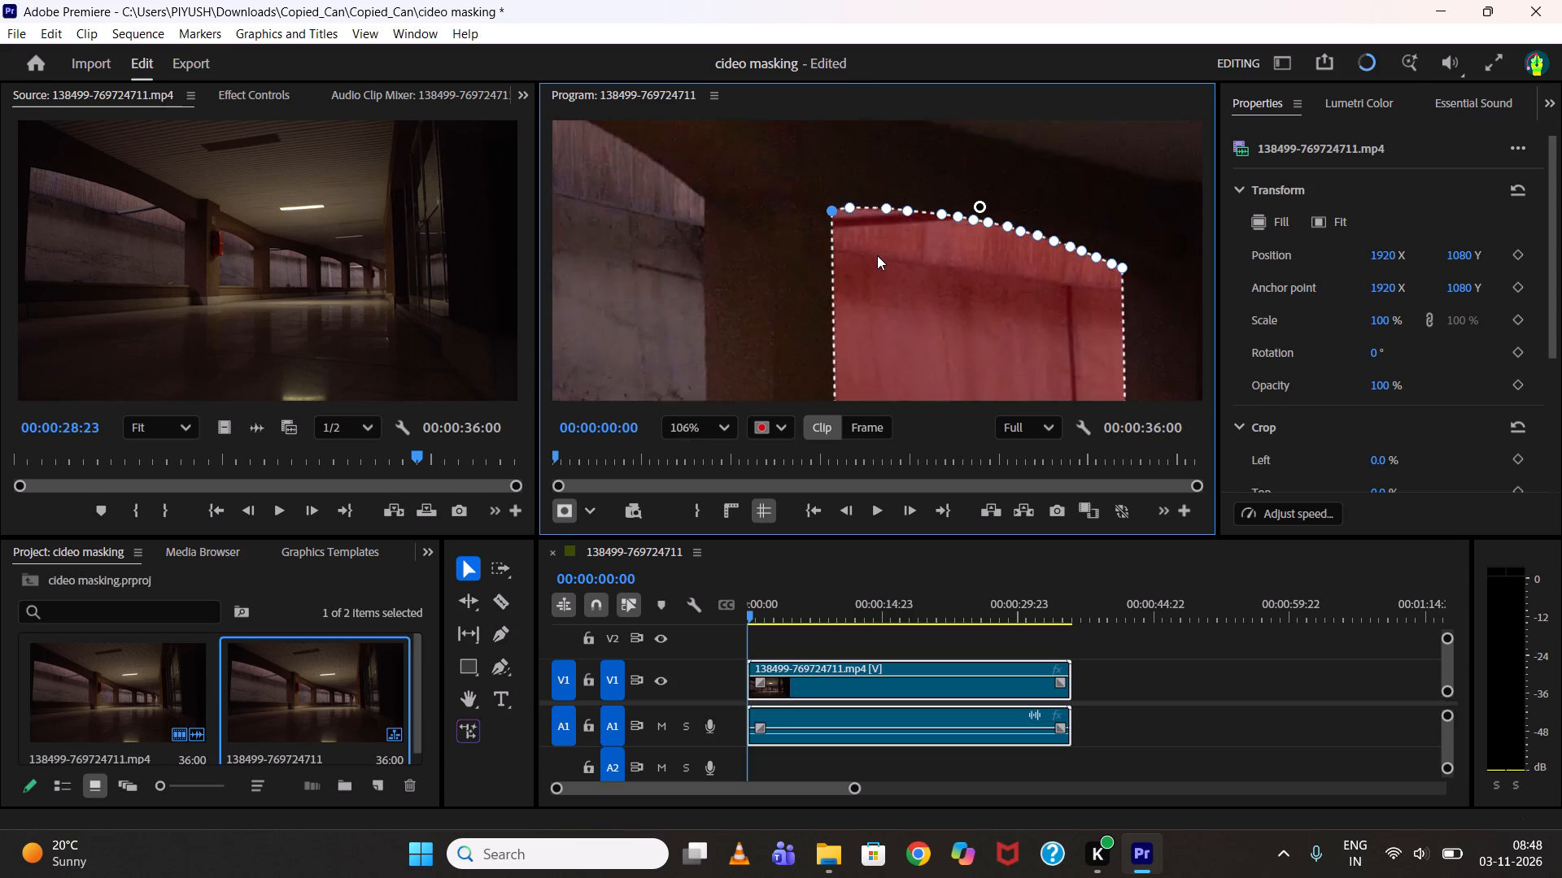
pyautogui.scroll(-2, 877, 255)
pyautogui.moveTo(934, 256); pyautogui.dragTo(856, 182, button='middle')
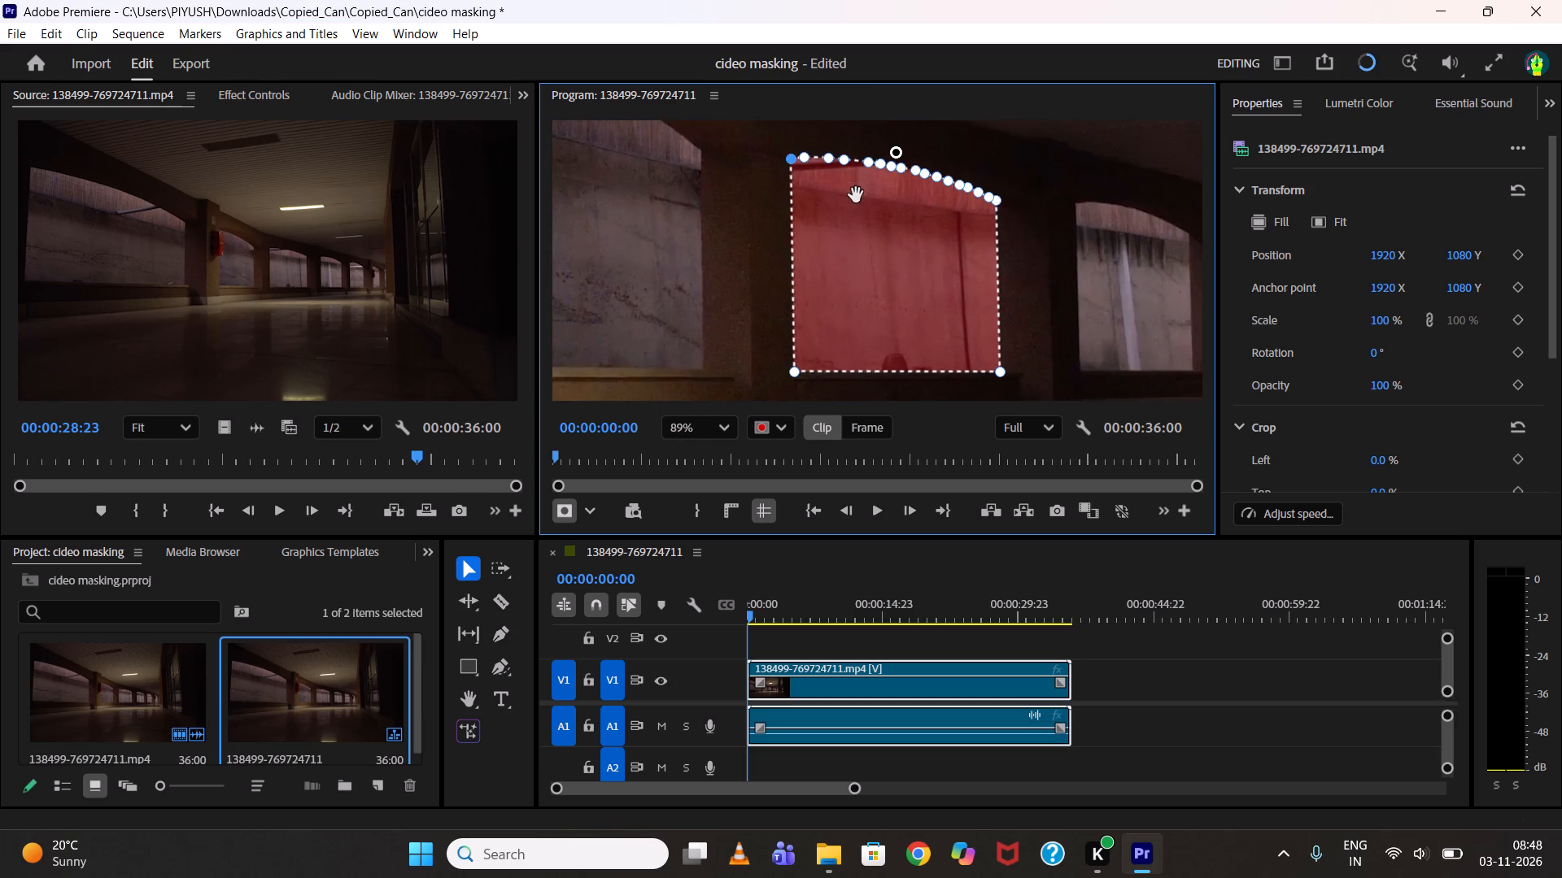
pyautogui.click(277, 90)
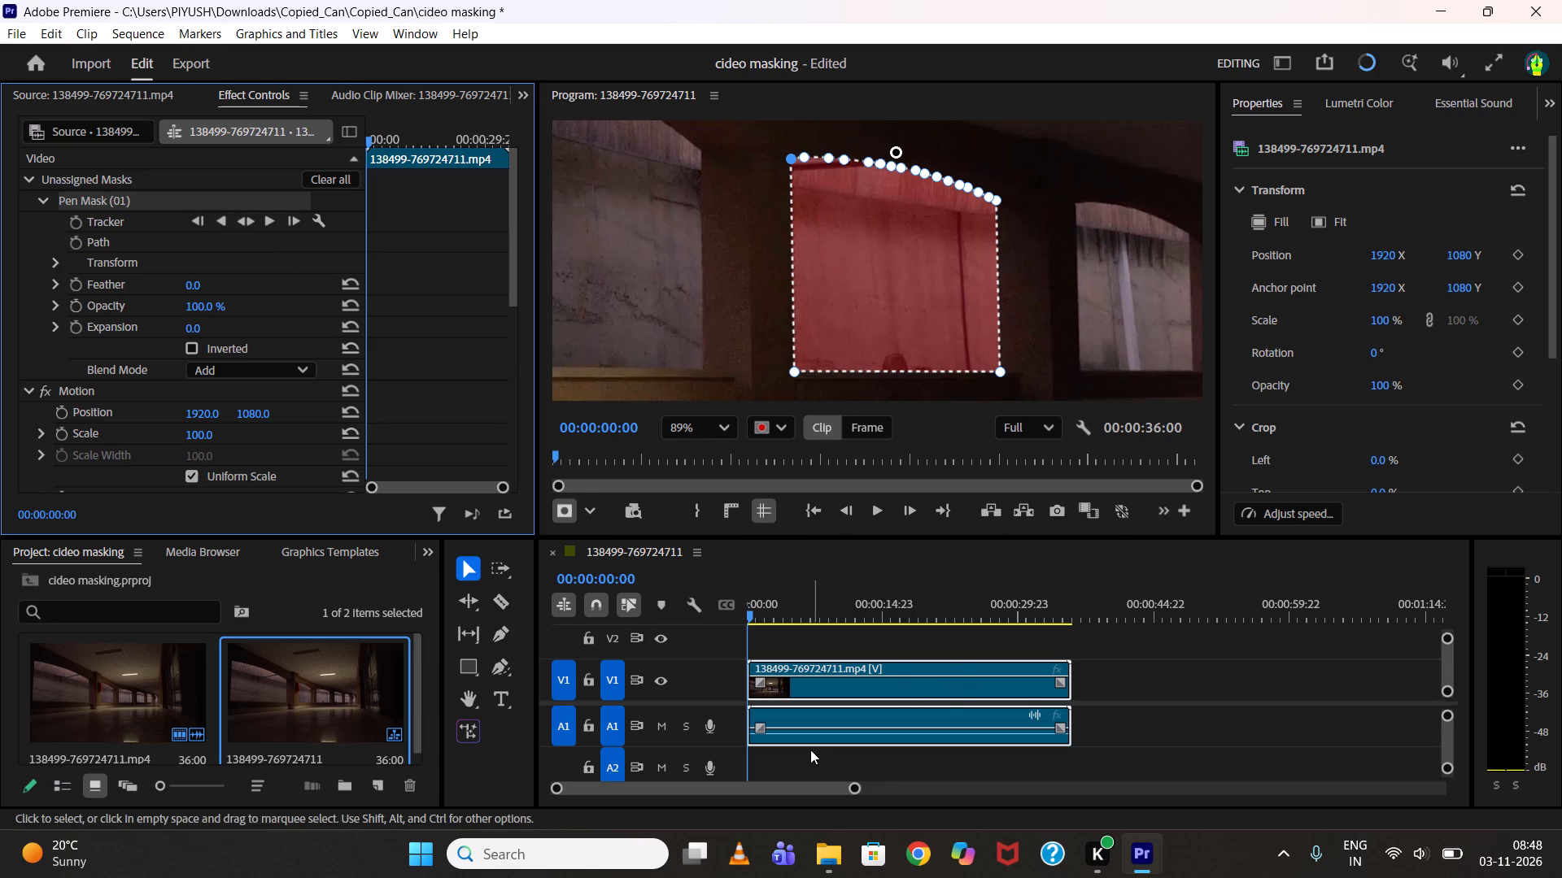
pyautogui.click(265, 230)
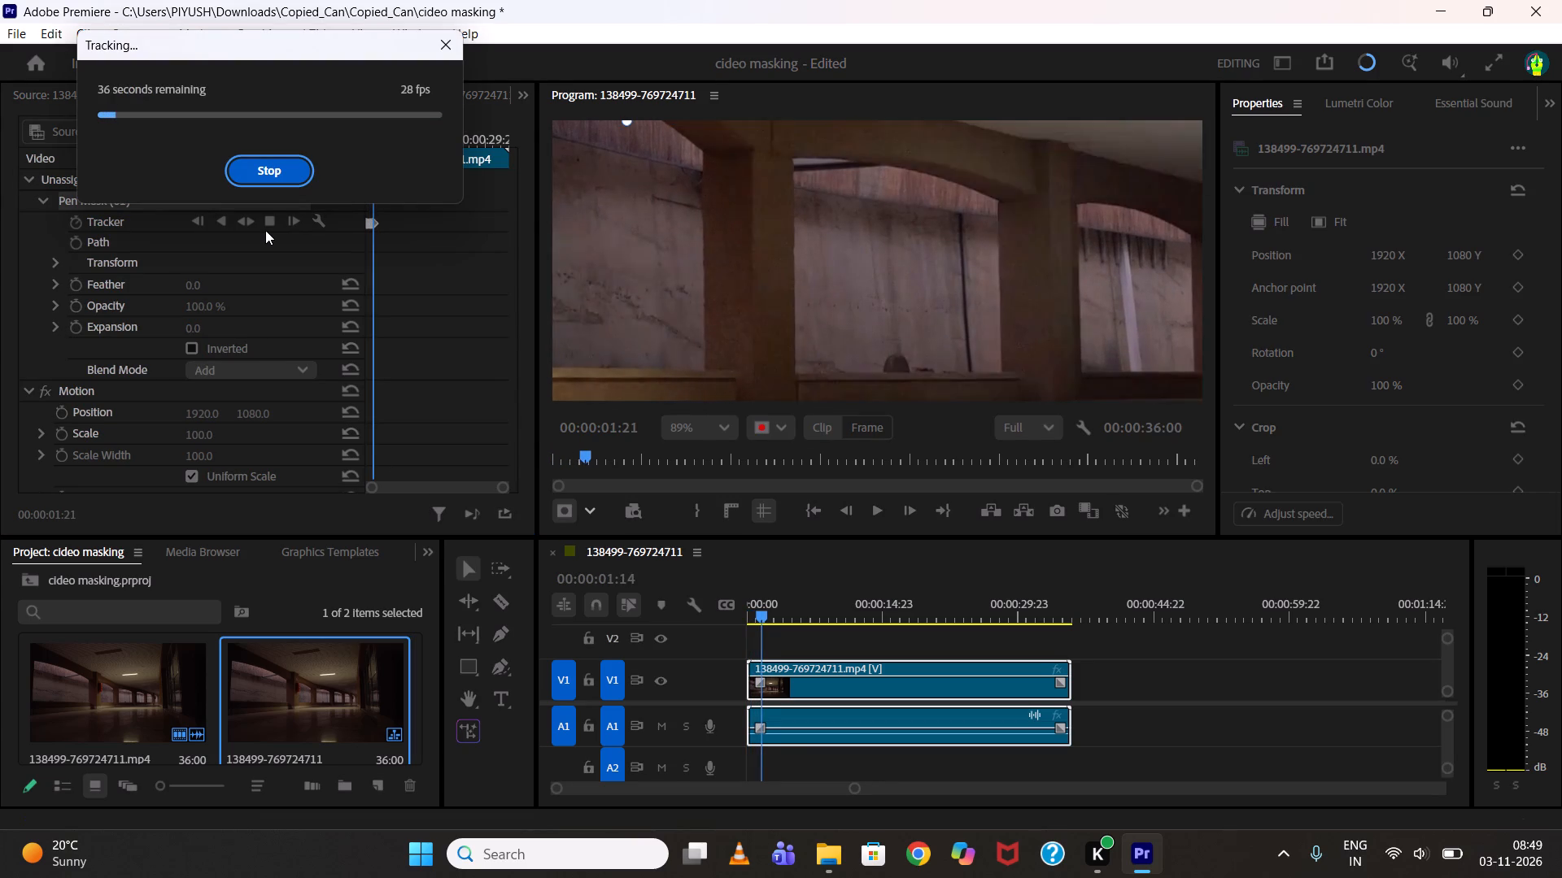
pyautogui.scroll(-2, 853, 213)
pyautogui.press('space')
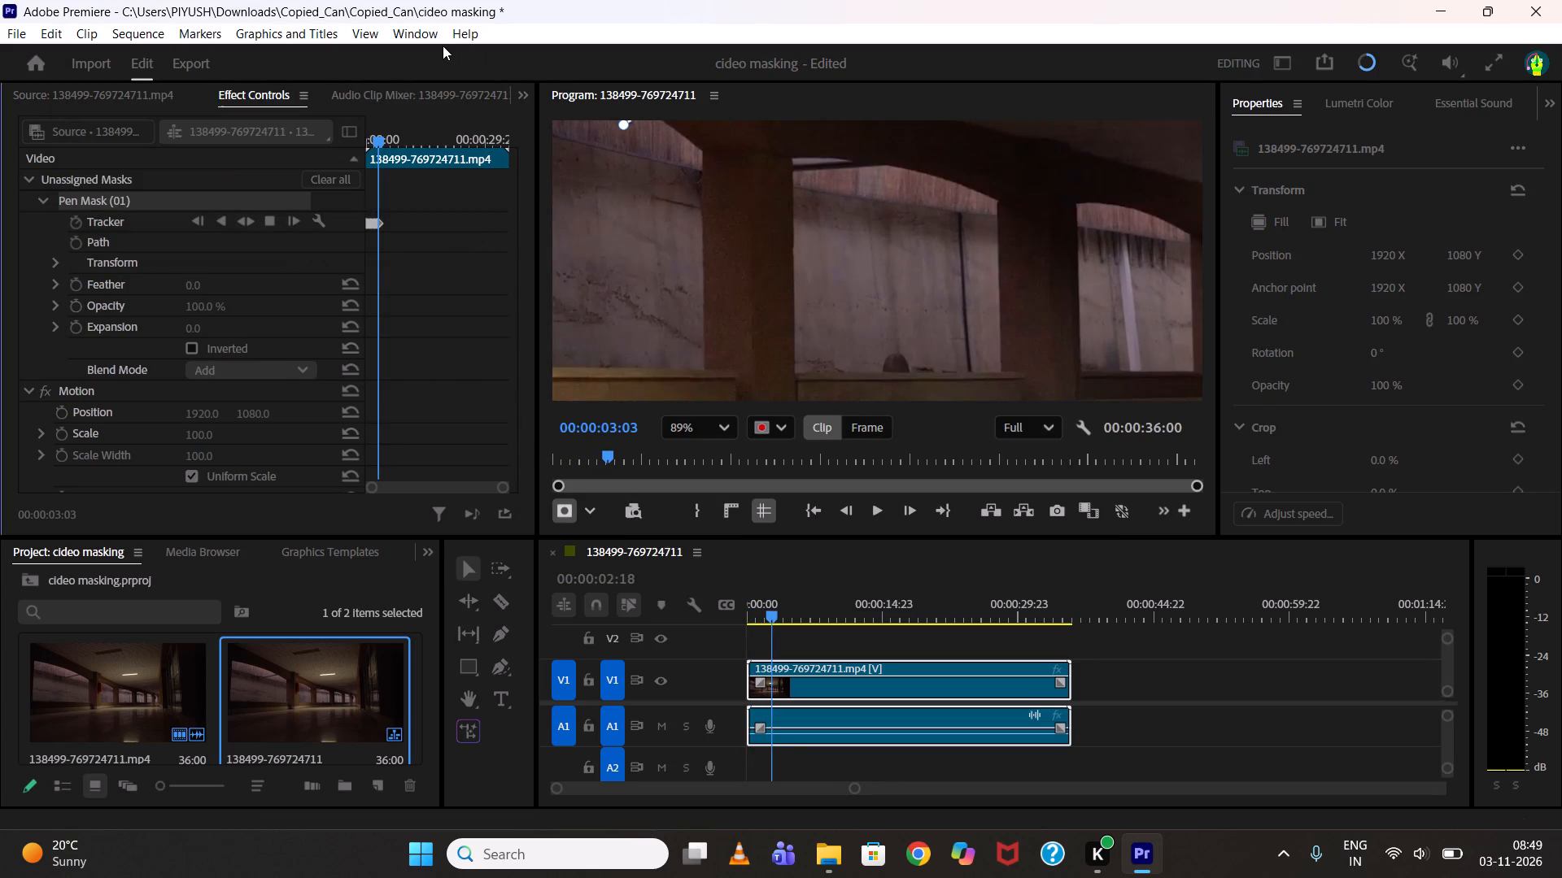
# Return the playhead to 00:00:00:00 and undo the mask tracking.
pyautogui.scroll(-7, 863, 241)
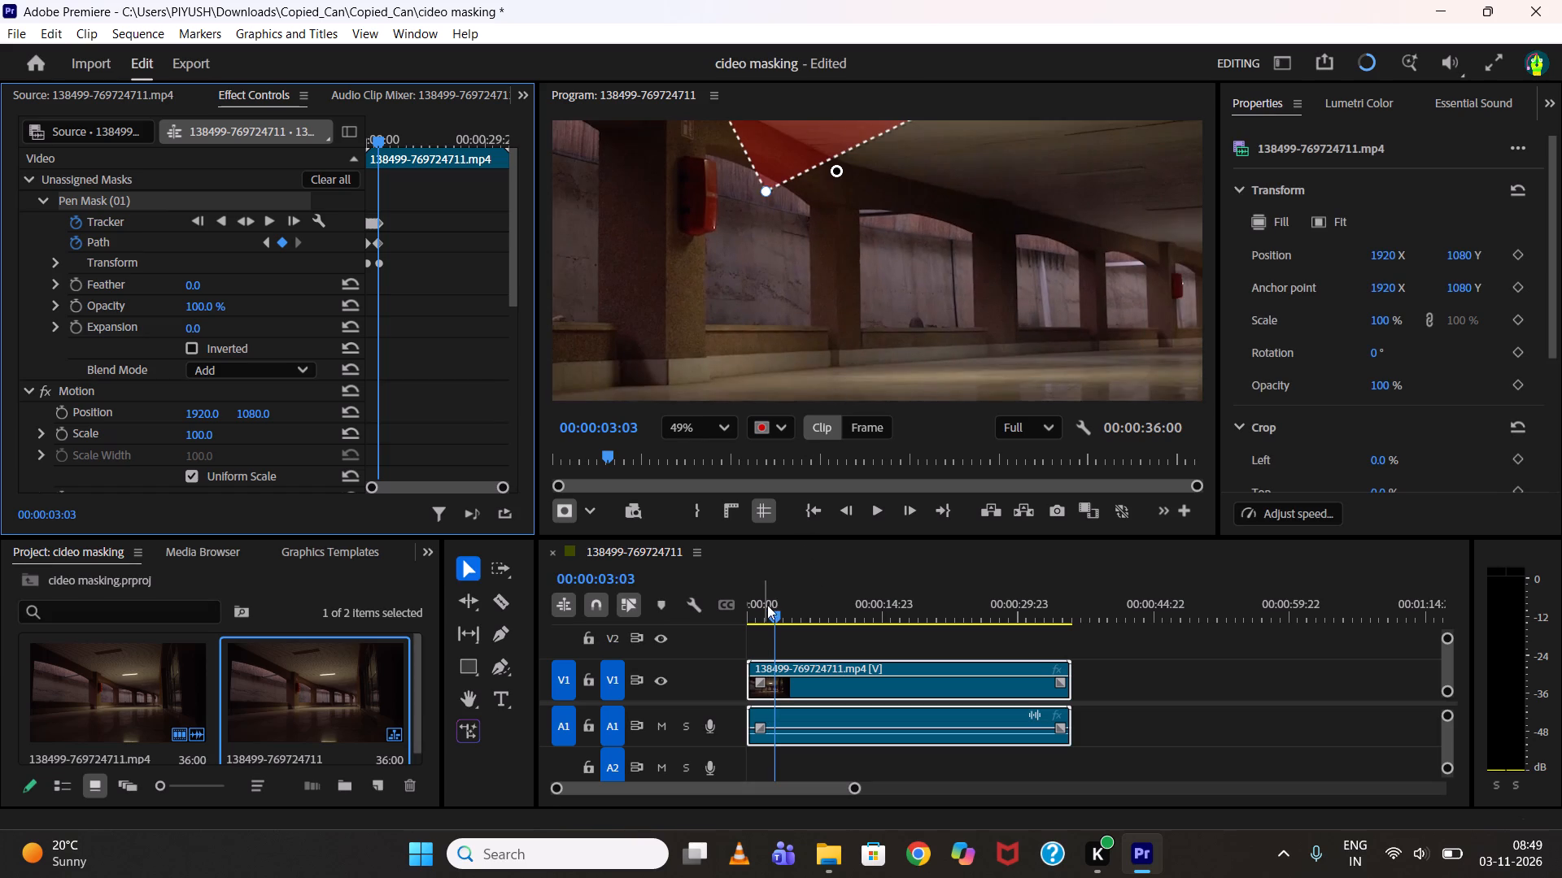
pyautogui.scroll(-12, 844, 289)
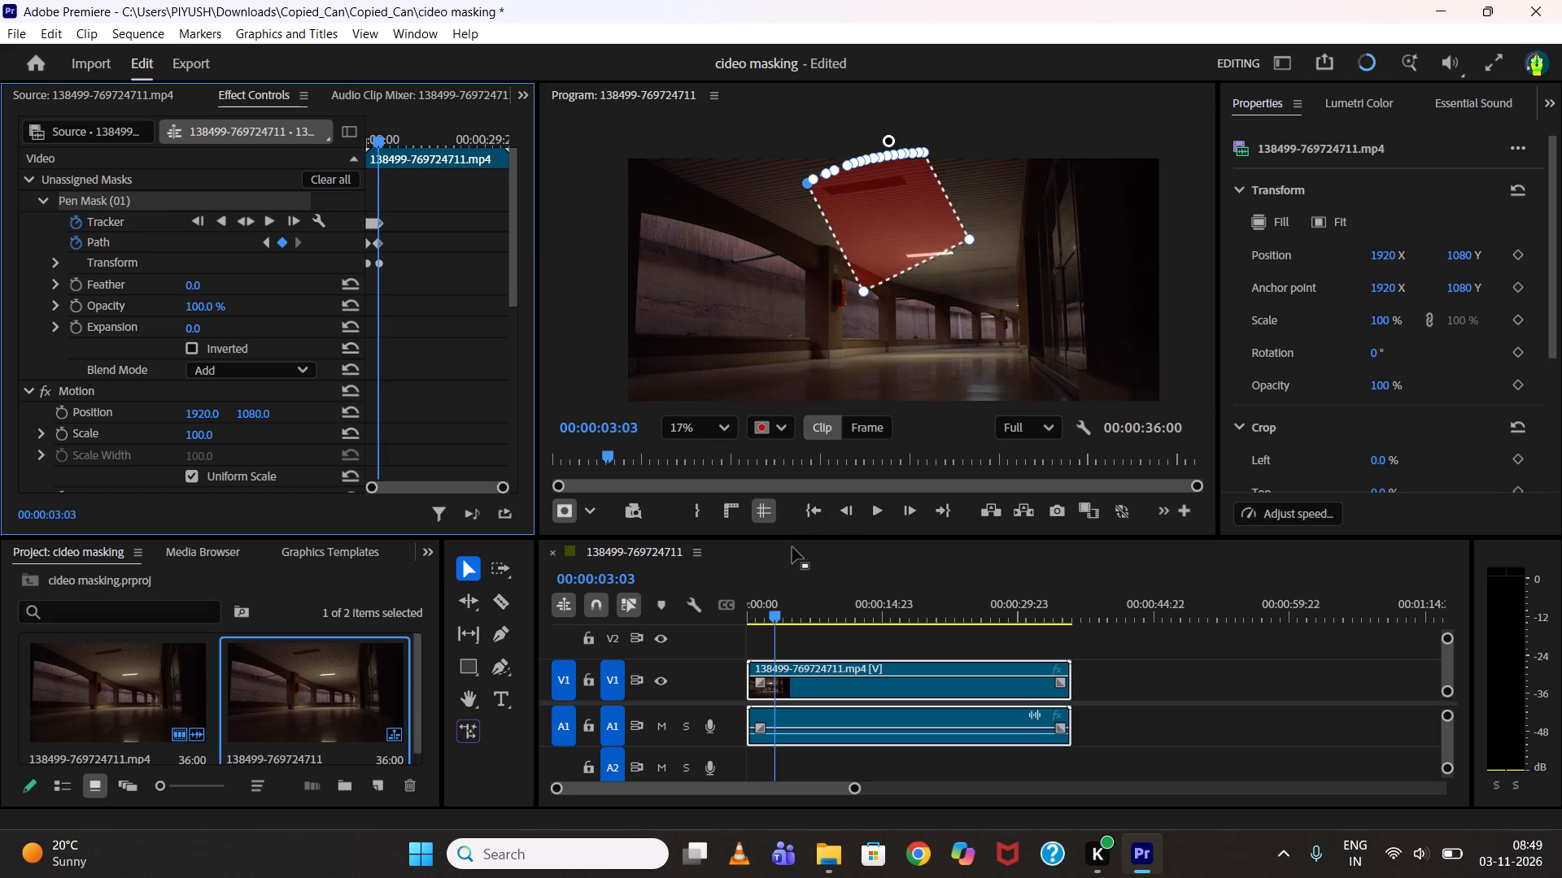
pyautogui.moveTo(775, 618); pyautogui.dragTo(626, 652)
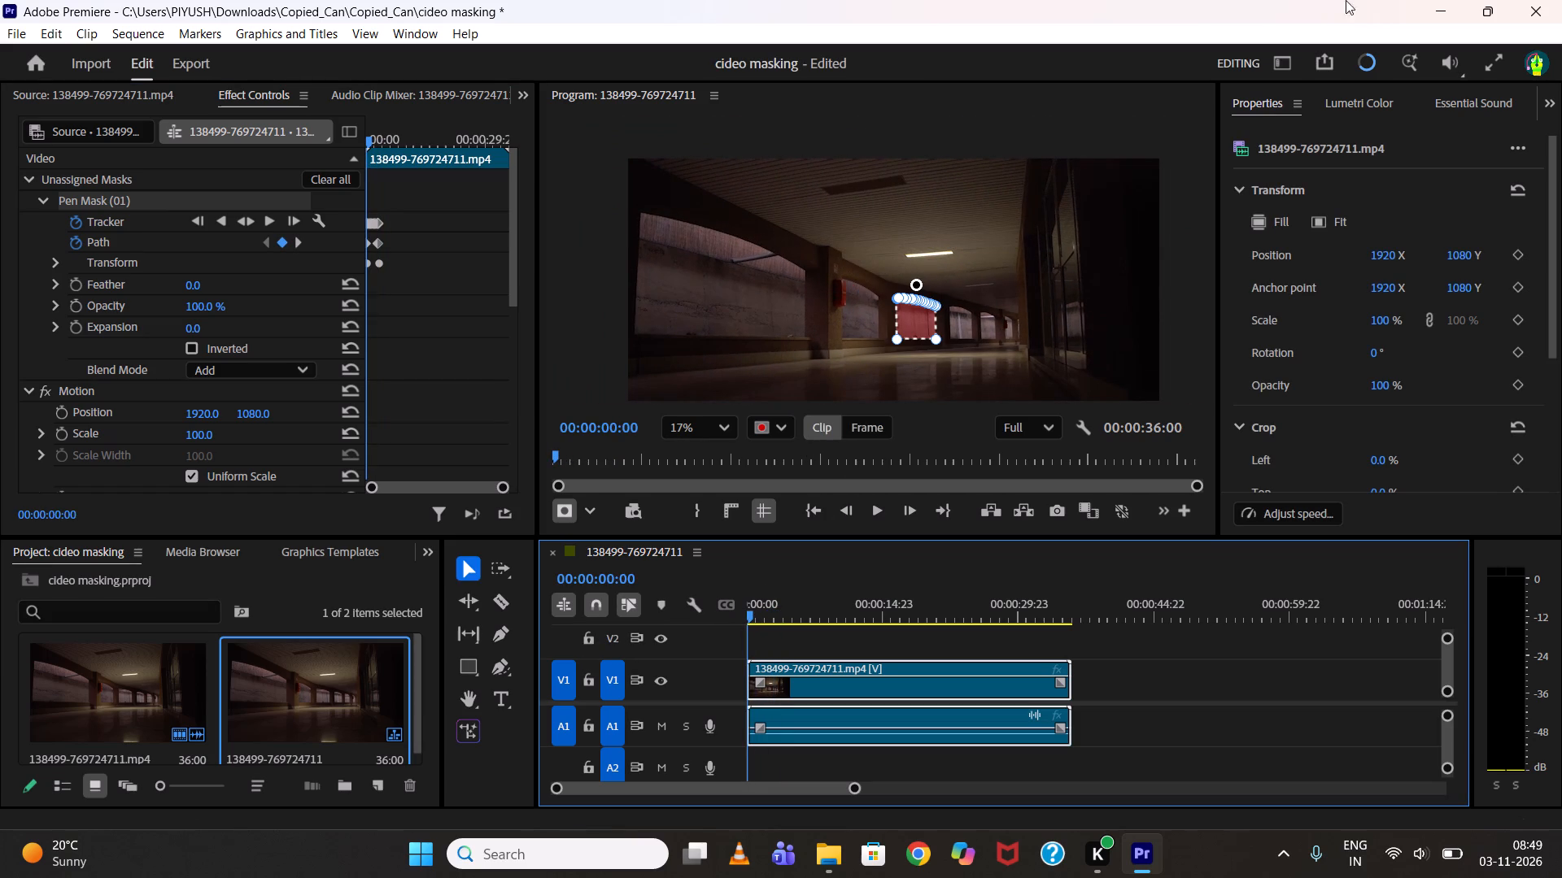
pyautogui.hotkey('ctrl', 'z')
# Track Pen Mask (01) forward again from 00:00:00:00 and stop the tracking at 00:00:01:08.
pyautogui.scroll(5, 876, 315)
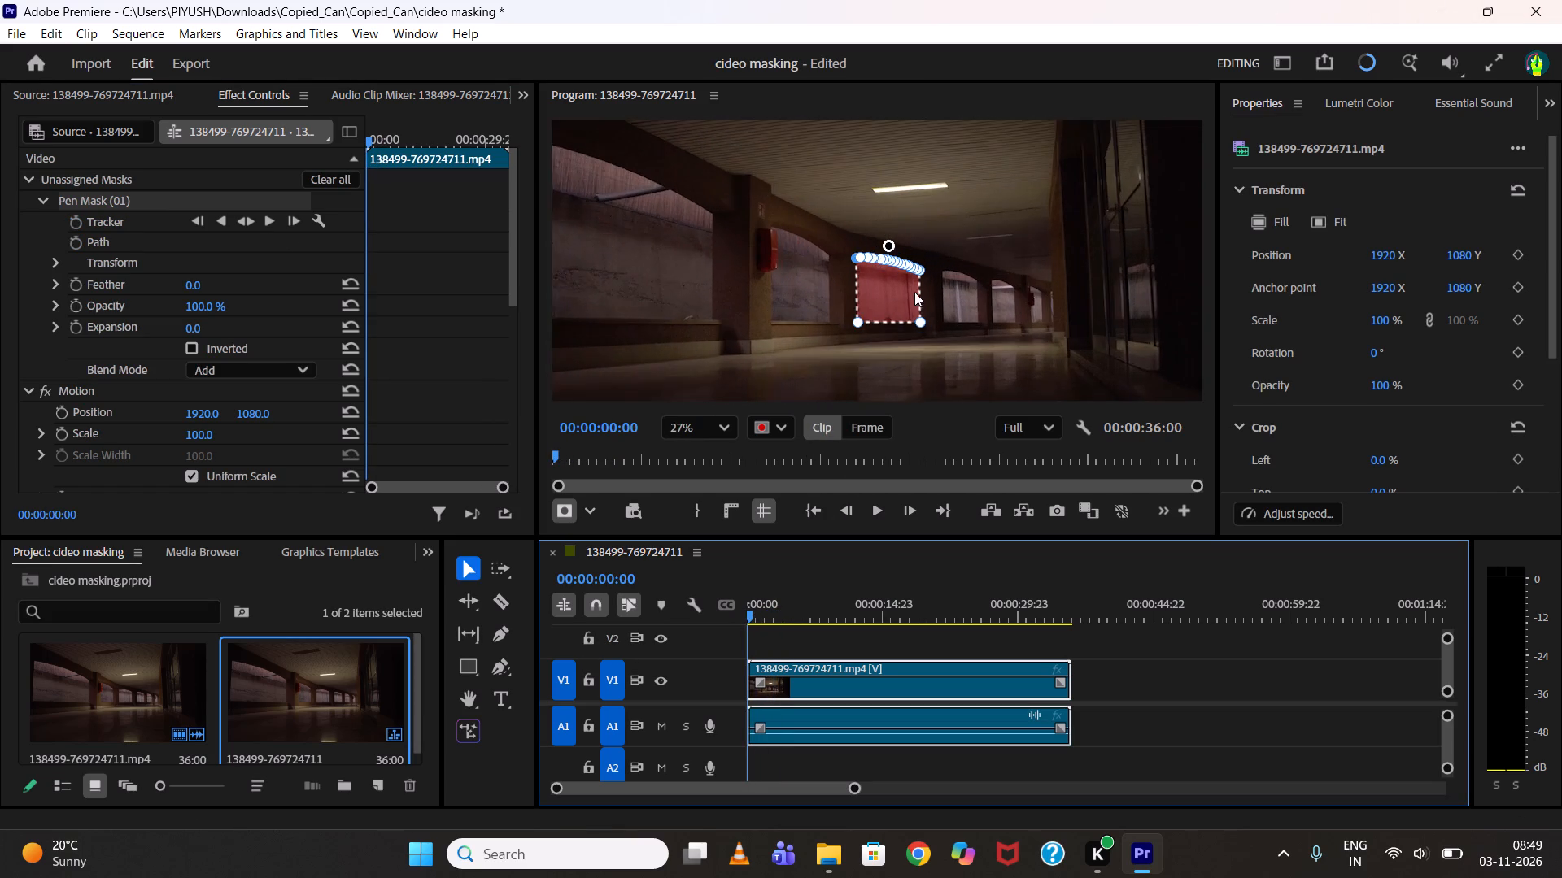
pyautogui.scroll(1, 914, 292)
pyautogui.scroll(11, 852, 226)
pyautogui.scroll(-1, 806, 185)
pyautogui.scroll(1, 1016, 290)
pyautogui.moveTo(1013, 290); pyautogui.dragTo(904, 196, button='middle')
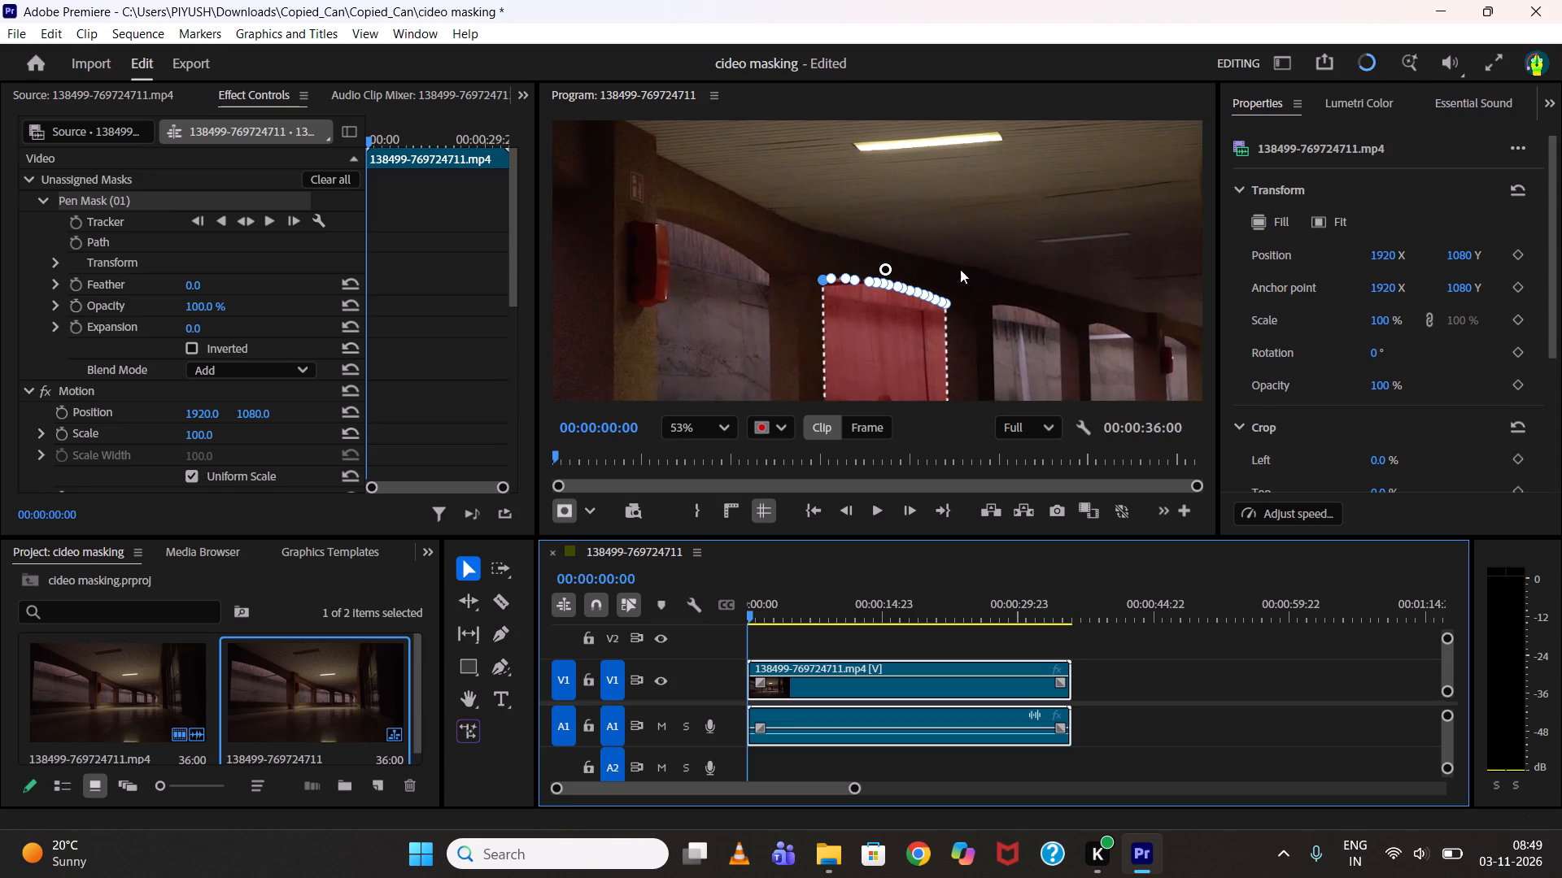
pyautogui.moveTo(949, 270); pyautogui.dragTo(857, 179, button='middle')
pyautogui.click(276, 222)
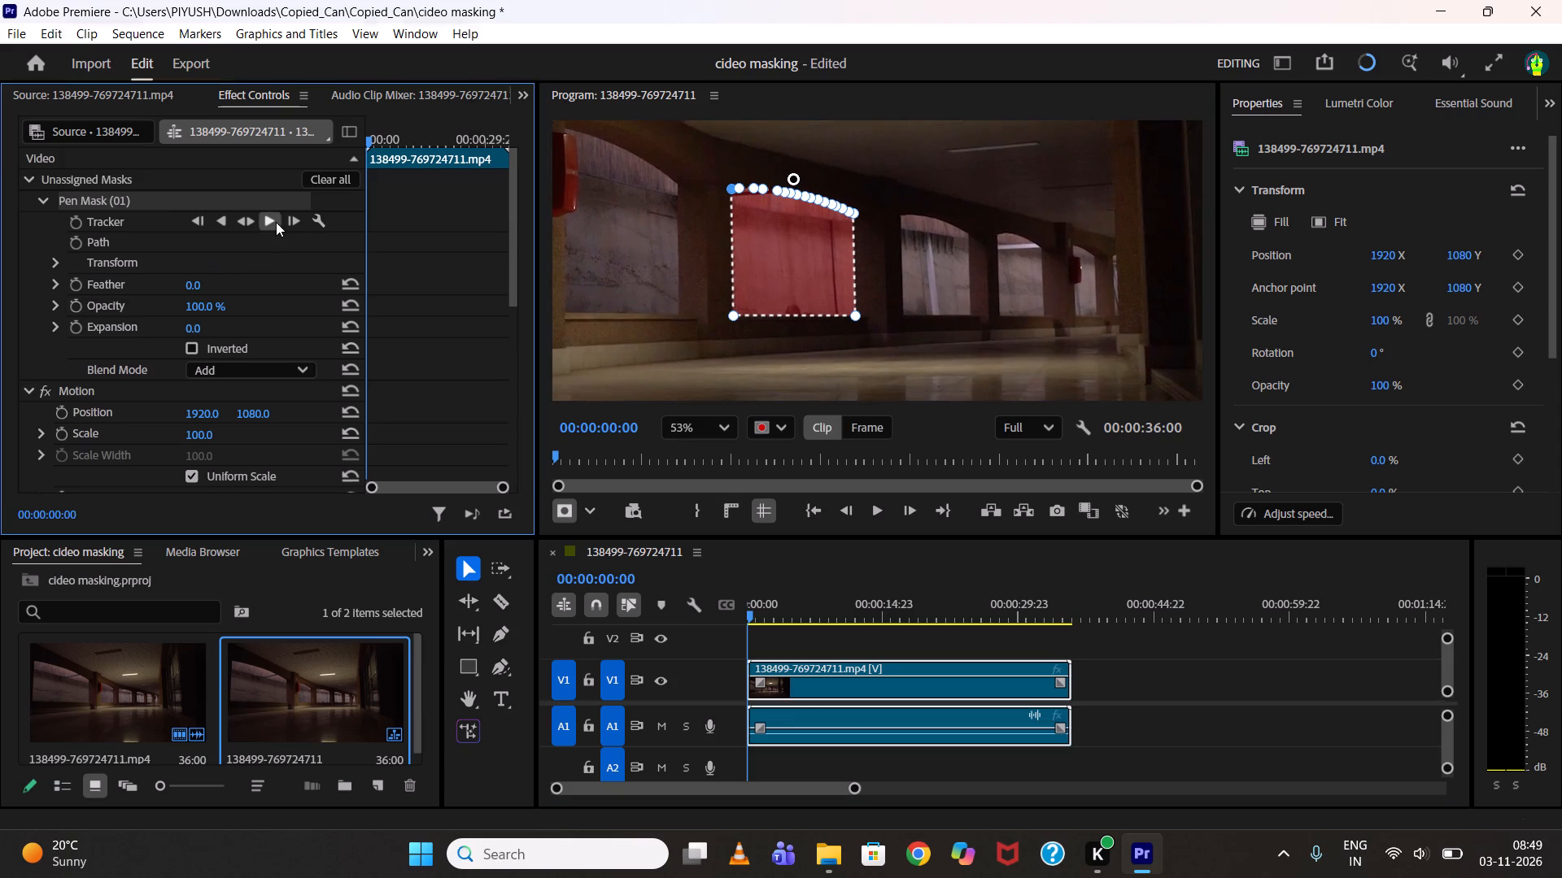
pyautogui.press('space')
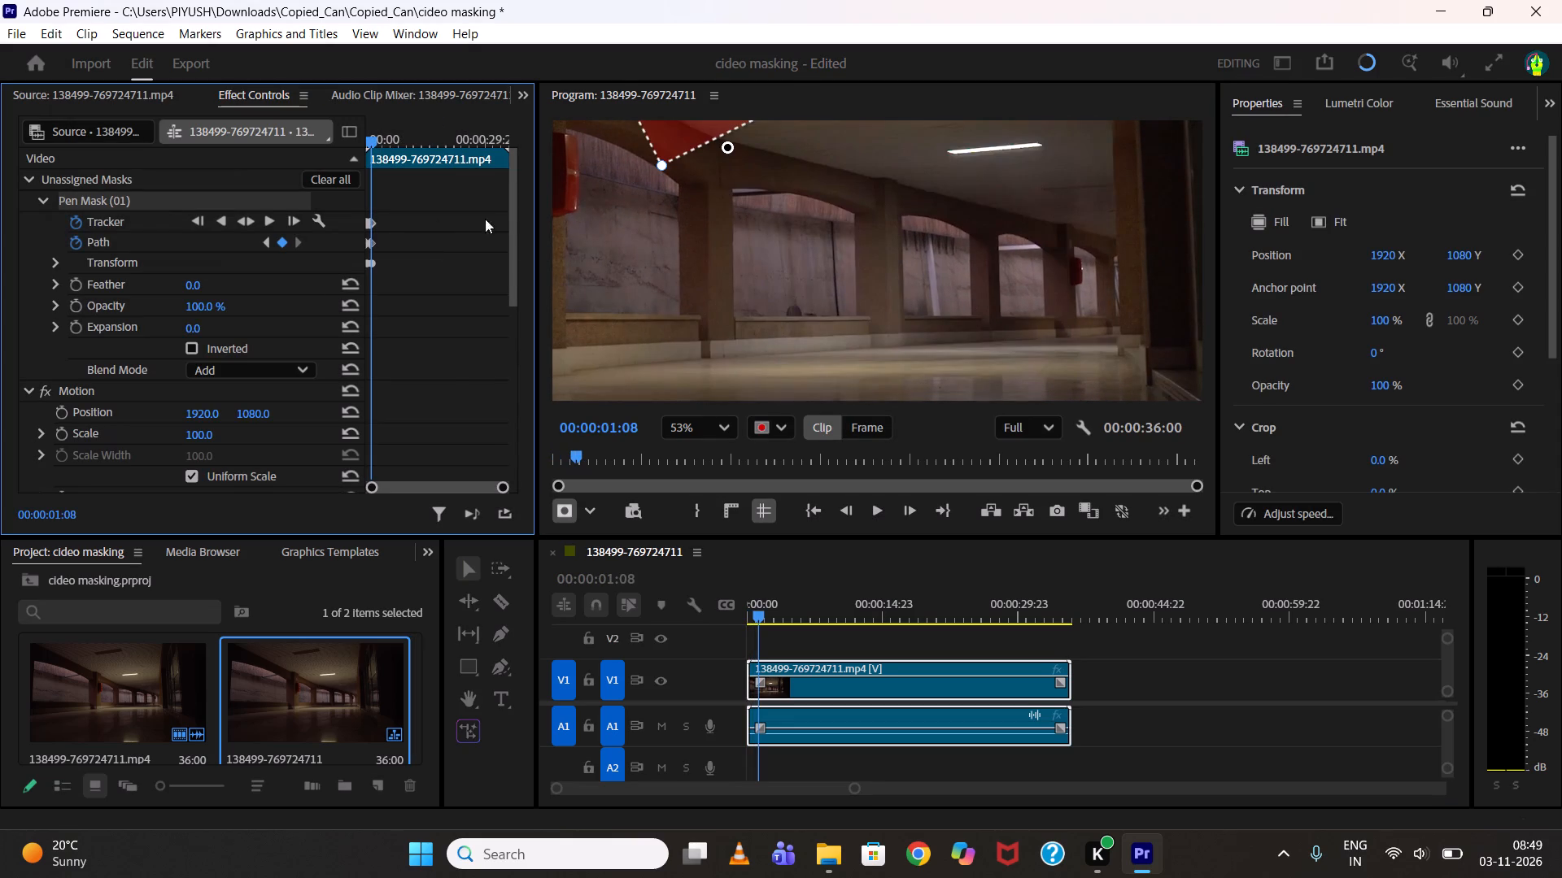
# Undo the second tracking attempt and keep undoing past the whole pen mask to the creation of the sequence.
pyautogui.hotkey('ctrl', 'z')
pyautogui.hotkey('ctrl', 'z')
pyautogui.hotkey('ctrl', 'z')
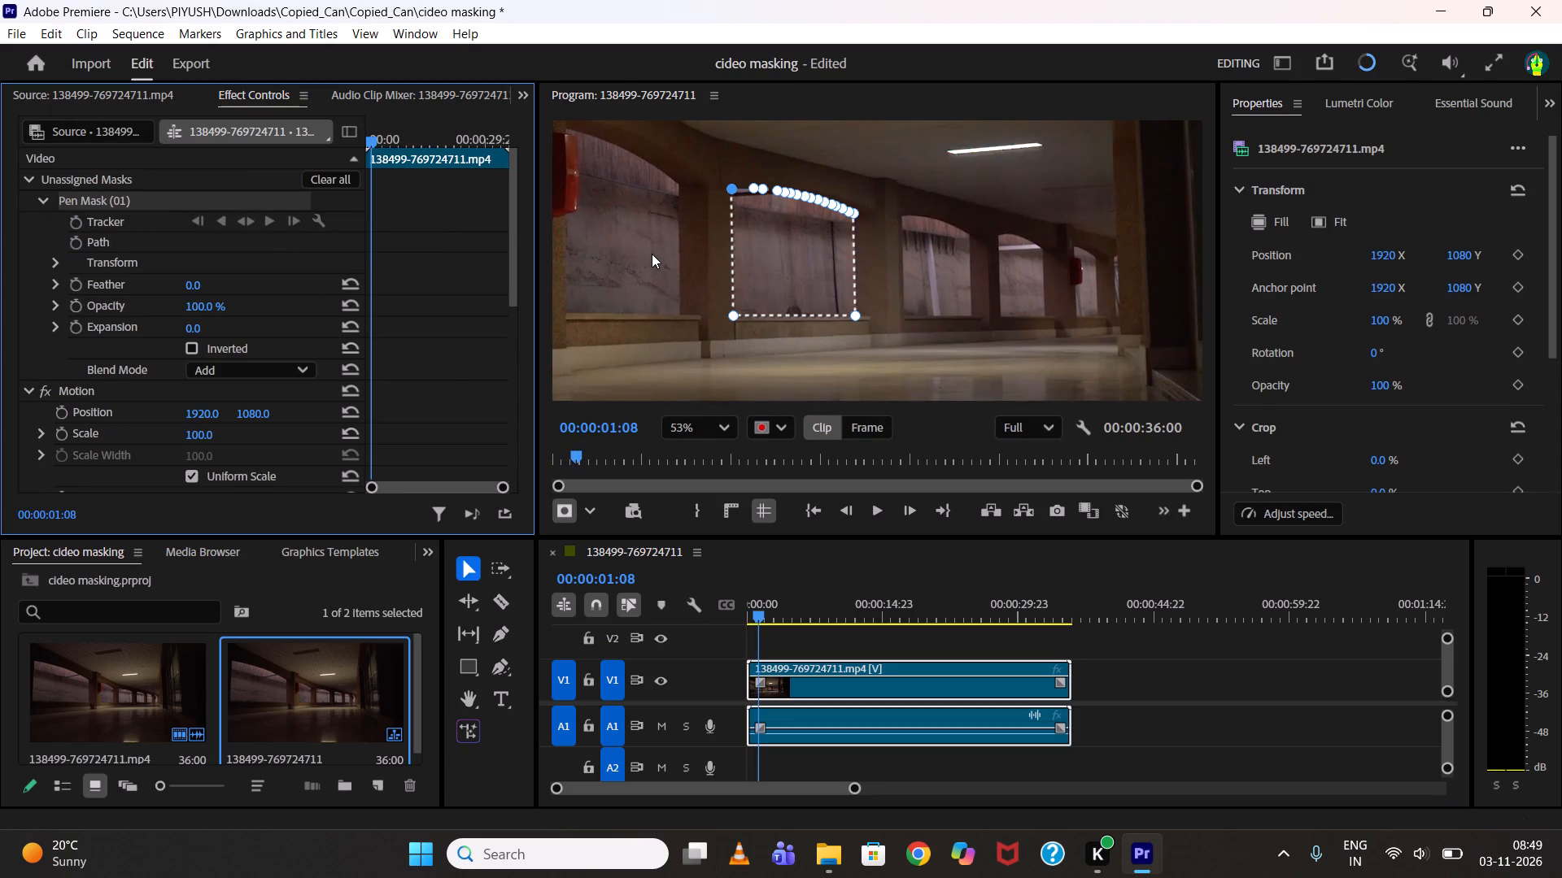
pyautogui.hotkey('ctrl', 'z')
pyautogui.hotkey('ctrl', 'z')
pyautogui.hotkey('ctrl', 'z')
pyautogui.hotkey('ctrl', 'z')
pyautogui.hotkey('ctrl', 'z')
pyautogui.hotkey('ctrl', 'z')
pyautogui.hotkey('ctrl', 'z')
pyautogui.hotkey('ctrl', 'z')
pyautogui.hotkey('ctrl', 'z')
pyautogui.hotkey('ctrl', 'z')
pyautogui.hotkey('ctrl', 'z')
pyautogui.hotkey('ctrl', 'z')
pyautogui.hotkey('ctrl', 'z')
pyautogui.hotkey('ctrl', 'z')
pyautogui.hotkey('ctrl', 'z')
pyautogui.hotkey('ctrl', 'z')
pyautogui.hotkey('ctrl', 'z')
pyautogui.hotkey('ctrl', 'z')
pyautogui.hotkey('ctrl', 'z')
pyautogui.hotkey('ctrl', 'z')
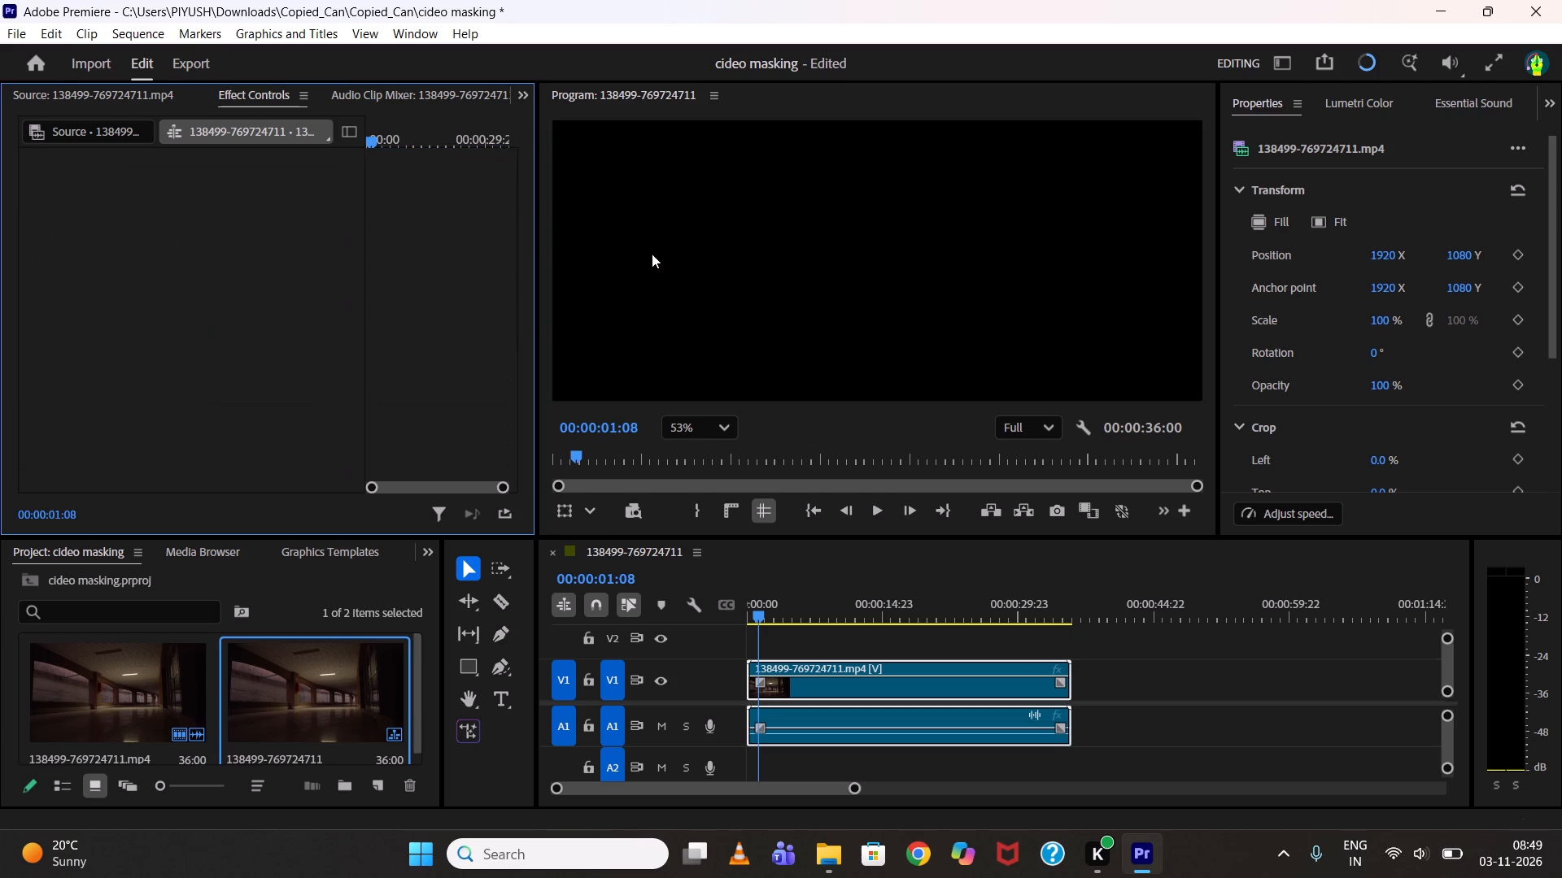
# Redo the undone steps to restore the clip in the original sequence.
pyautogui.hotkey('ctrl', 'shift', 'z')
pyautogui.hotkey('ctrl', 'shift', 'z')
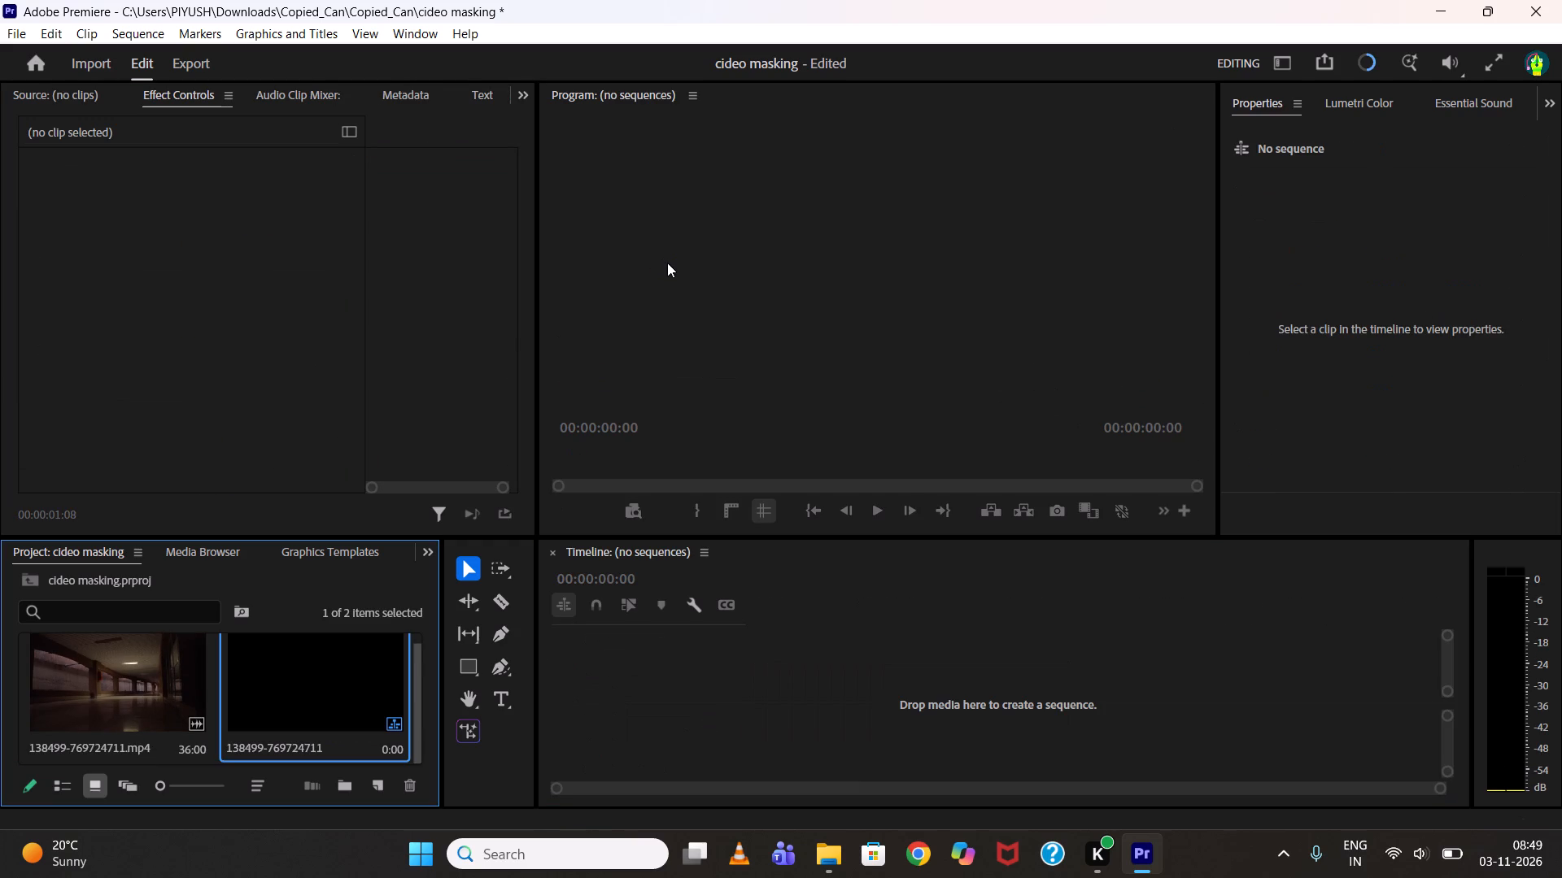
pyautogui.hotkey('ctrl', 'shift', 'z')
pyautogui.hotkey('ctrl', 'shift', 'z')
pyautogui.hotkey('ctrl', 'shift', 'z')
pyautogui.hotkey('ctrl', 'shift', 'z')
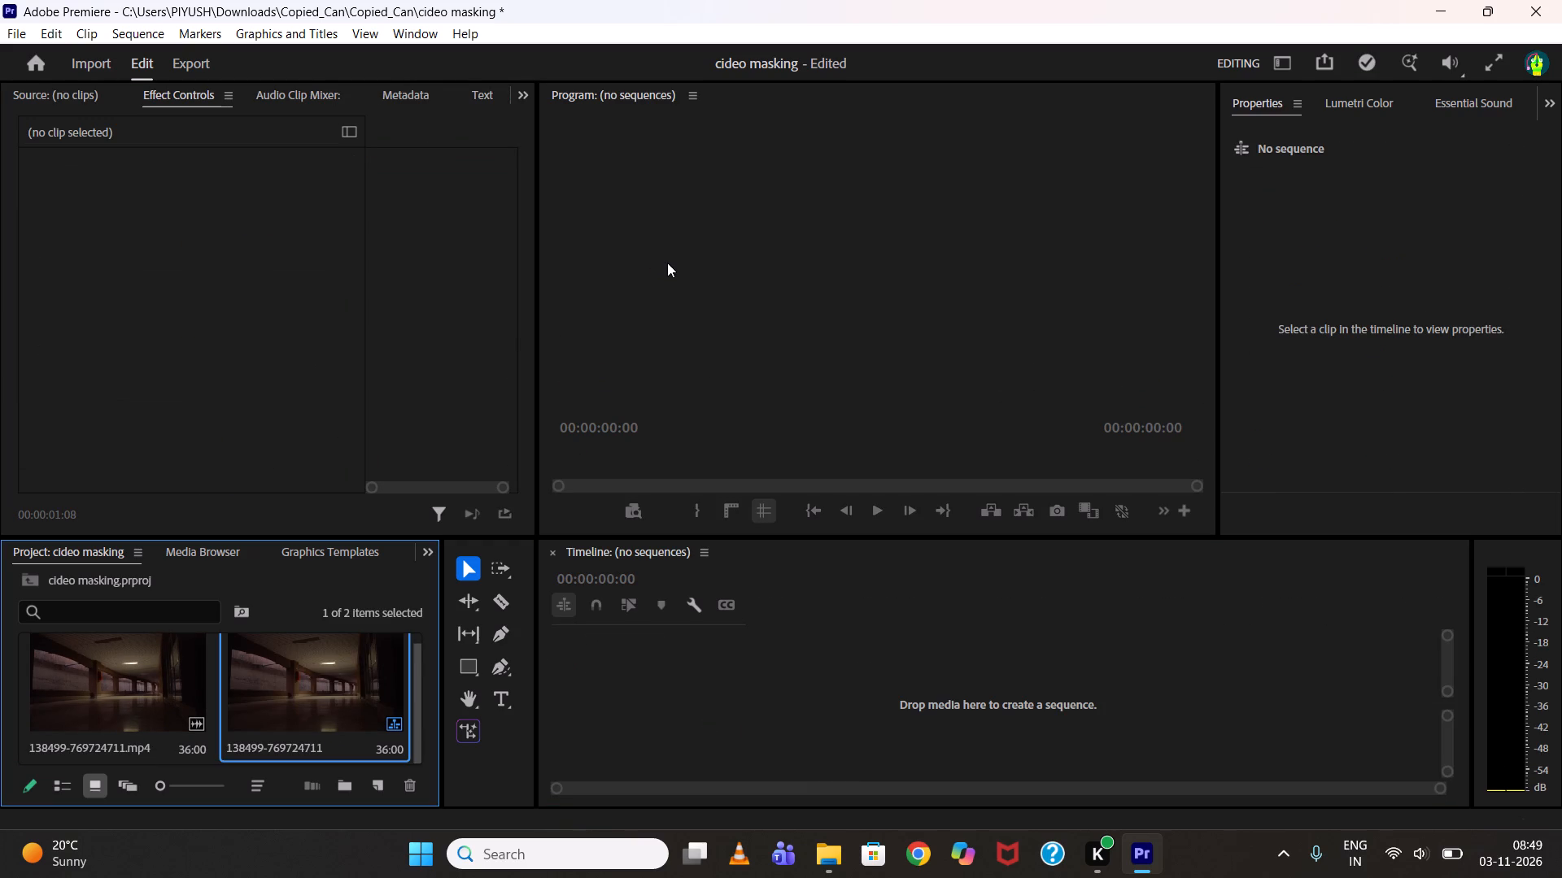
# Create a new sequence from the 138499-769724711.mp4 clip in the empty timeline.
pyautogui.moveTo(136, 671); pyautogui.dragTo(773, 687)
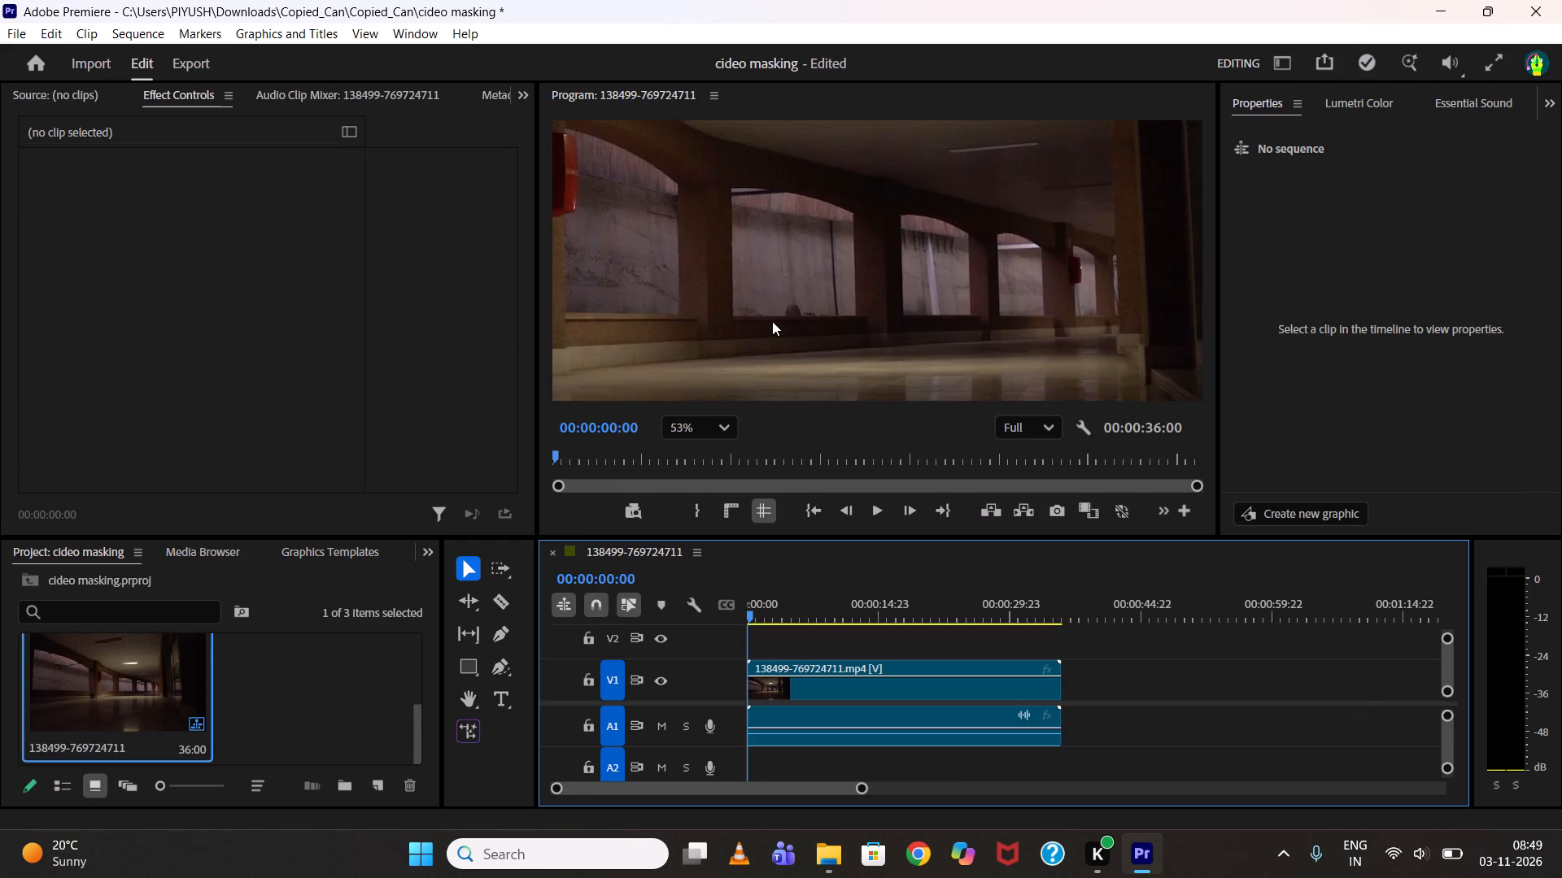
# Examine the corridor's arched window openings at 00:00:00:00 to choose which one to mask.
pyautogui.moveTo(696, 228); pyautogui.dragTo(970, 301, button='middle')
pyautogui.moveTo(760, 219); pyautogui.dragTo(970, 268, button='middle')
pyautogui.moveTo(975, 263); pyautogui.dragTo(1060, 228, button='middle')
pyautogui.scroll(-6, 974, 206)
pyautogui.moveTo(1117, 285); pyautogui.dragTo(347, 310, button='middle')
pyautogui.moveTo(730, 289); pyautogui.dragTo(703, 271, button='middle')
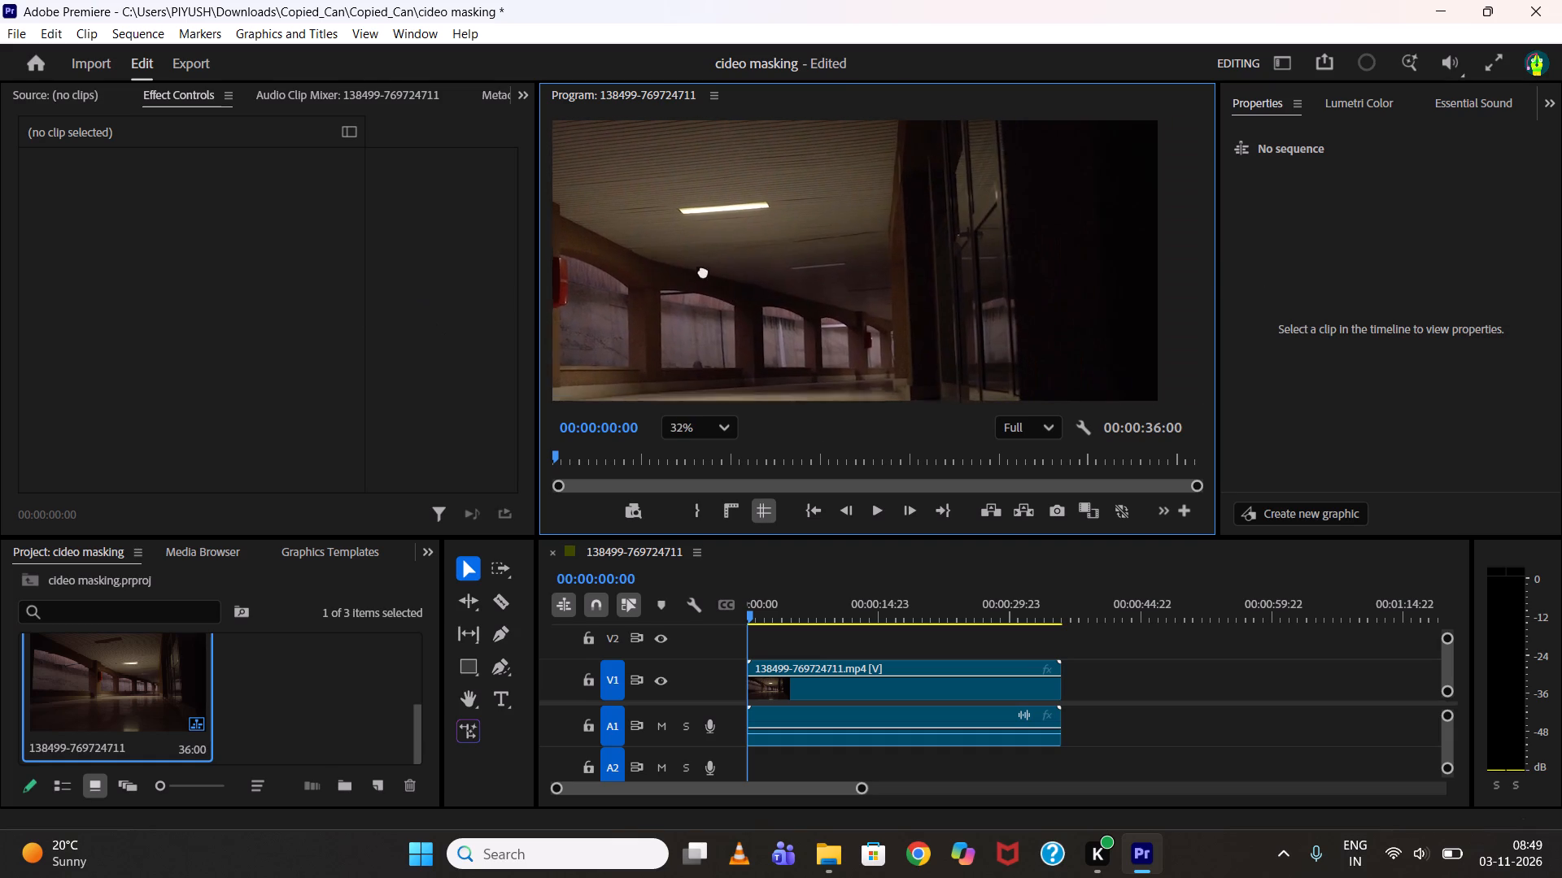
pyautogui.moveTo(703, 271); pyautogui.dragTo(700, 258, button='middle')
pyautogui.scroll(7, 722, 282)
pyautogui.scroll(4, 1058, 236)
pyautogui.moveTo(723, 302); pyautogui.dragTo(788, 314, button='middle')
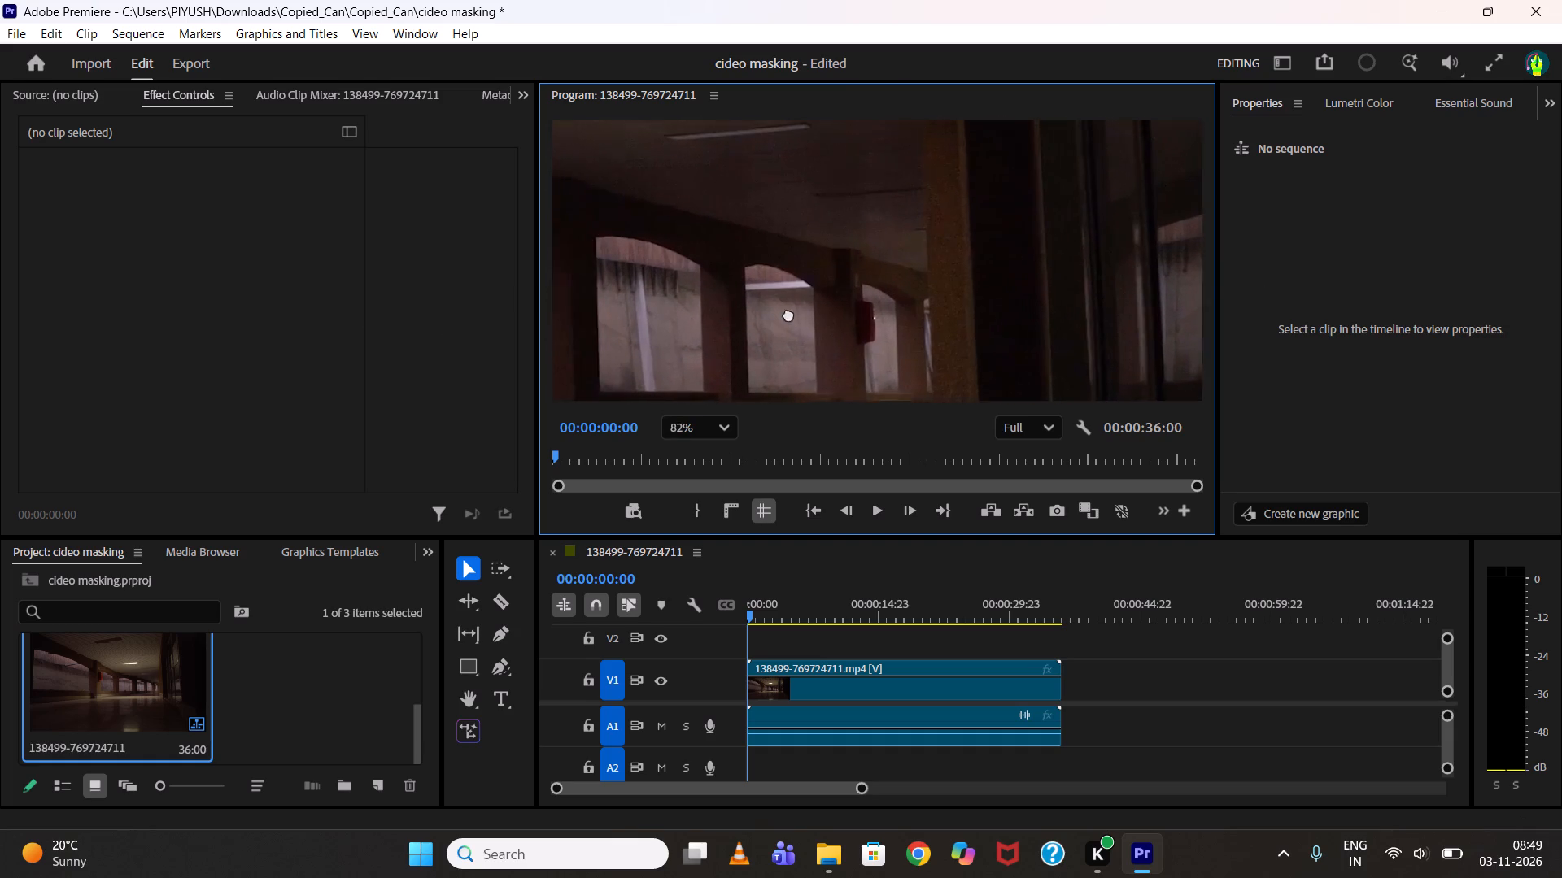
pyautogui.moveTo(788, 314); pyautogui.dragTo(1010, 280, button='middle')
pyautogui.moveTo(712, 218); pyautogui.dragTo(1154, 242, button='middle')
pyautogui.scroll(-2, 949, 240)
pyautogui.scroll(1, 976, 230)
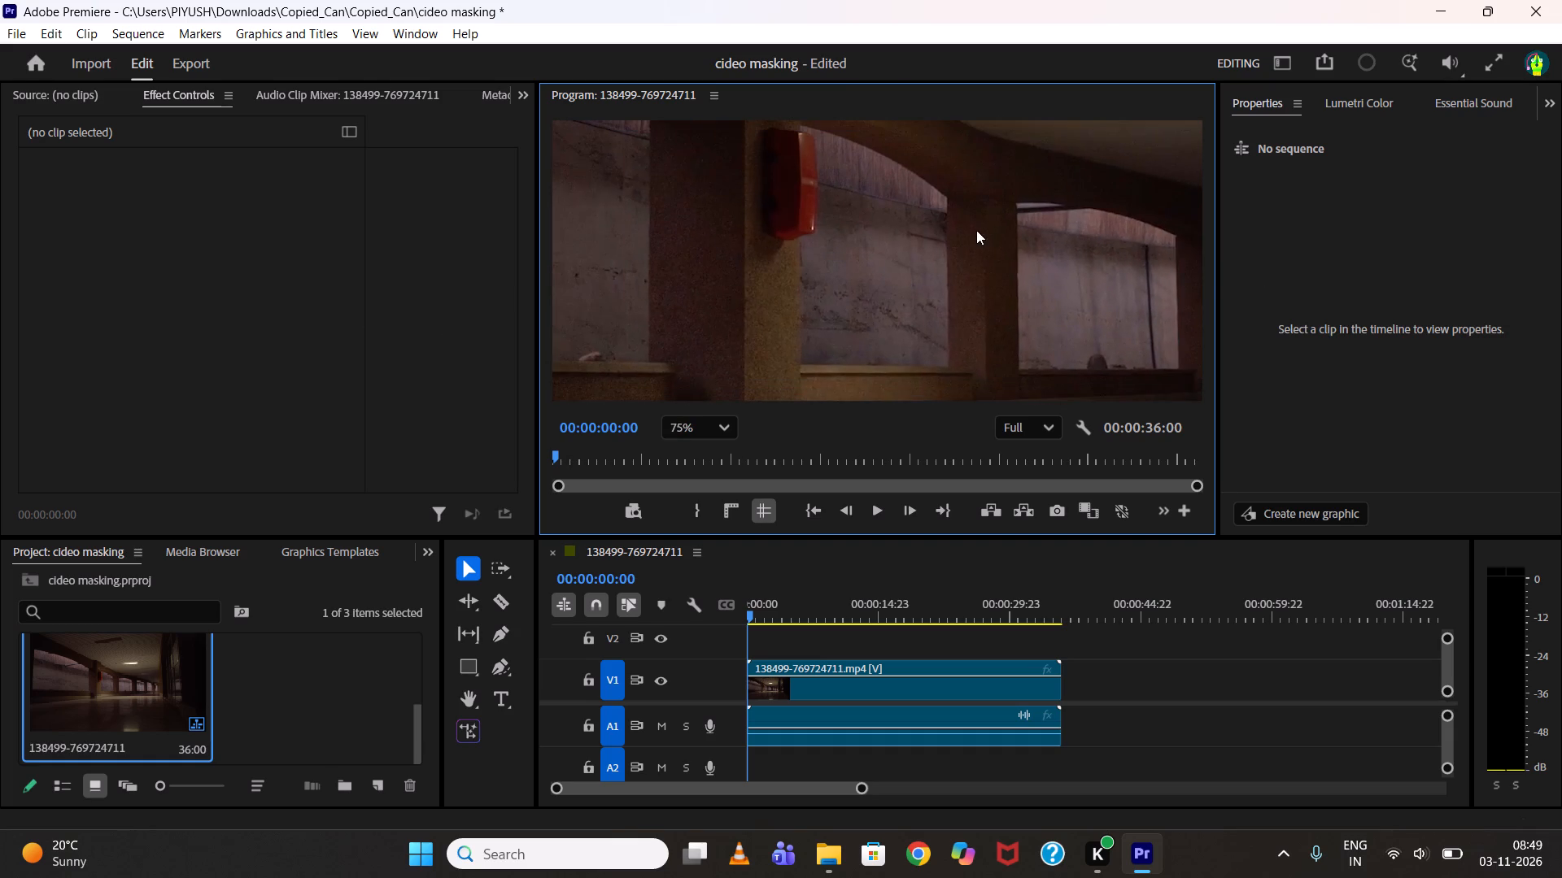
pyautogui.moveTo(970, 231); pyautogui.dragTo(508, 289, button='middle')
pyautogui.moveTo(1214, 275); pyautogui.dragTo(813, 332, button='middle')
pyautogui.moveTo(1052, 291); pyautogui.dragTo(382, 321, button='middle')
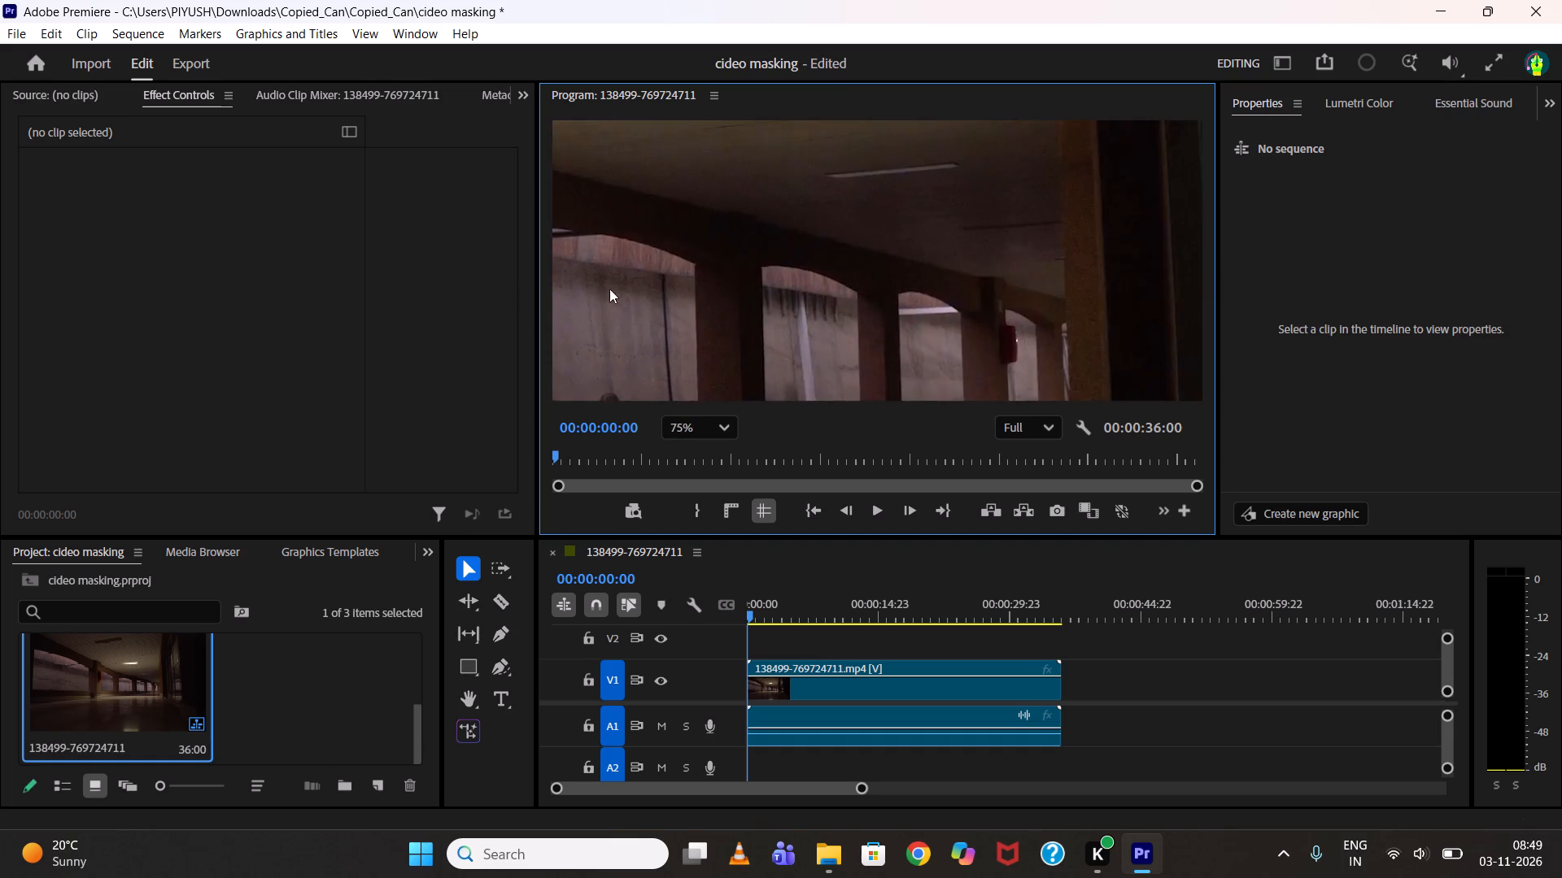
pyautogui.moveTo(808, 285); pyautogui.dragTo(766, 219, button='middle')
pyautogui.scroll(6, 745, 219)
pyautogui.moveTo(723, 212); pyautogui.dragTo(716, 182, button='middle')
pyautogui.scroll(-1, 716, 182)
pyautogui.scroll(1, 716, 182)
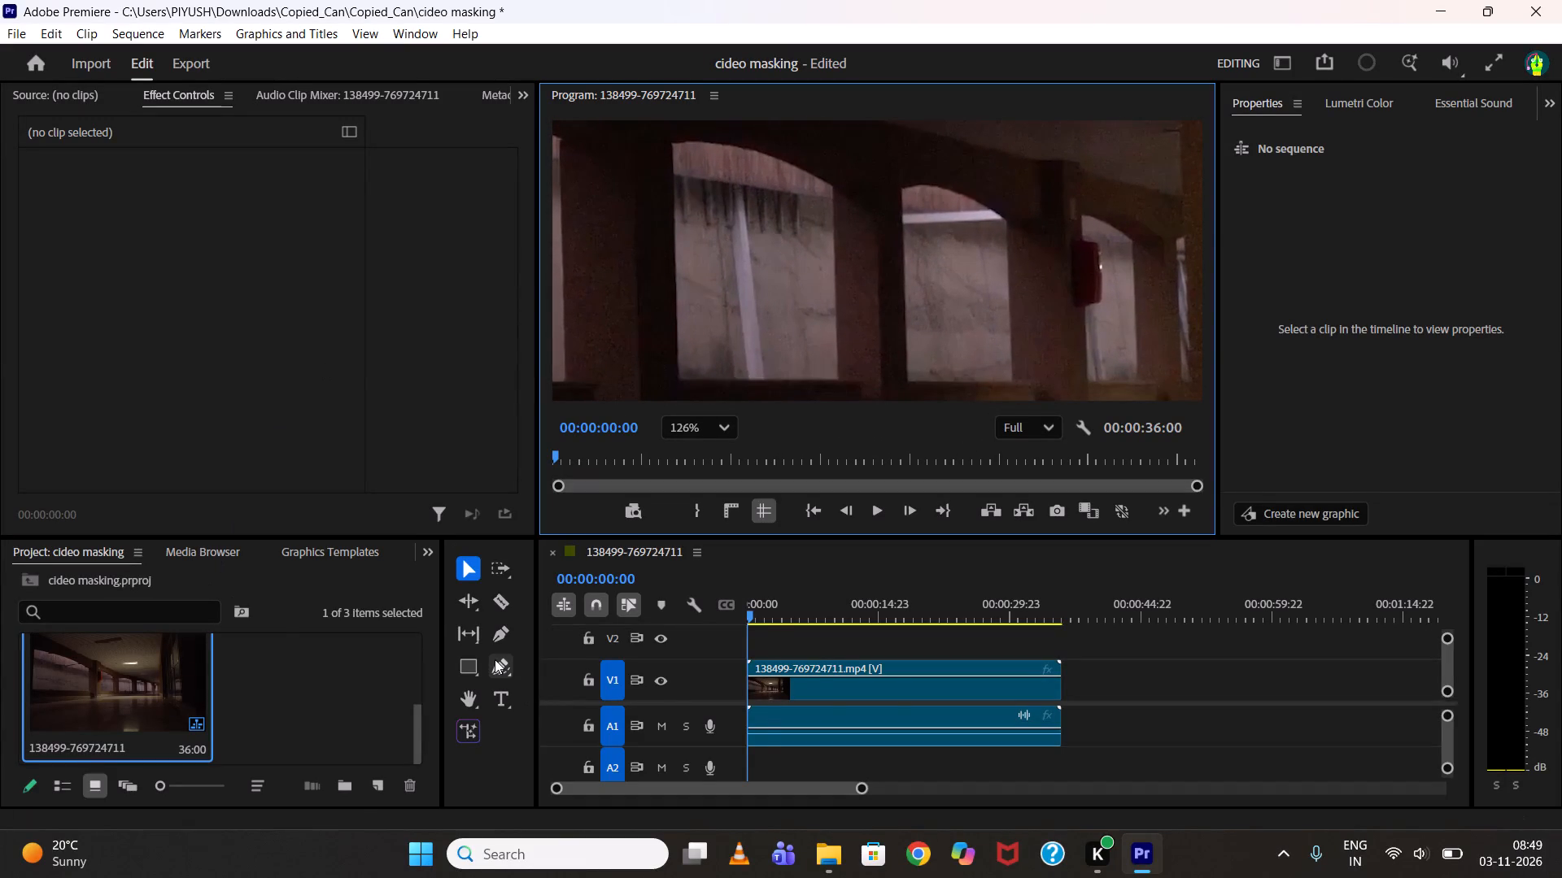
# Start a pen mask on the clip along the left edge of the window opening with the slanted white post, placing its upper and lower corners.
pyautogui.click(887, 680)
pyautogui.click(497, 671)
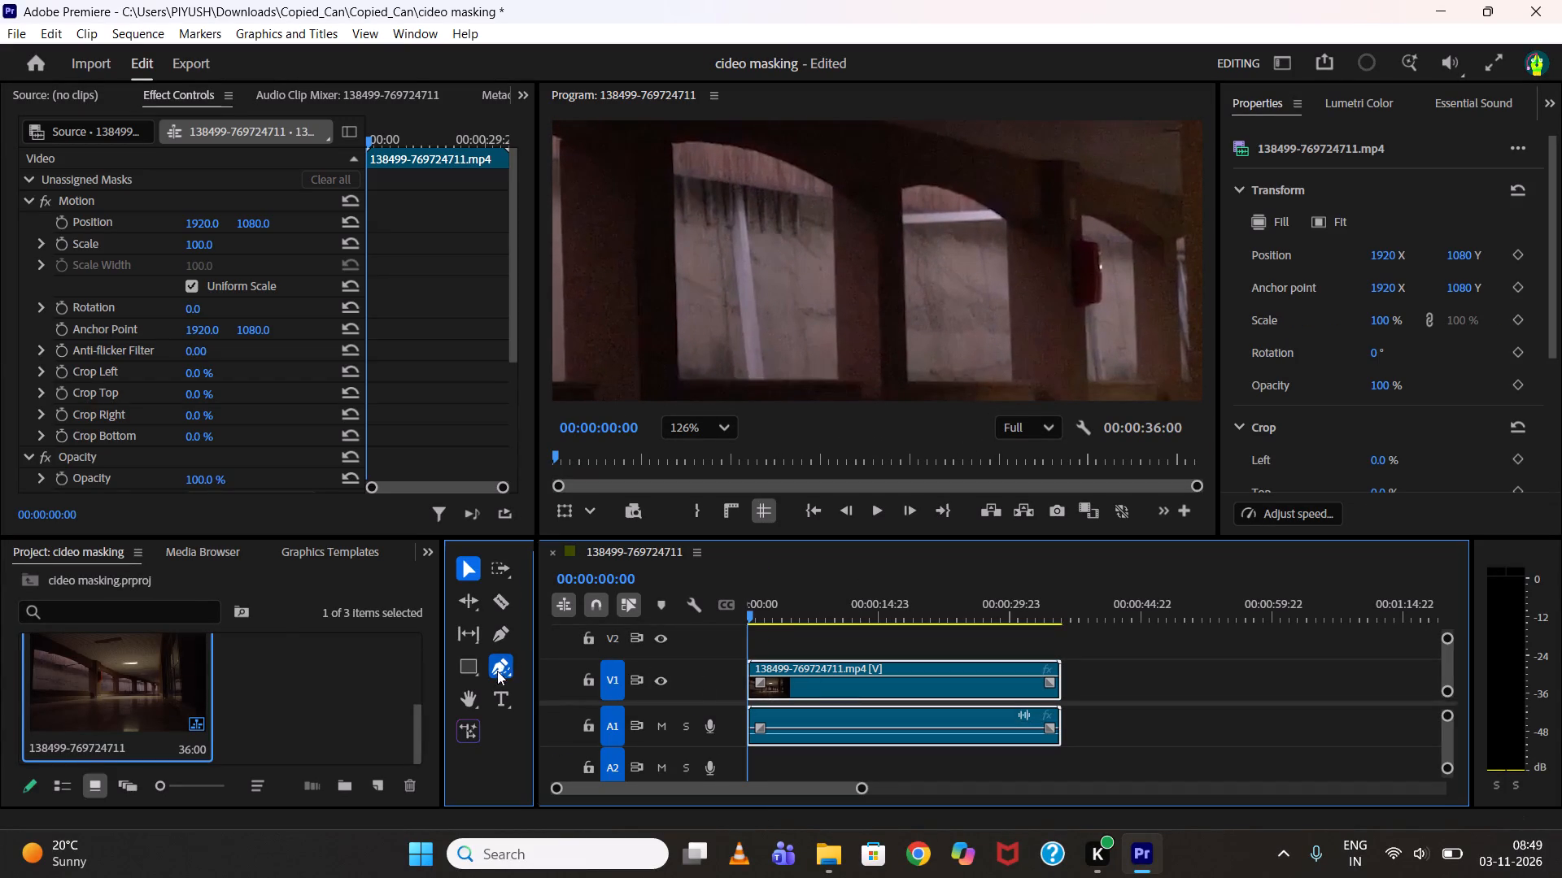
pyautogui.scroll(5, 669, 107)
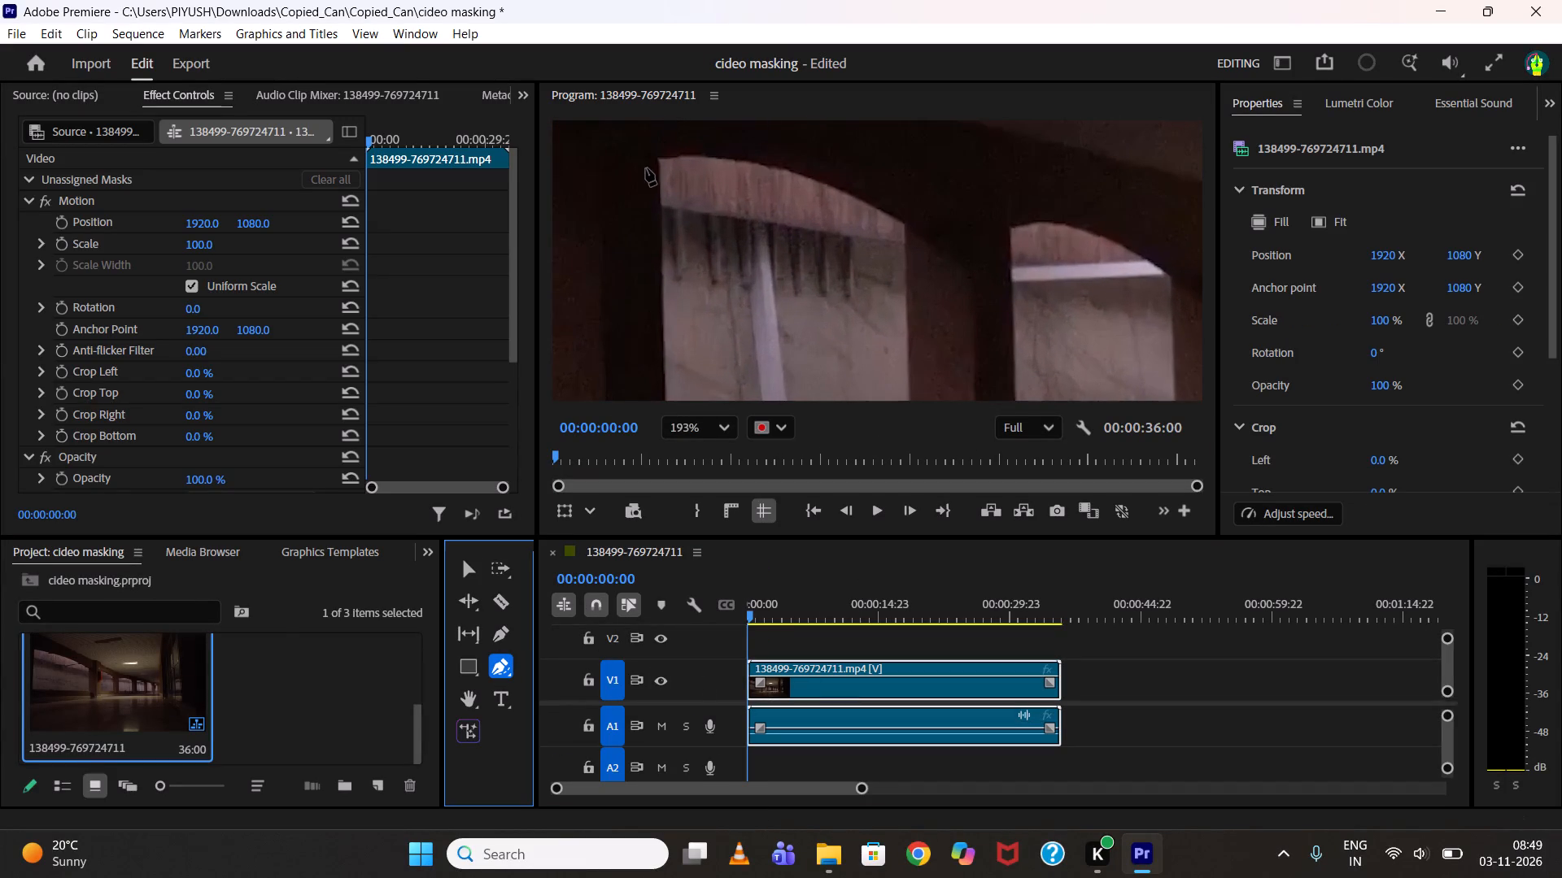
pyautogui.scroll(-14, 660, 159)
pyautogui.moveTo(661, 164); pyautogui.dragTo(787, 215, button='middle')
pyautogui.moveTo(667, 228); pyautogui.dragTo(801, 235, button='middle')
pyautogui.scroll(2, 799, 132)
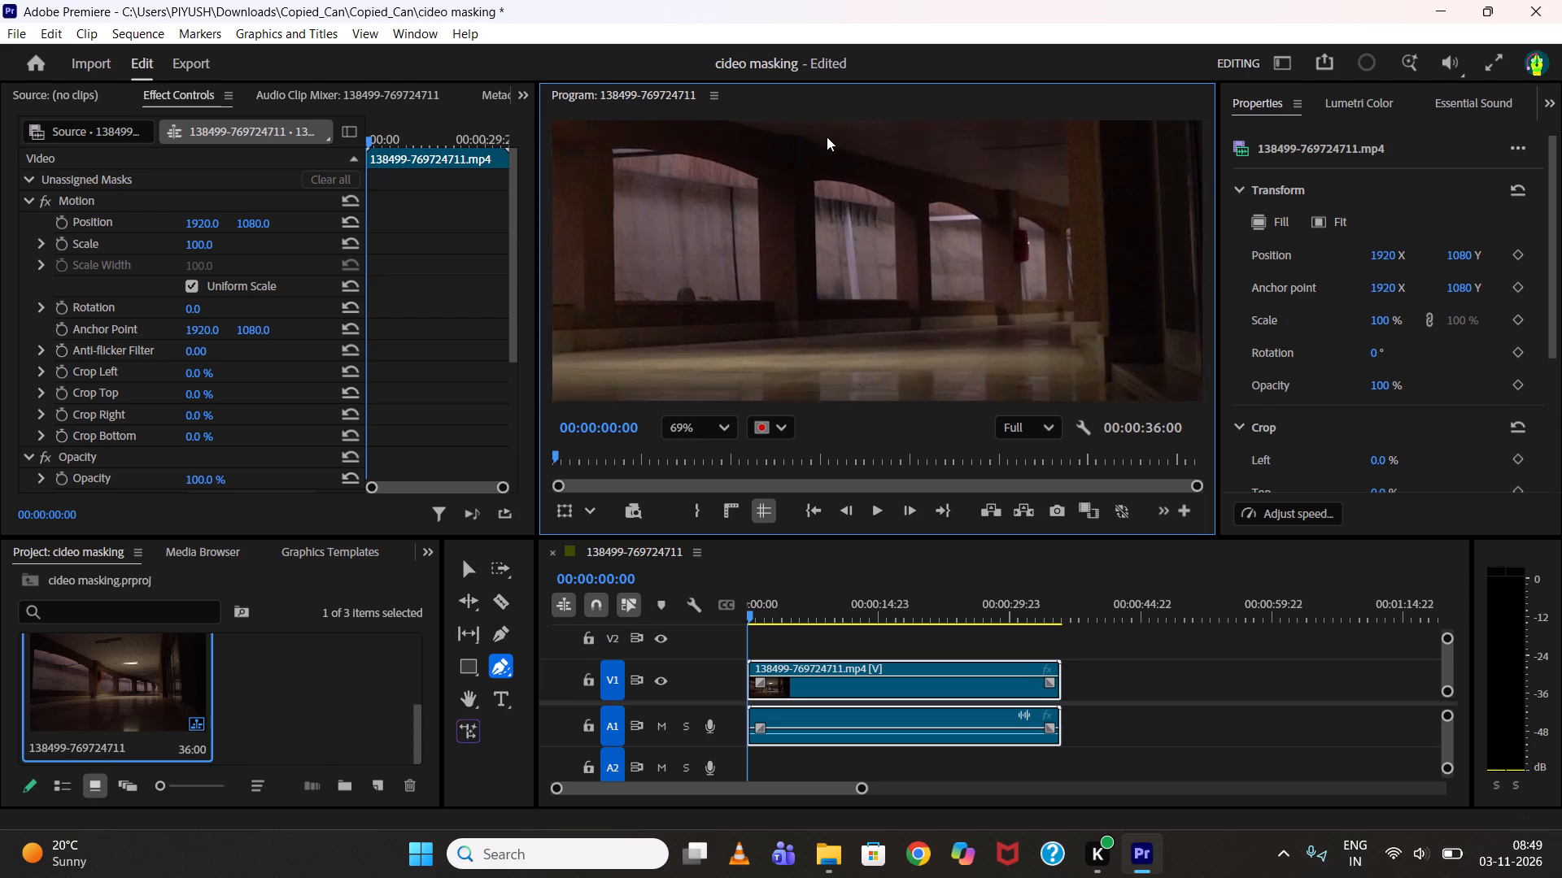
pyautogui.scroll(11, 827, 137)
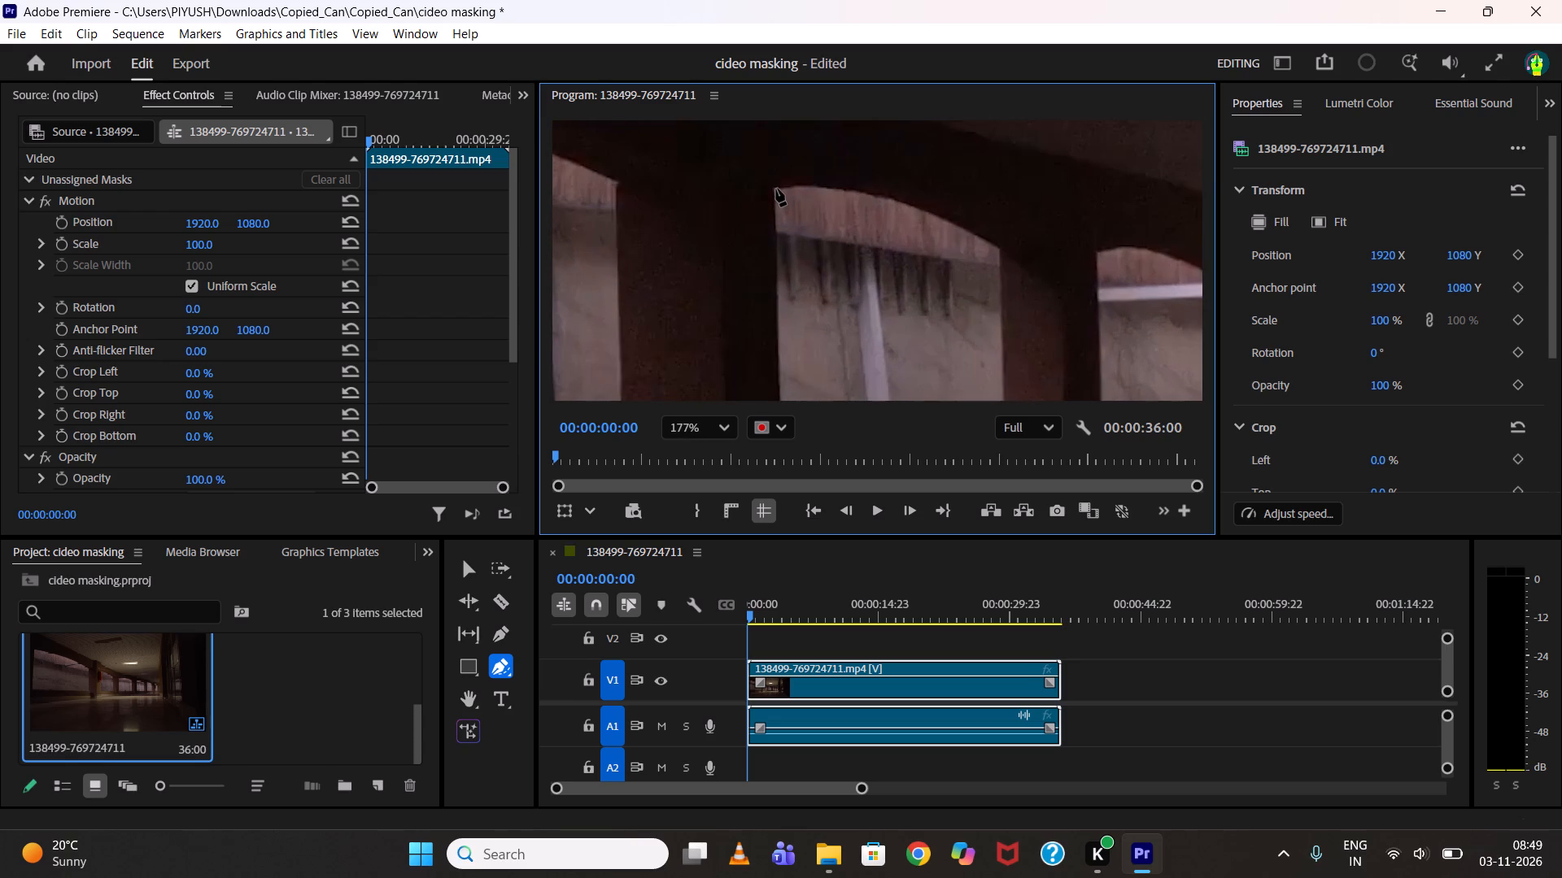
pyautogui.click(773, 192)
pyautogui.moveTo(805, 272); pyautogui.dragTo(781, 173, button='middle')
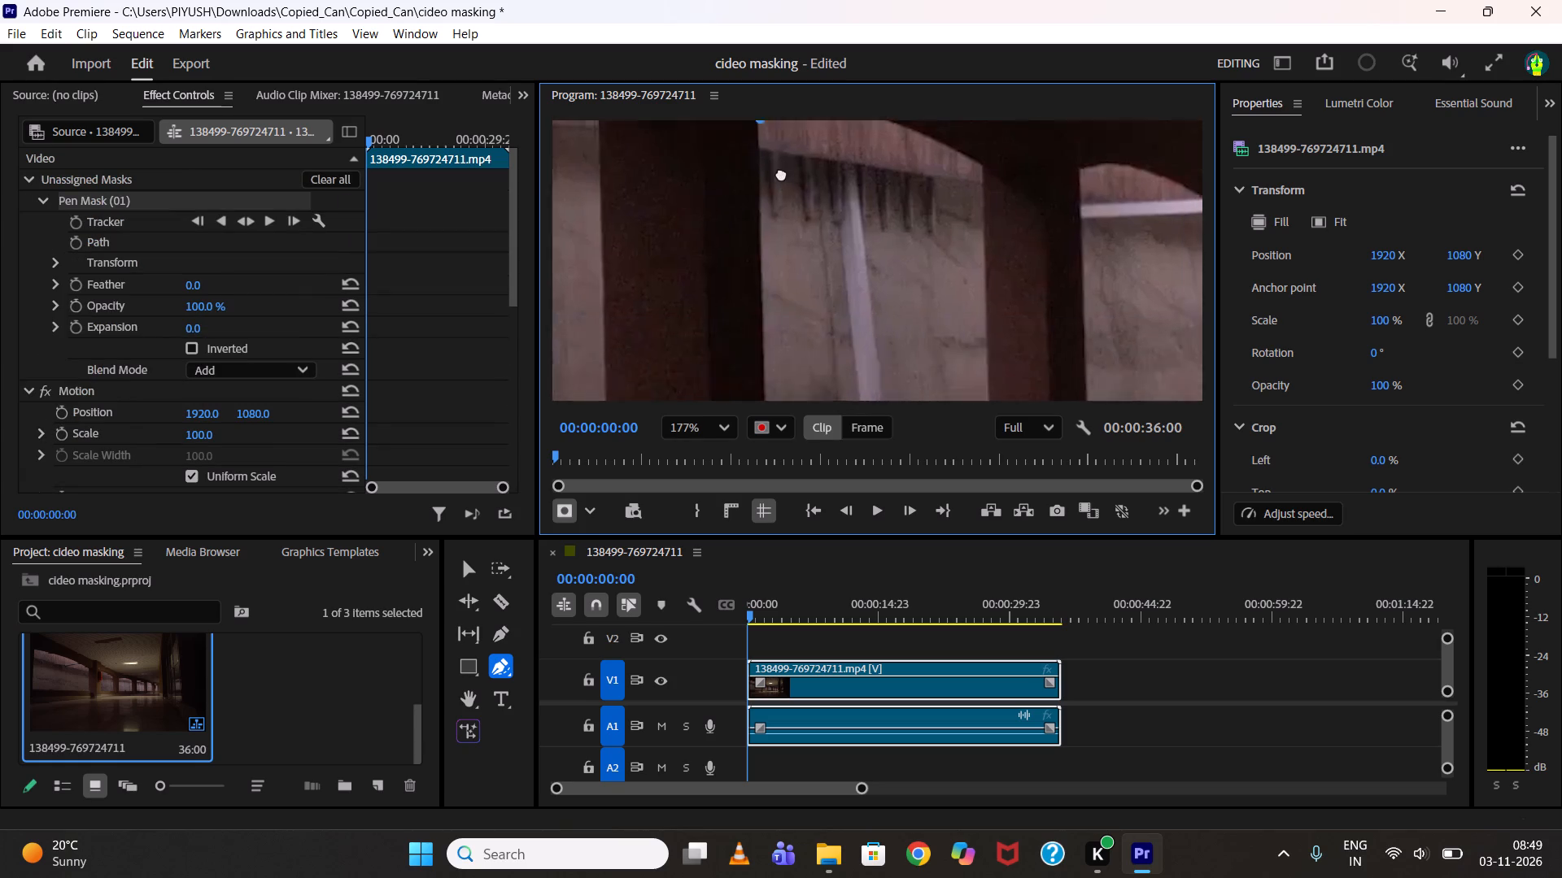
pyautogui.moveTo(781, 173); pyautogui.dragTo(768, 148, button='middle')
pyautogui.moveTo(731, 313); pyautogui.dragTo(687, 193, button='middle')
pyautogui.scroll(10, 717, 237)
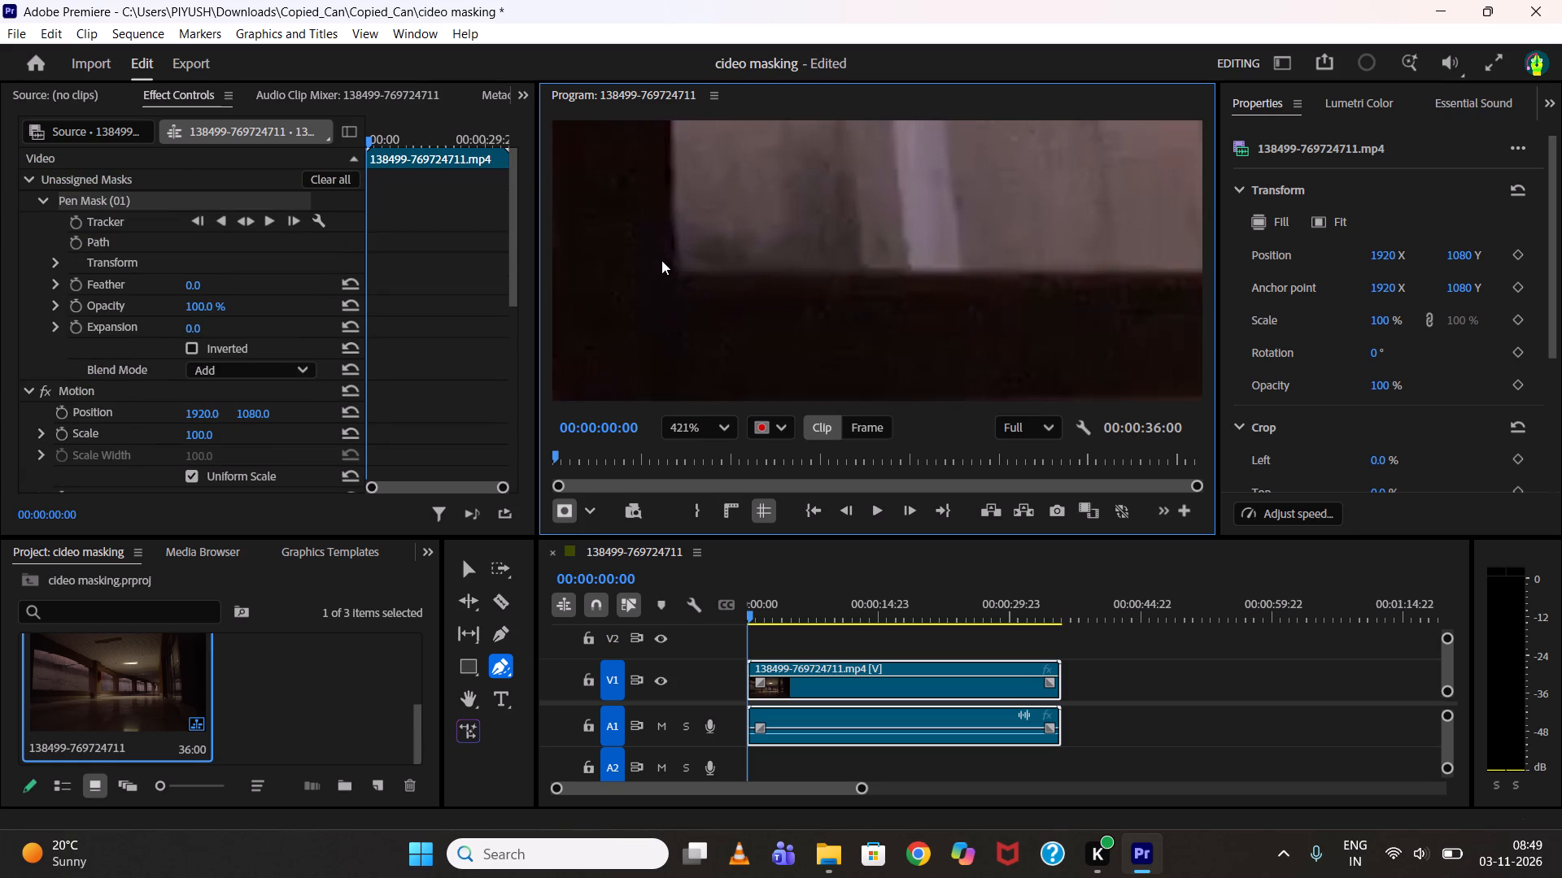
pyautogui.click(682, 267)
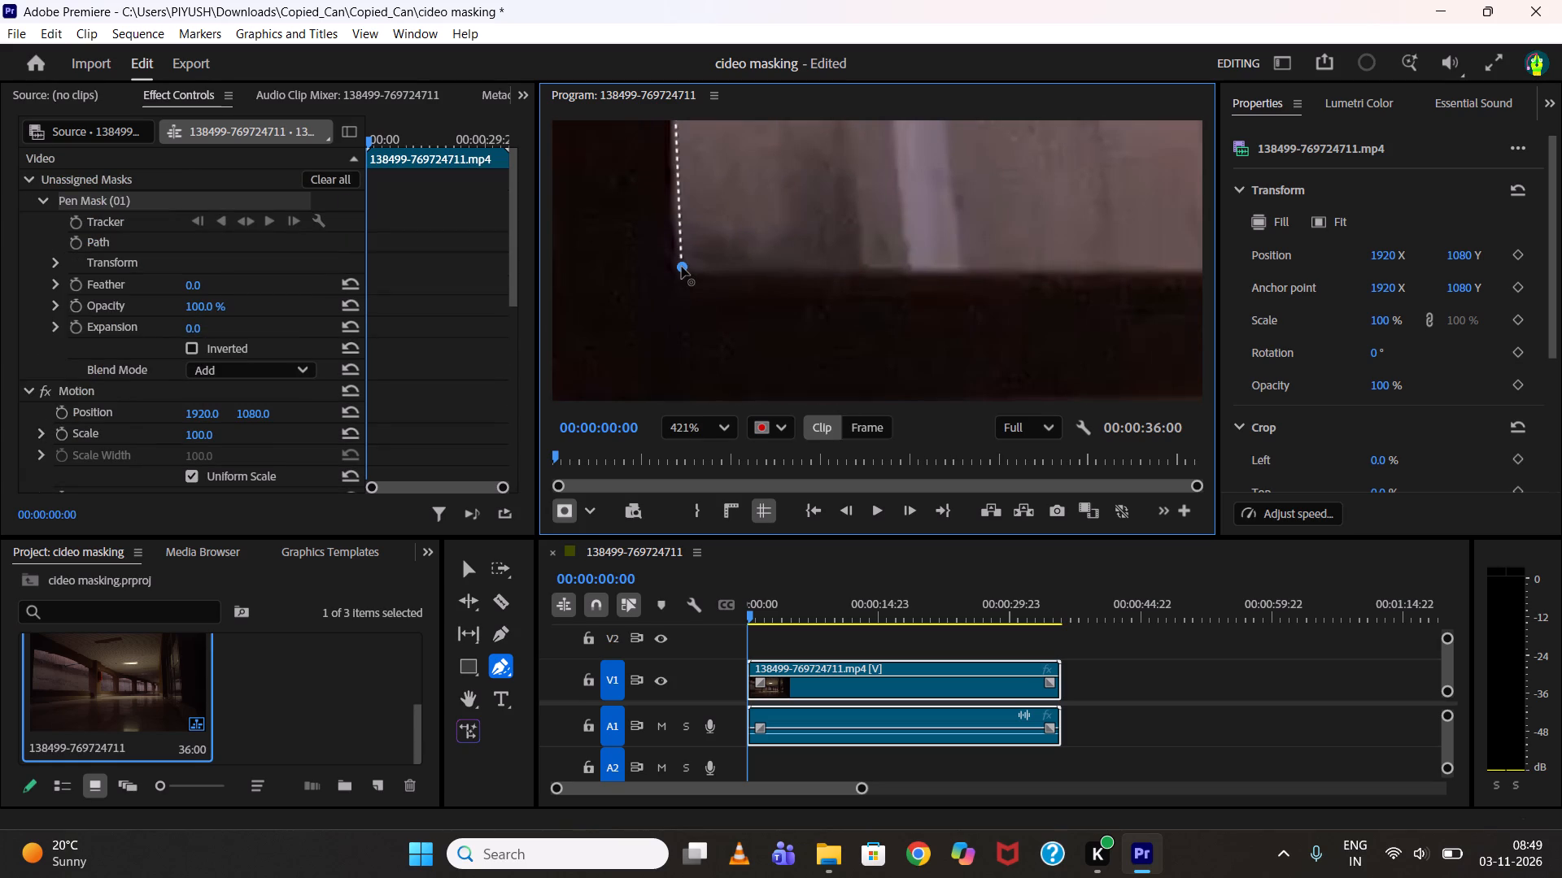
pyautogui.click(682, 267)
# Continue the pen mask along the opening's bottom edge to the lower right corner and up to the right end of the arch.
pyautogui.scroll(-12, 714, 264)
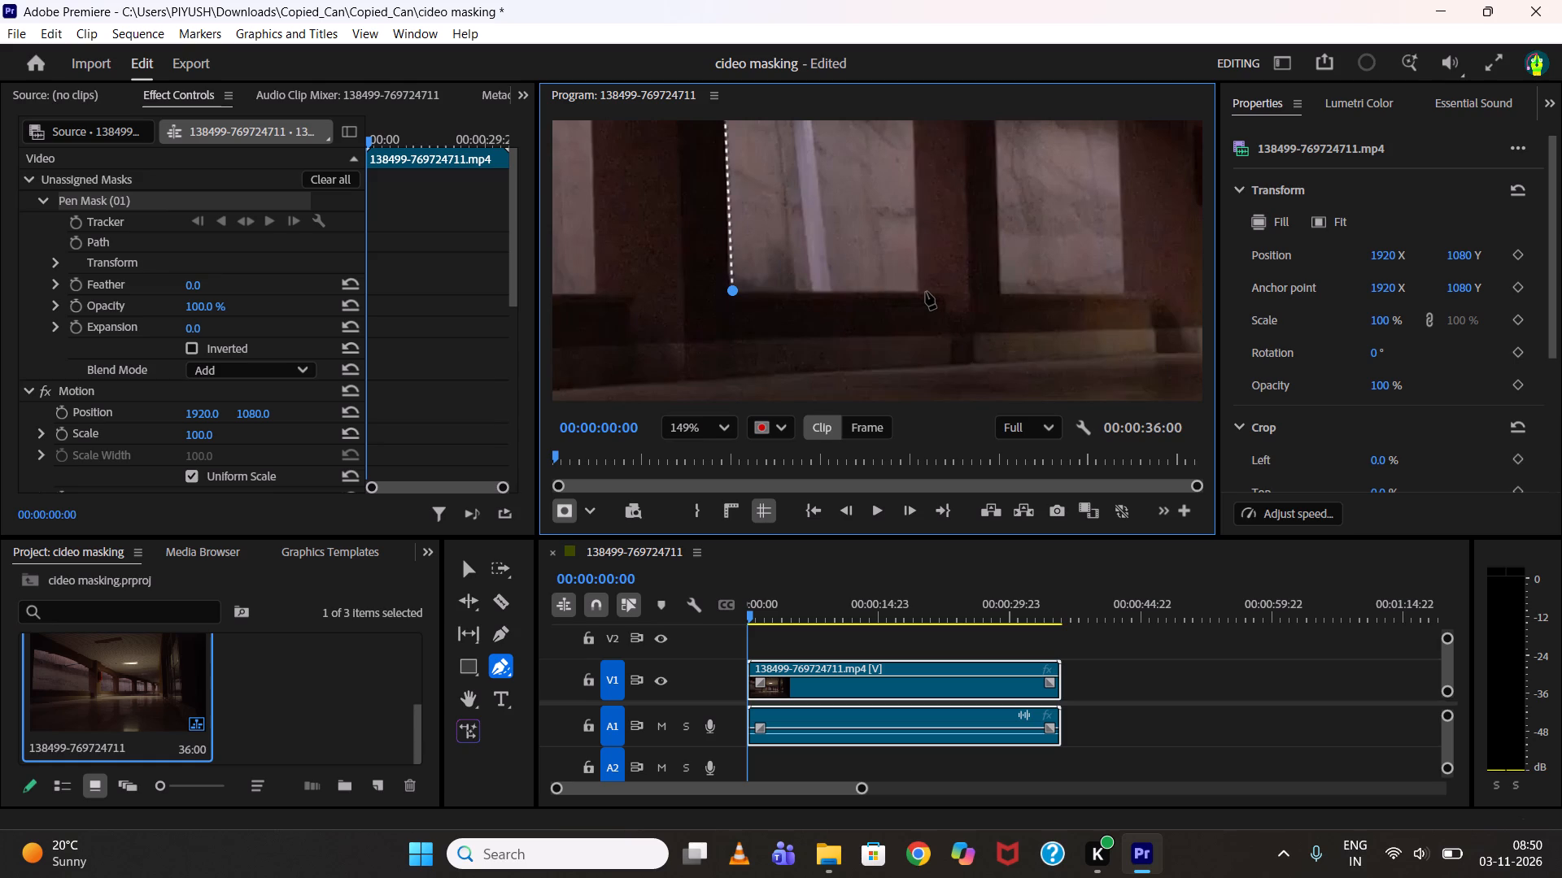
pyautogui.click(917, 291)
pyautogui.moveTo(950, 235); pyautogui.dragTo(905, 348, button='middle')
pyautogui.scroll(6, 864, 170)
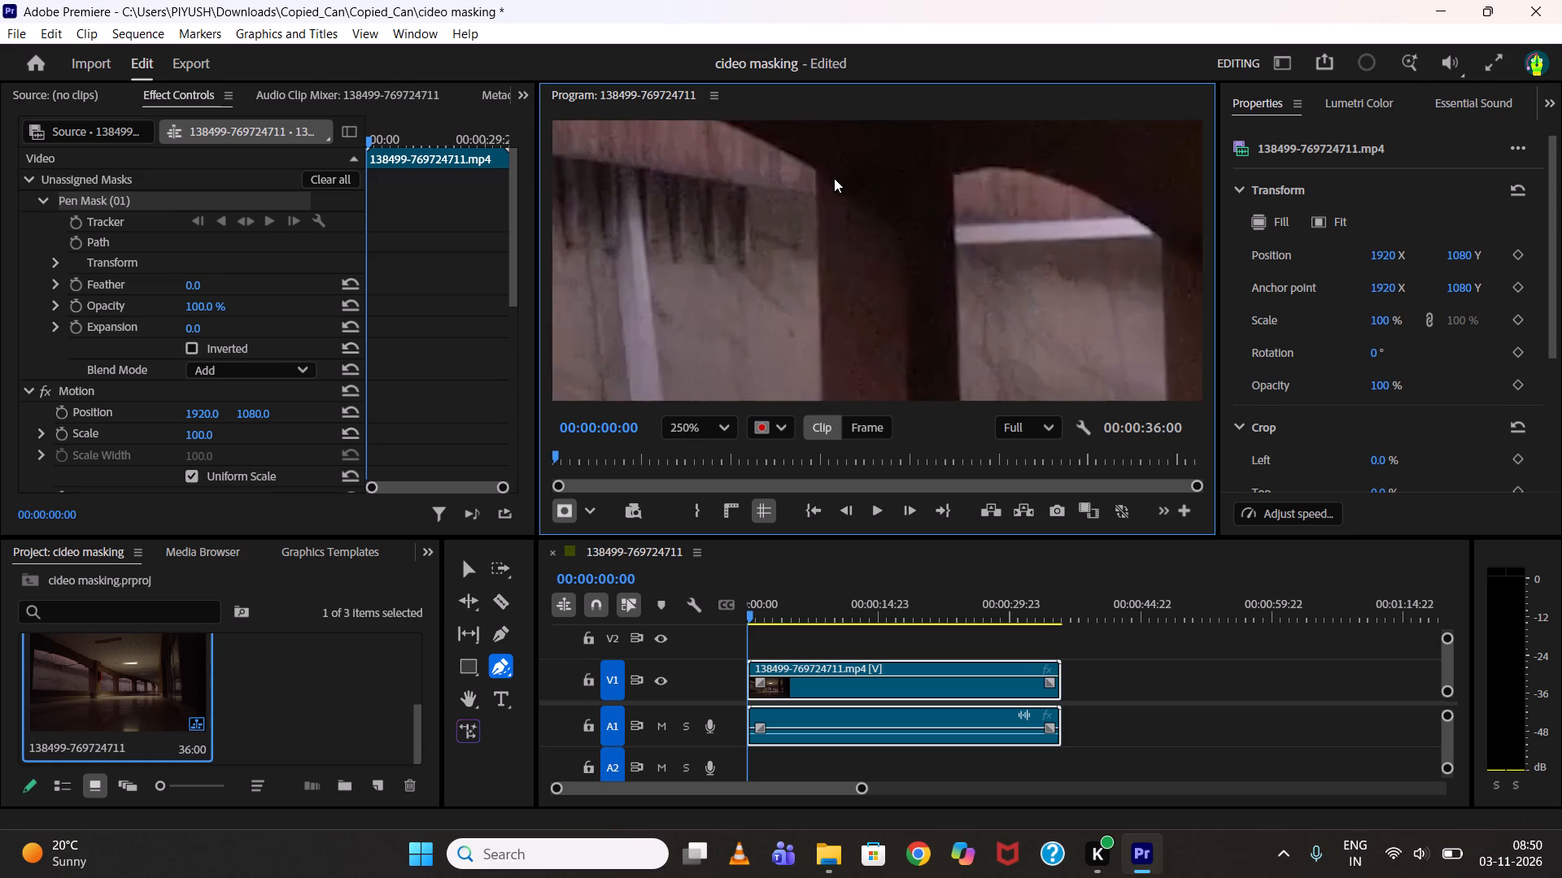
pyautogui.scroll(1, 822, 175)
pyautogui.click(807, 167)
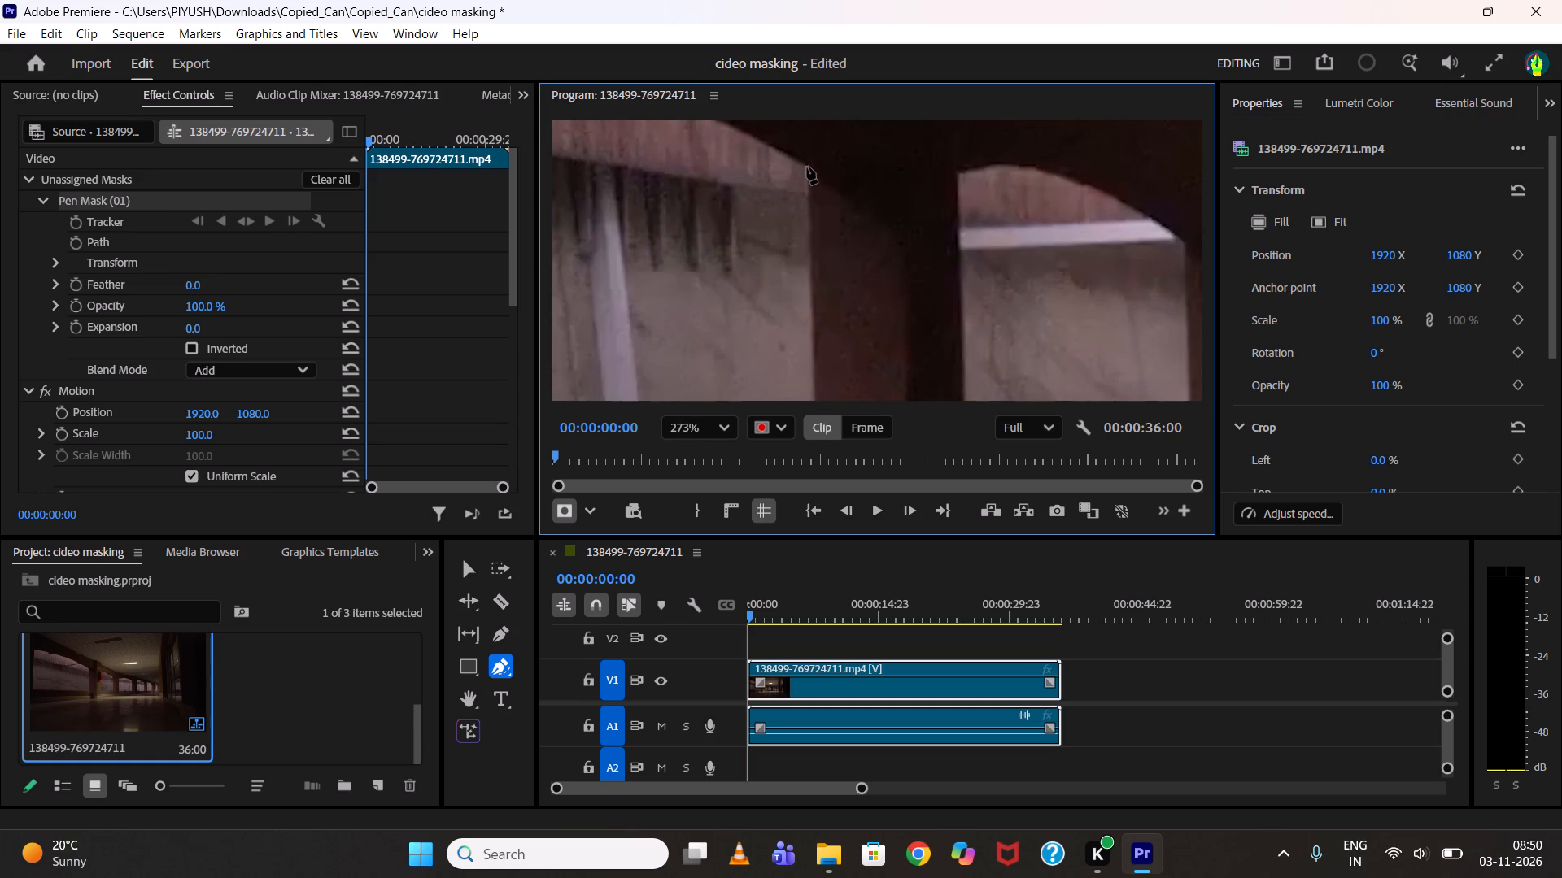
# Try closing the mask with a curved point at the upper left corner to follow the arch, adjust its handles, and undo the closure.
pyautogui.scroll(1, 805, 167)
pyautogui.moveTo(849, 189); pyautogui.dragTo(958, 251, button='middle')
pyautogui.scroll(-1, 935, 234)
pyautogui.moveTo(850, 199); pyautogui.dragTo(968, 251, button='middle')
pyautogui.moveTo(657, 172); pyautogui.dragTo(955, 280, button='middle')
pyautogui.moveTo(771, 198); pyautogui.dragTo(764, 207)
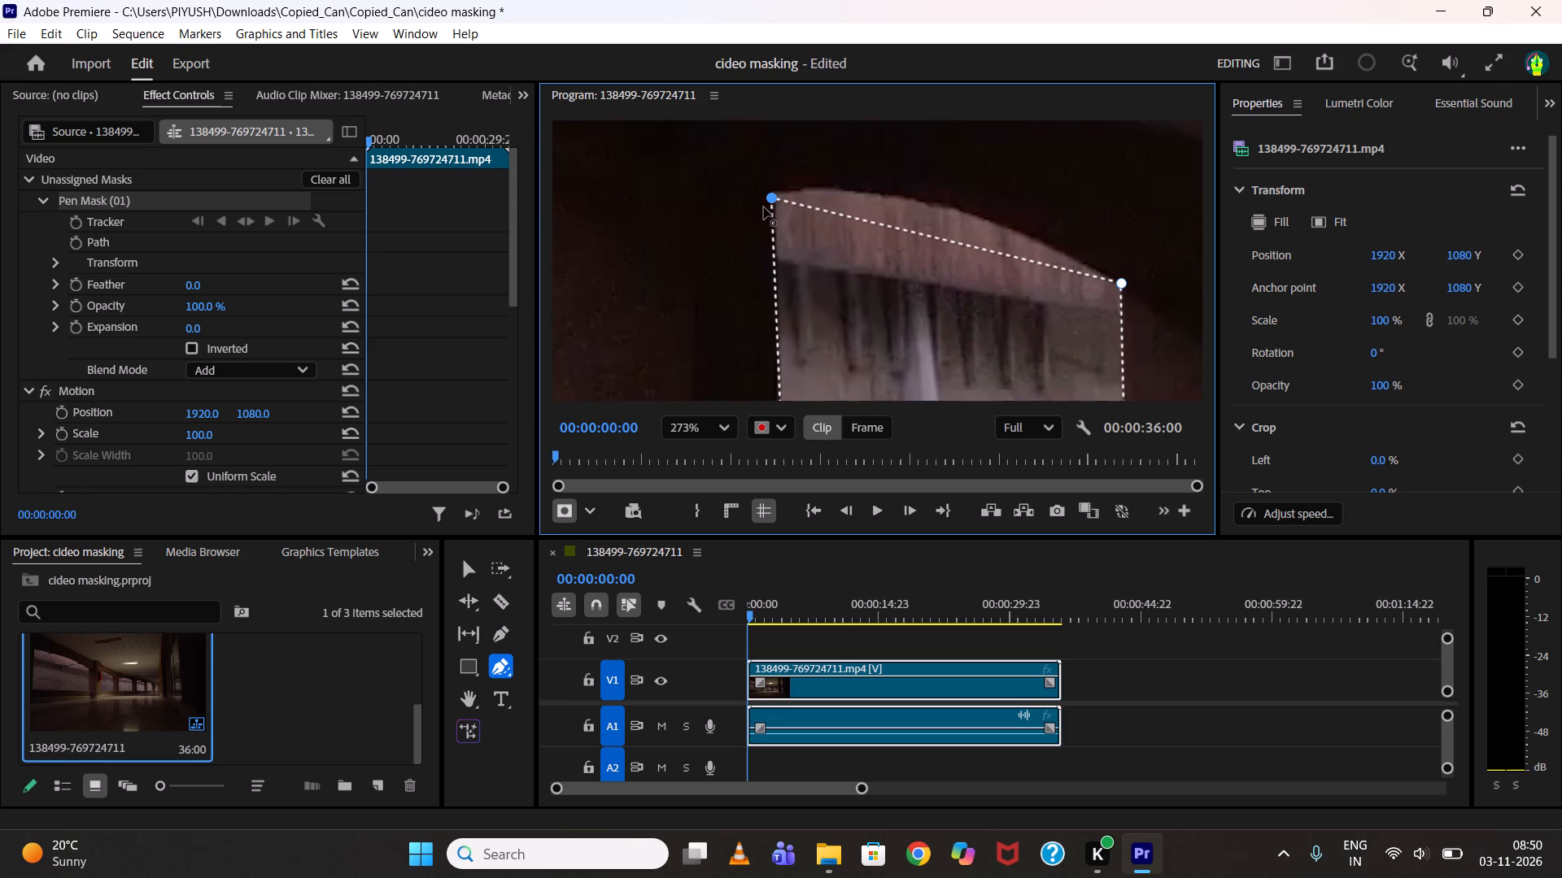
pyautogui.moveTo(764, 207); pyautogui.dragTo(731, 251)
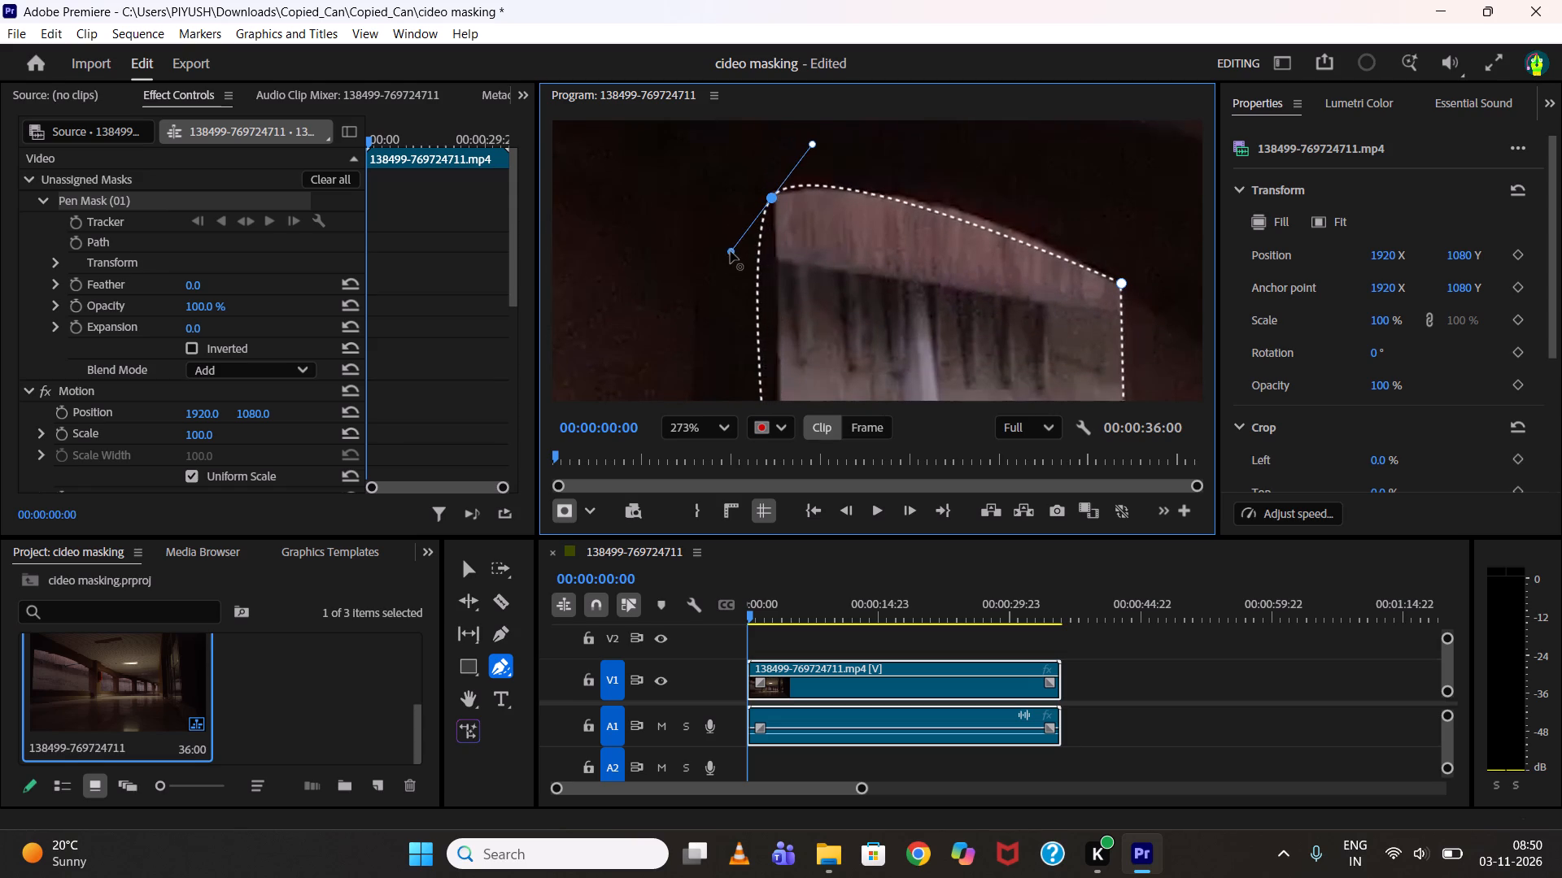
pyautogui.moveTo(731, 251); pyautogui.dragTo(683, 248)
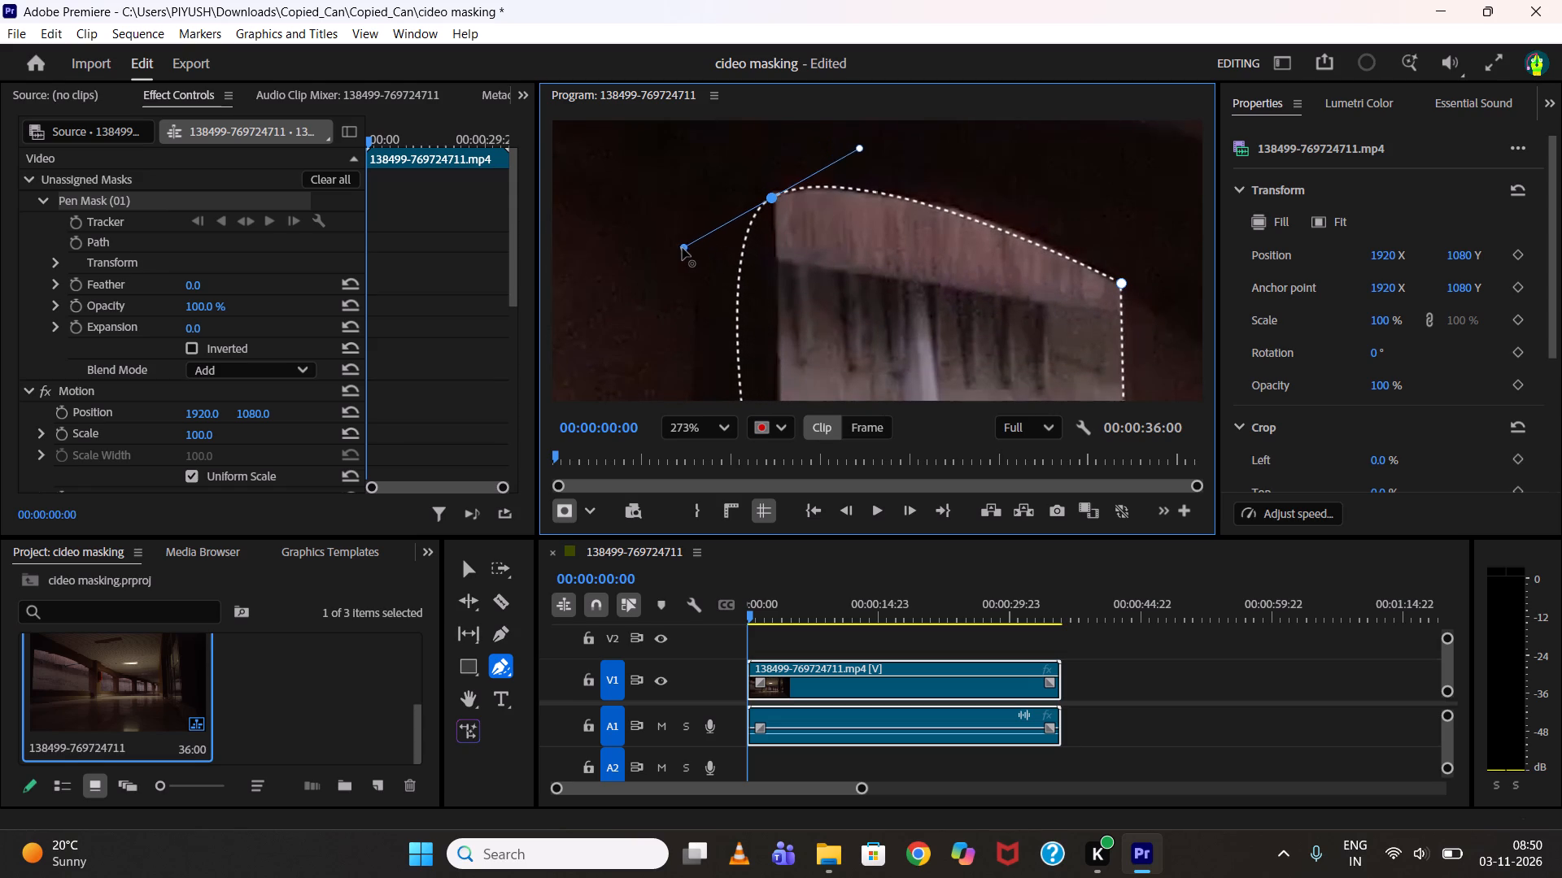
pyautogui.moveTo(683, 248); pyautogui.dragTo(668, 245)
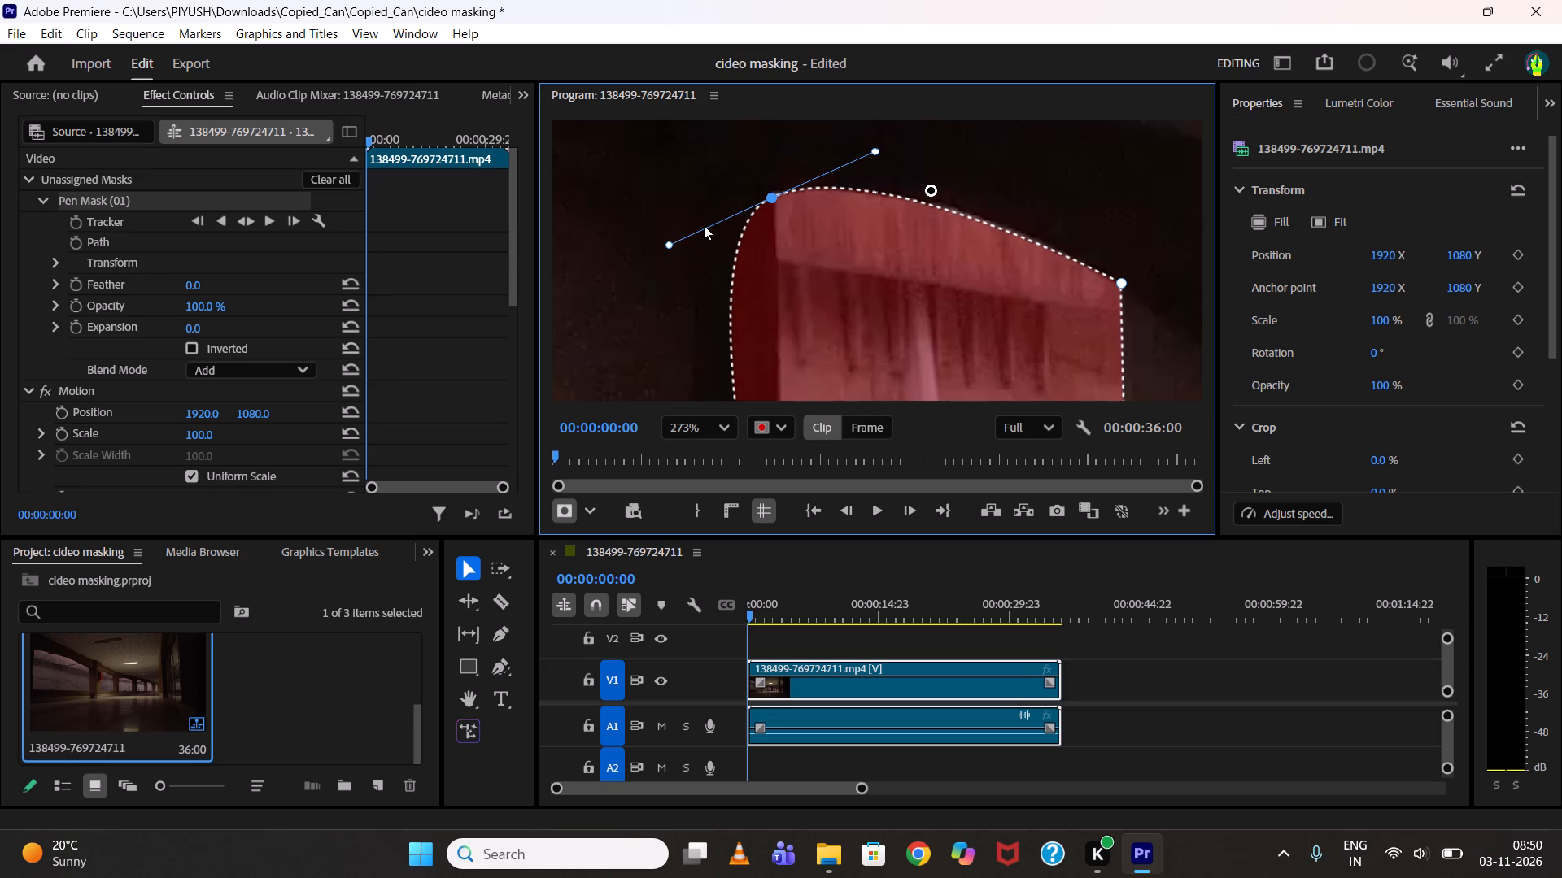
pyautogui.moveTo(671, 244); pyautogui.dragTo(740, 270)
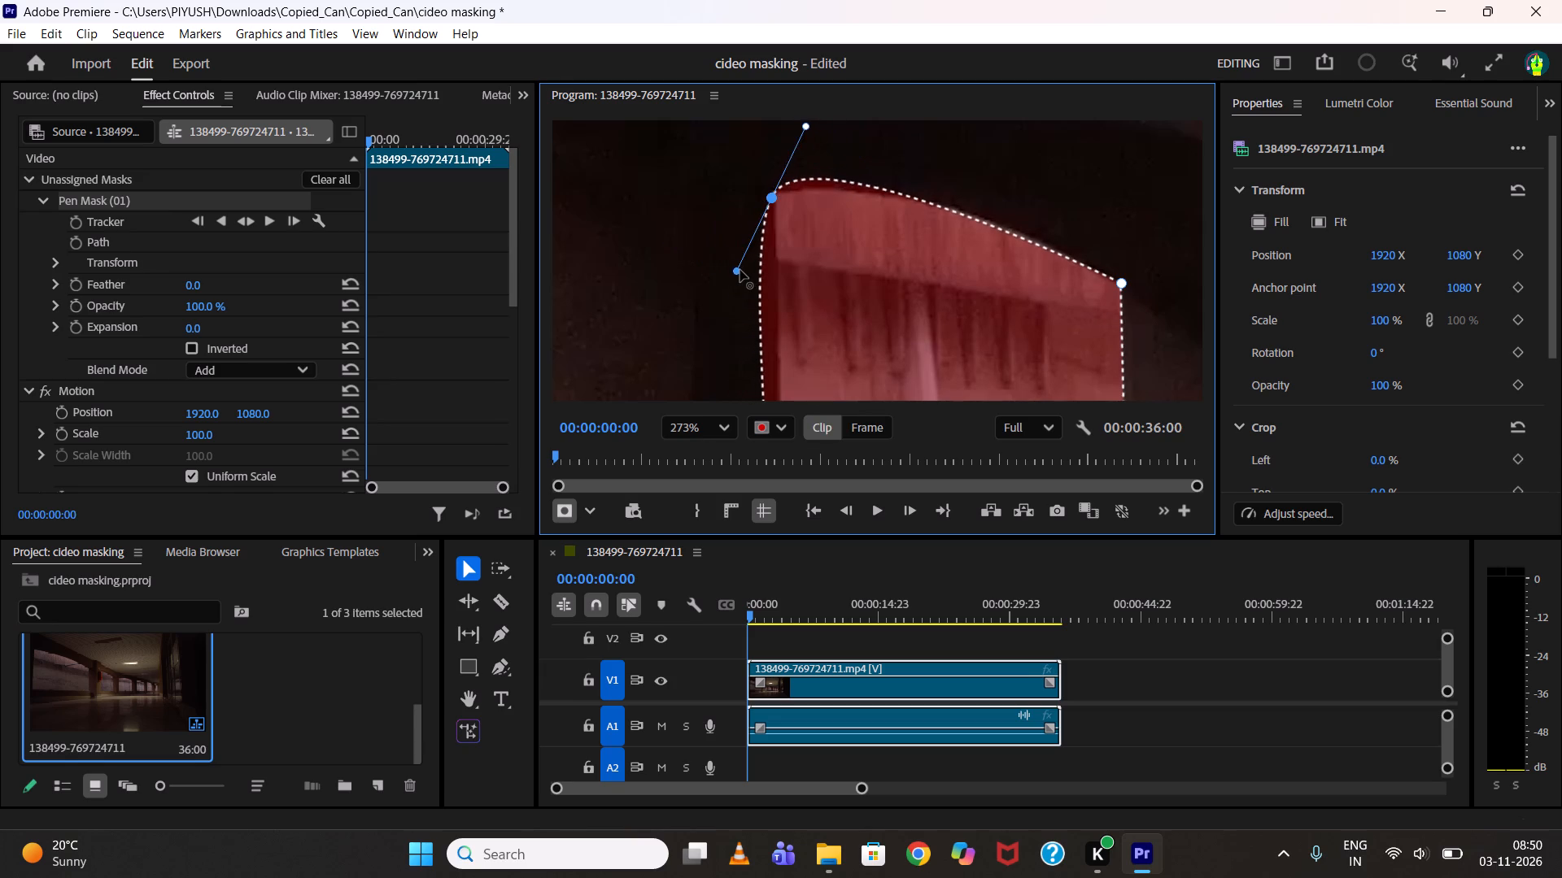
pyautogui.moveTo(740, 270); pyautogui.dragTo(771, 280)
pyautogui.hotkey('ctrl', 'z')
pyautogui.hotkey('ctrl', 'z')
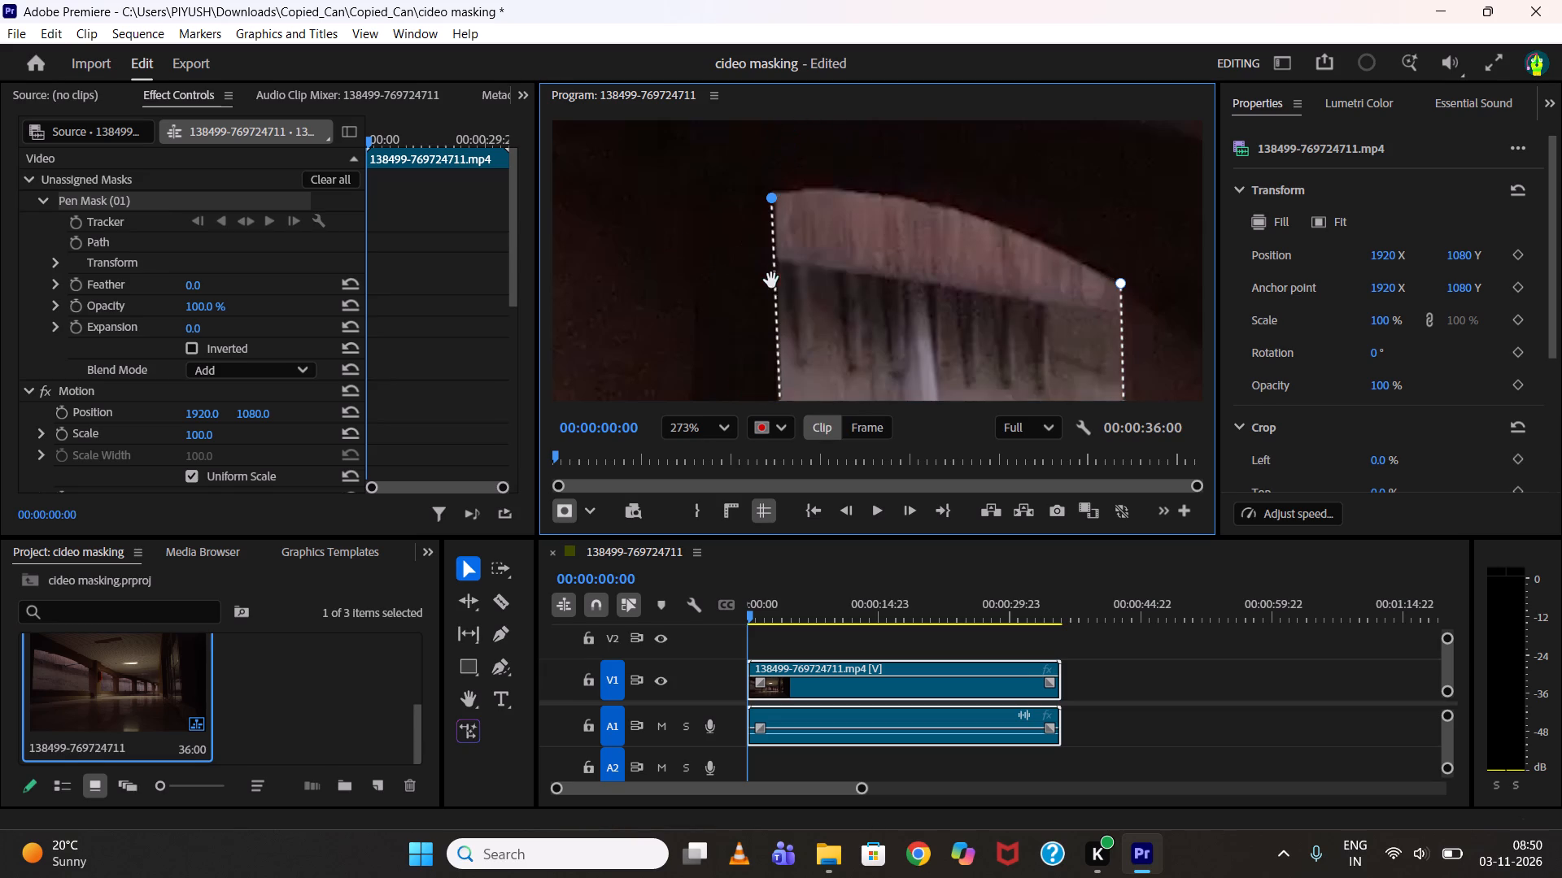
# Extend the pen mask from the upper right corner with four closely spaced points along the arch's descending right part.
pyautogui.scroll(6, 1121, 271)
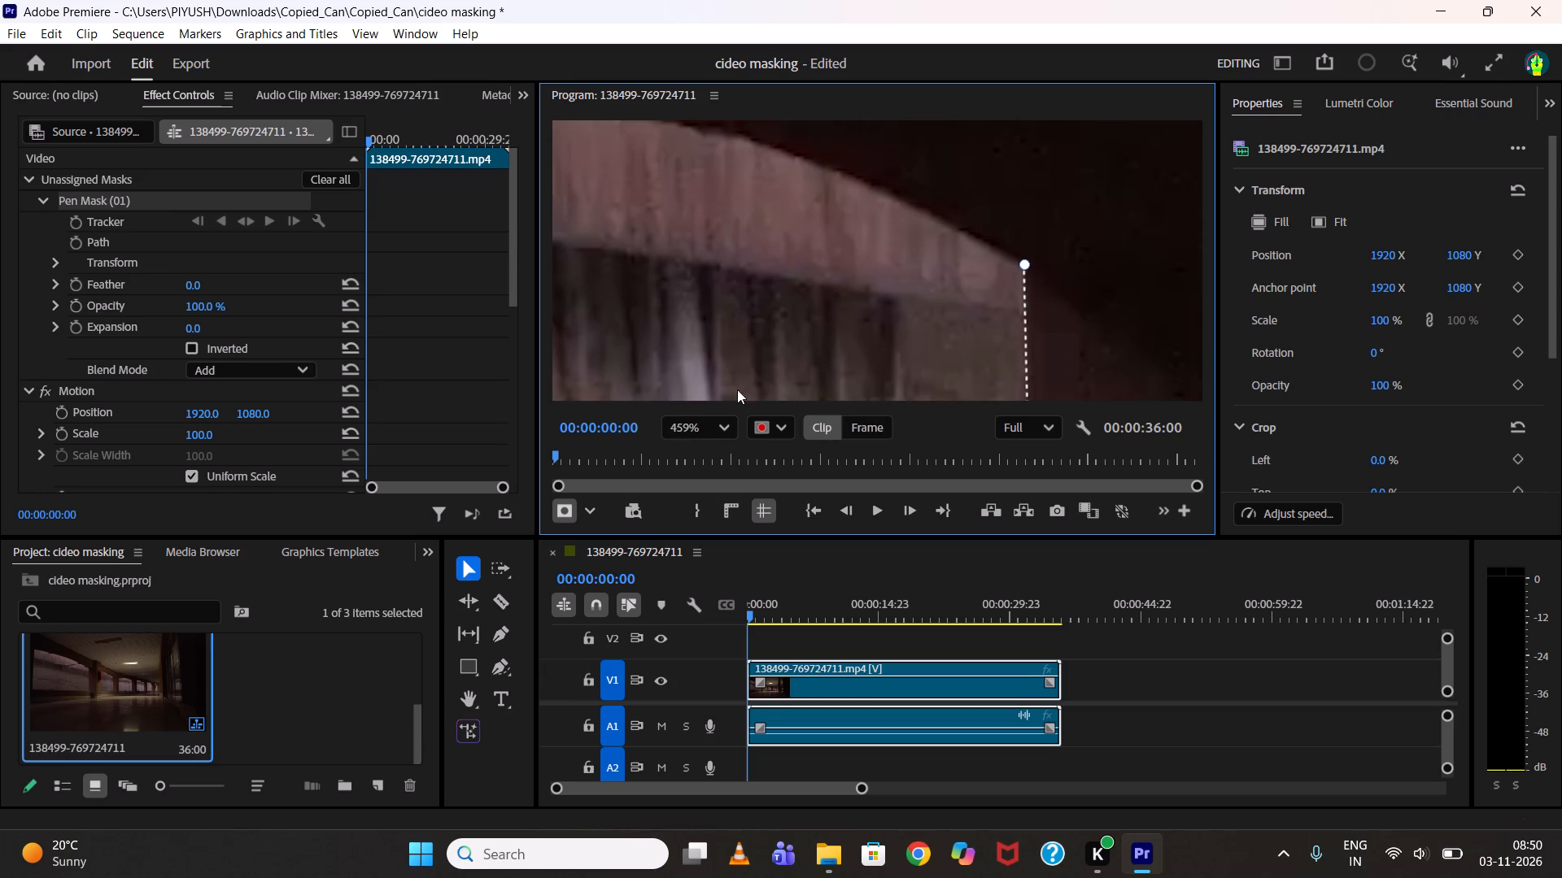
pyautogui.click(493, 678)
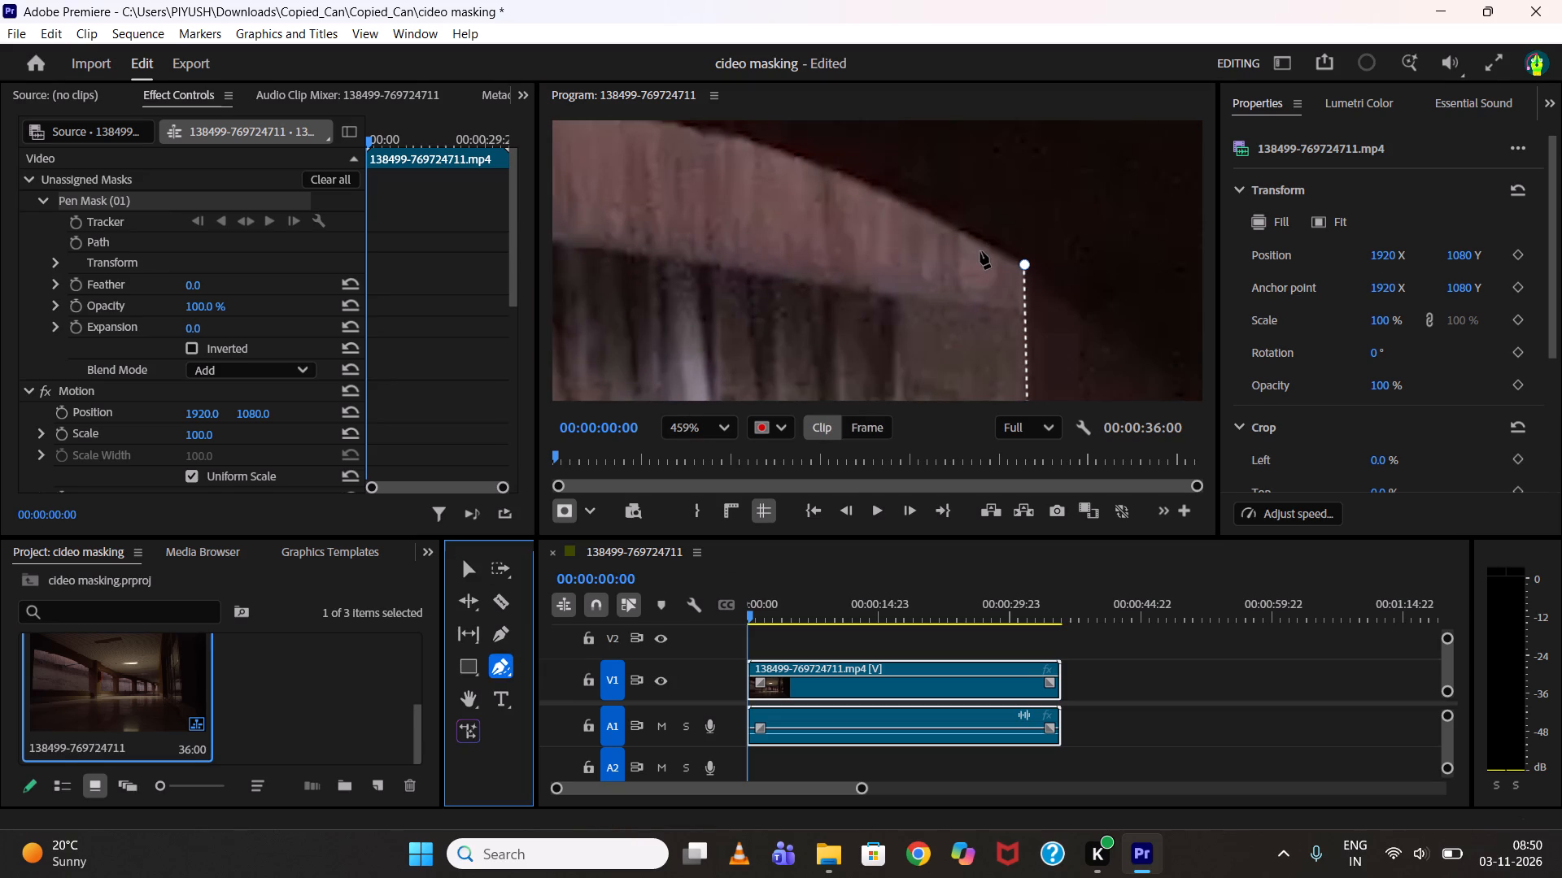
pyautogui.click(978, 243)
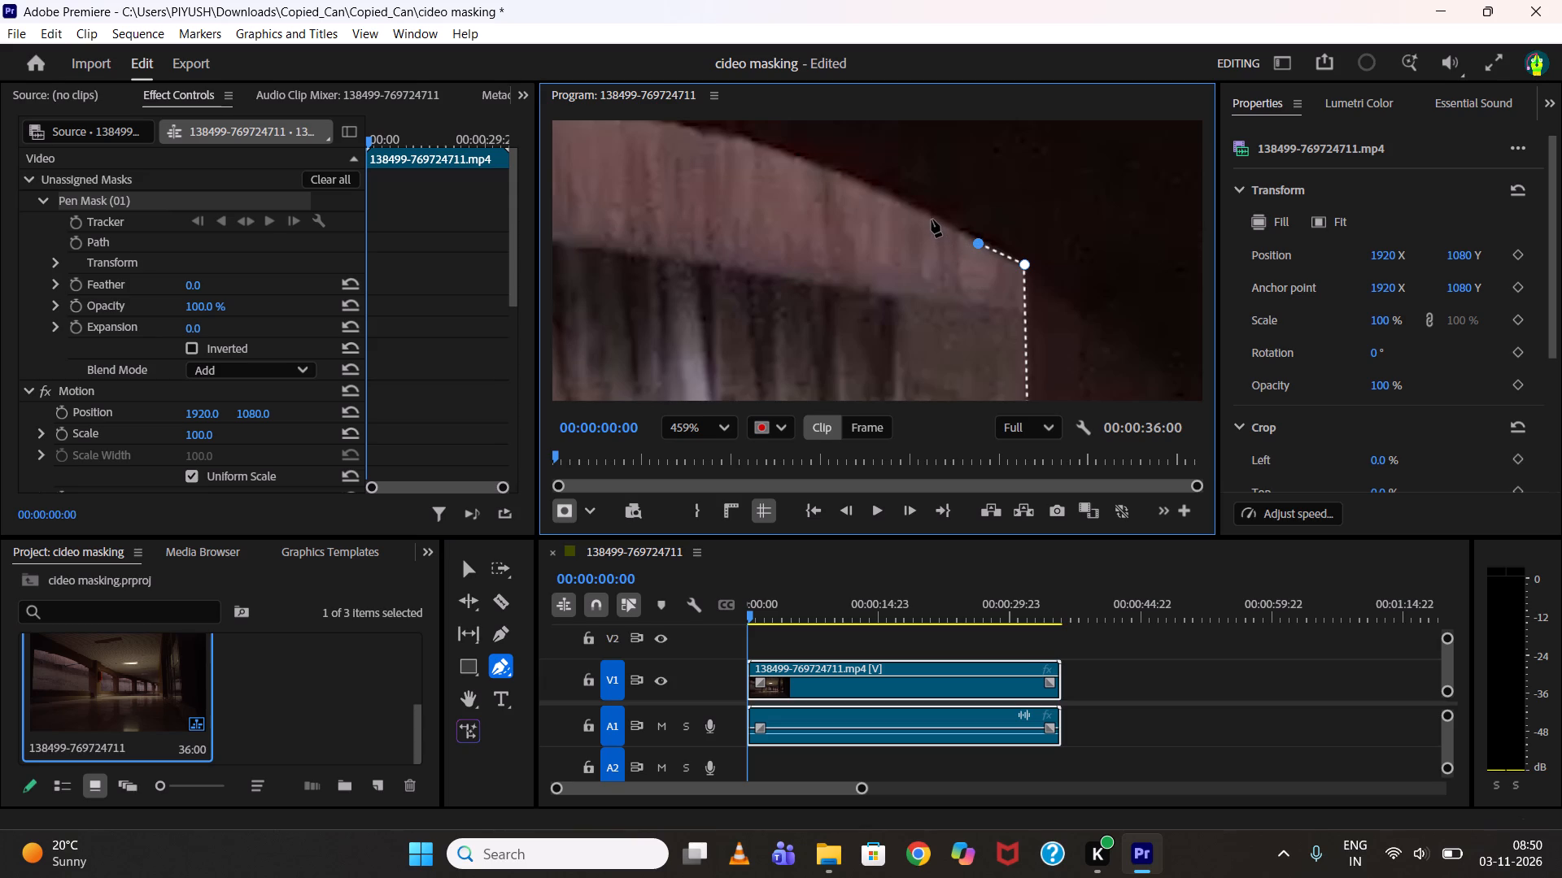
pyautogui.click(932, 219)
pyautogui.click(884, 198)
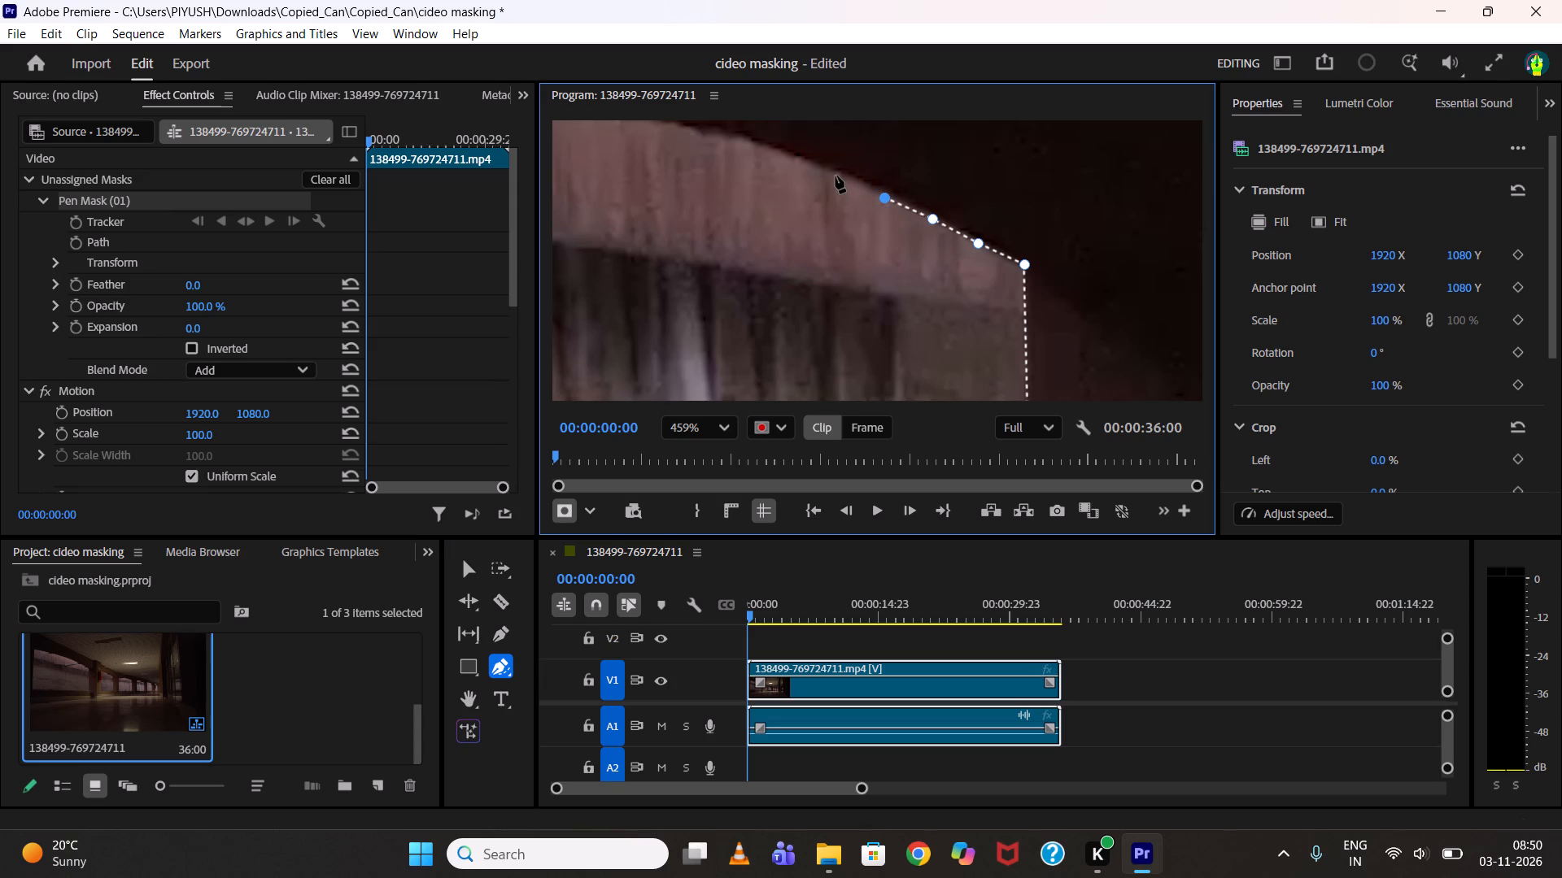
pyautogui.click(833, 172)
# Add five more mask points along the rest of the arch and close the path at the upper left corner.
pyautogui.moveTo(814, 164); pyautogui.dragTo(980, 206, button='middle')
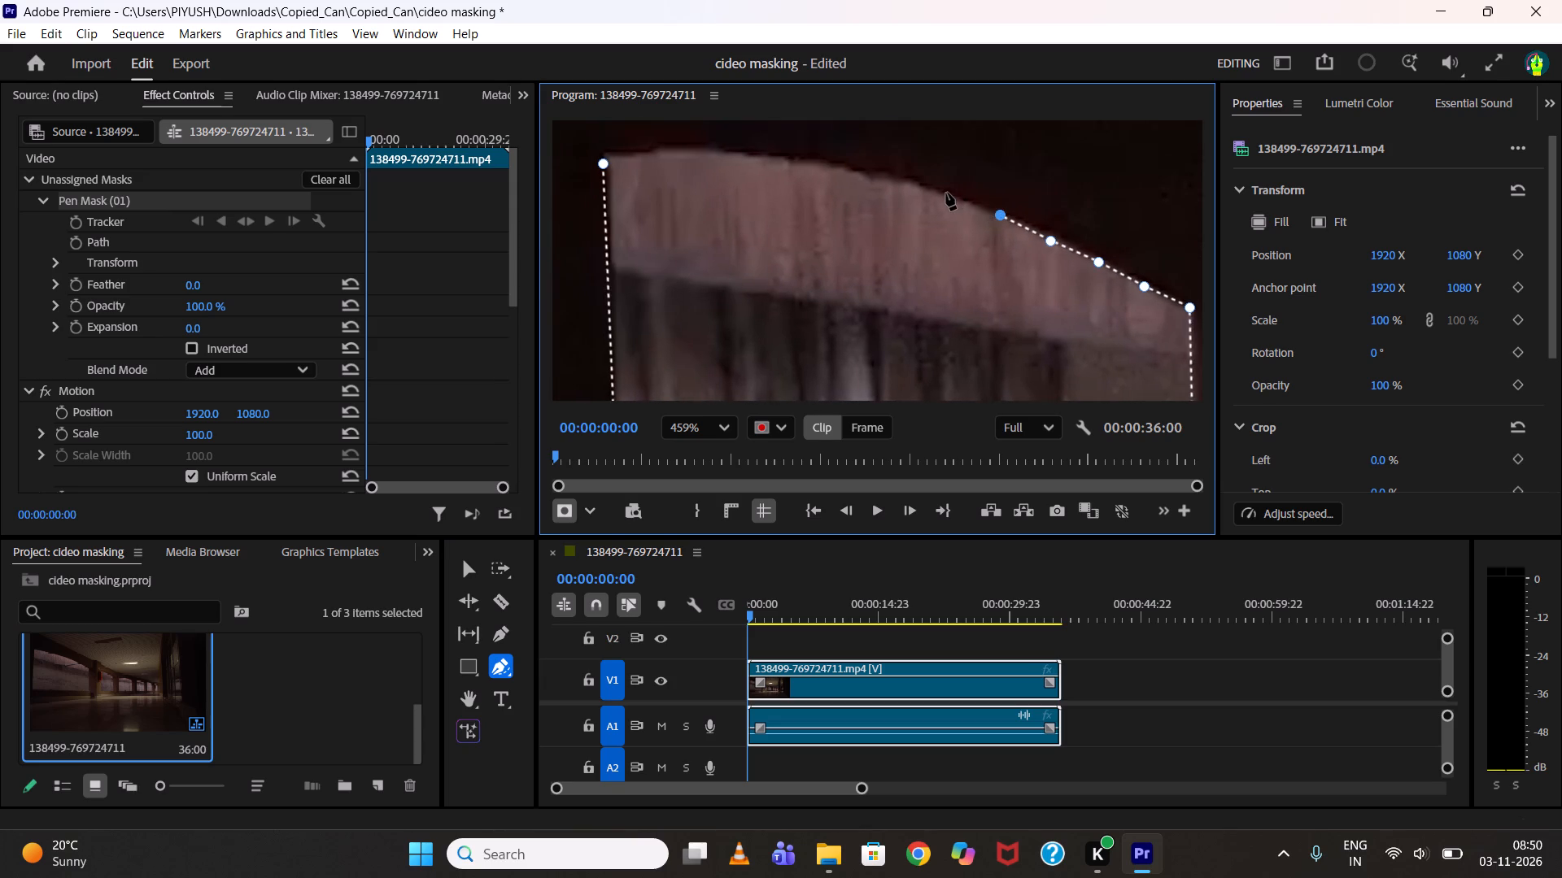
pyautogui.click(940, 195)
pyautogui.click(858, 172)
pyautogui.moveTo(858, 172); pyautogui.dragTo(868, 174)
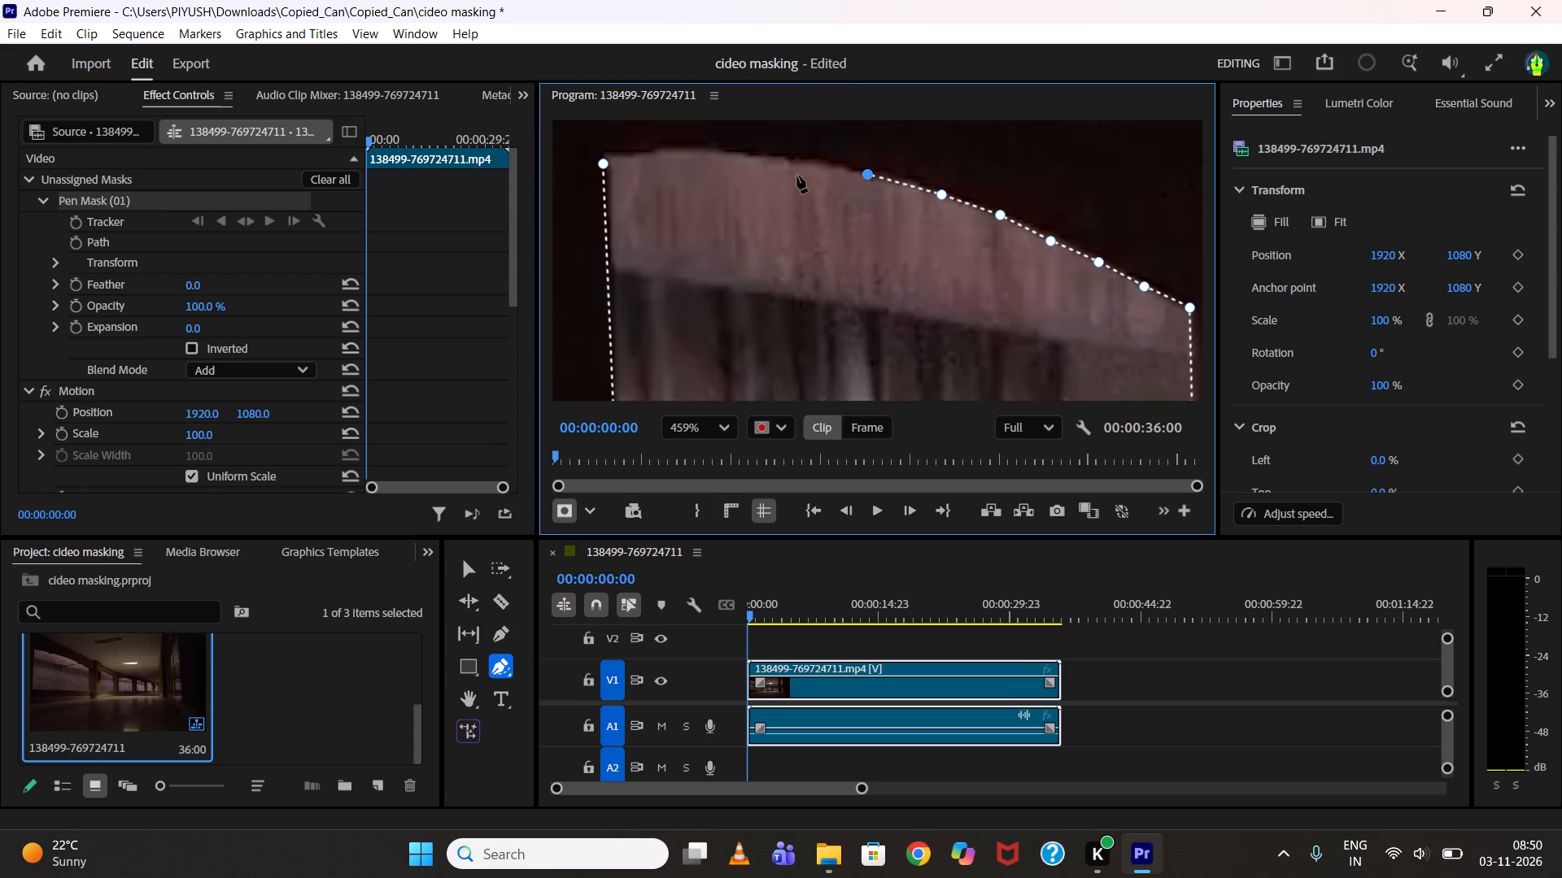
pyautogui.click(796, 163)
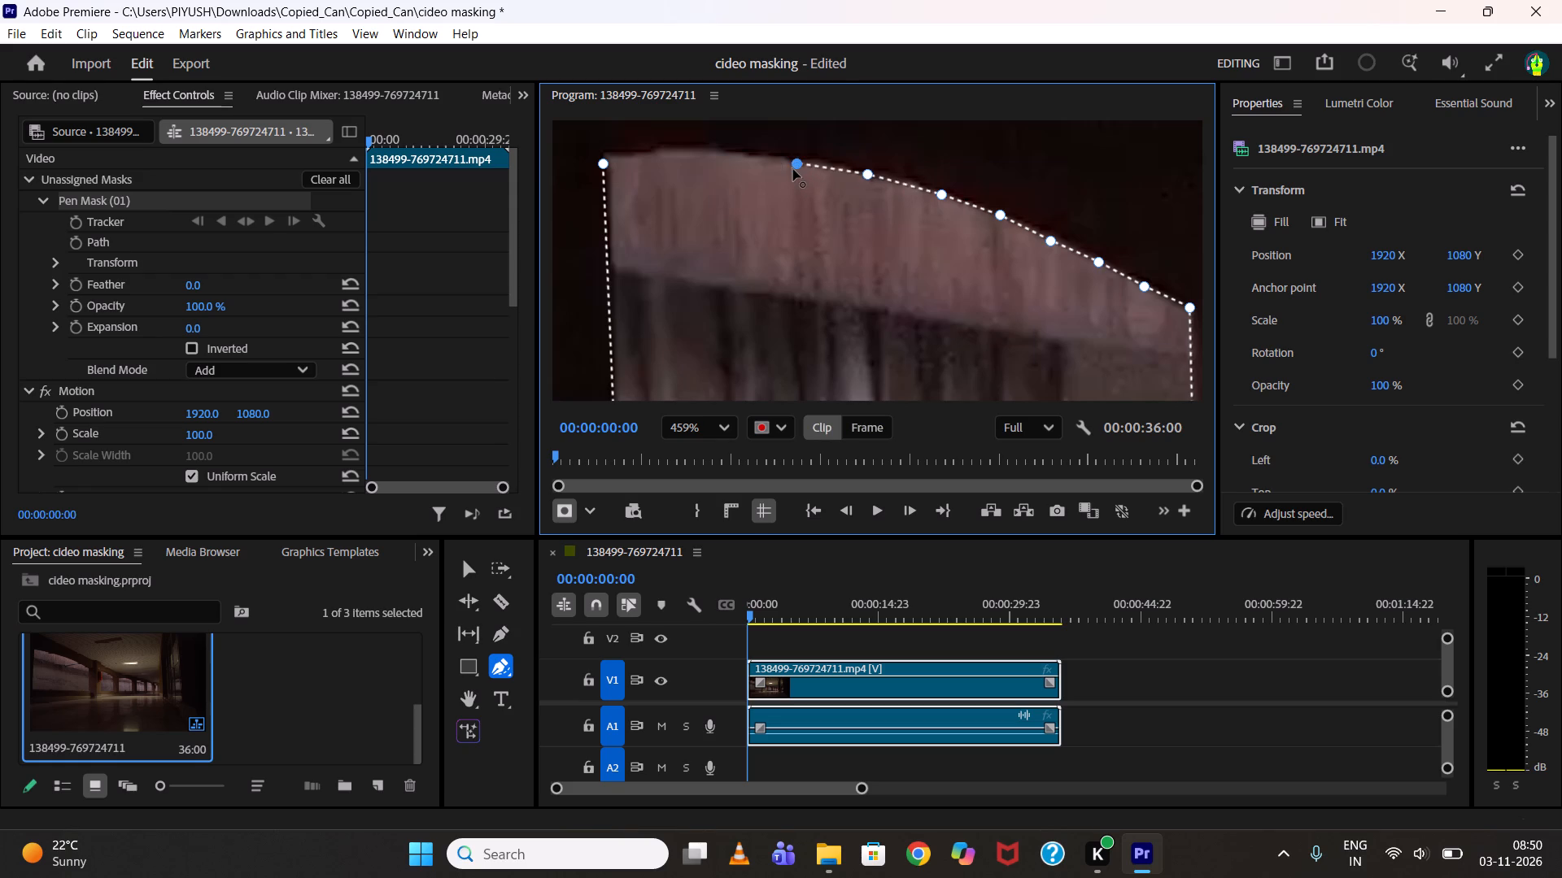
pyautogui.moveTo(817, 179); pyautogui.dragTo(910, 202, button='middle')
pyautogui.click(804, 176)
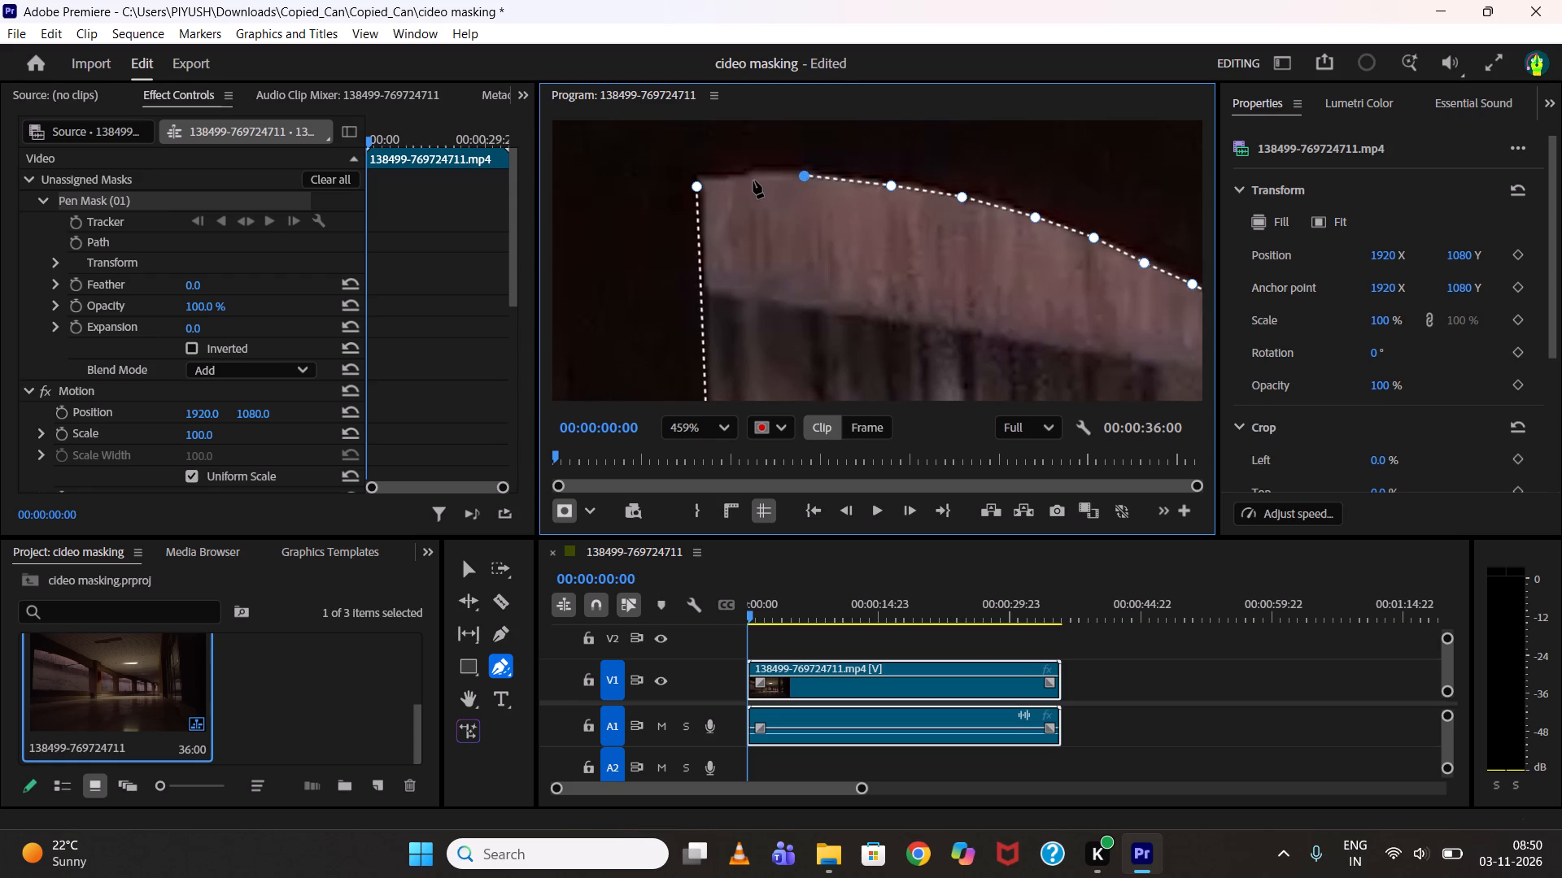
pyautogui.click(746, 176)
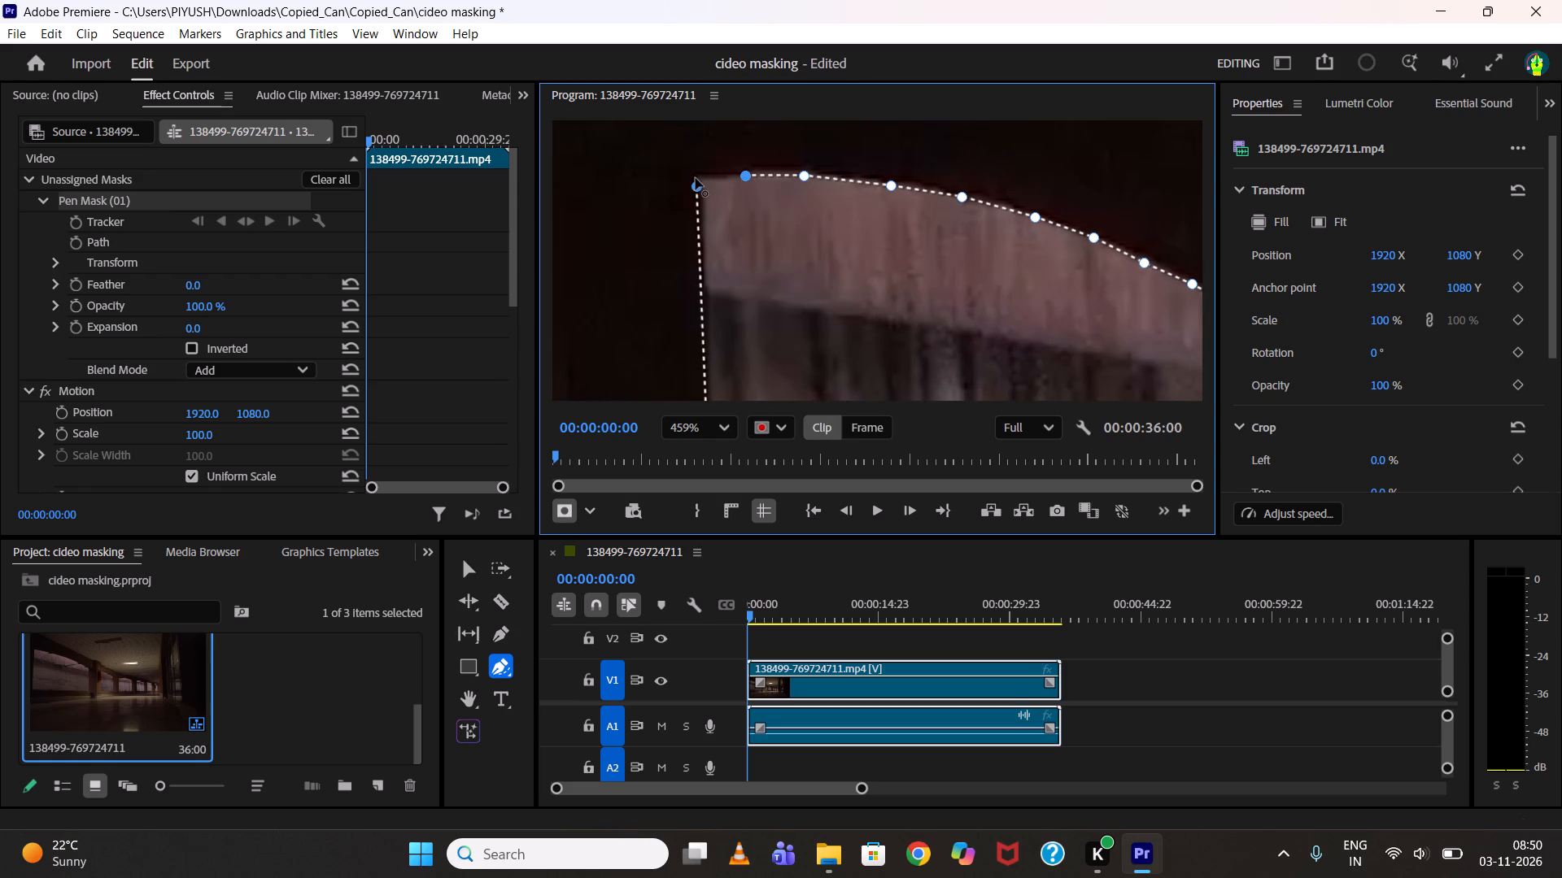
pyautogui.click(694, 179)
pyautogui.moveTo(697, 187); pyautogui.dragTo(698, 180)
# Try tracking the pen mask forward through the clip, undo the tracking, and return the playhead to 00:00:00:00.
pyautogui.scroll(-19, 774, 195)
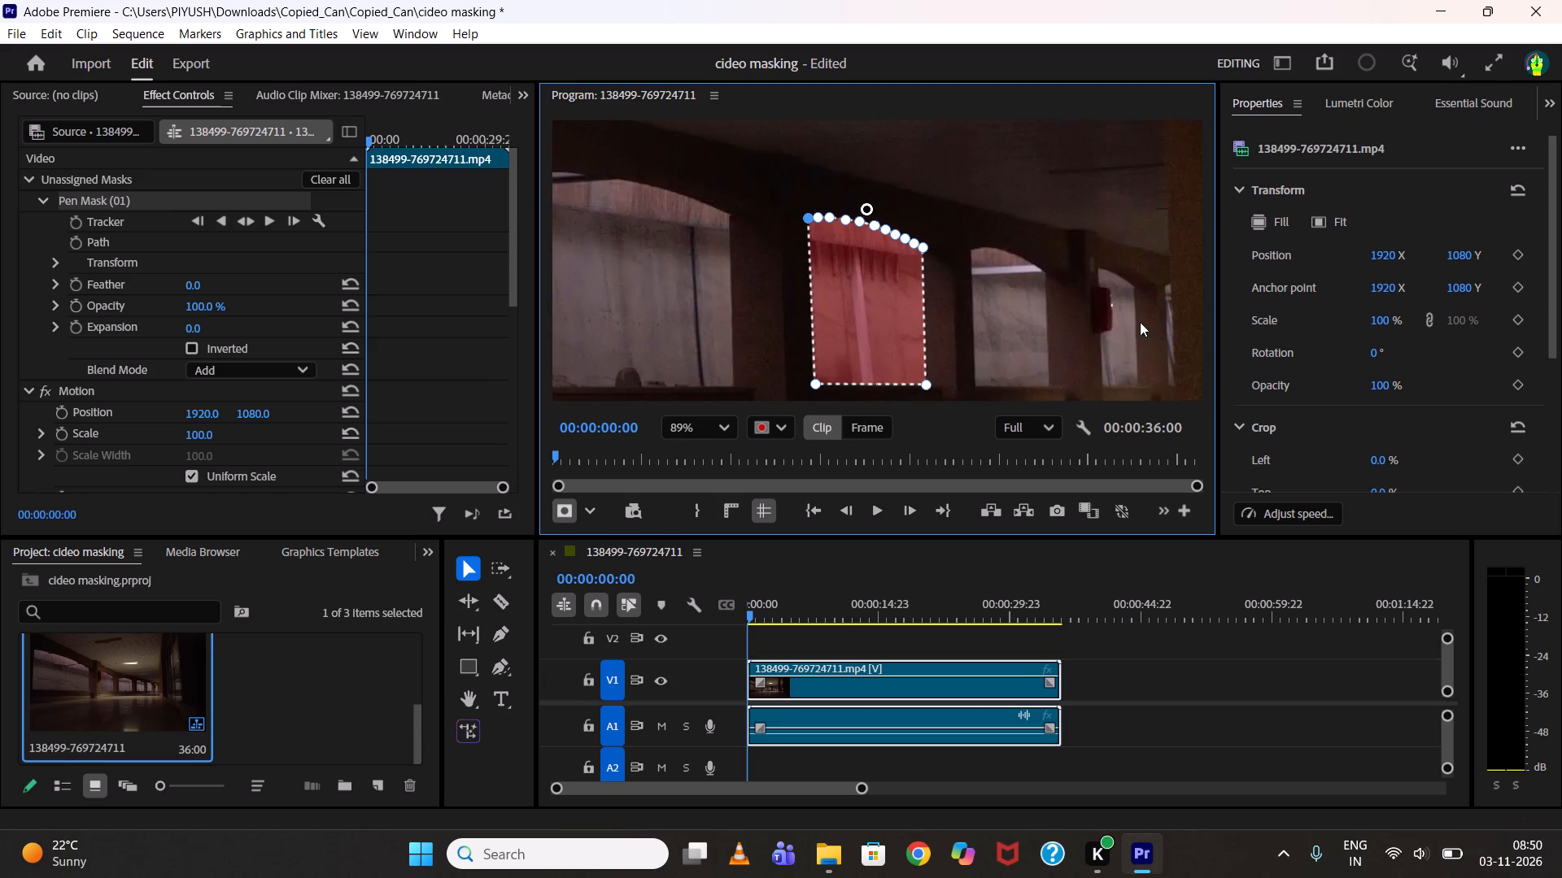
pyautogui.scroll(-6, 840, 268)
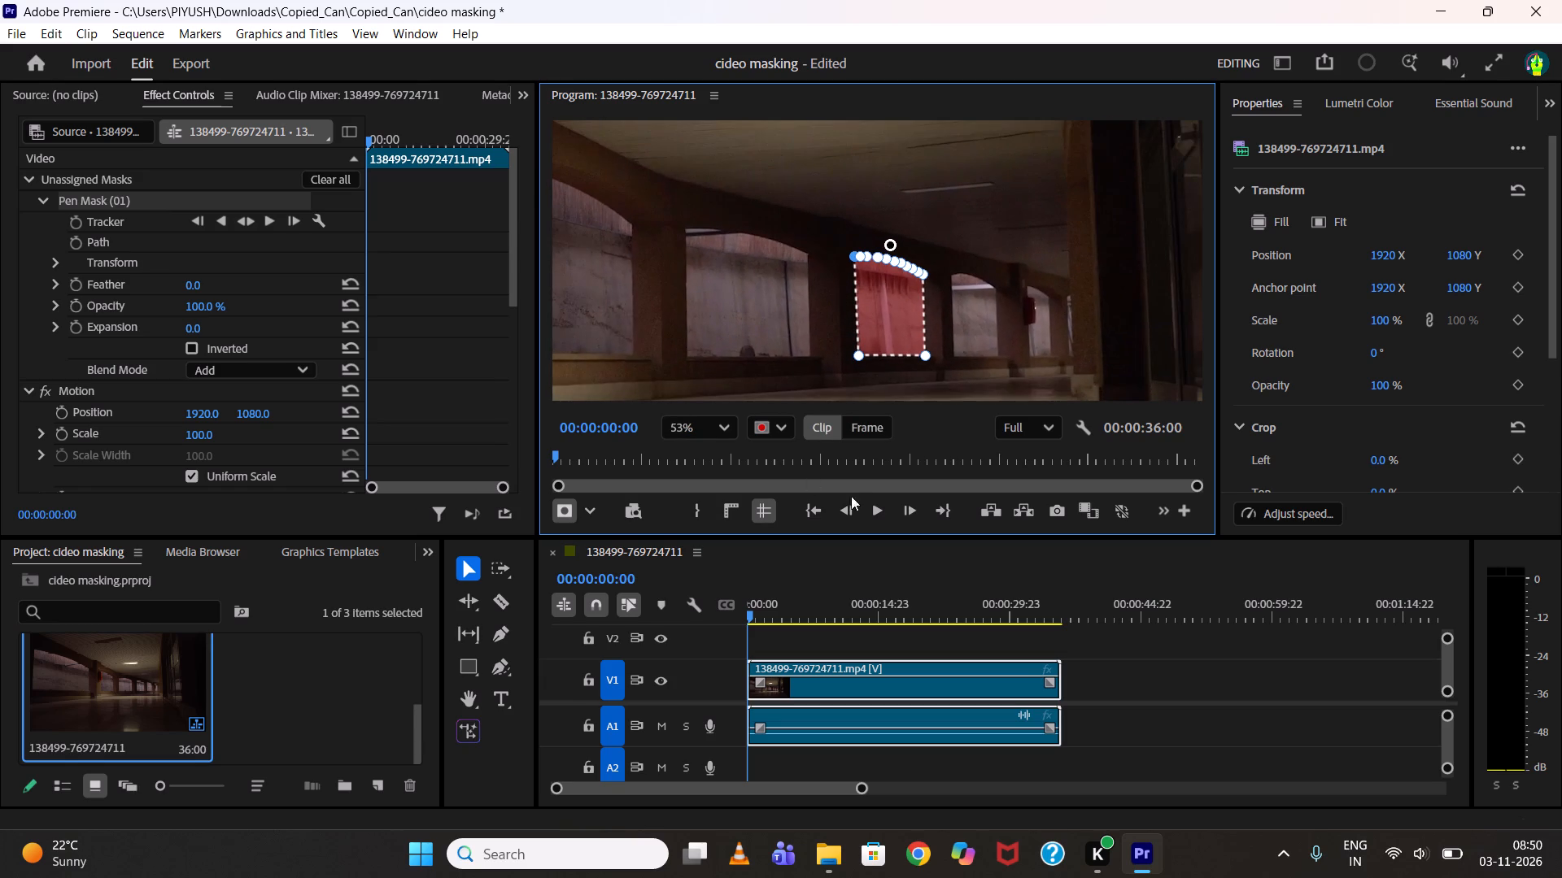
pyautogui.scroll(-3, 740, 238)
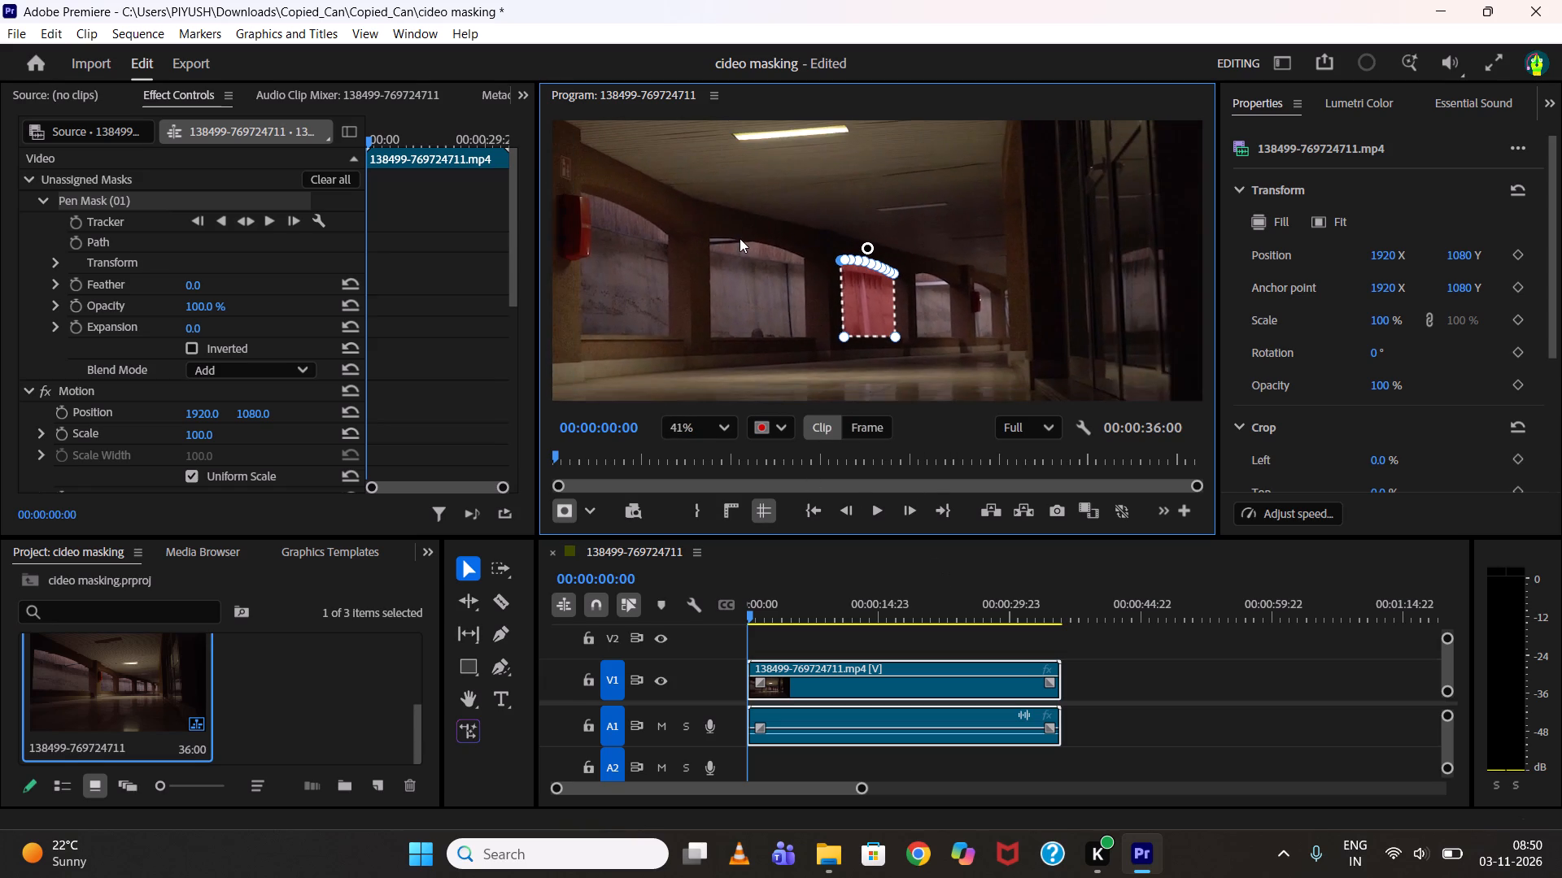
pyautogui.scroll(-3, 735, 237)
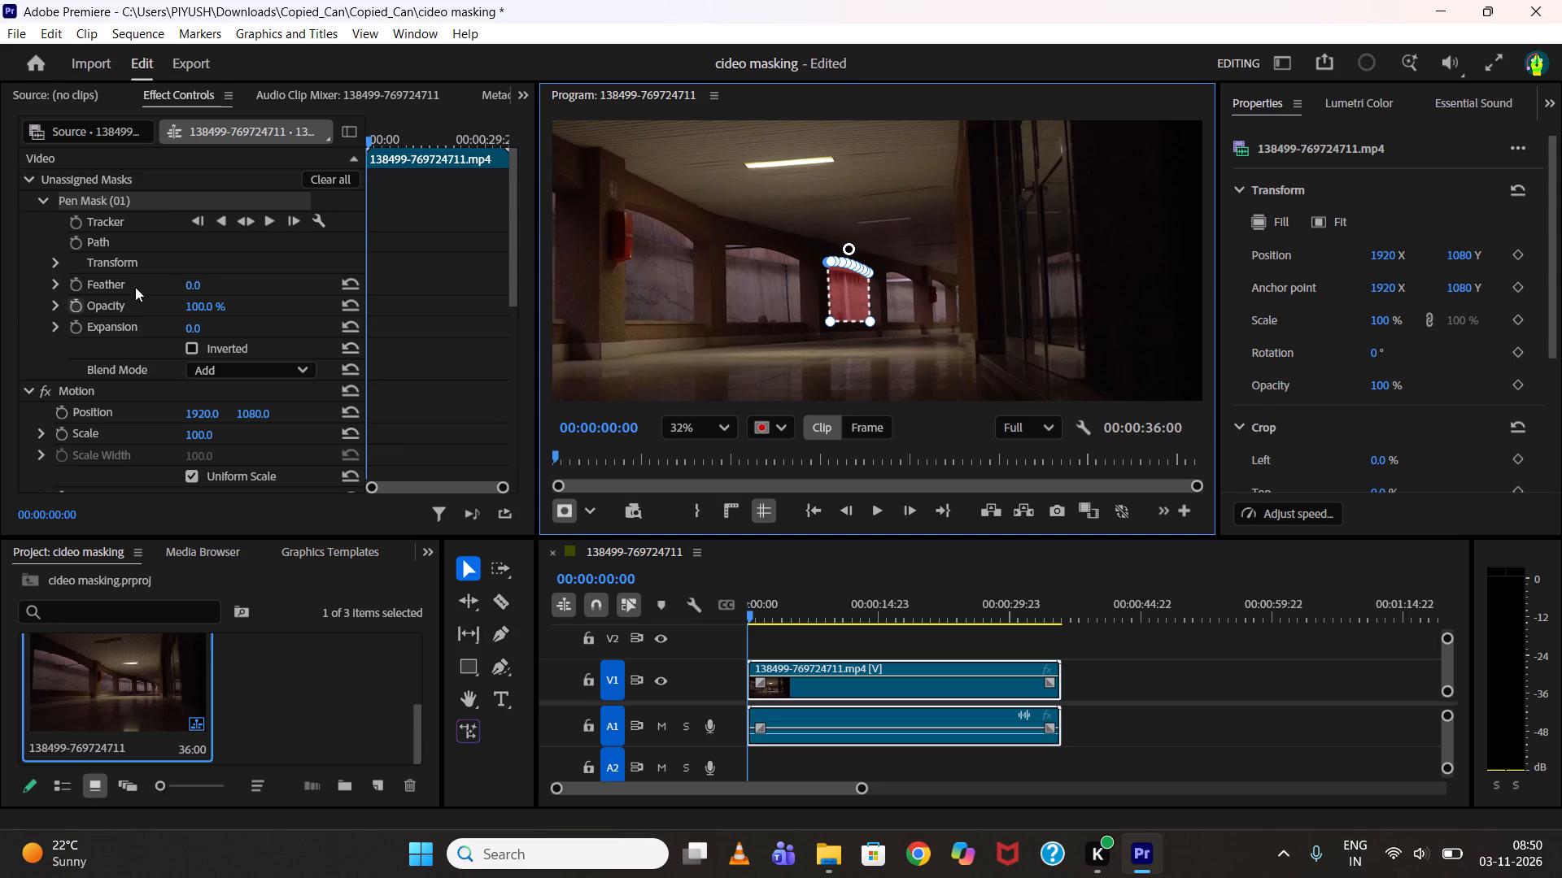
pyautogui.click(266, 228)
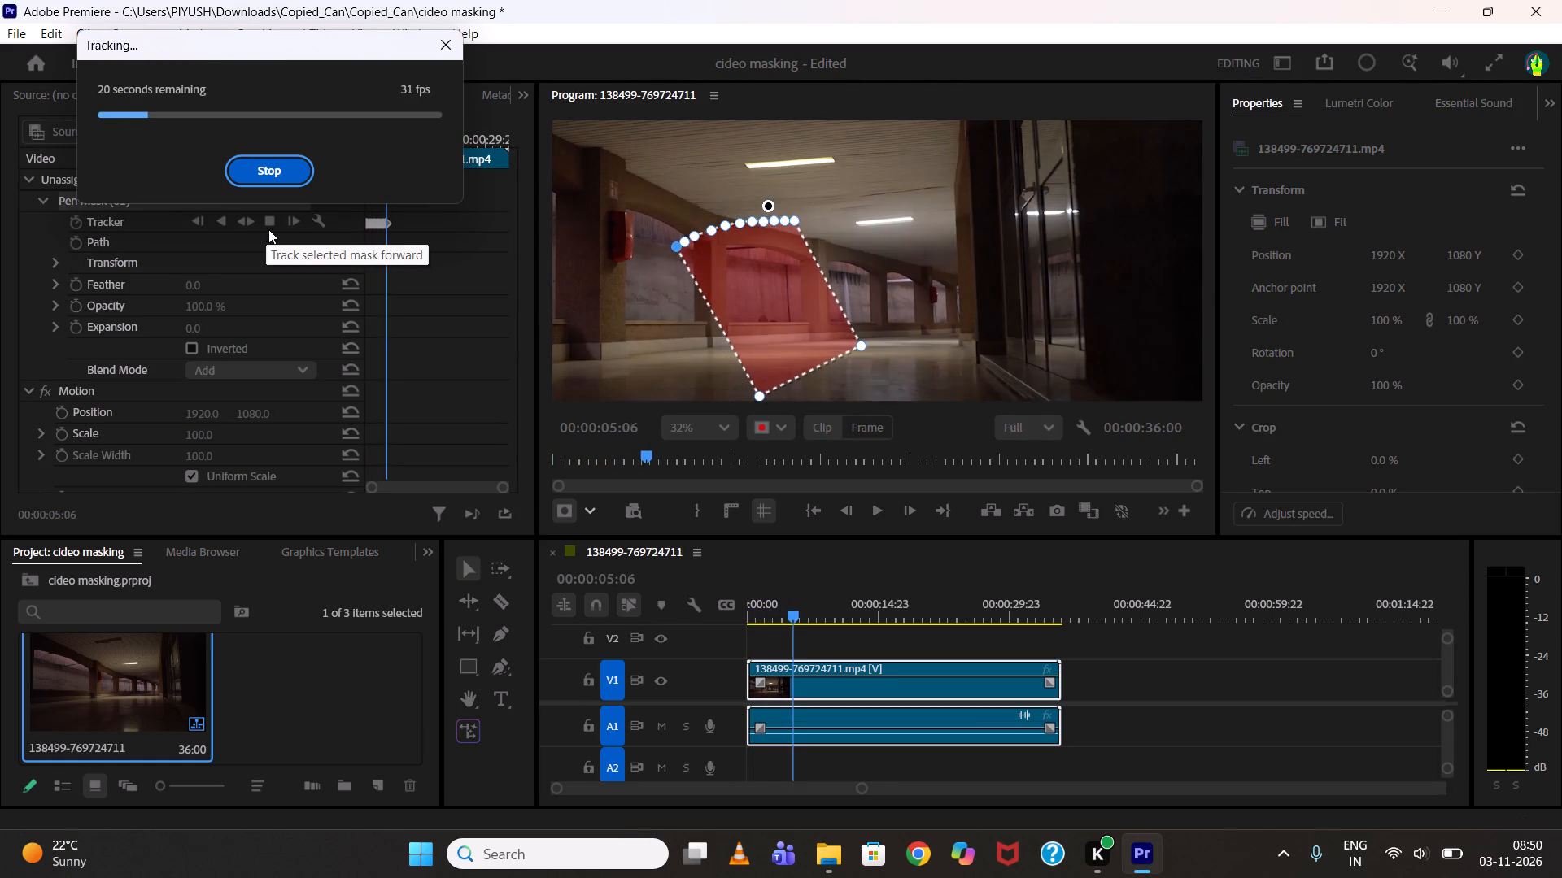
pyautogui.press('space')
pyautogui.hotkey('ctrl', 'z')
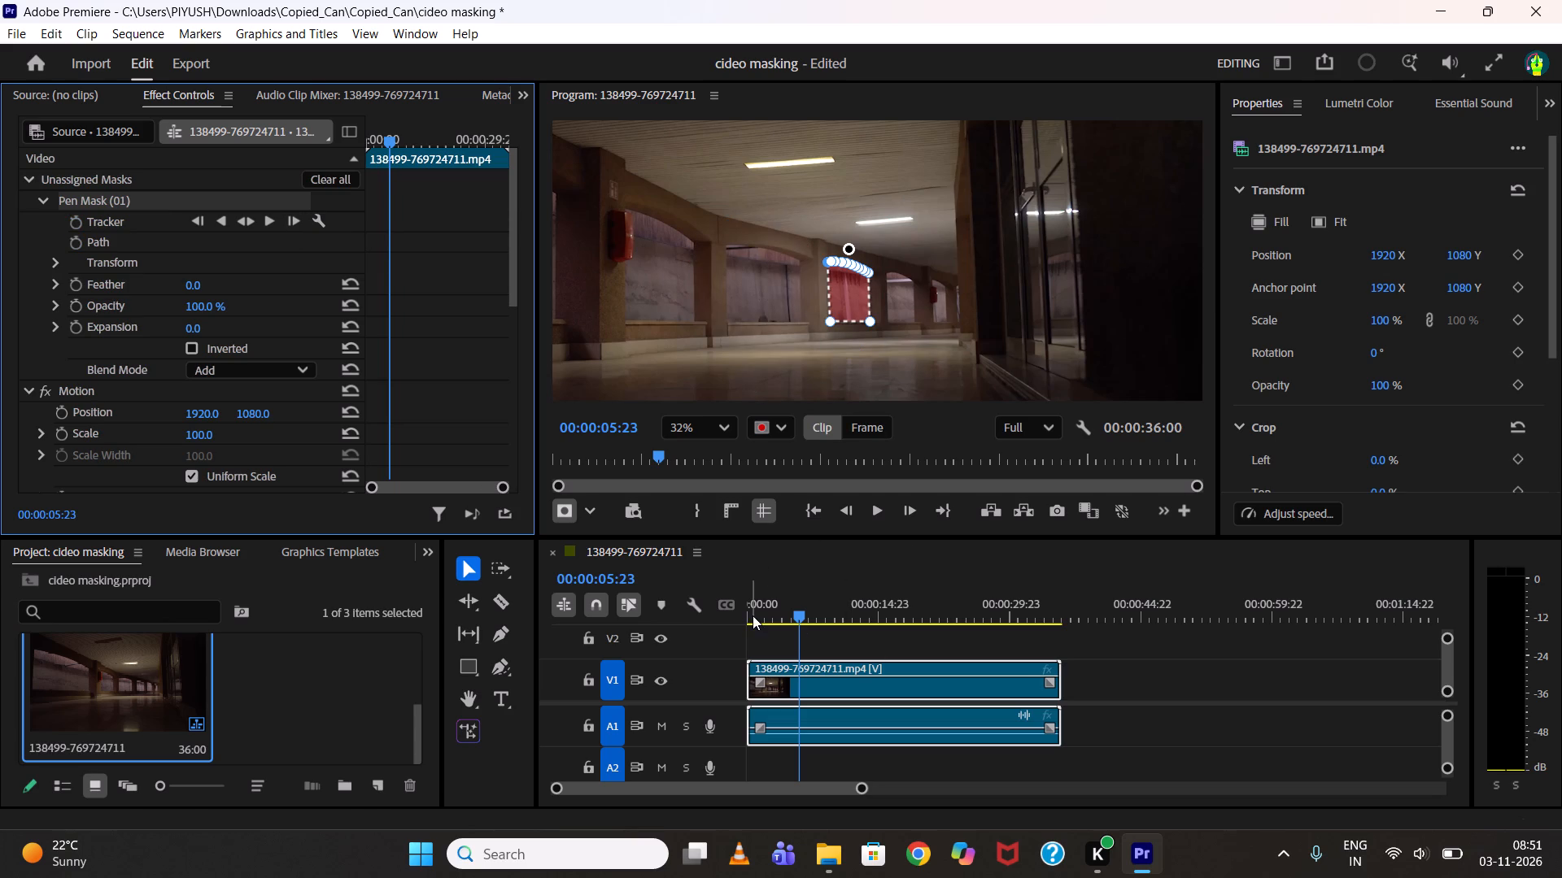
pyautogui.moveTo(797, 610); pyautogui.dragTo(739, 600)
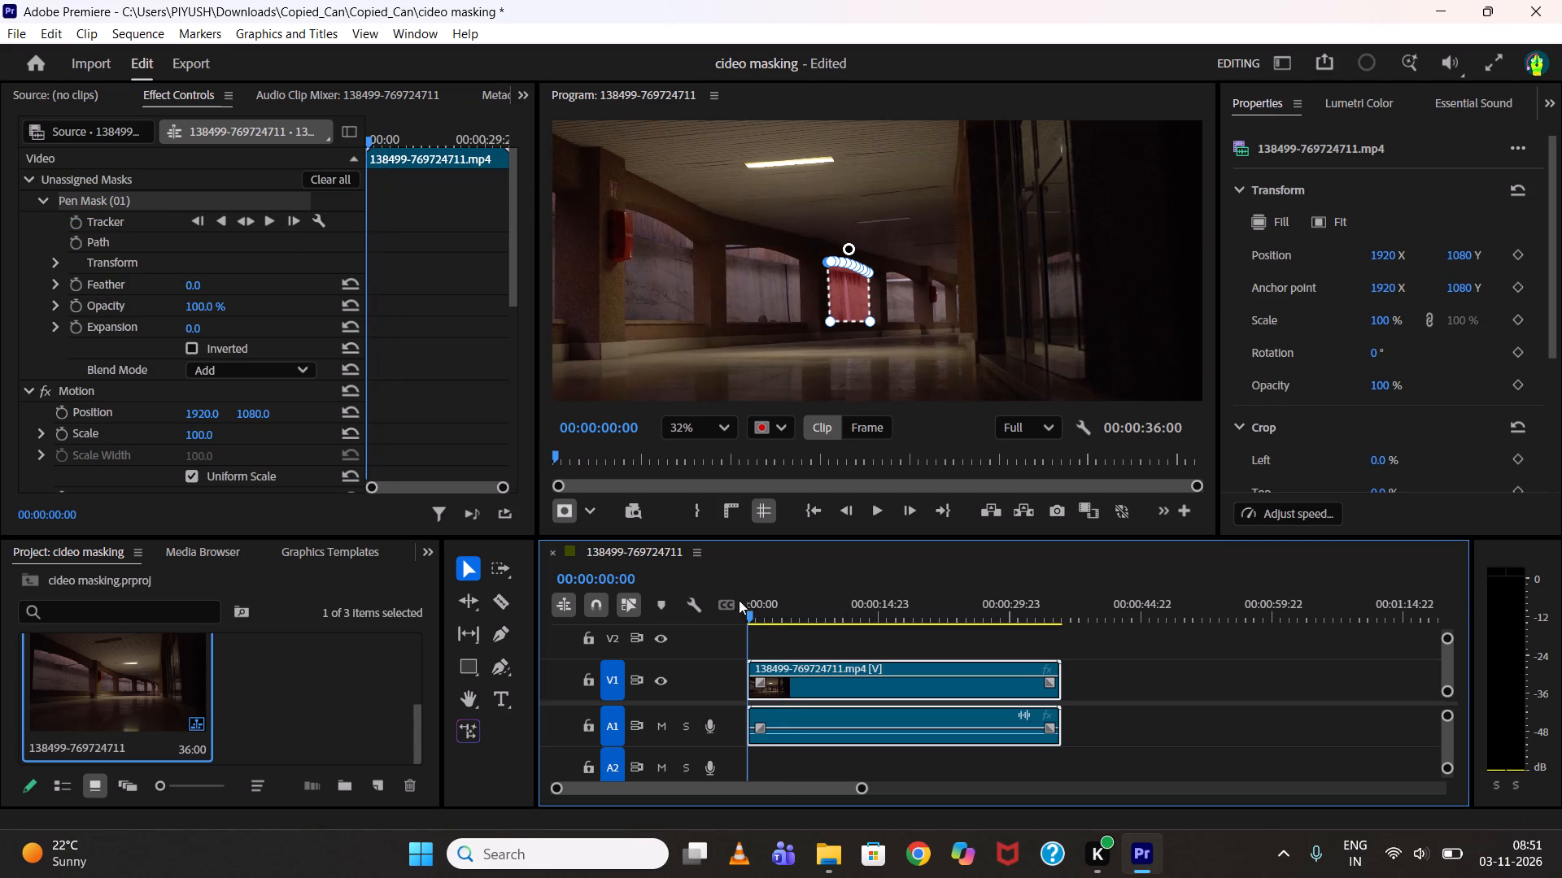
# Scrub the corridor clip from its start to check the mask, then delete the clip's video and audio from the timeline.
pyautogui.moveTo(739, 600); pyautogui.dragTo(807, 617)
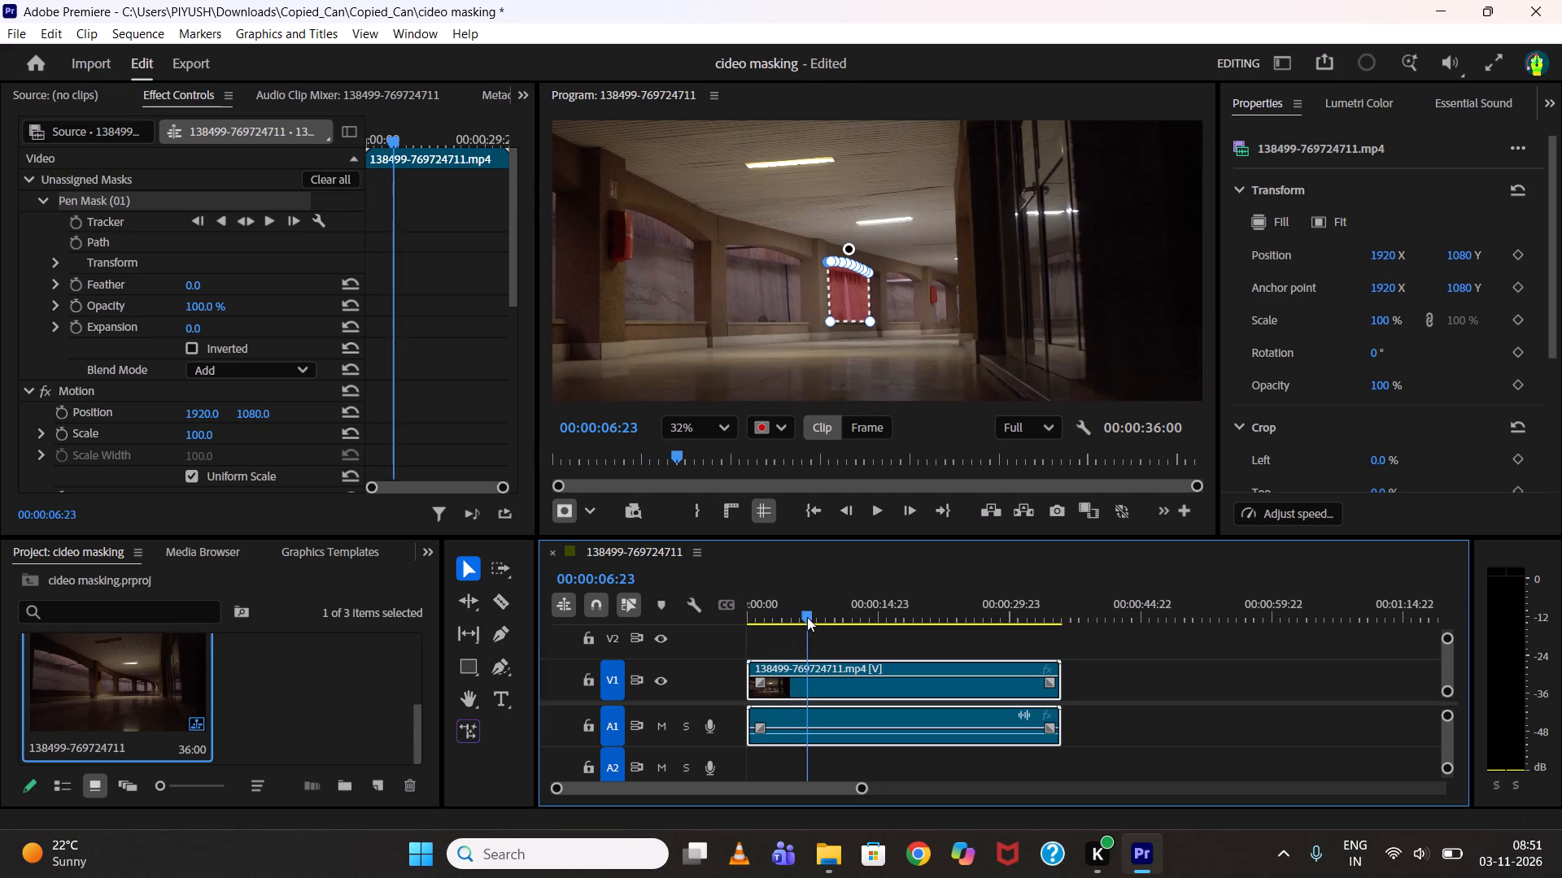
pyautogui.moveTo(807, 617); pyautogui.dragTo(861, 628)
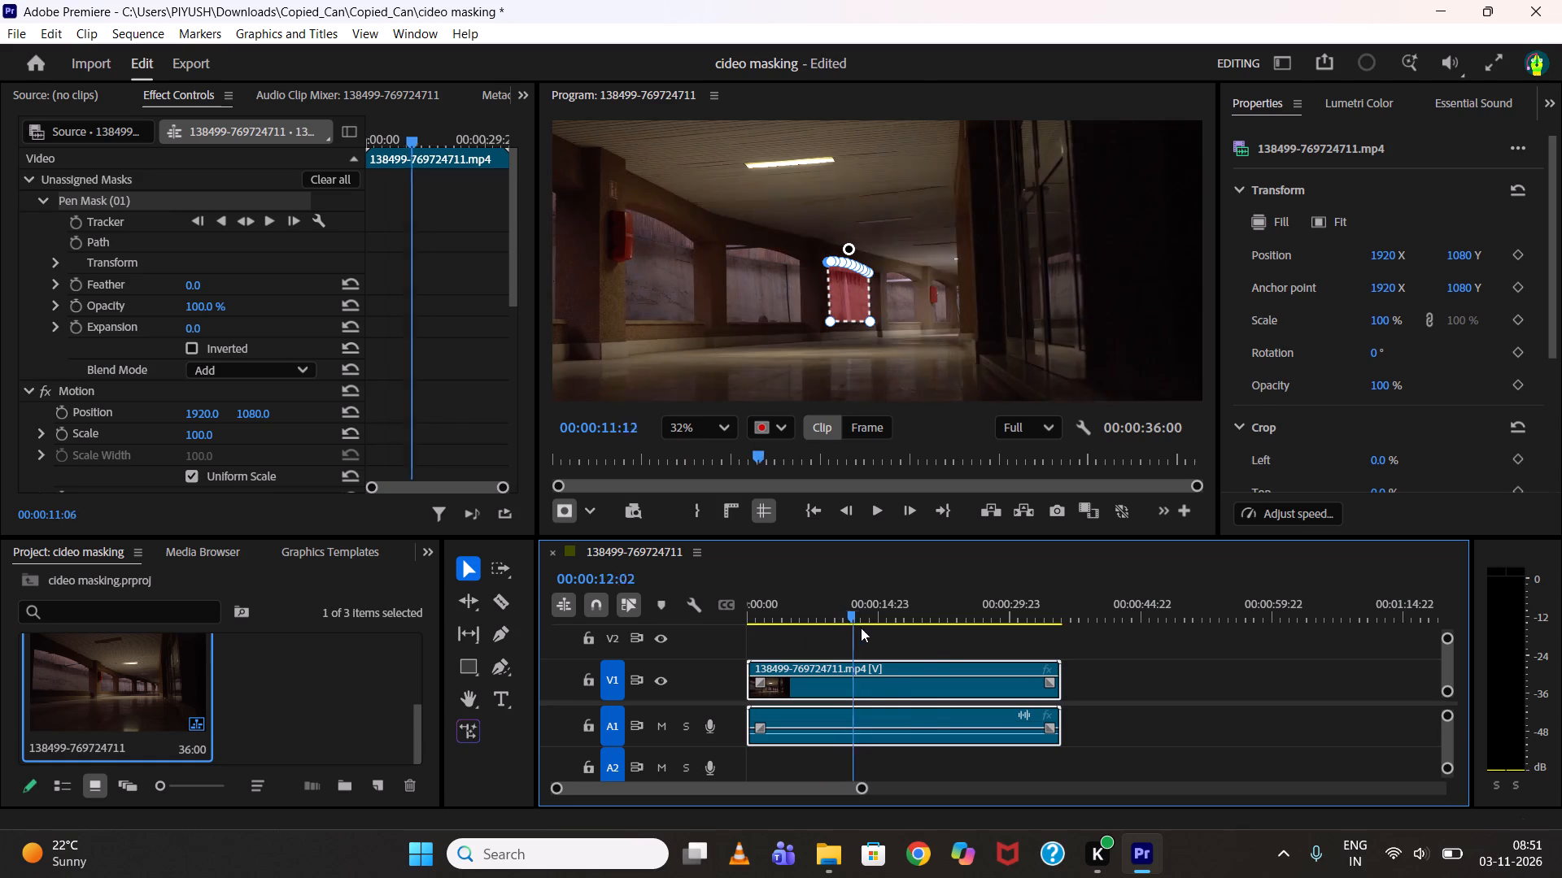
pyautogui.moveTo(861, 628); pyautogui.dragTo(0, 675)
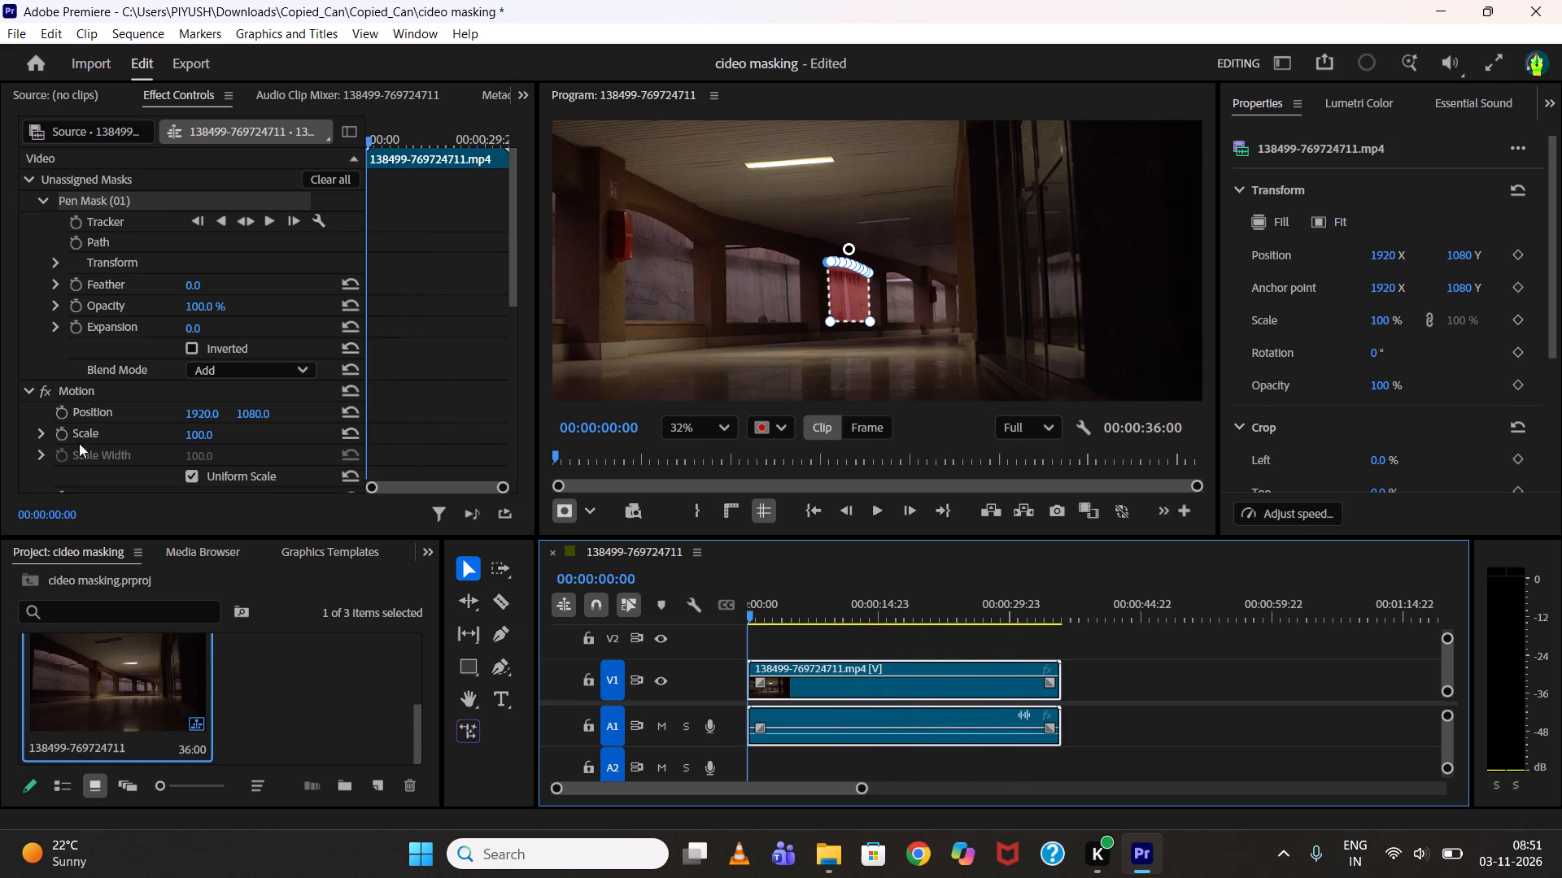
pyautogui.click(1197, 648)
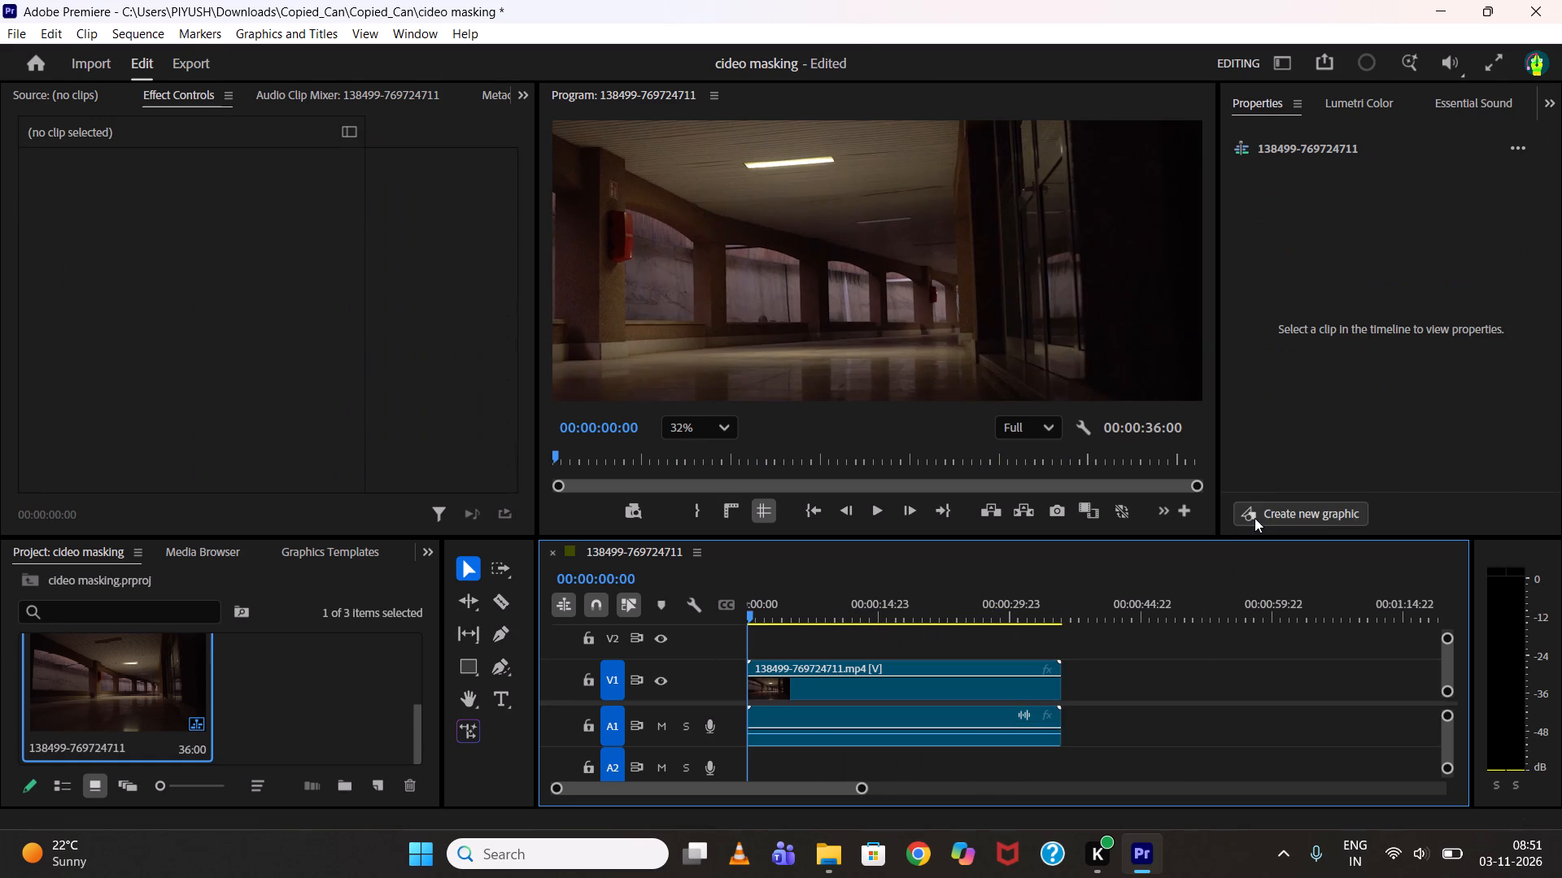
pyautogui.hotkey('ctrl', 'z')
pyautogui.hotkey('ctrl', 'z')
pyautogui.hotkey('ctrl', 'z')
pyautogui.moveTo(1204, 667); pyautogui.dragTo(888, 758)
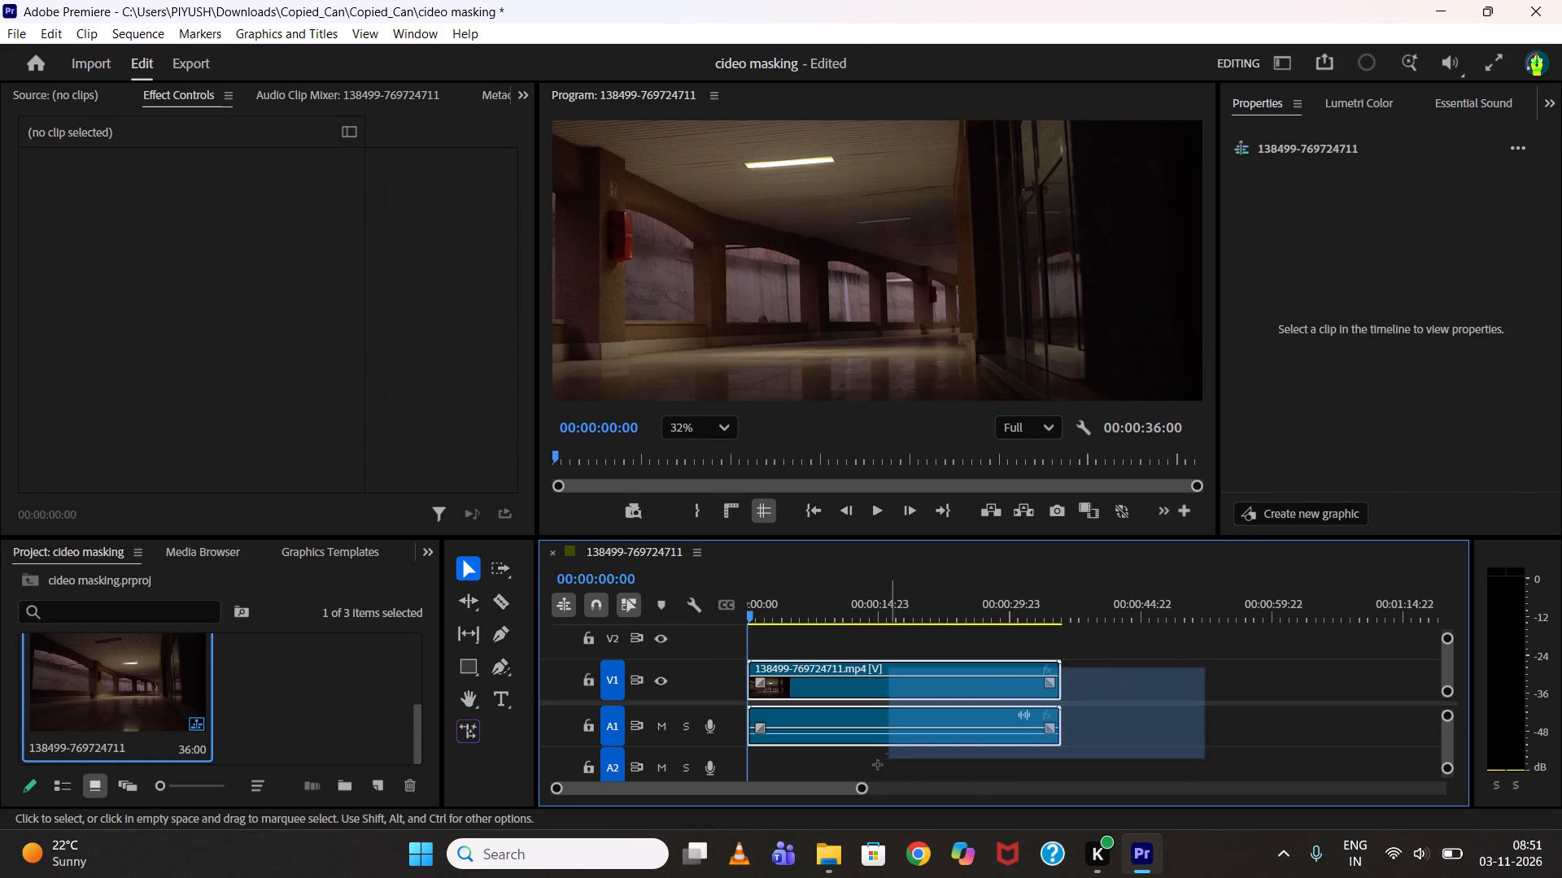
pyautogui.press('Delete')
# Import the train window video cataerarr3 from the Downloads folder into the project.
pyautogui.doubleClick(352, 680)
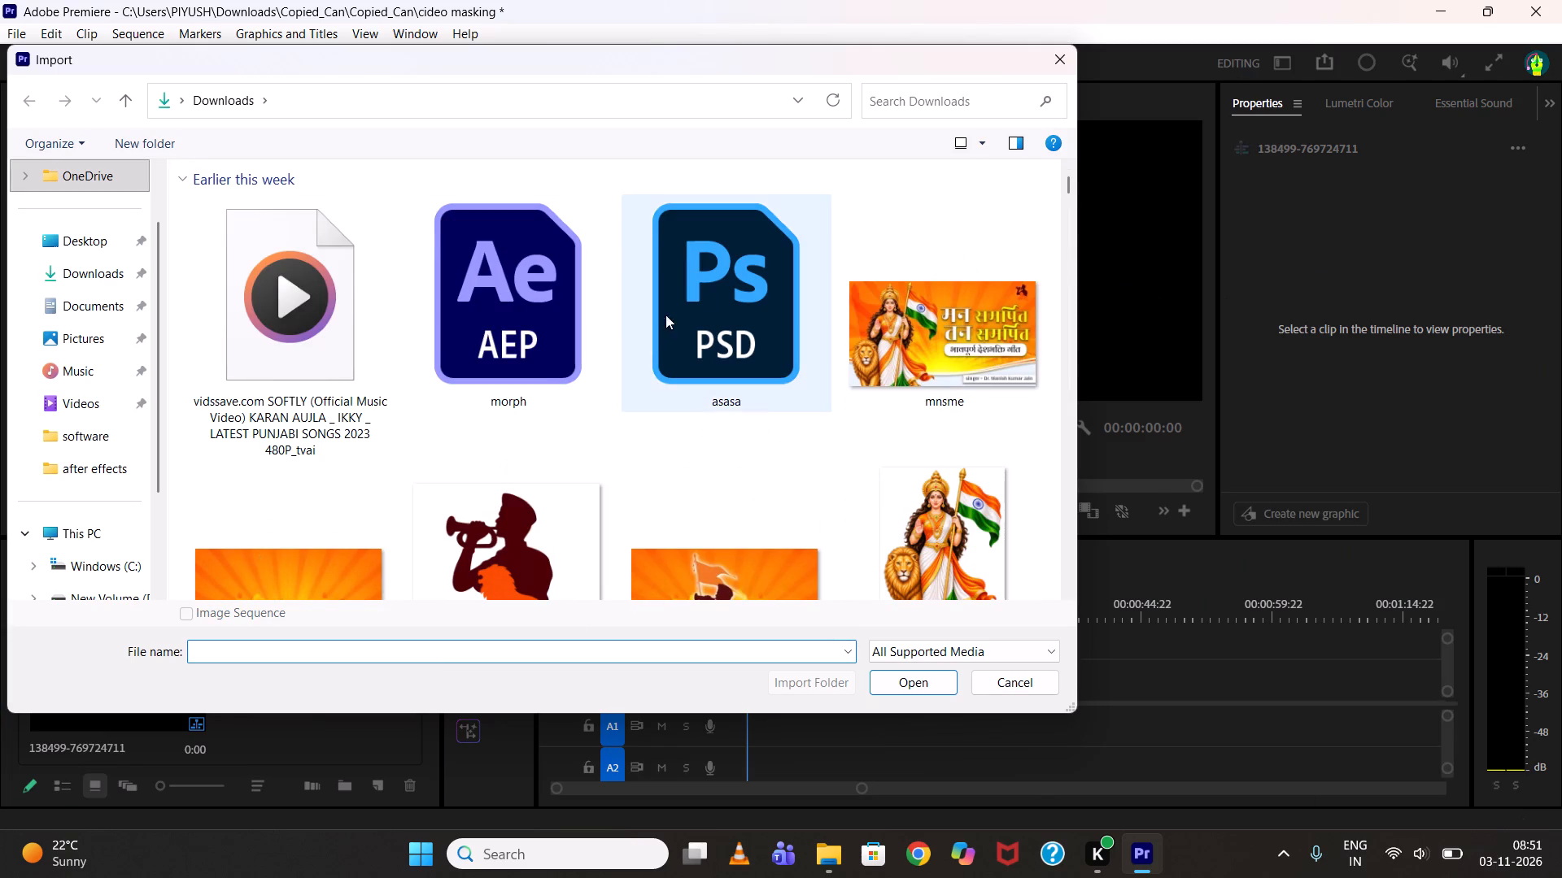
pyautogui.scroll(-6, 538, 379)
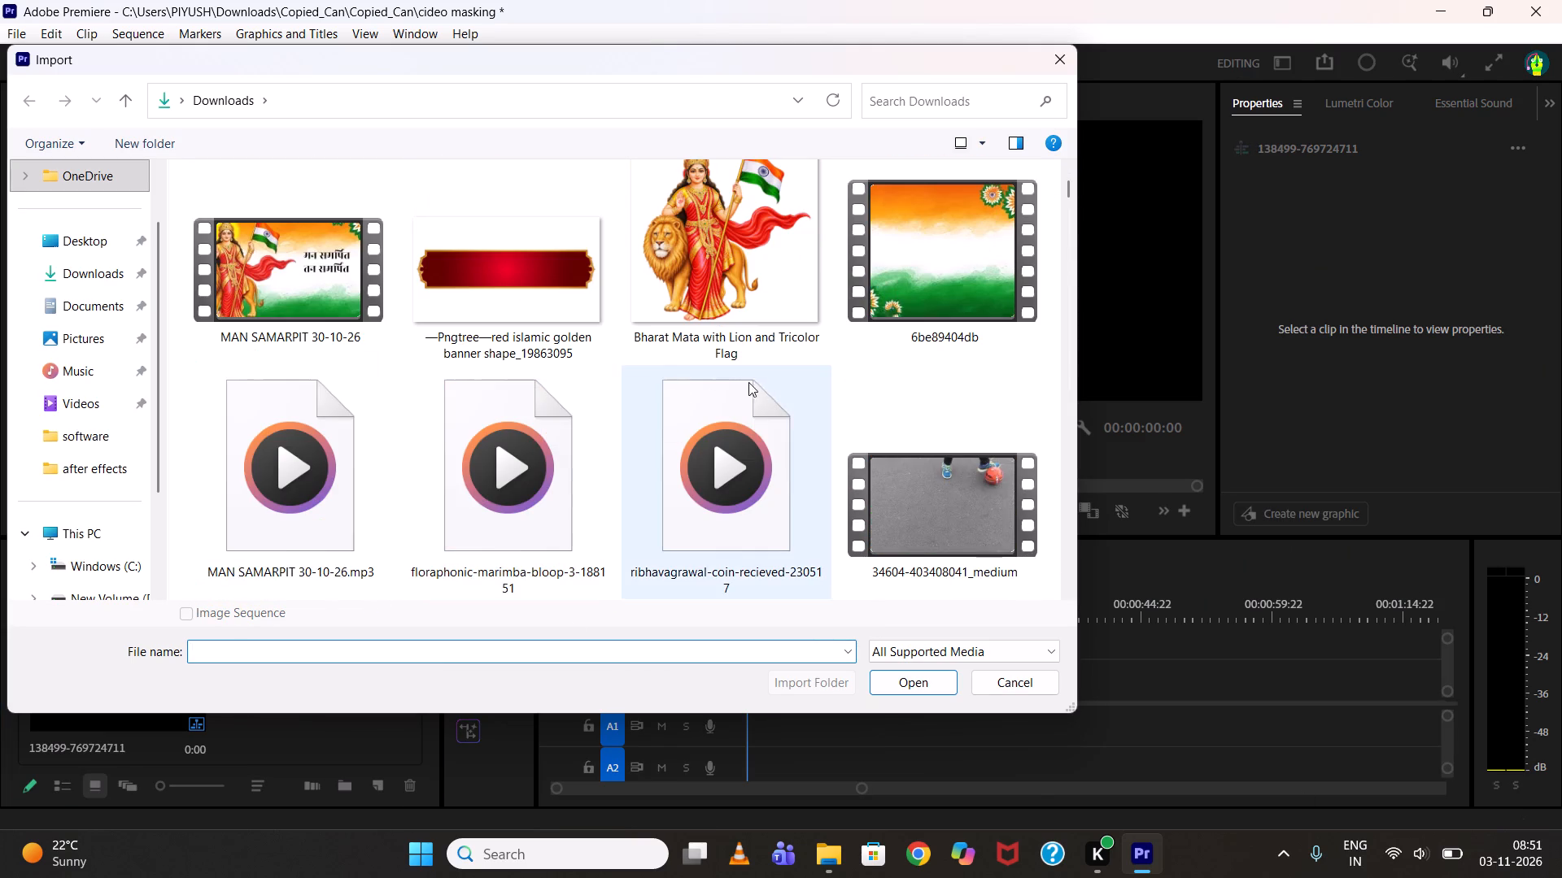
pyautogui.scroll(-4, 818, 392)
pyautogui.scroll(-2, 712, 467)
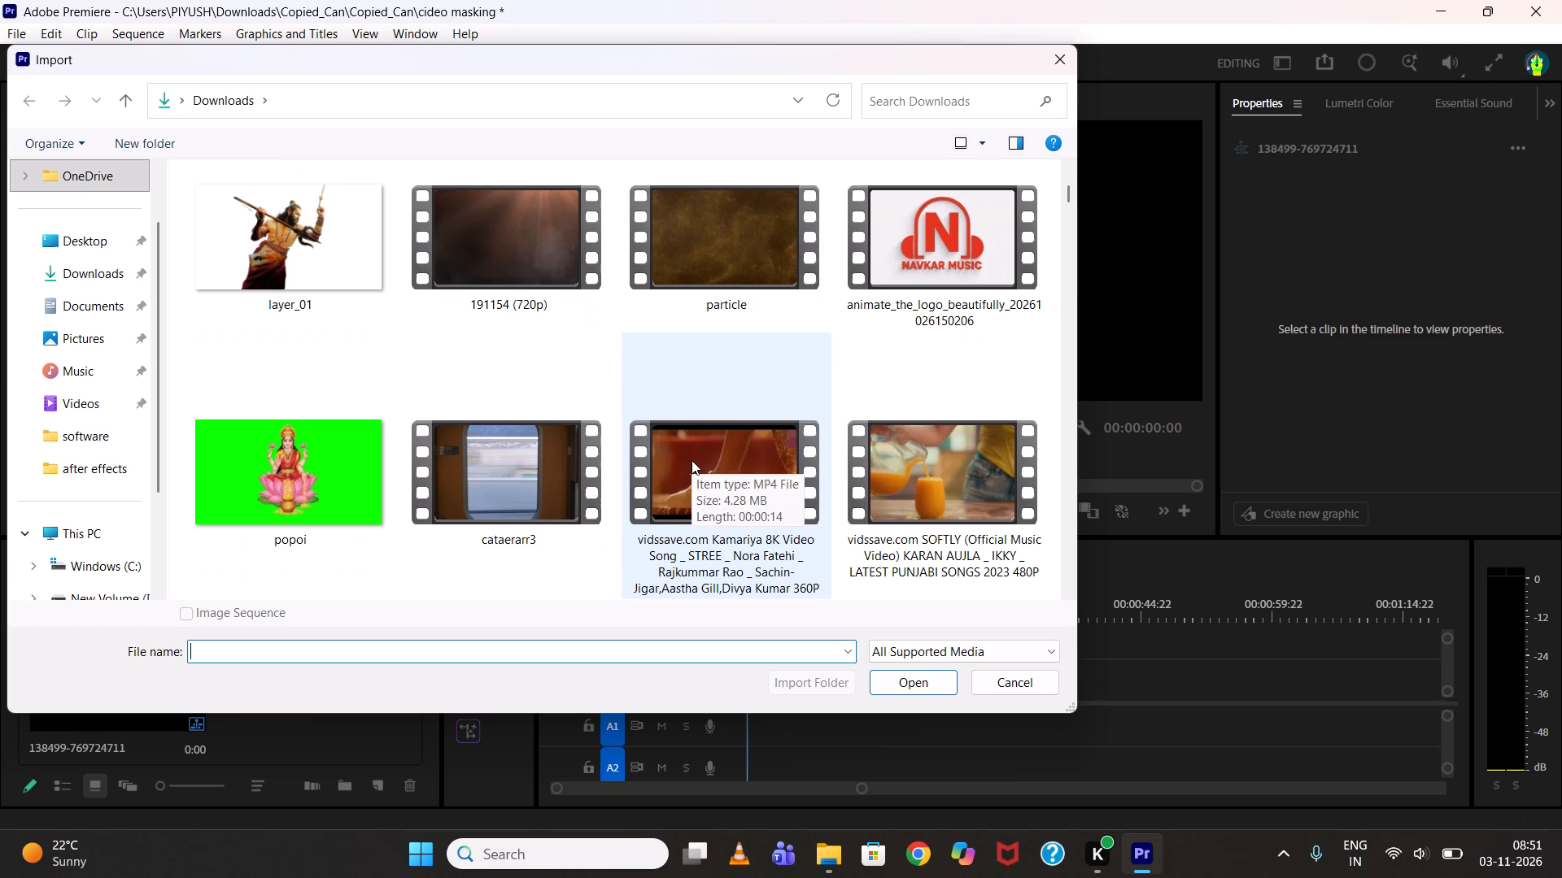
pyautogui.scroll(-1, 692, 460)
pyautogui.scroll(-1, 688, 364)
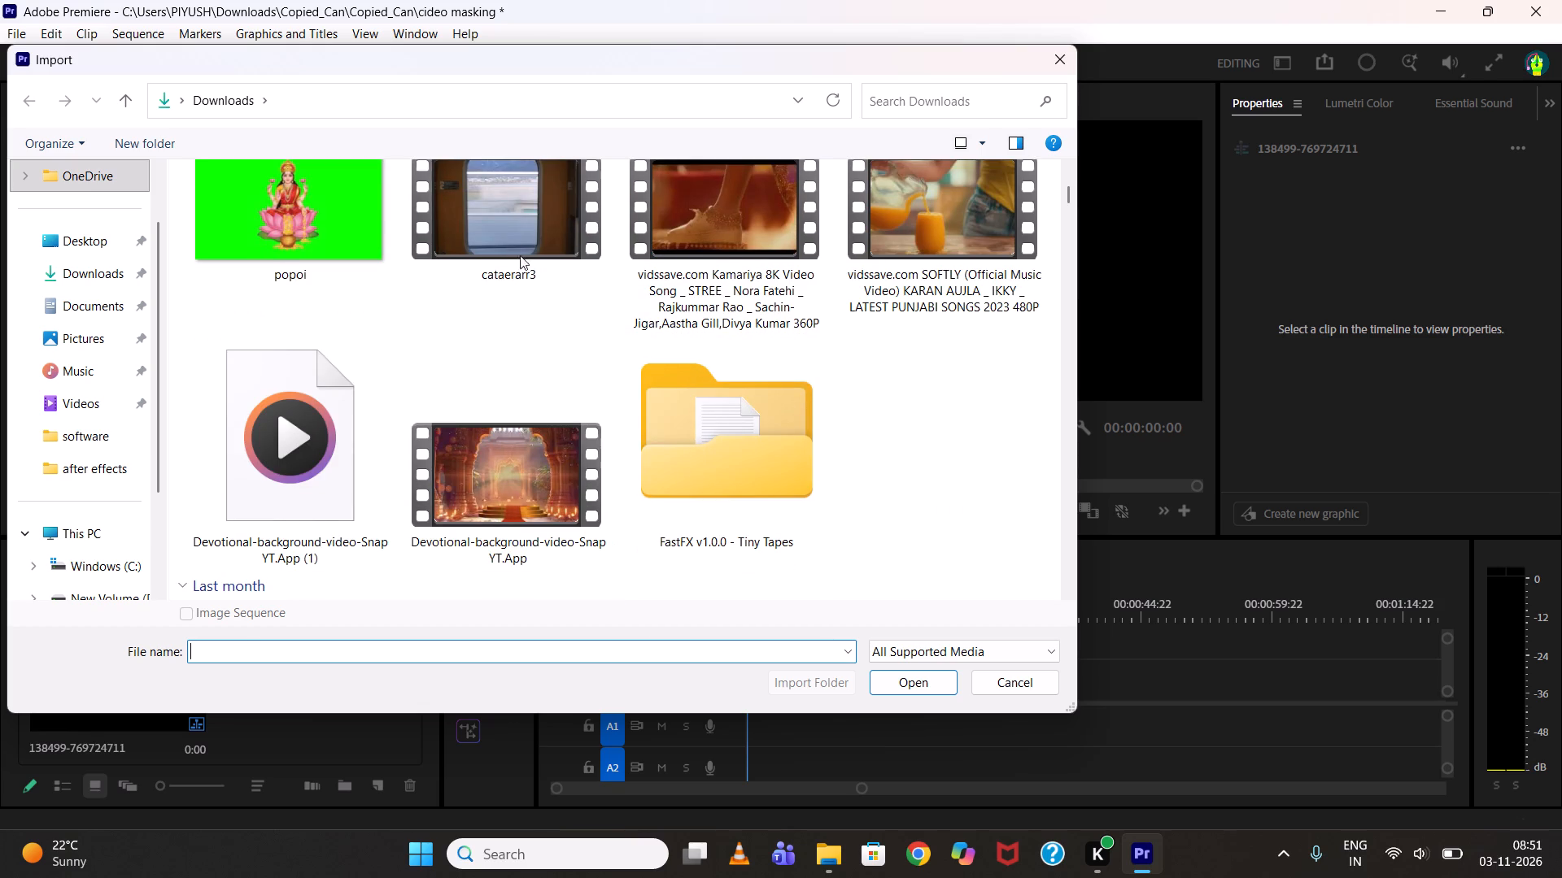
pyautogui.doubleClick(512, 239)
# Place cataerarr3.mp4 on track V1 at the start of the sequence, keeping the existing sequence settings.
pyautogui.moveTo(322, 686); pyautogui.dragTo(734, 672)
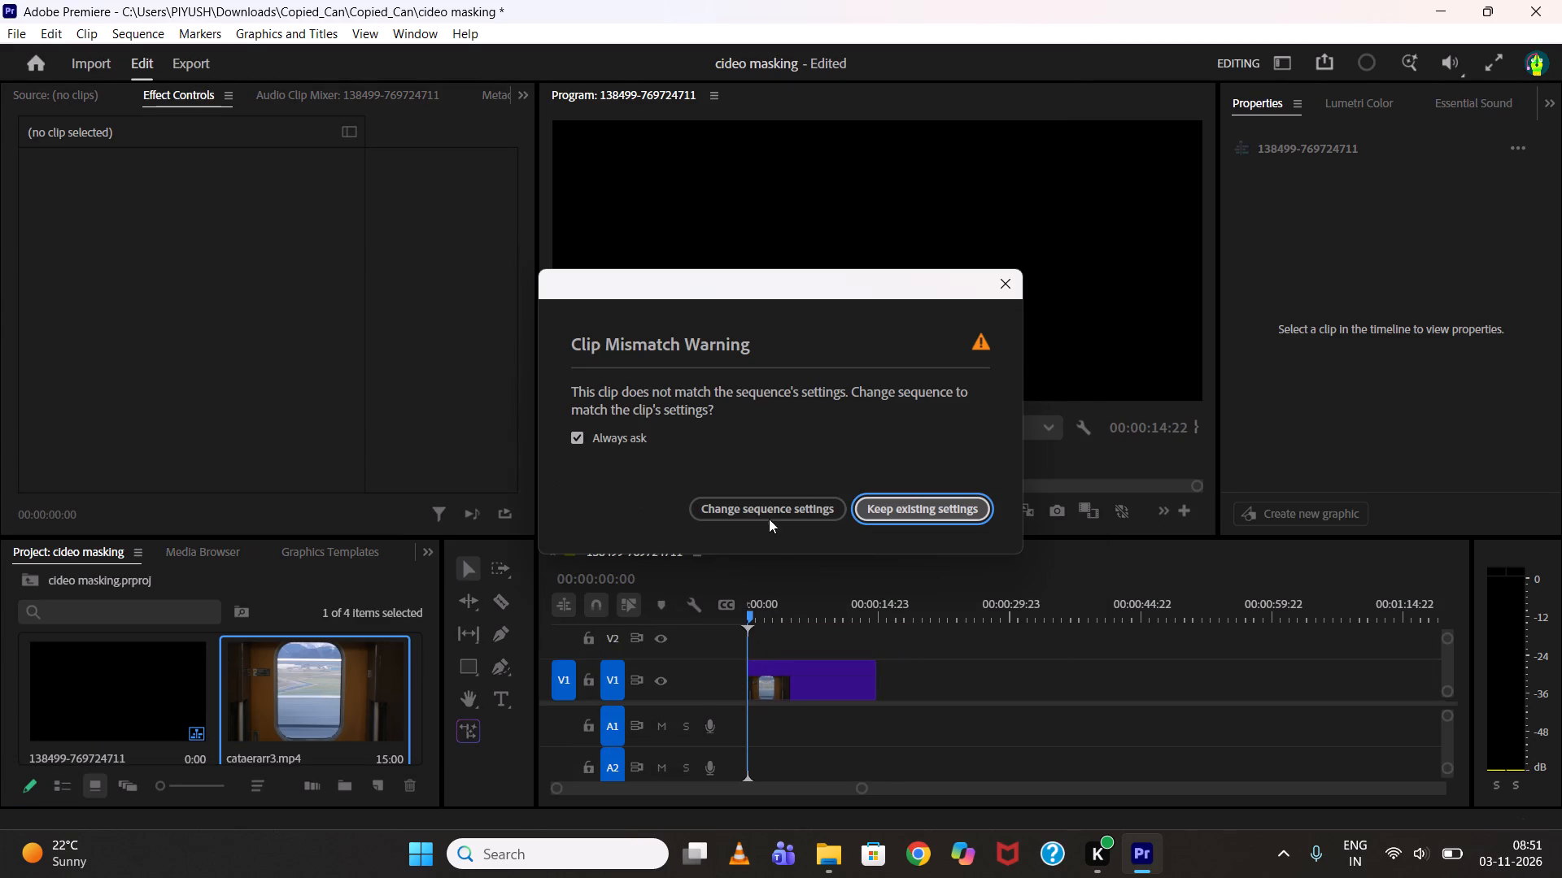
pyautogui.click(876, 510)
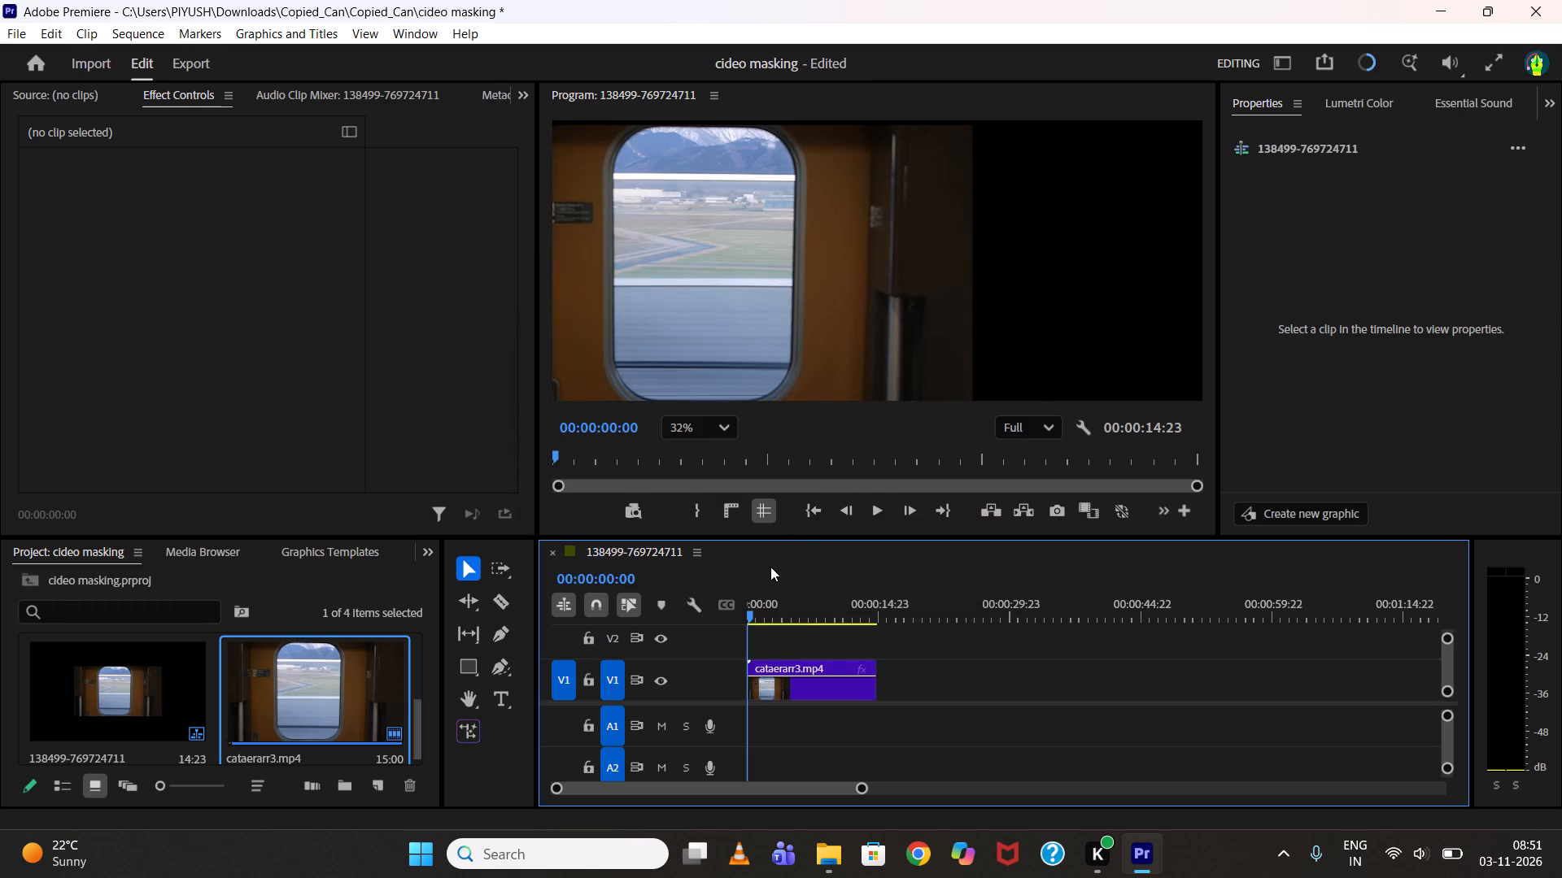
pyautogui.moveTo(773, 583); pyautogui.dragTo(680, 616)
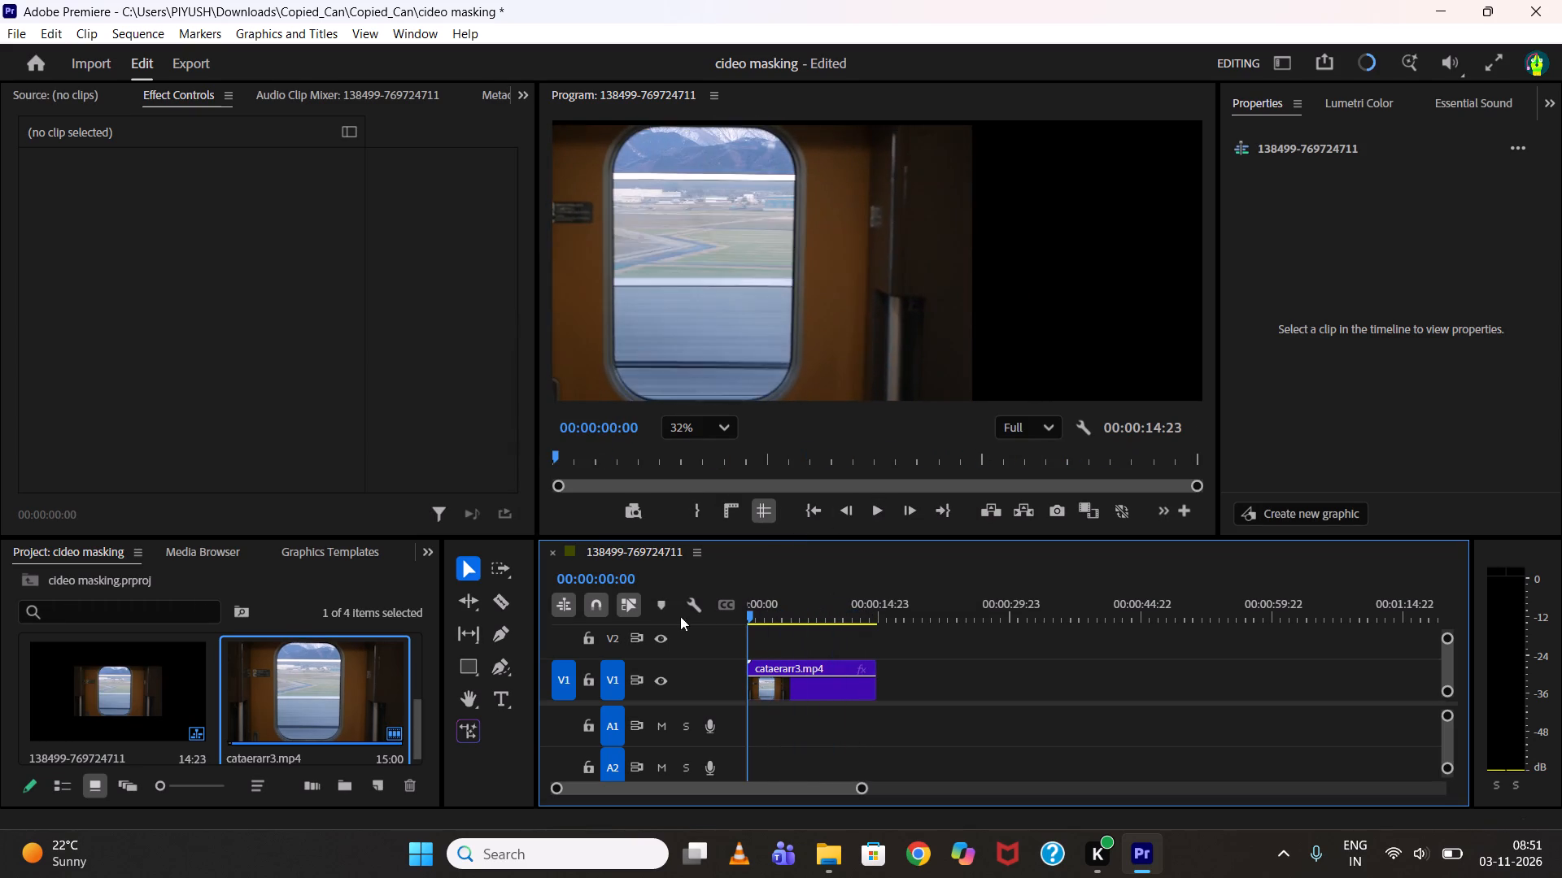
pyautogui.moveTo(680, 616); pyautogui.dragTo(678, 616)
# Scale the cataerarr3.mp4 clip to fill the sequence frame.
pyautogui.scroll(-10, 827, 276)
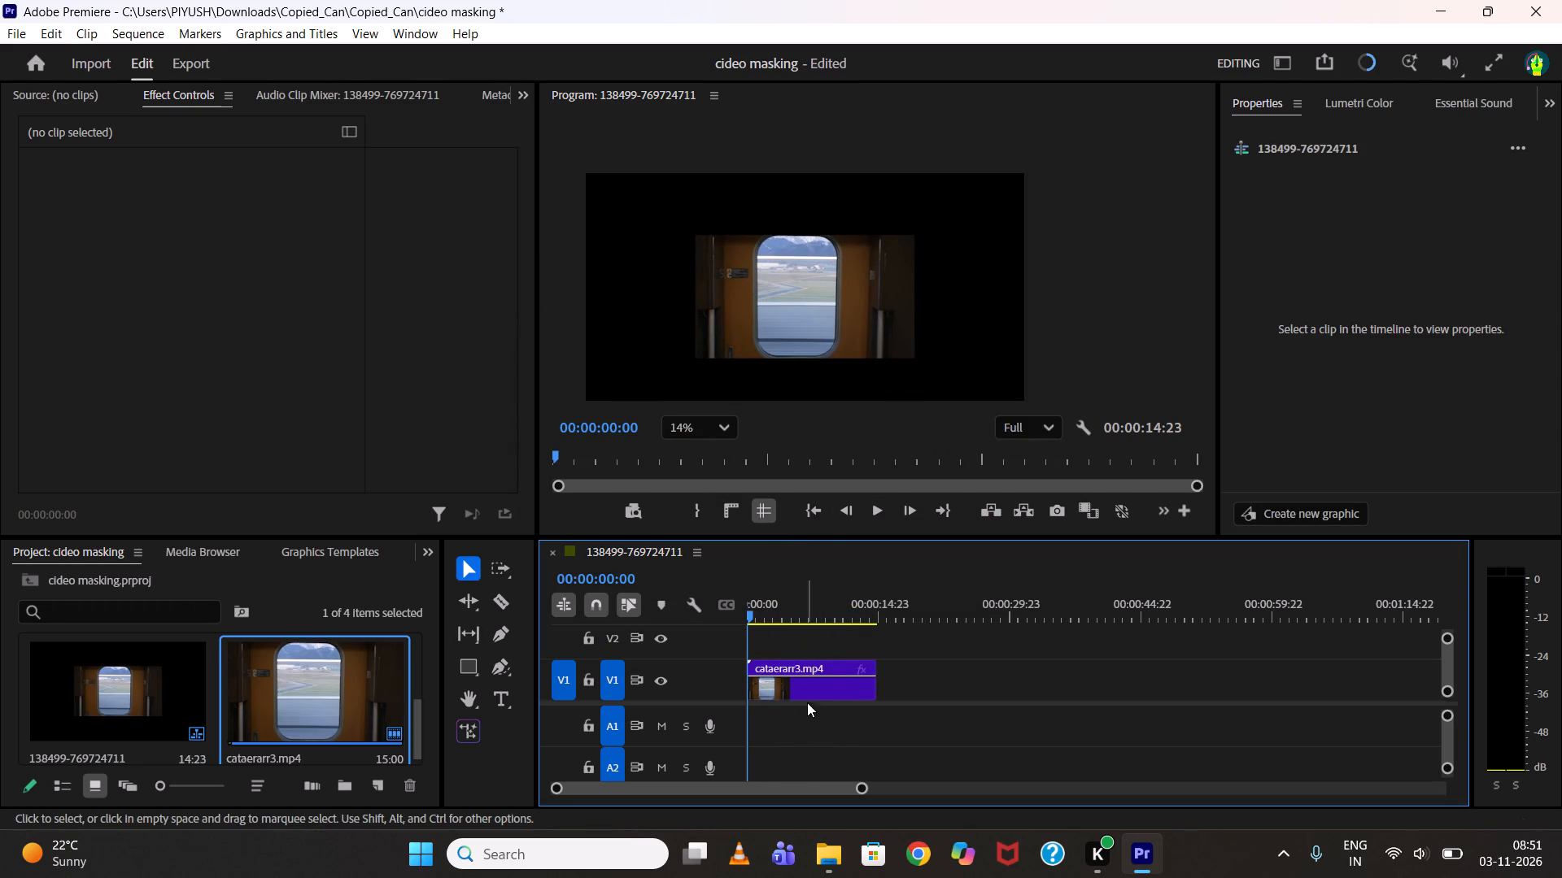
pyautogui.click(809, 684)
pyautogui.click(1320, 221)
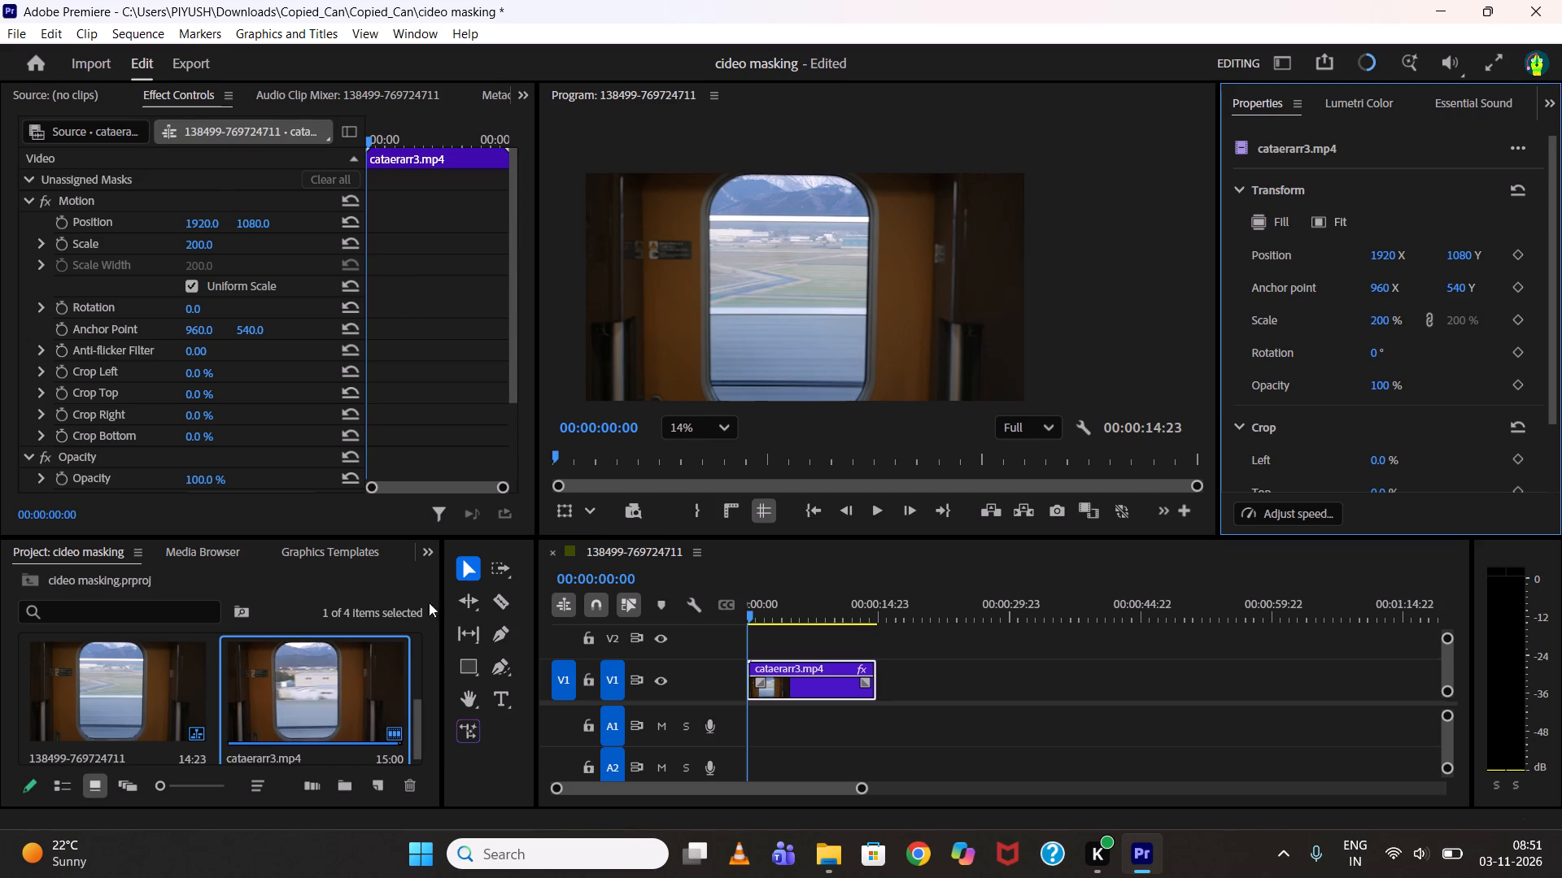
# Start a pen mask on the clip with a point on the train window's left edge, at the end of the upper curve.
pyautogui.click(504, 656)
pyautogui.scroll(5, 765, 165)
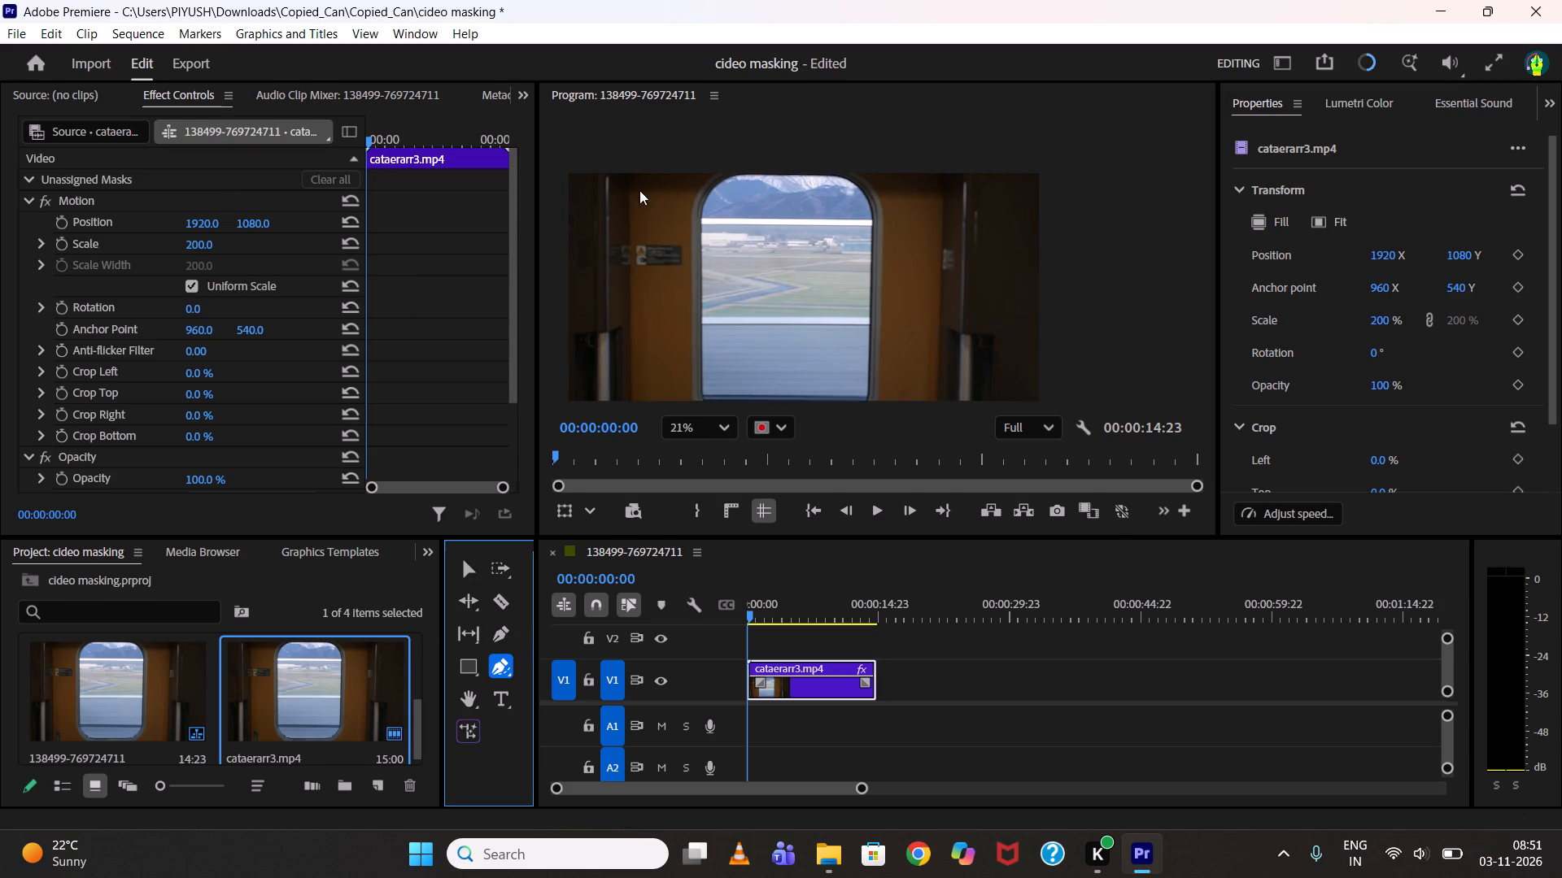
pyautogui.scroll(11, 639, 190)
pyautogui.click(719, 191)
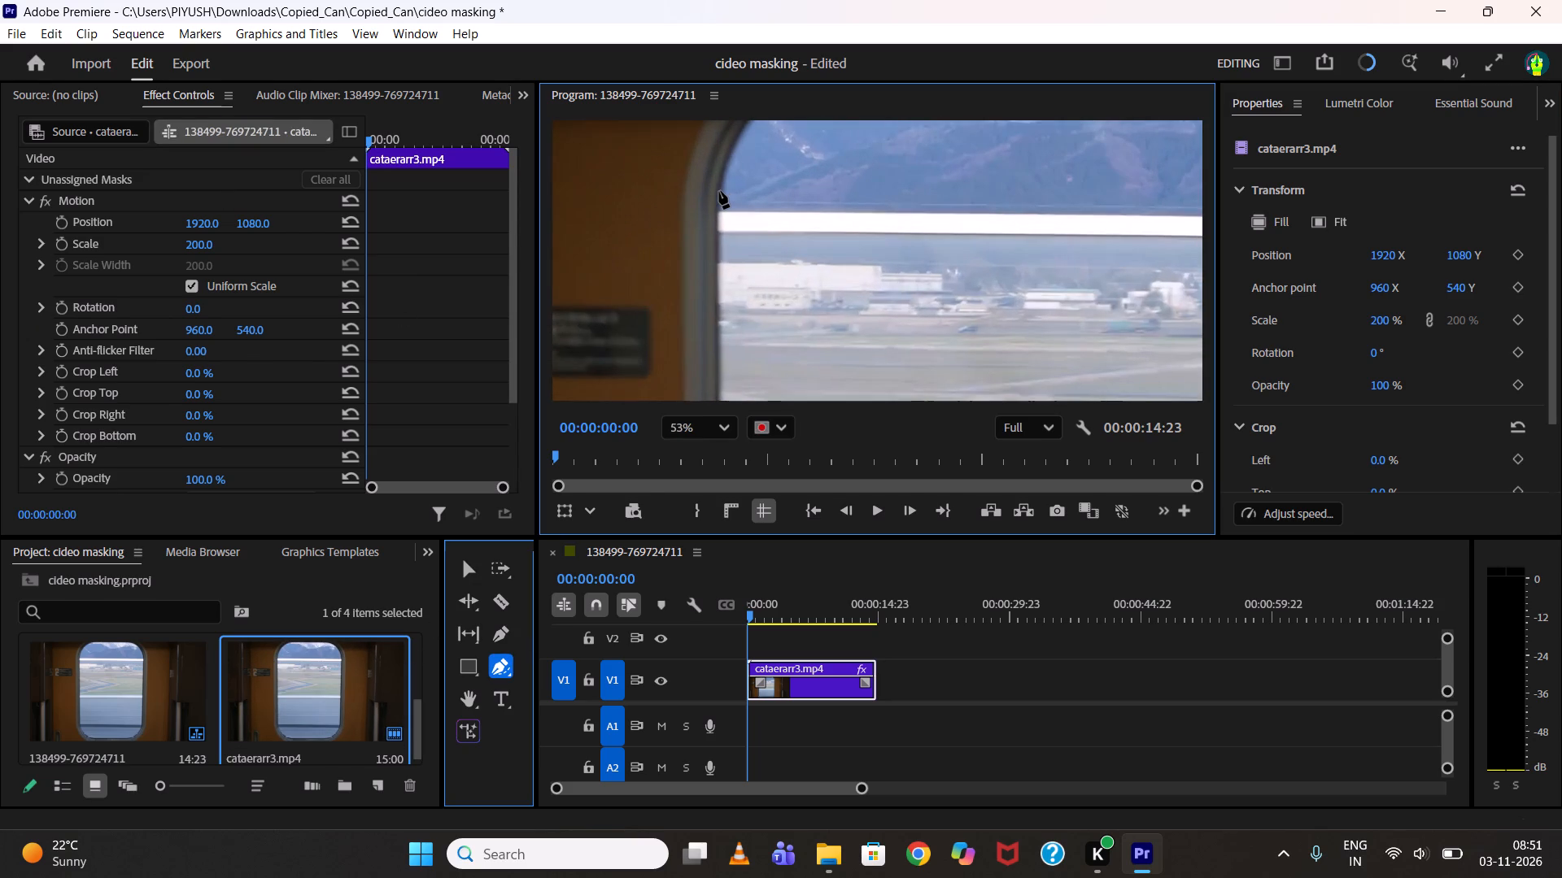
# Extend the mask straight down the window's left edge with a point where the lower left curve begins.
pyautogui.moveTo(726, 253); pyautogui.dragTo(725, 193, button='middle')
pyautogui.scroll(1, 722, 189)
pyautogui.scroll(-1, 710, 198)
pyautogui.scroll(1, 706, 259)
pyautogui.scroll(-3, 706, 259)
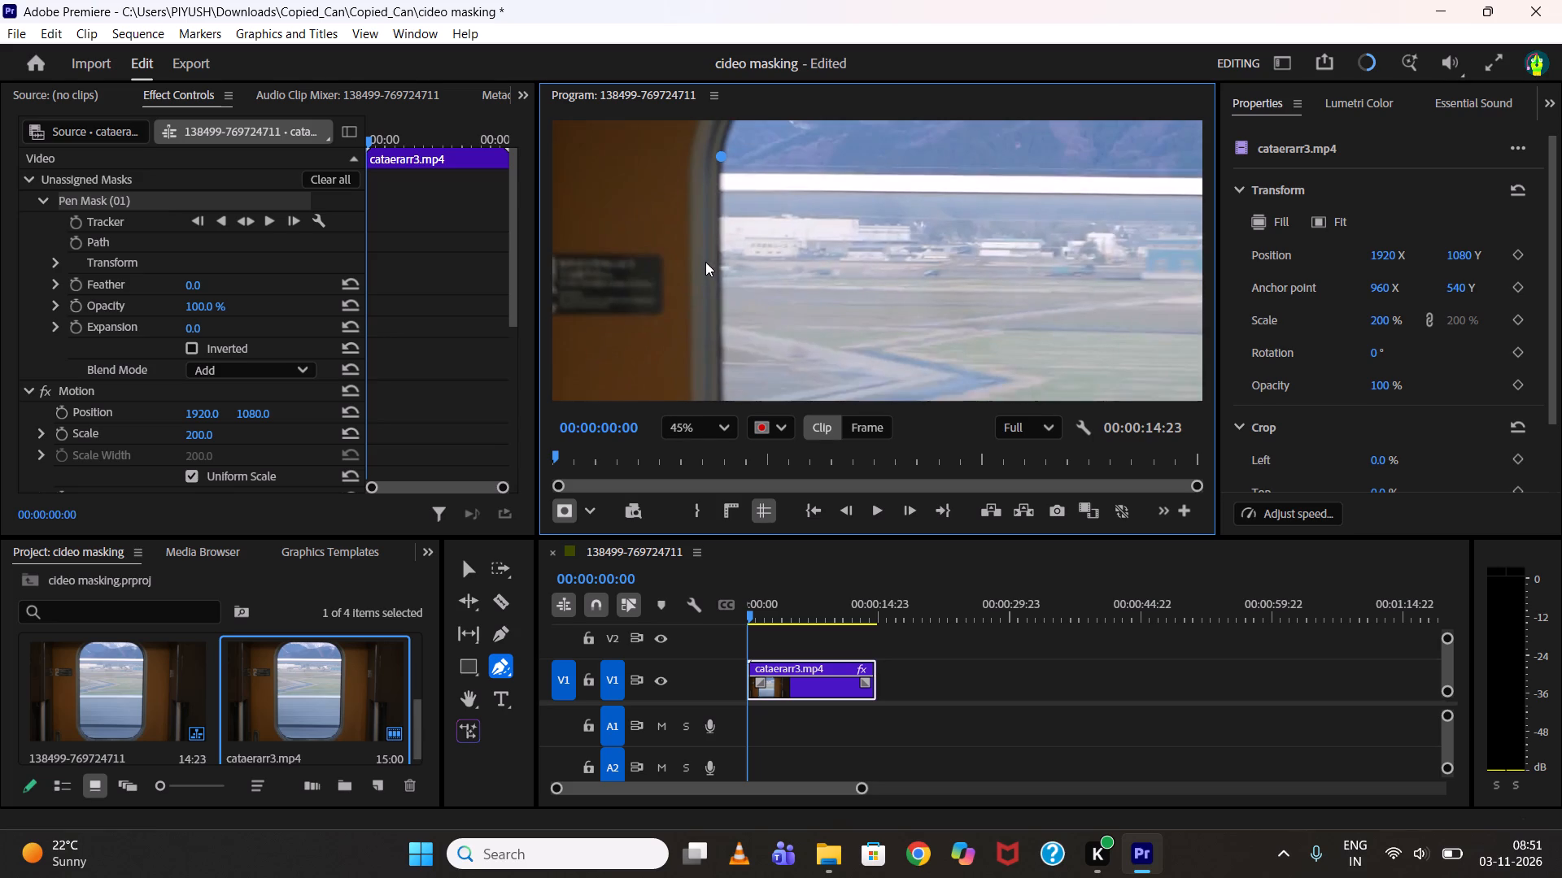
pyautogui.scroll(-1, 779, 337)
pyautogui.moveTo(779, 337); pyautogui.dragTo(752, 222, button='middle')
pyautogui.moveTo(735, 289); pyautogui.dragTo(698, 138, button='middle')
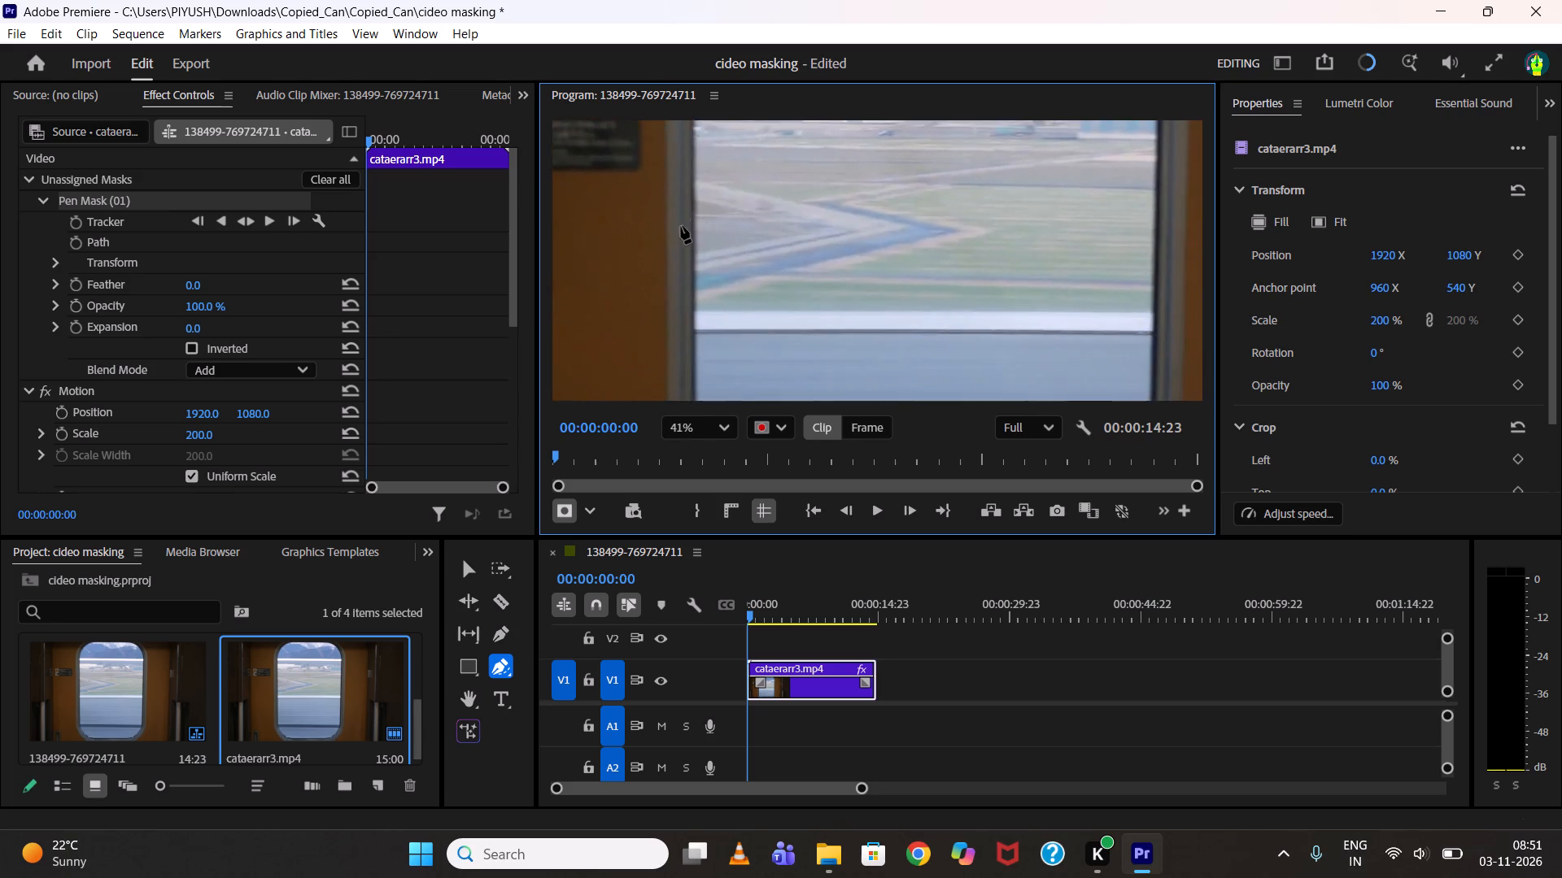
pyautogui.moveTo(690, 226); pyautogui.dragTo(650, 85, button='middle')
pyautogui.moveTo(718, 310); pyautogui.dragTo(661, 141, button='middle')
pyautogui.scroll(2, 610, 240)
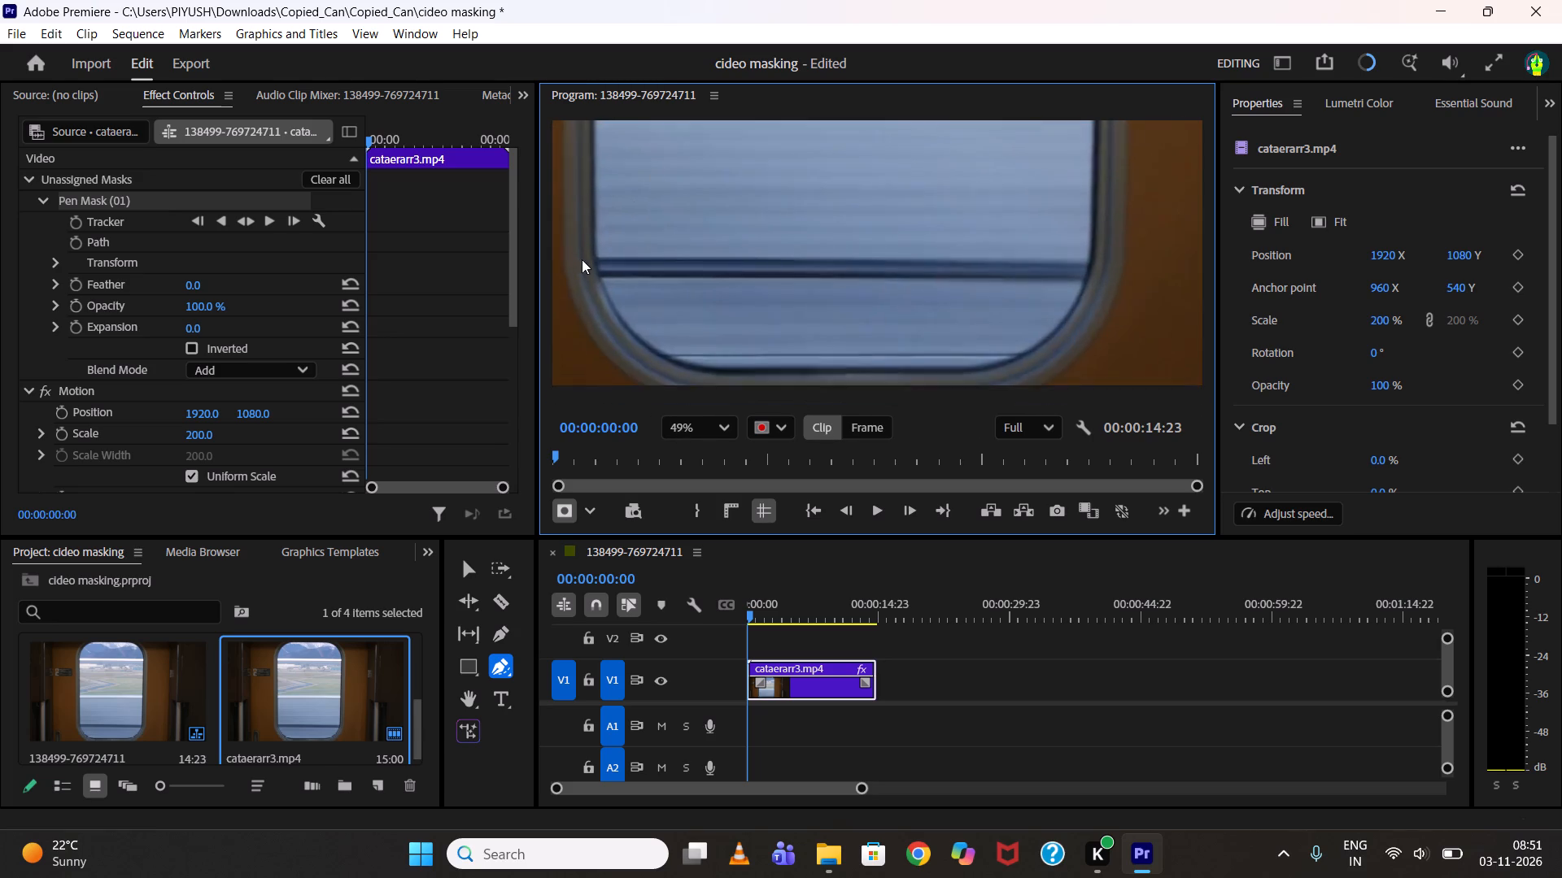
pyautogui.scroll(4, 582, 259)
pyautogui.moveTo(582, 260); pyautogui.dragTo(653, 300, button='middle')
pyautogui.scroll(4, 653, 300)
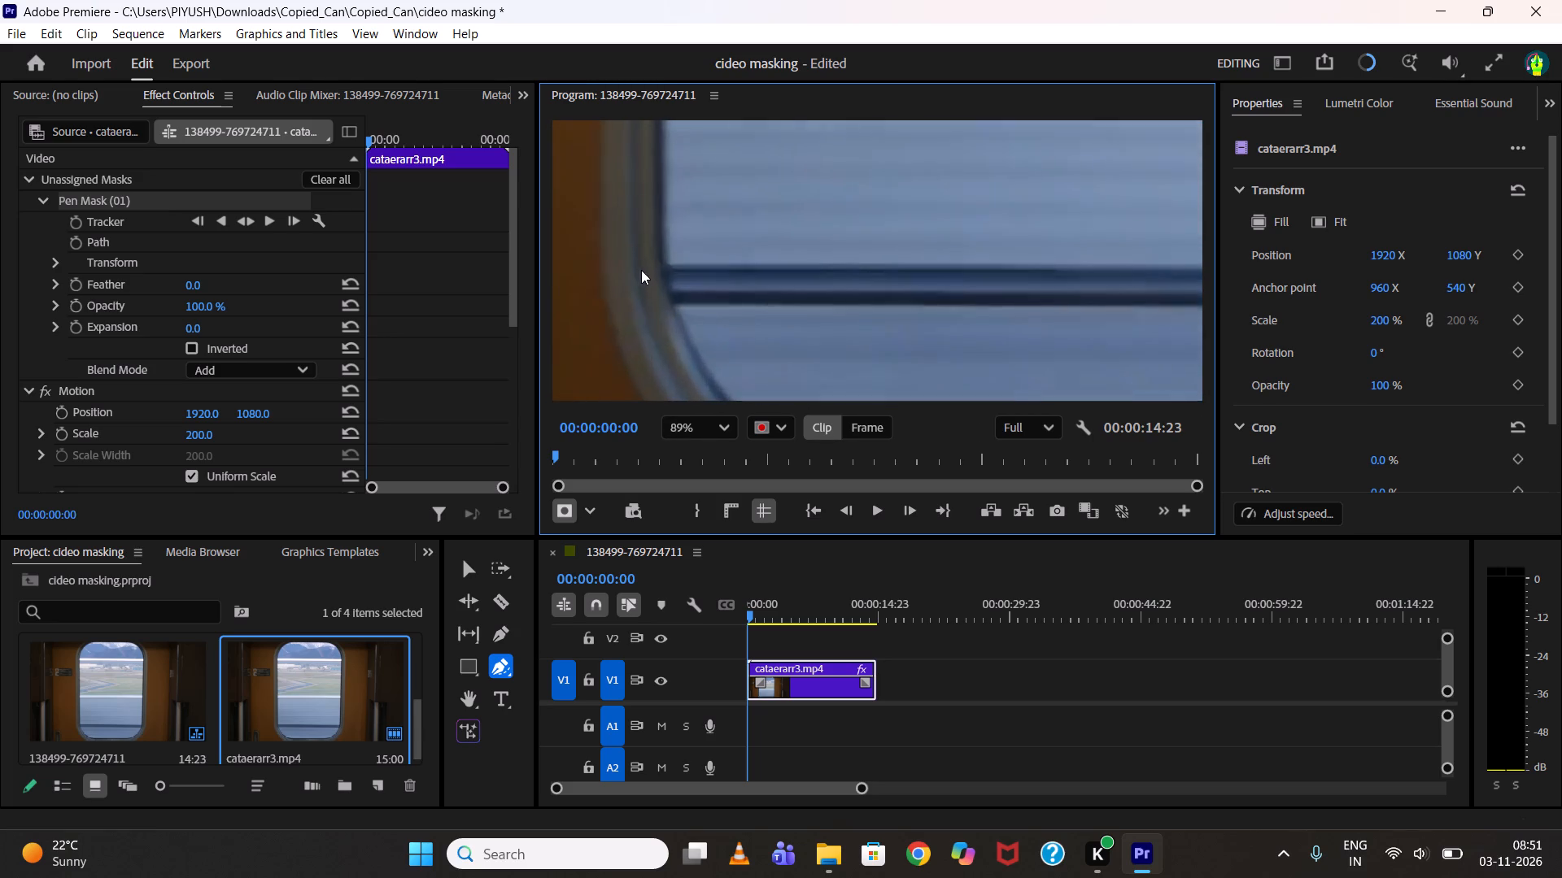
pyautogui.scroll(1, 641, 270)
pyautogui.click(667, 261)
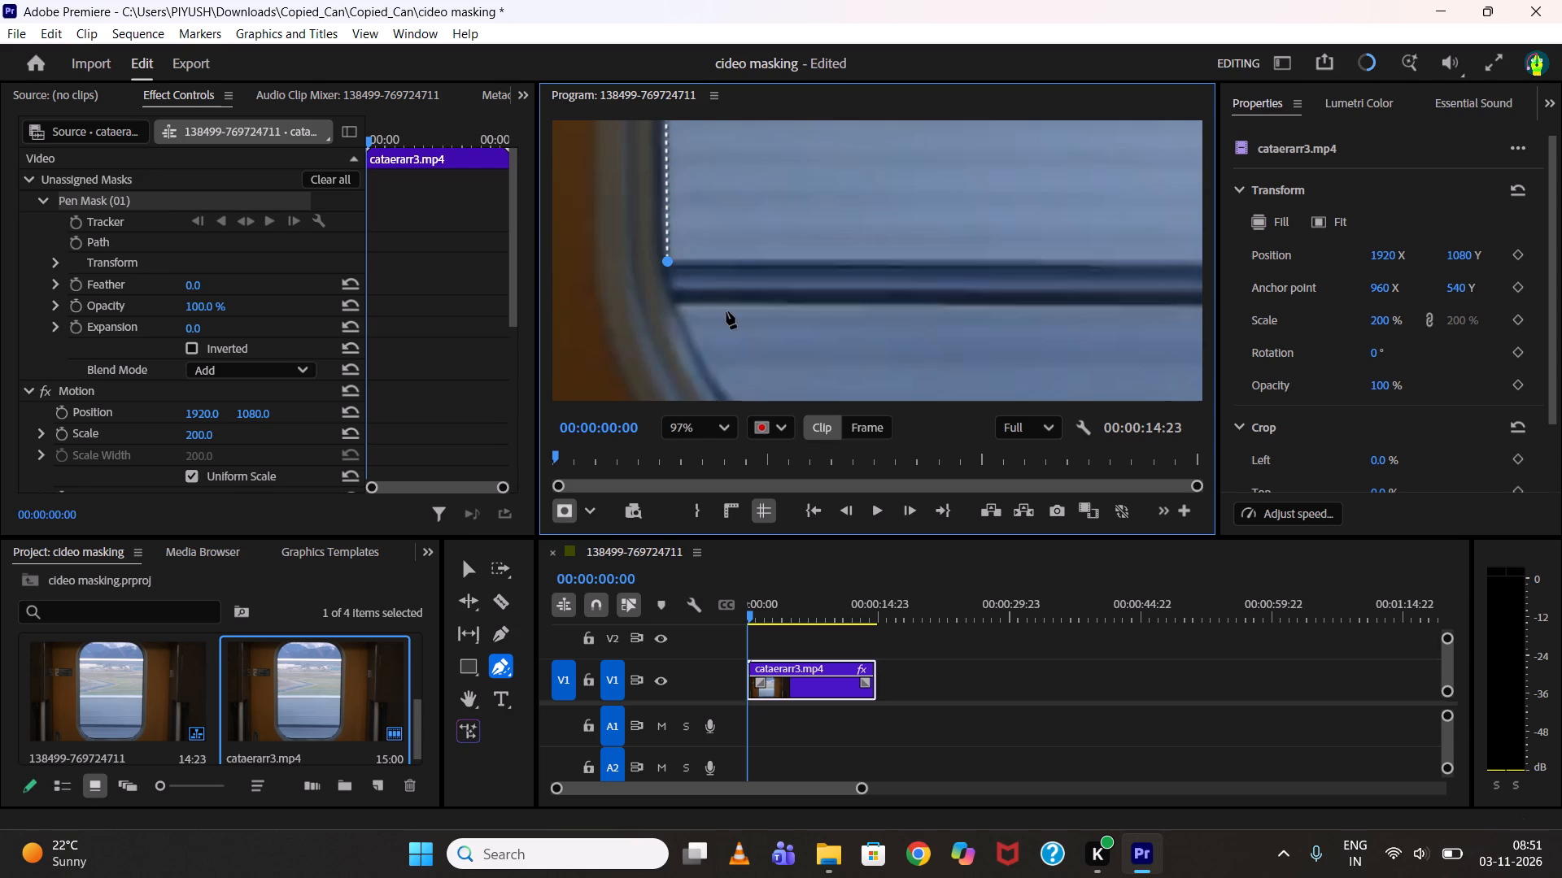
# Add a mask point just below the start of the lower left curve and nudge the last two points onto the glass edge.
pyautogui.moveTo(716, 304); pyautogui.dragTo(652, 202, button='middle')
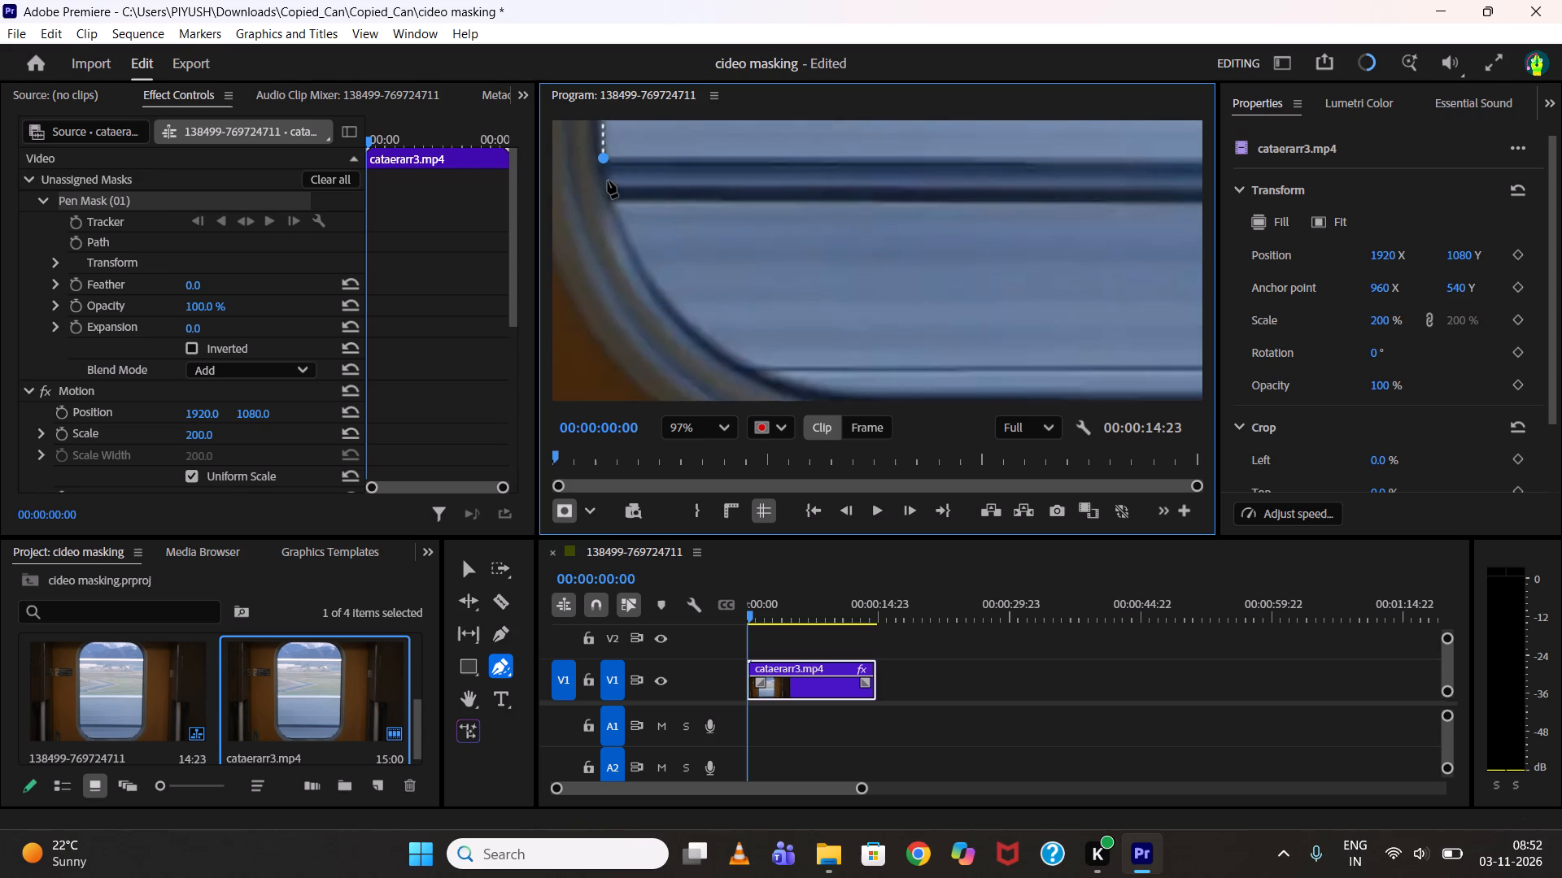
pyautogui.click(608, 180)
pyautogui.moveTo(634, 209); pyautogui.dragTo(637, 176, button='middle')
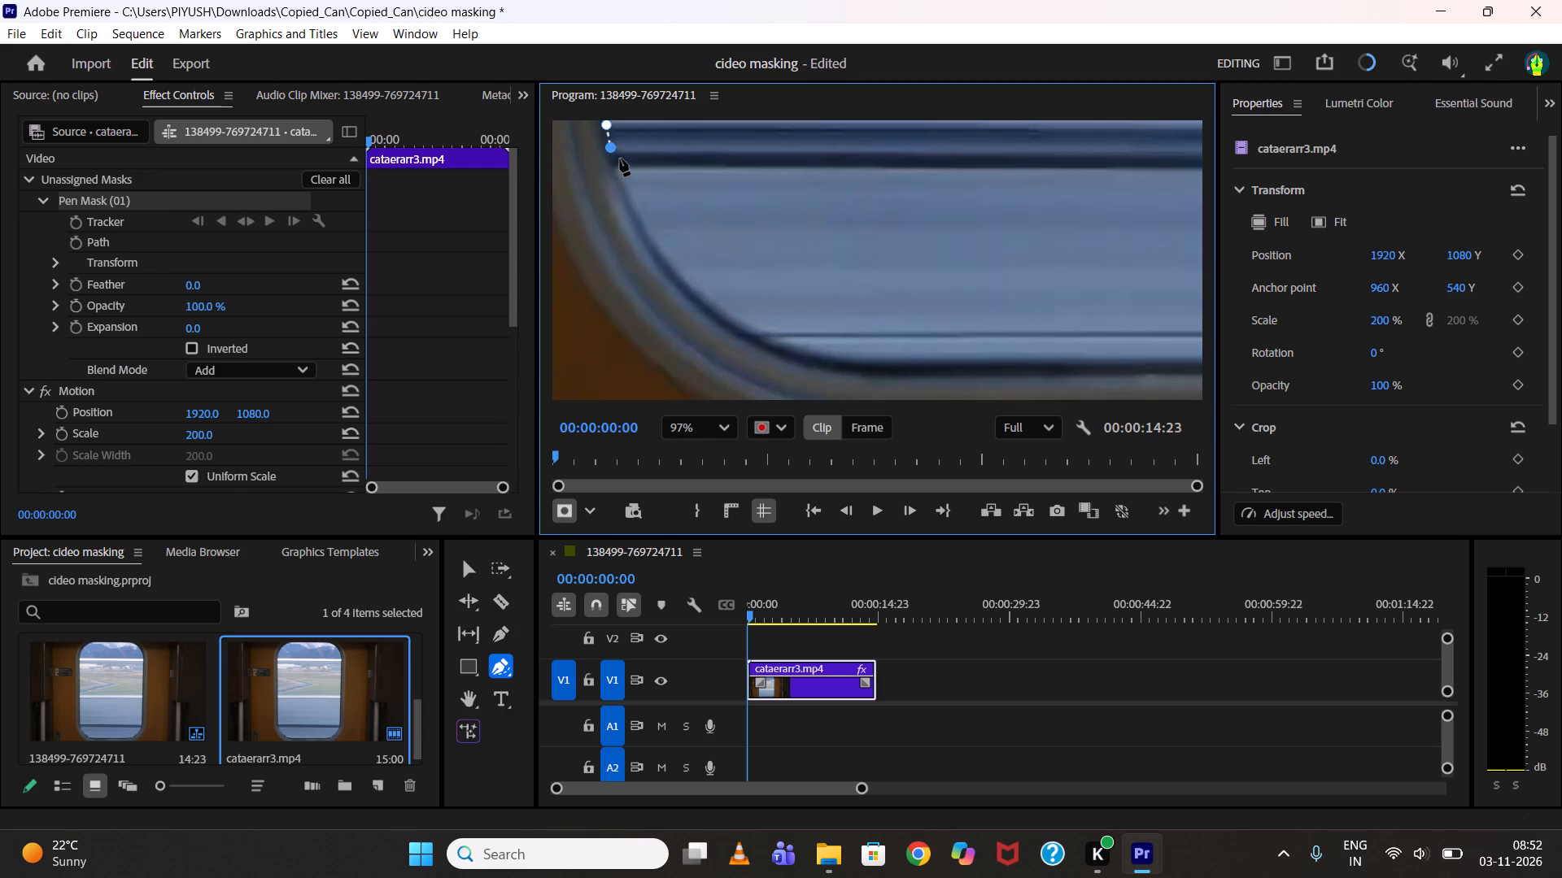
pyautogui.click(612, 154)
pyautogui.scroll(1, 621, 159)
pyautogui.moveTo(623, 163); pyautogui.dragTo(731, 270, button='middle')
pyautogui.moveTo(661, 202); pyautogui.dragTo(740, 294, button='middle')
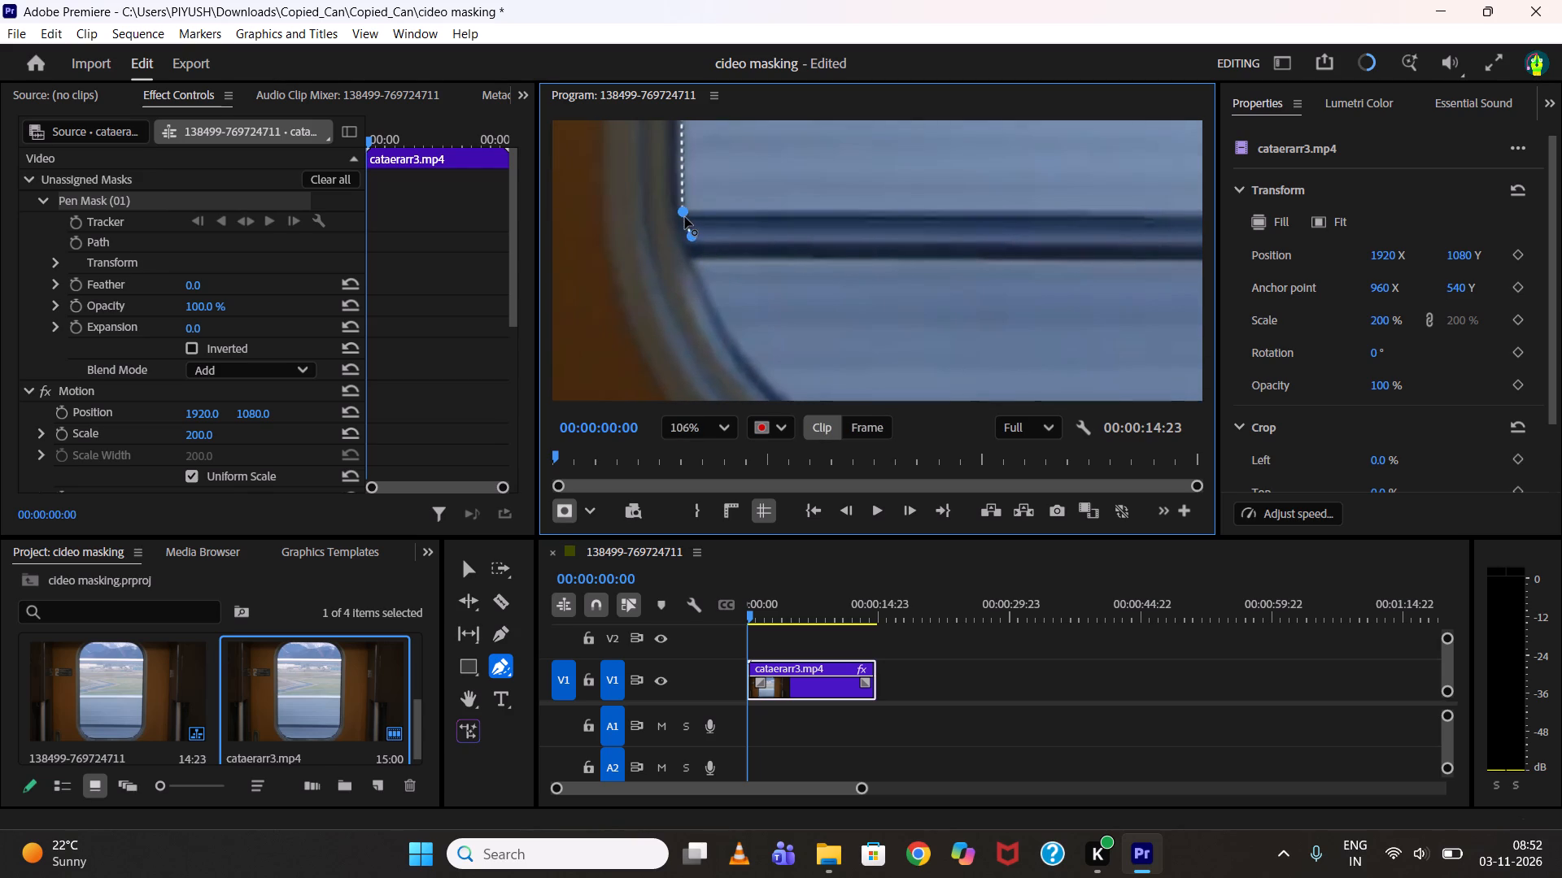
pyautogui.click(685, 217)
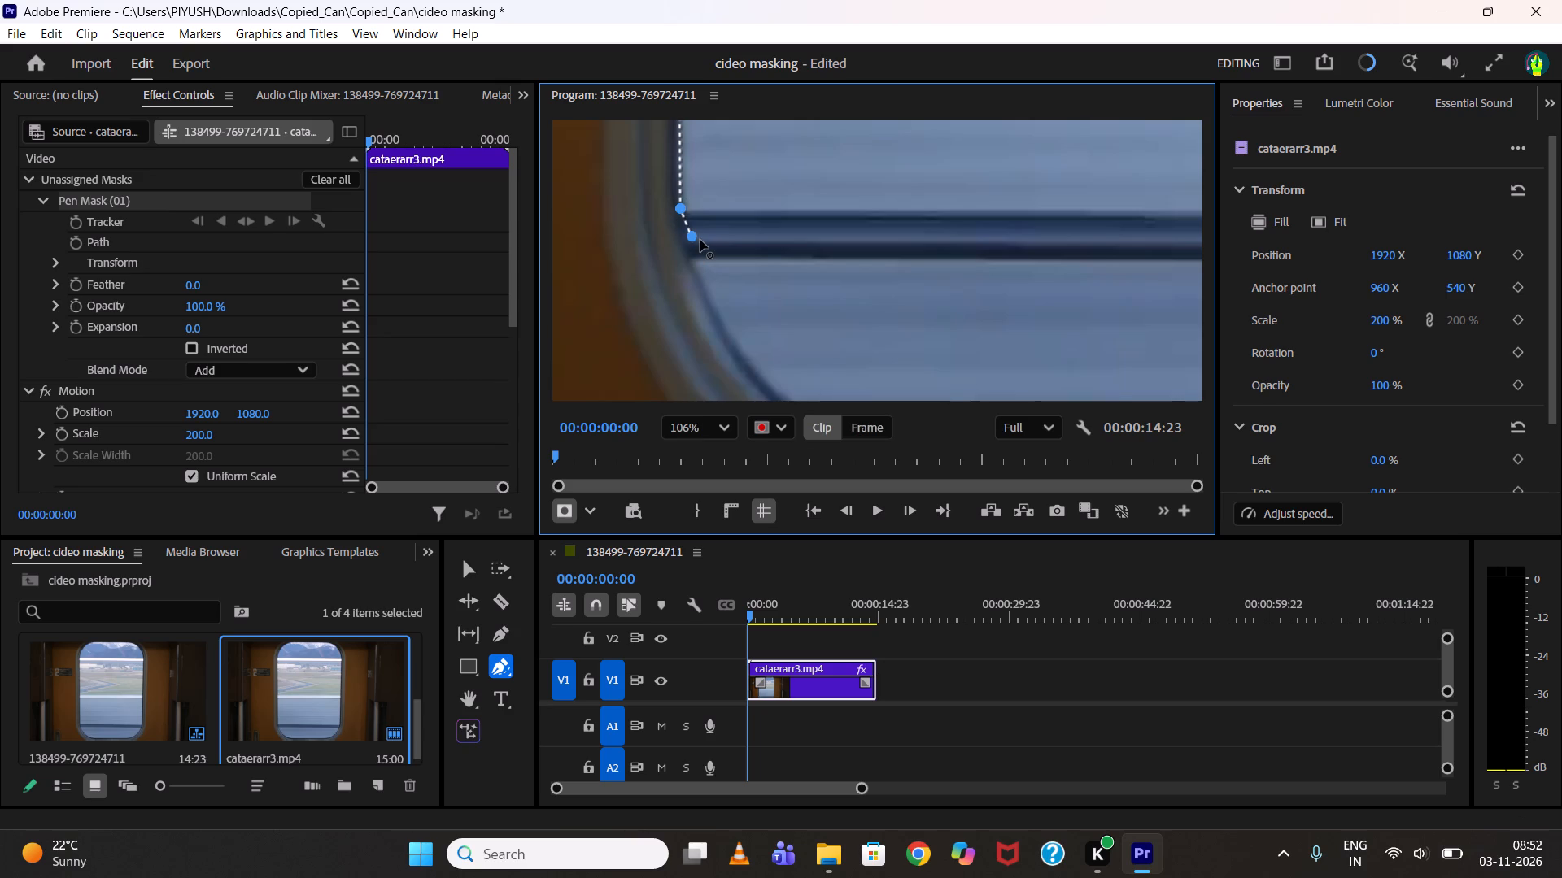
pyautogui.click(696, 240)
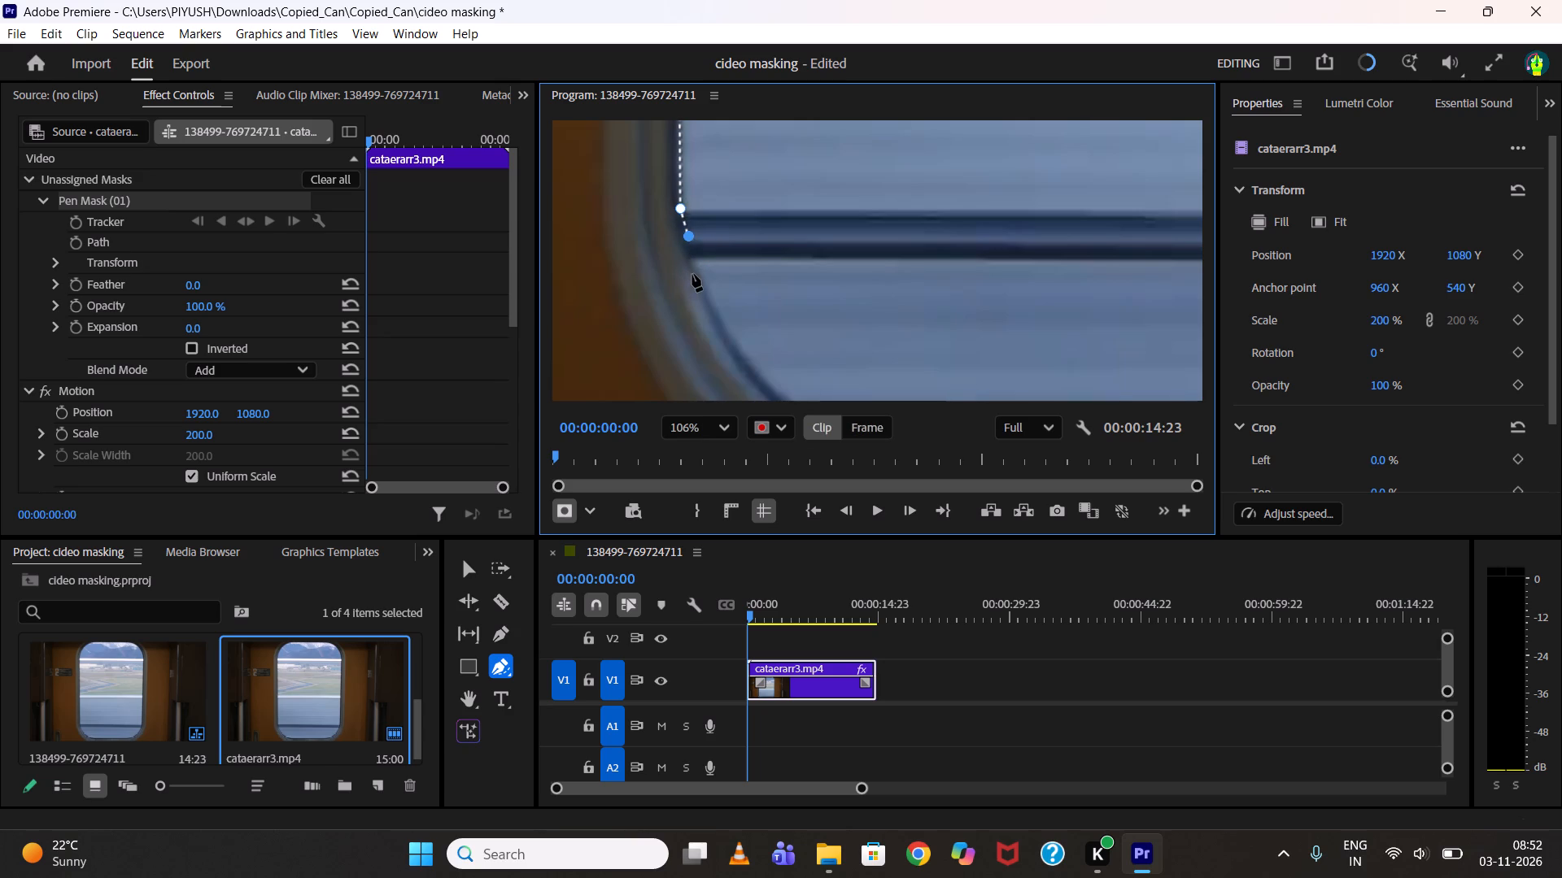
# Add five closely spaced mask points down the steep part of the window's lower left curve.
pyautogui.click(700, 274)
pyautogui.scroll(1, 726, 289)
pyautogui.moveTo(724, 289); pyautogui.dragTo(684, 226, button='middle')
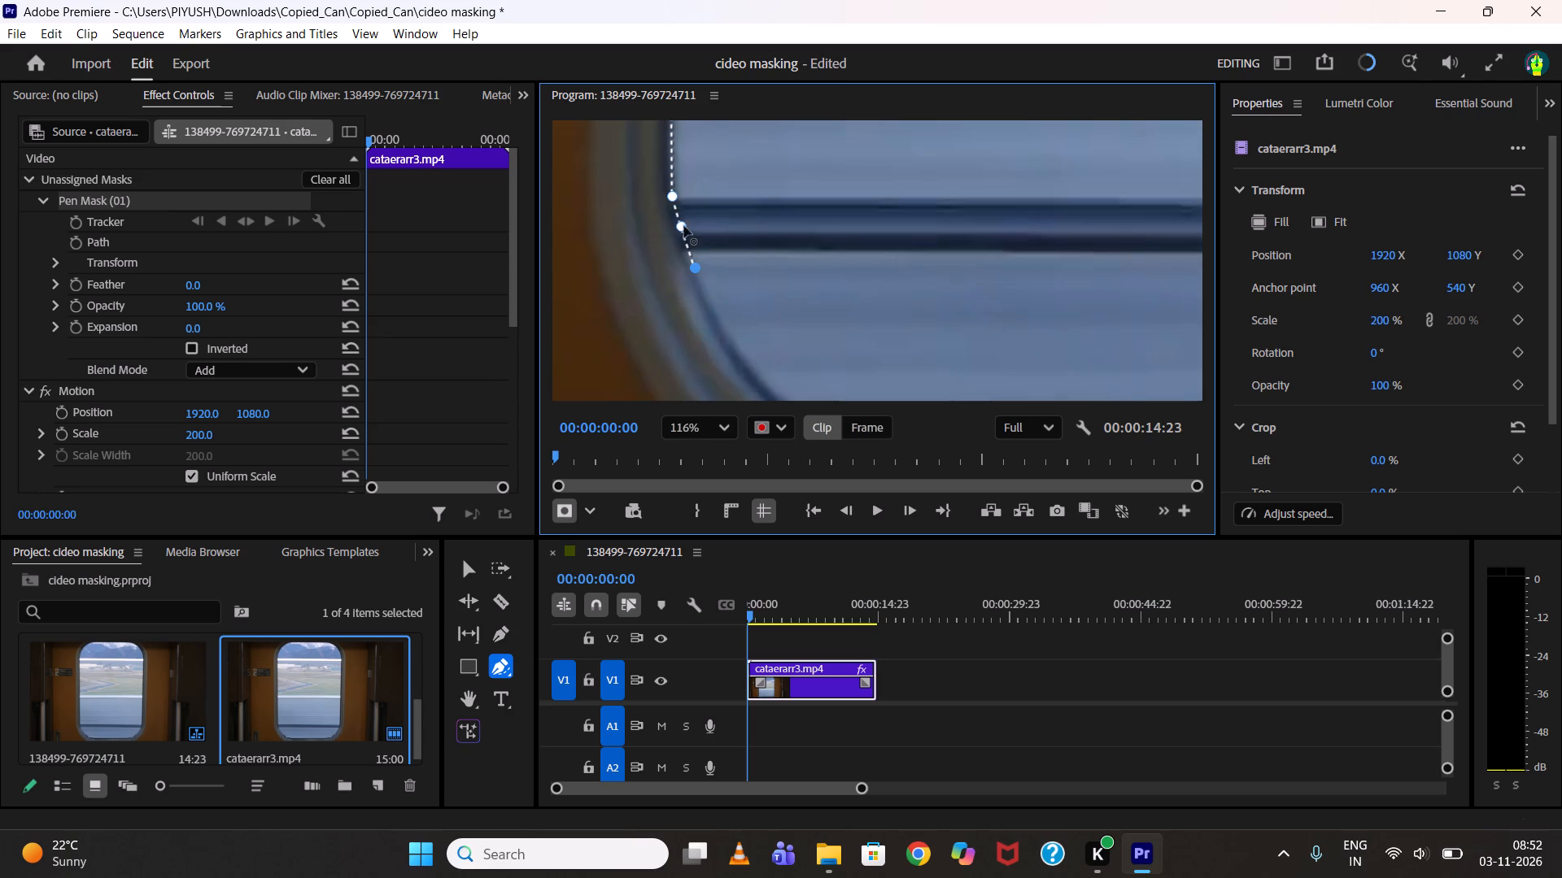
pyautogui.moveTo(684, 226); pyautogui.dragTo(681, 198, button='middle')
pyautogui.moveTo(742, 276); pyautogui.dragTo(674, 175, button='middle')
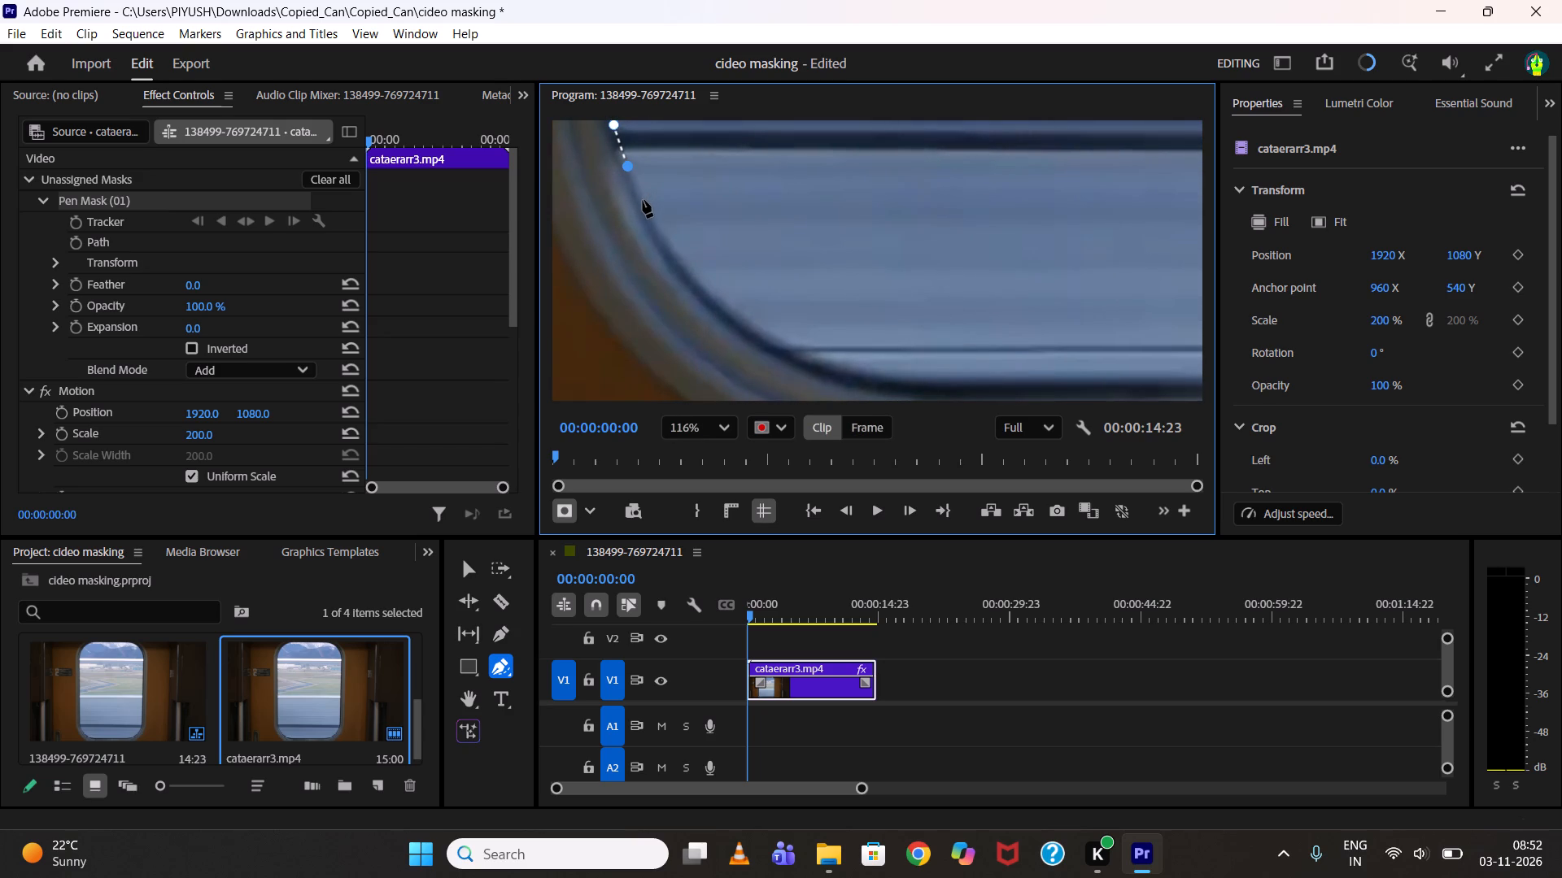
pyautogui.click(644, 202)
pyautogui.doubleClick(665, 231)
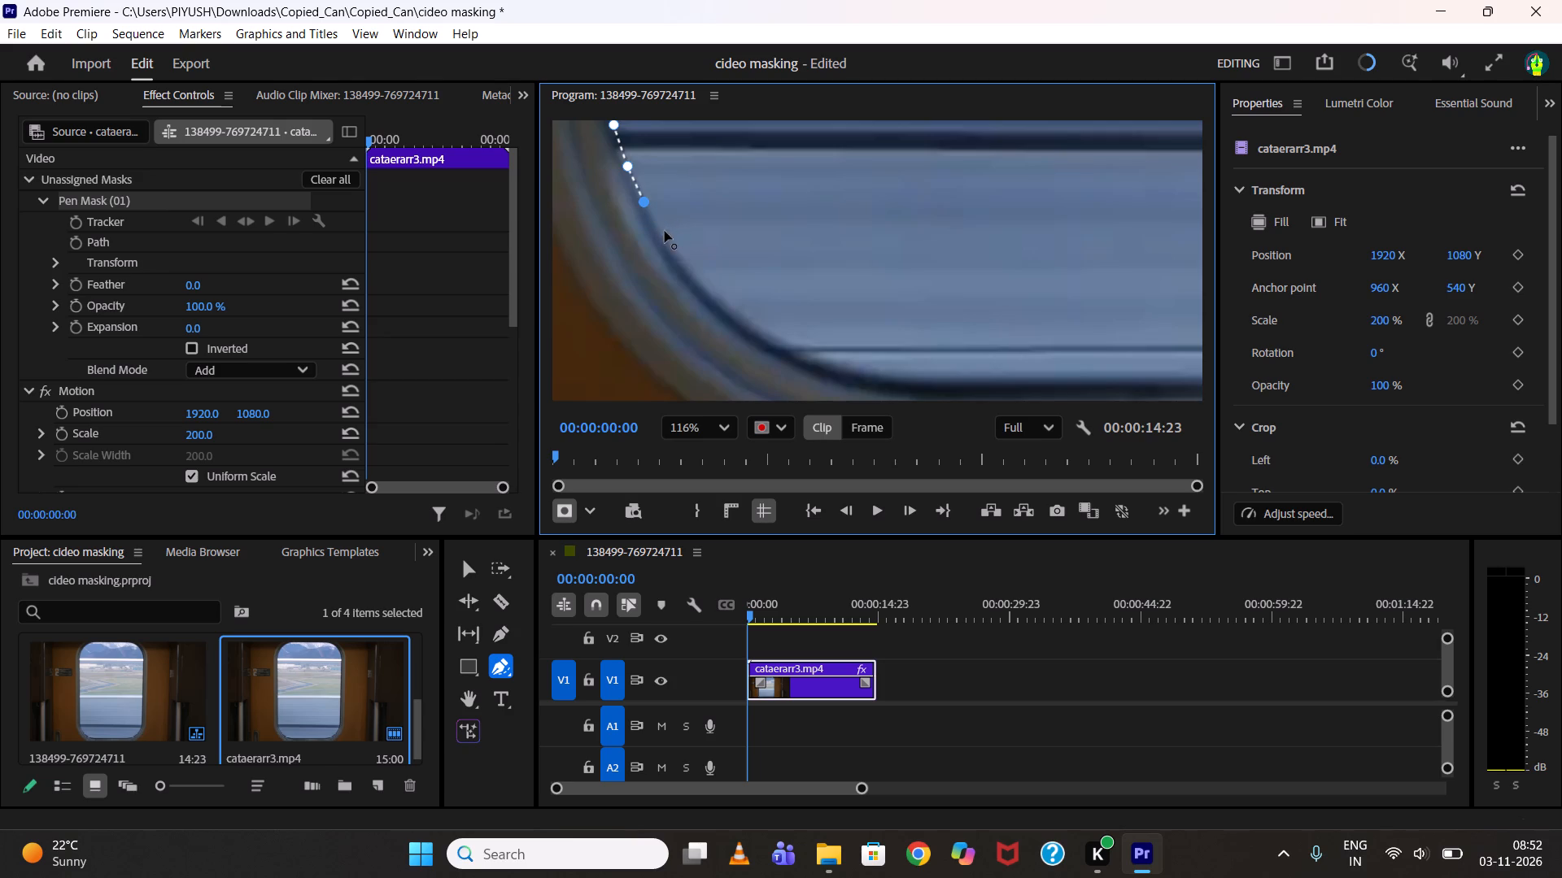
pyautogui.click(665, 233)
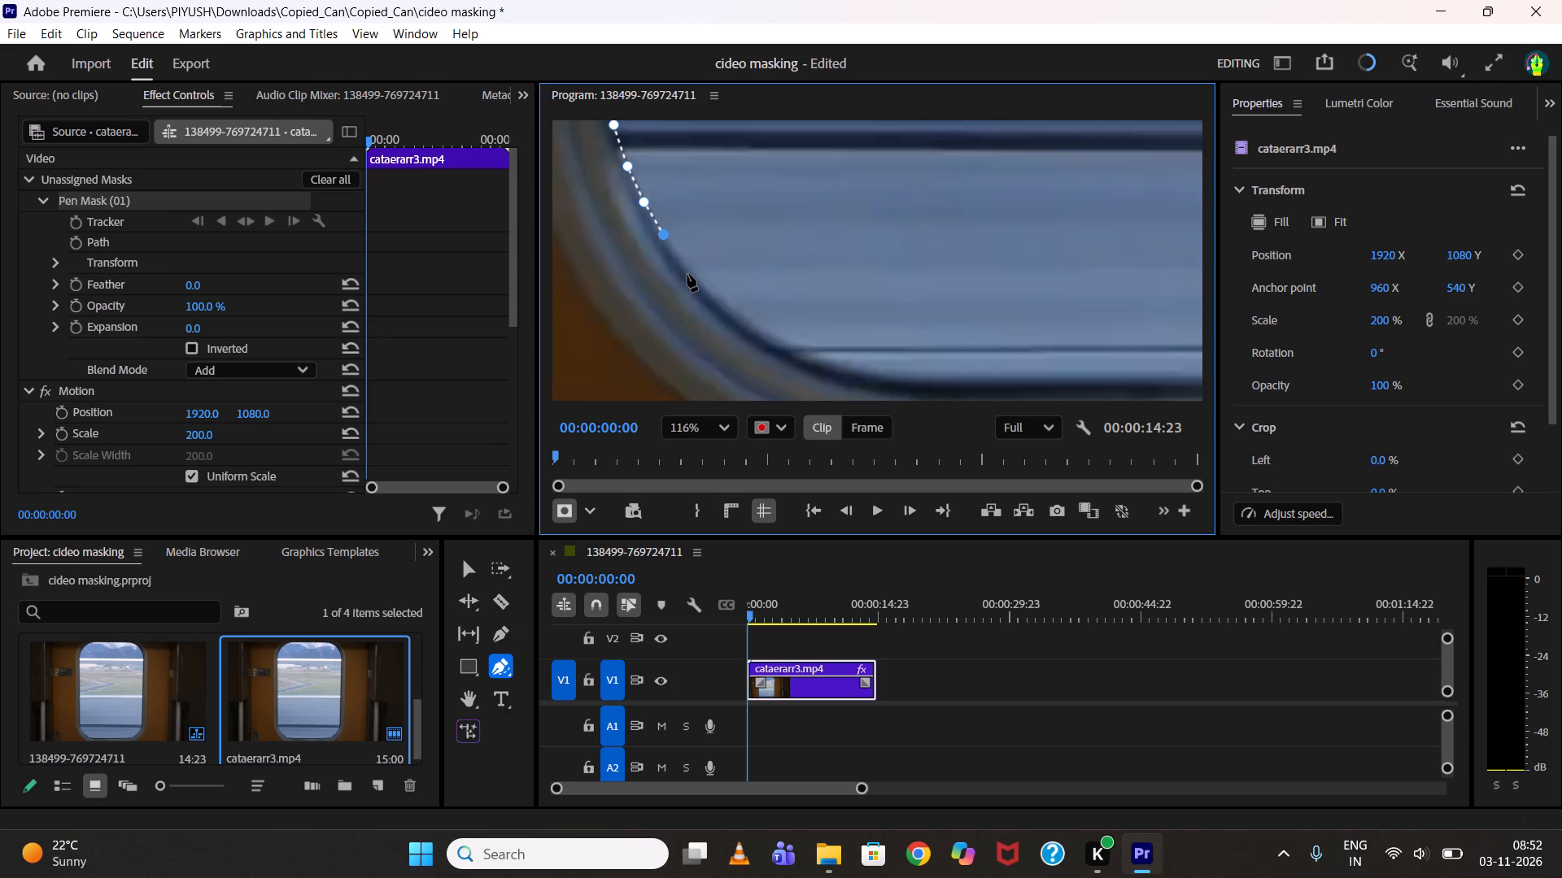
pyautogui.click(689, 272)
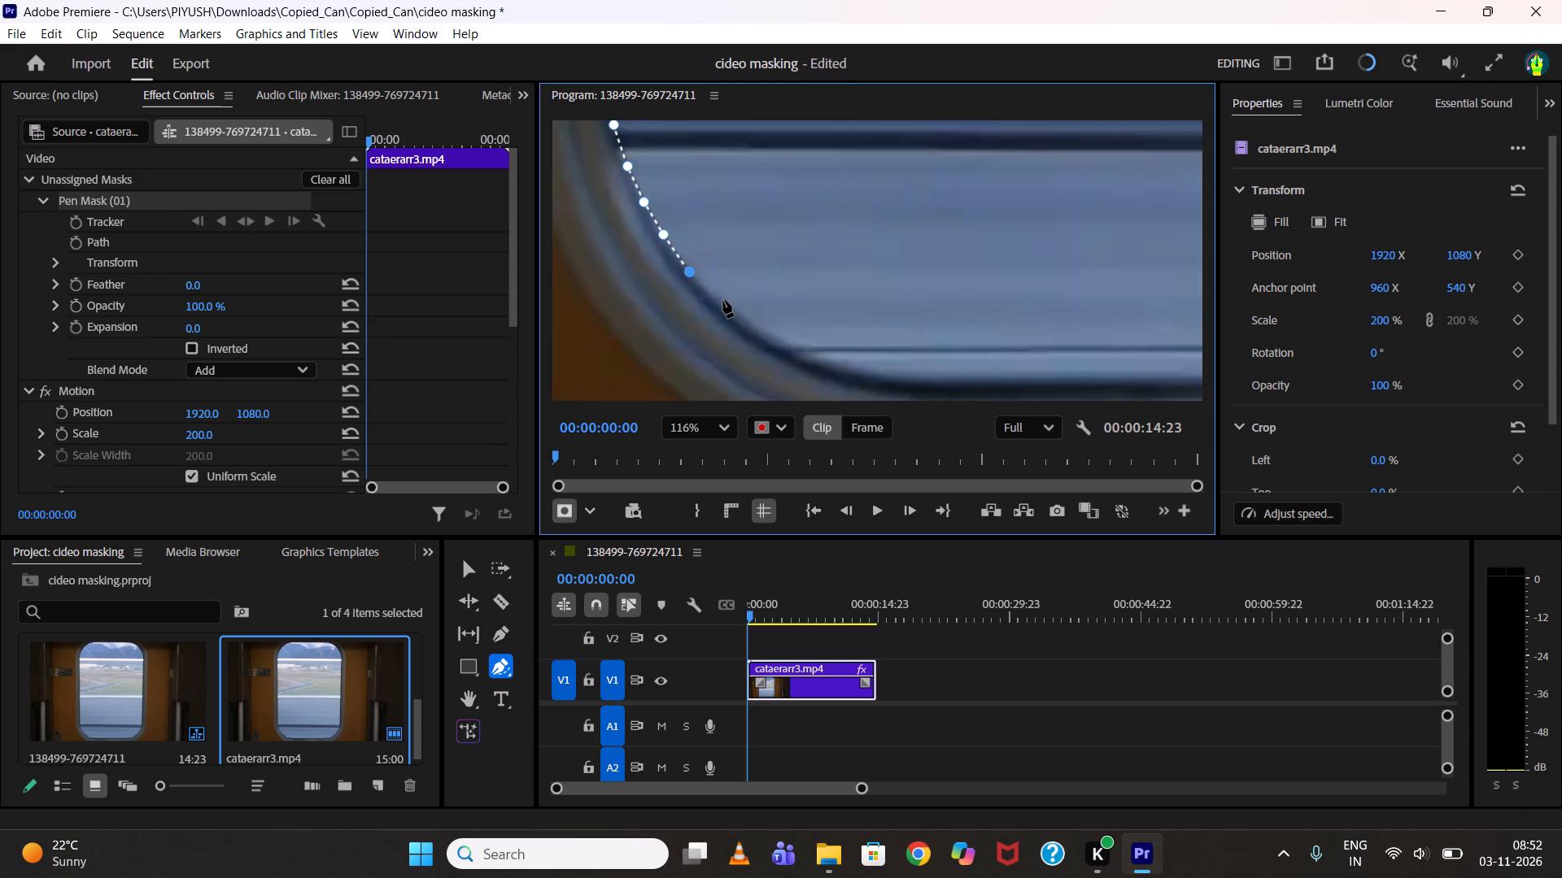
pyautogui.click(721, 300)
# Add five mask points along the shallow part of the train window's lower left curve, ending on the bottom edge.
pyautogui.moveTo(803, 318); pyautogui.dragTo(754, 221, button='middle')
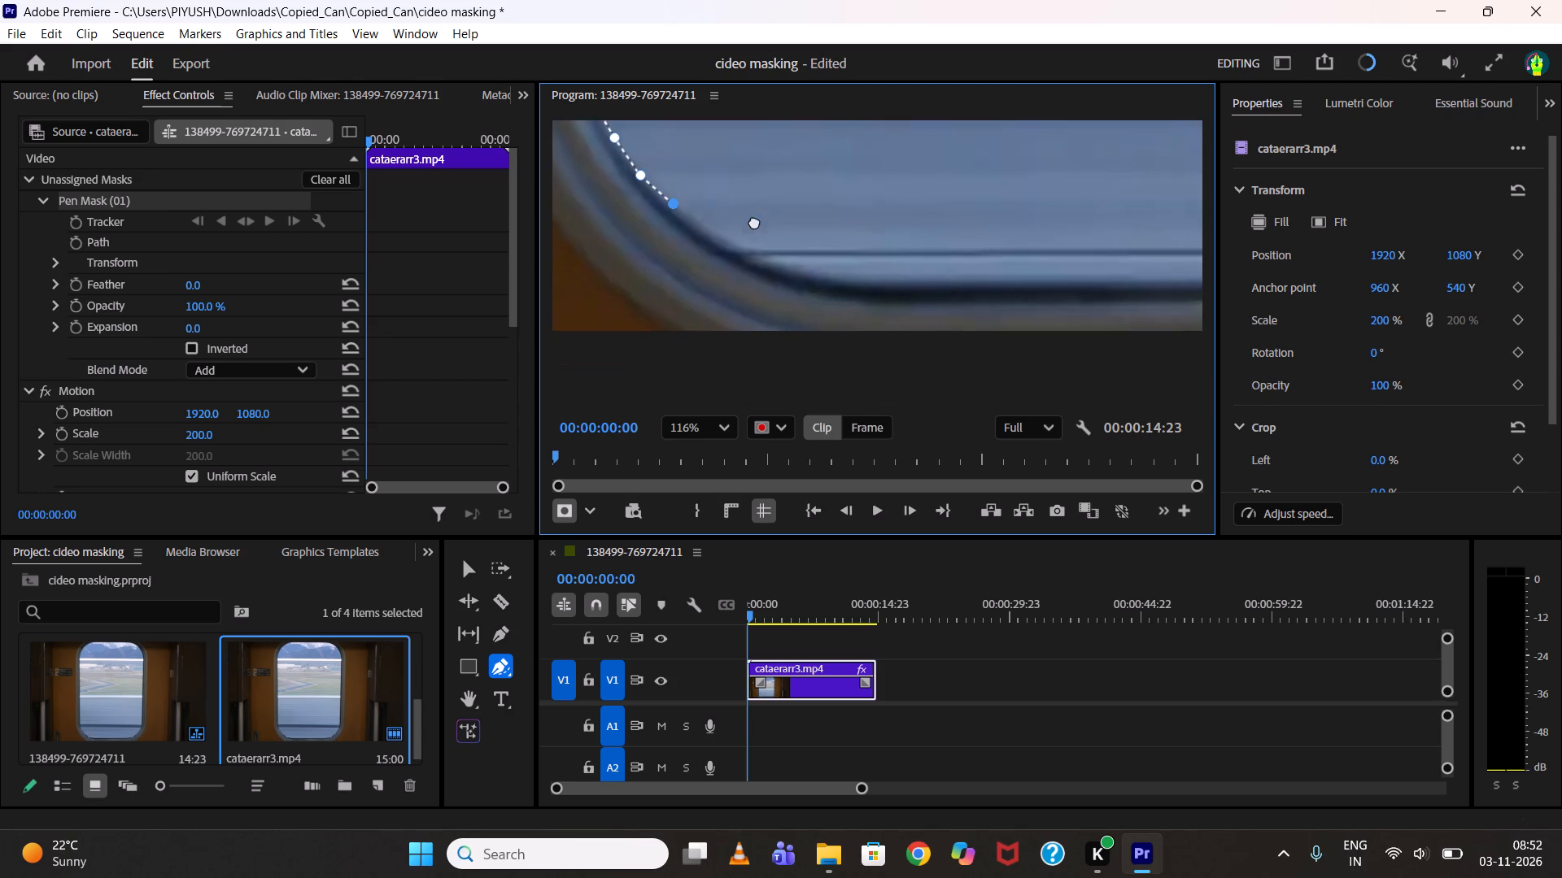
pyautogui.scroll(2, 749, 221)
pyautogui.click(694, 223)
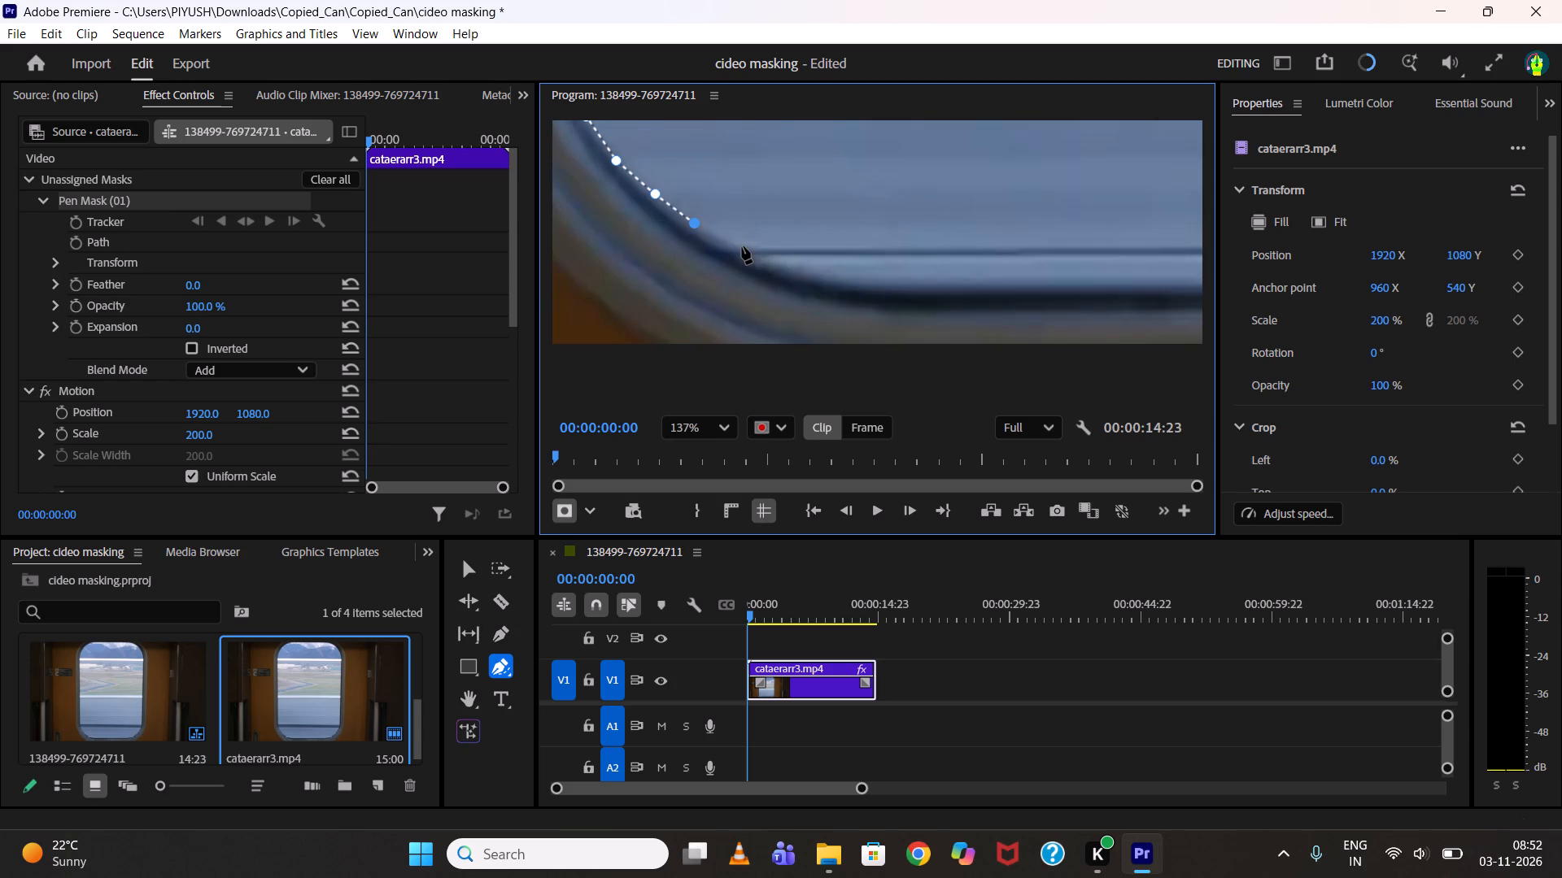
pyautogui.click(744, 251)
pyautogui.click(788, 267)
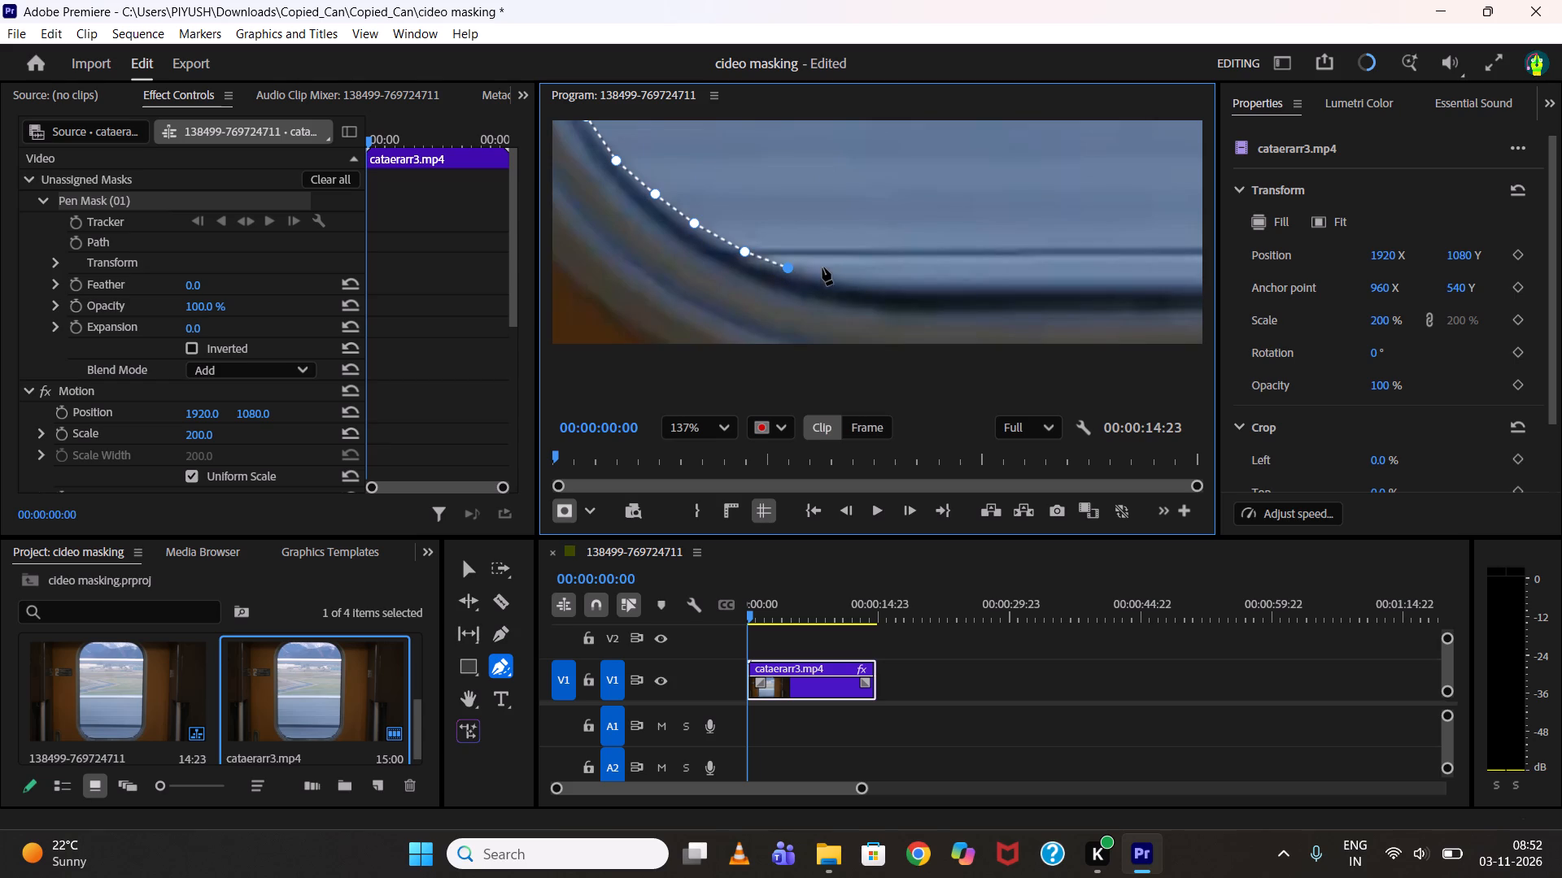
pyautogui.click(823, 276)
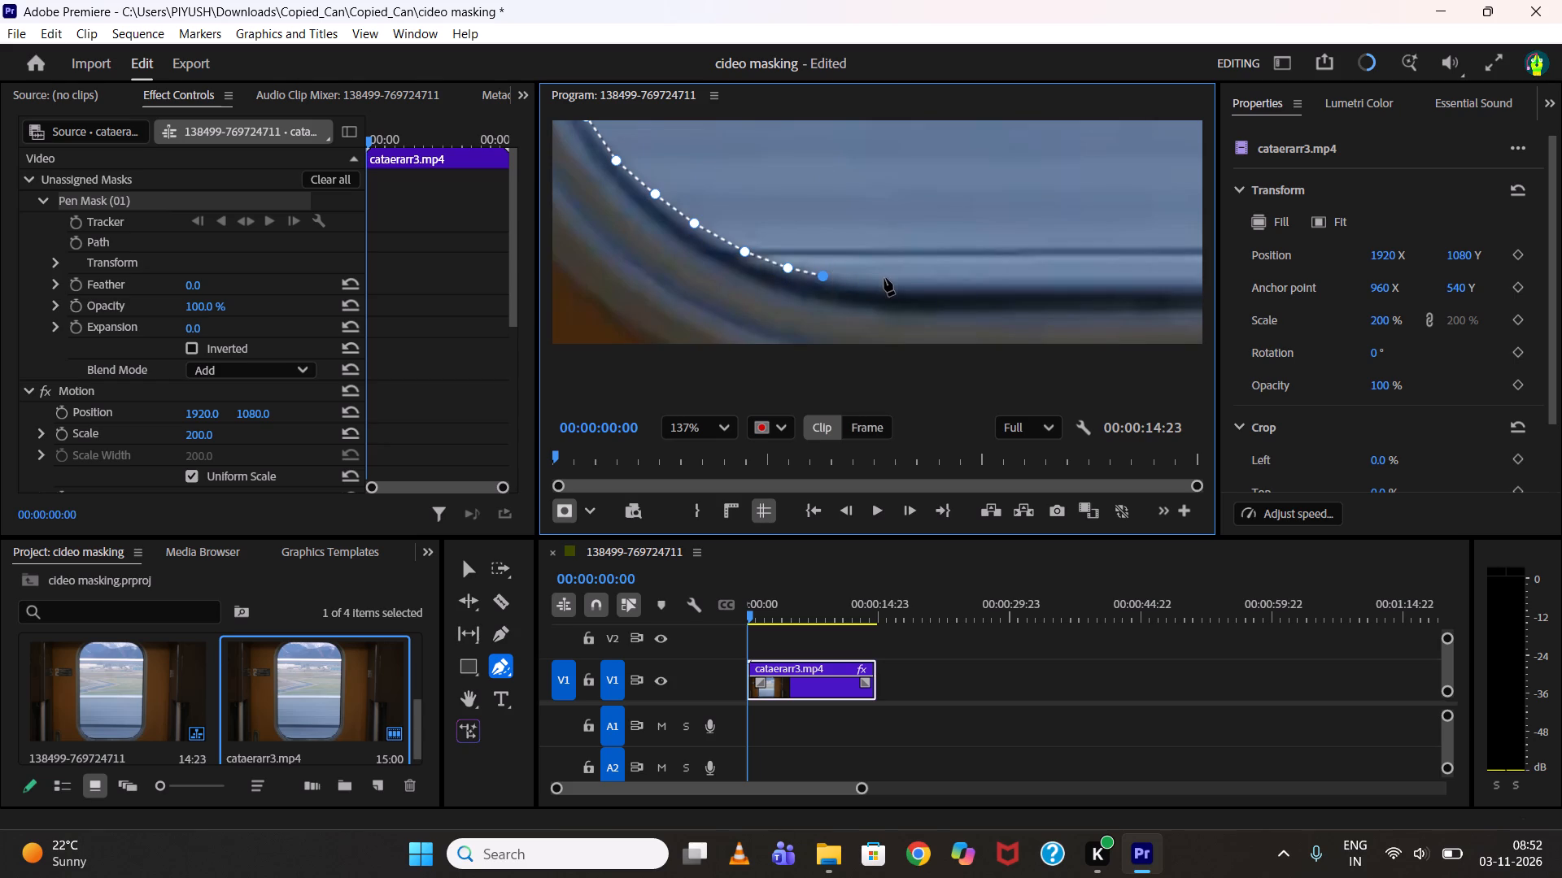
pyautogui.click(897, 281)
# Extend the mask straight along the window's bottom edge with a point where the lower right curve begins.
pyautogui.scroll(-7, 1008, 263)
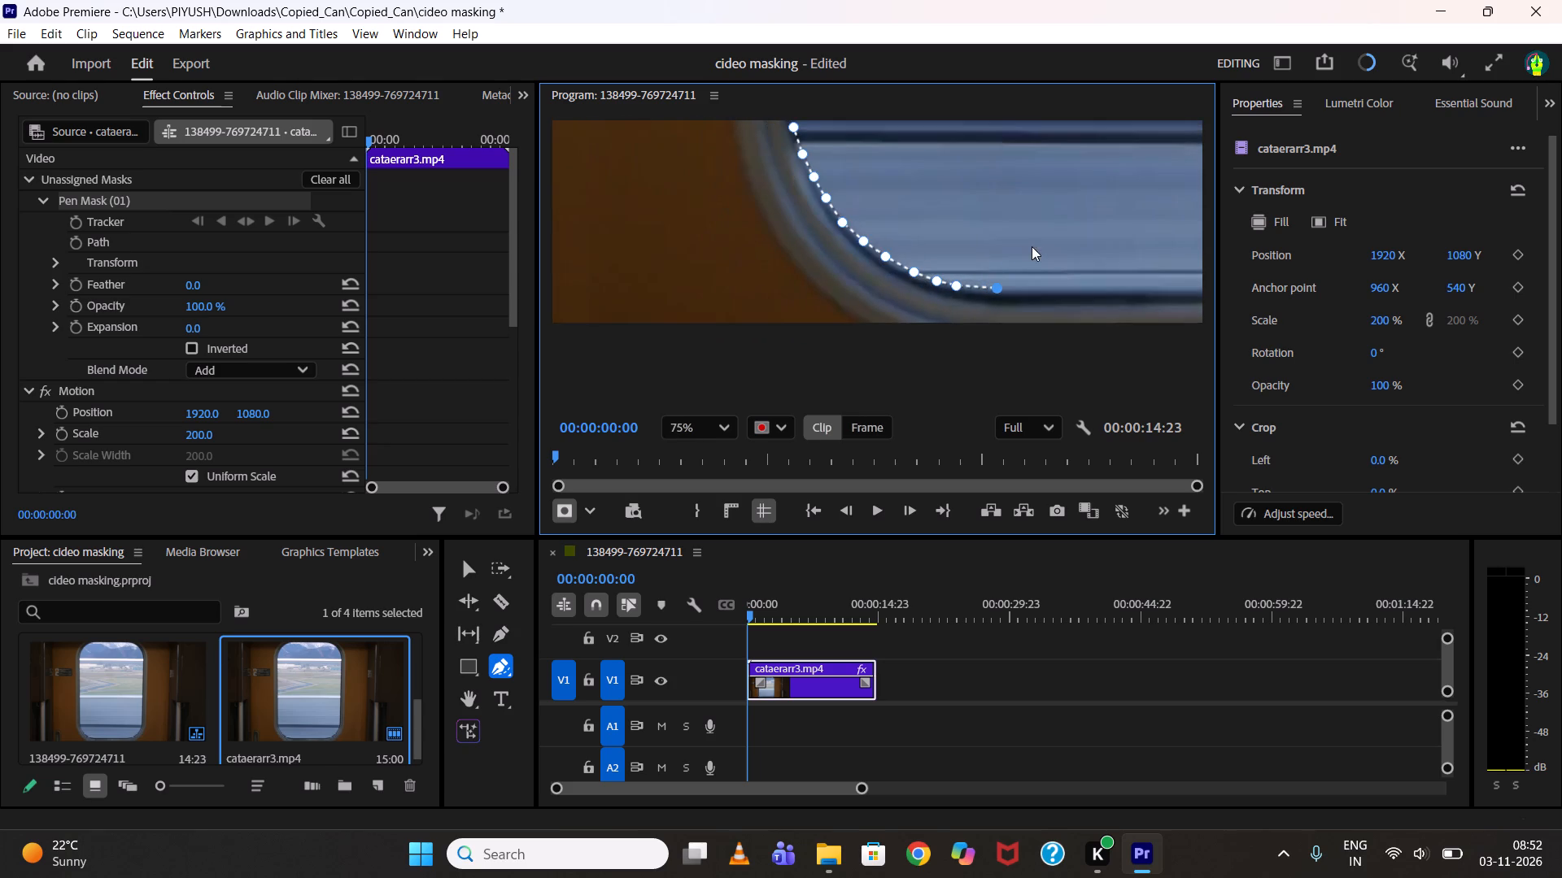
pyautogui.moveTo(1024, 246); pyautogui.dragTo(710, 268, button='middle')
pyautogui.moveTo(935, 254); pyautogui.dragTo(507, 251, button='middle')
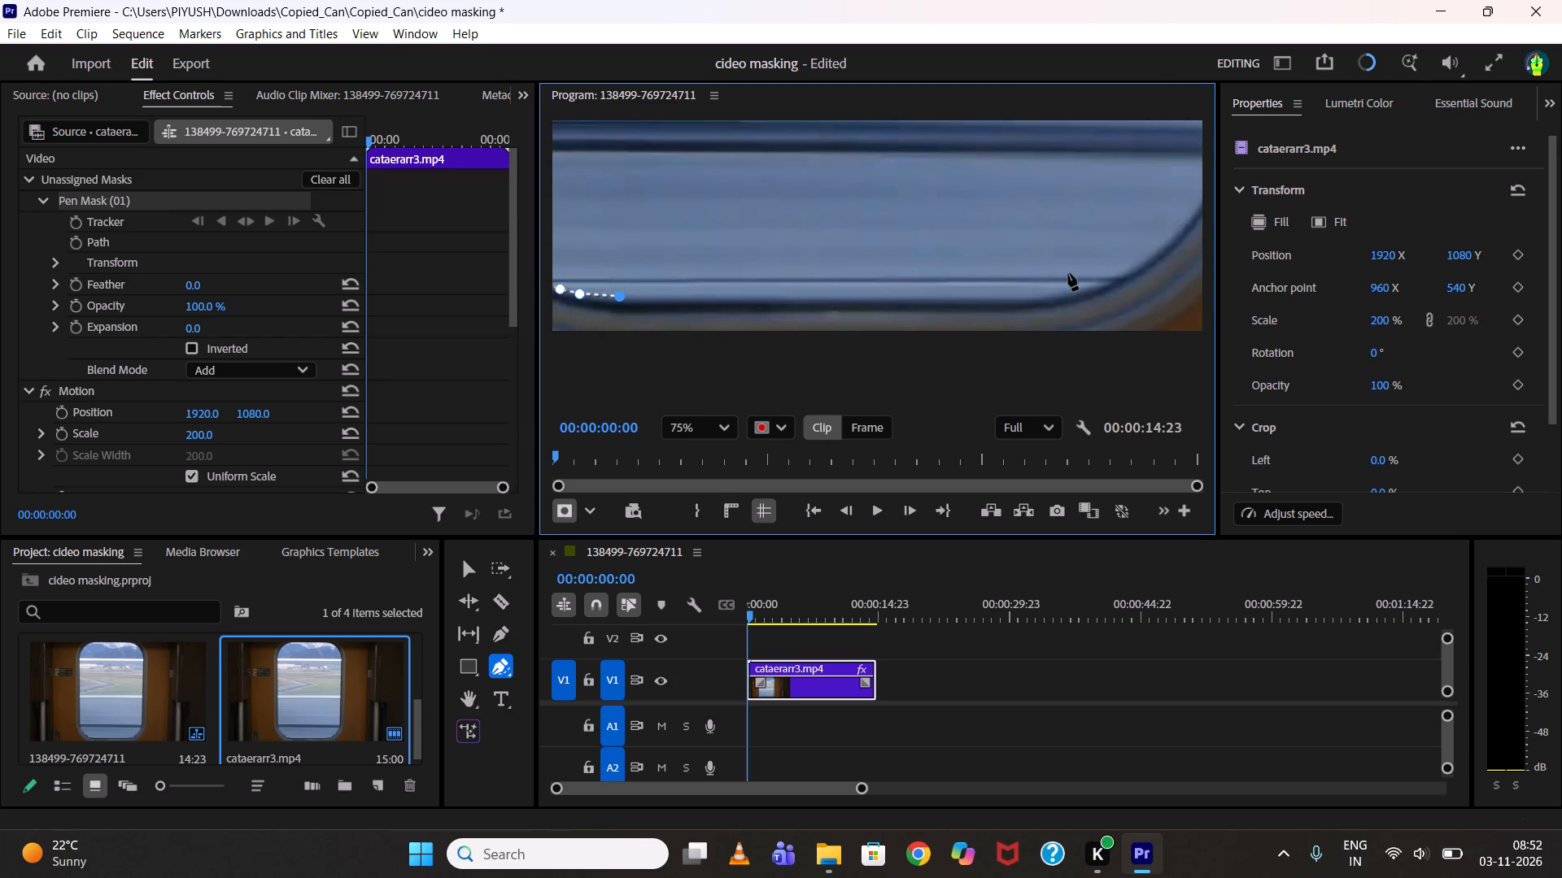
pyautogui.click(1048, 300)
# Add six mask points up the window's lower right curve, ending on the straight right edge.
pyautogui.moveTo(1080, 278); pyautogui.dragTo(1079, 280, button='middle')
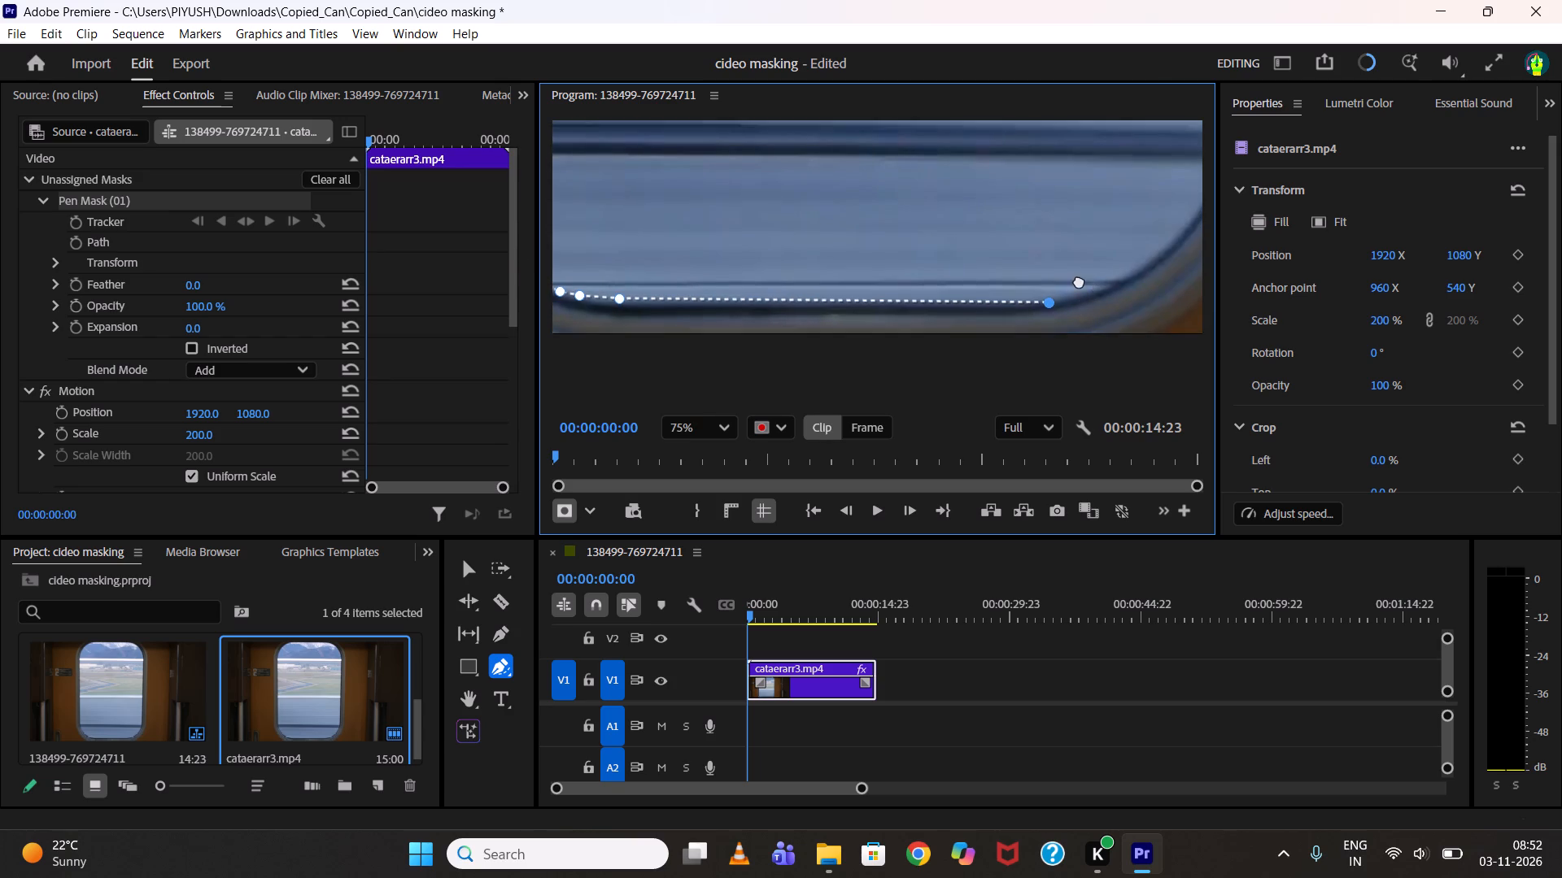
pyautogui.moveTo(1079, 280); pyautogui.dragTo(1043, 274, button='middle')
pyautogui.scroll(3, 1050, 280)
pyautogui.middleClick(1004, 264)
pyautogui.scroll(1, 1004, 264)
pyautogui.scroll(-1, 1004, 264)
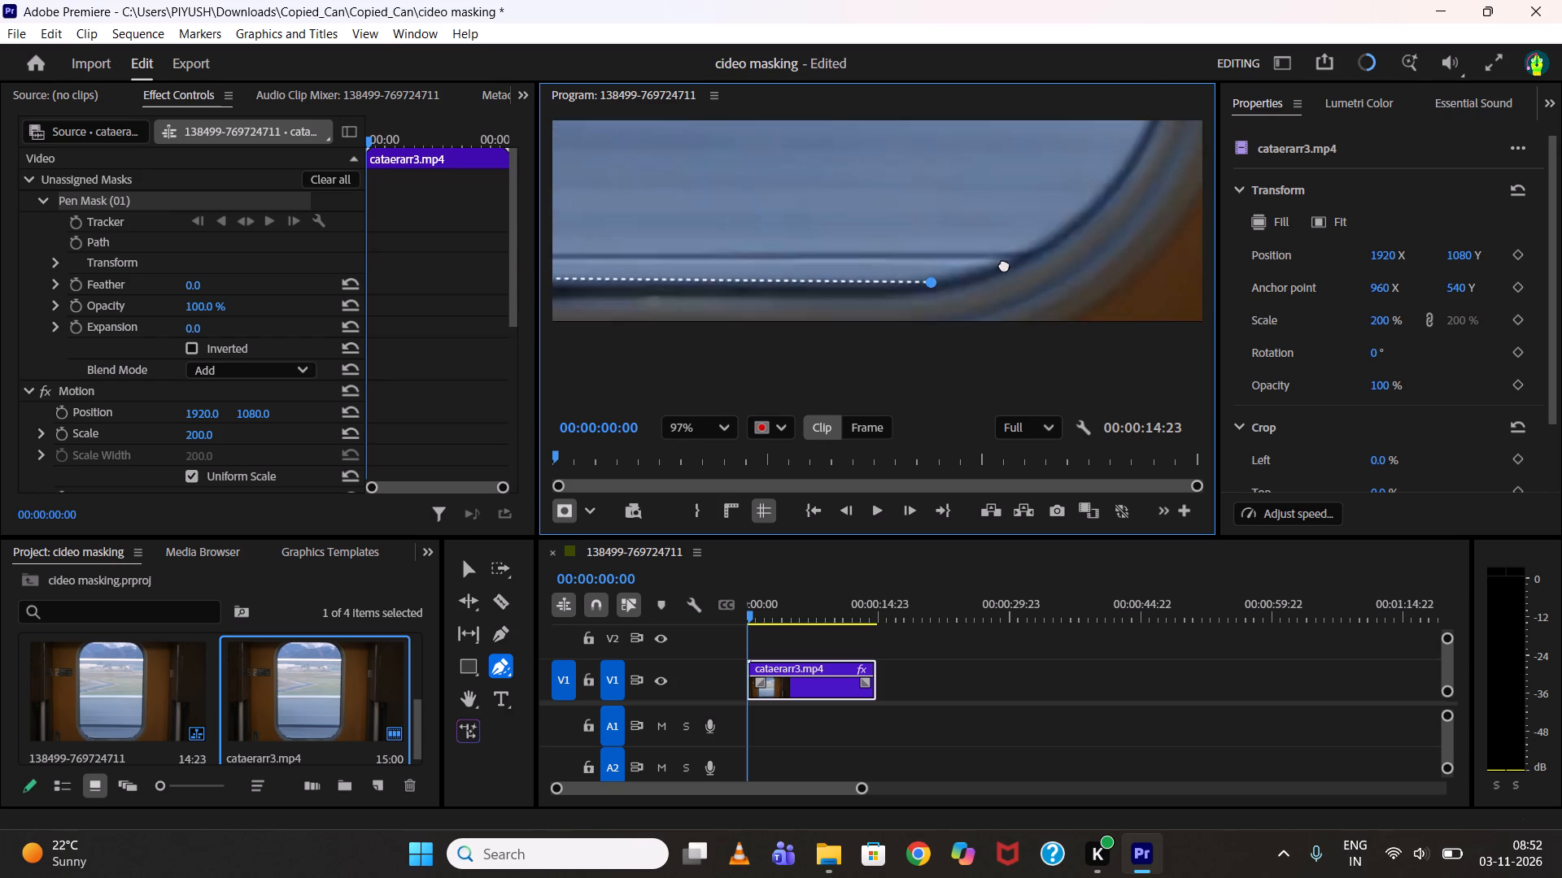
pyautogui.click(937, 264)
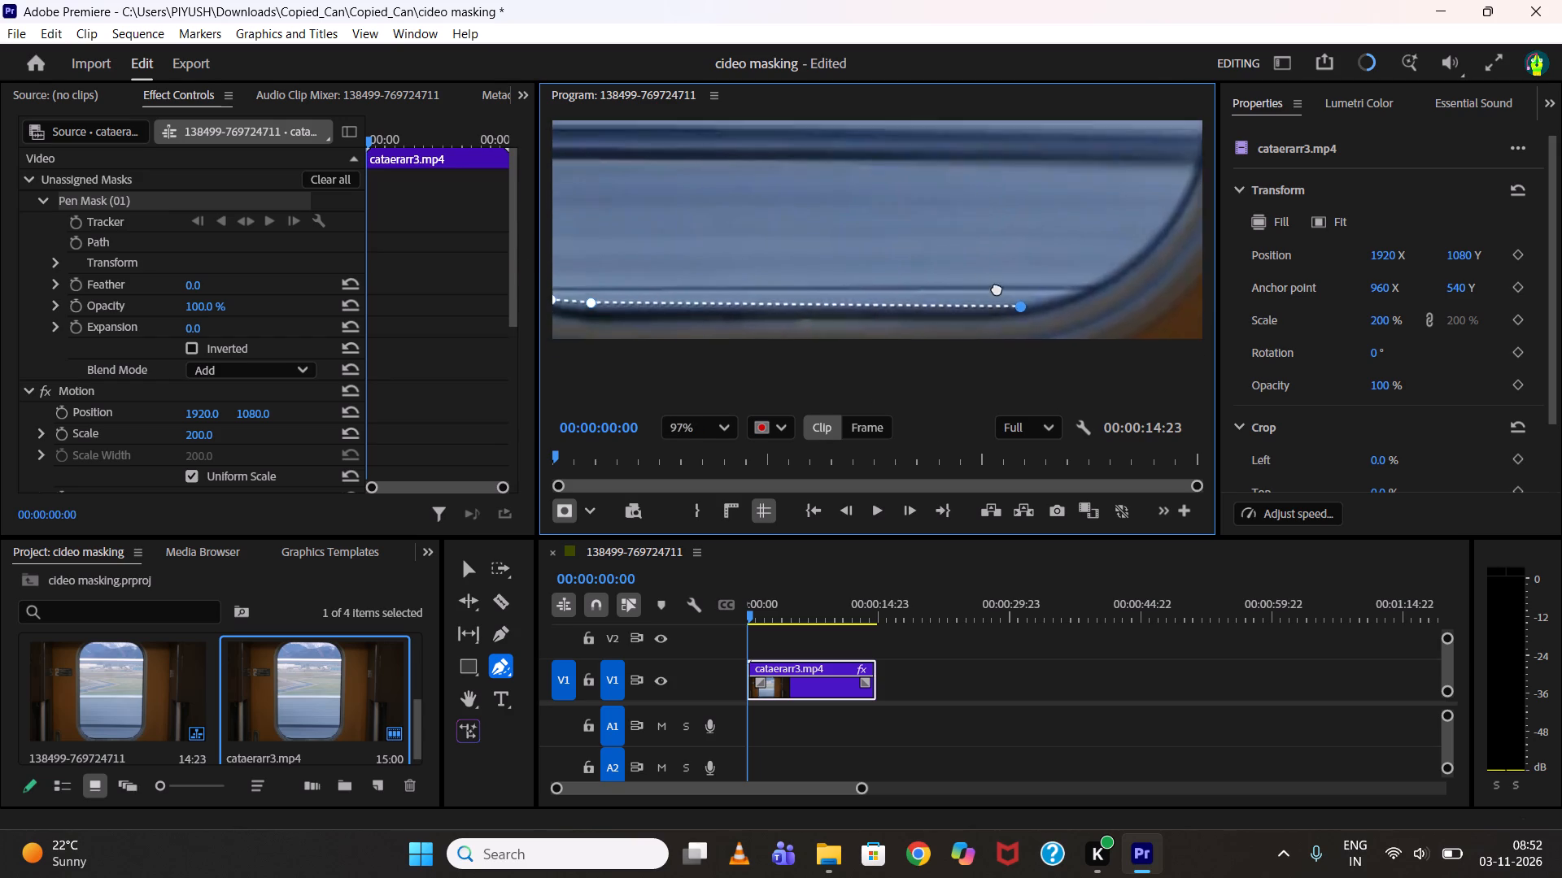
pyautogui.middleClick(978, 282)
pyautogui.click(1016, 291)
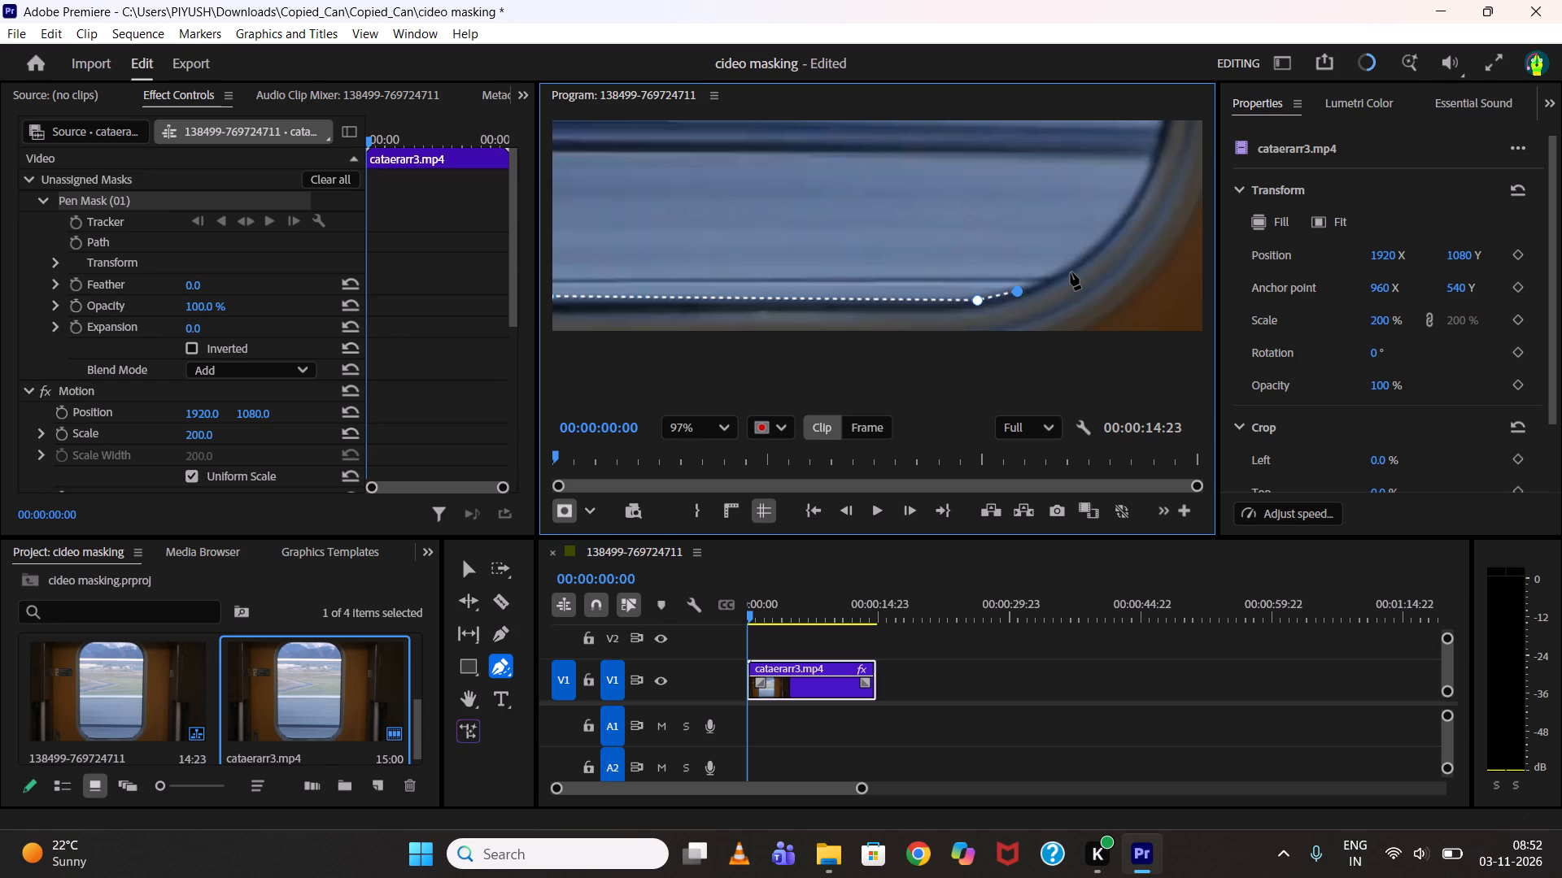
pyautogui.click(1066, 270)
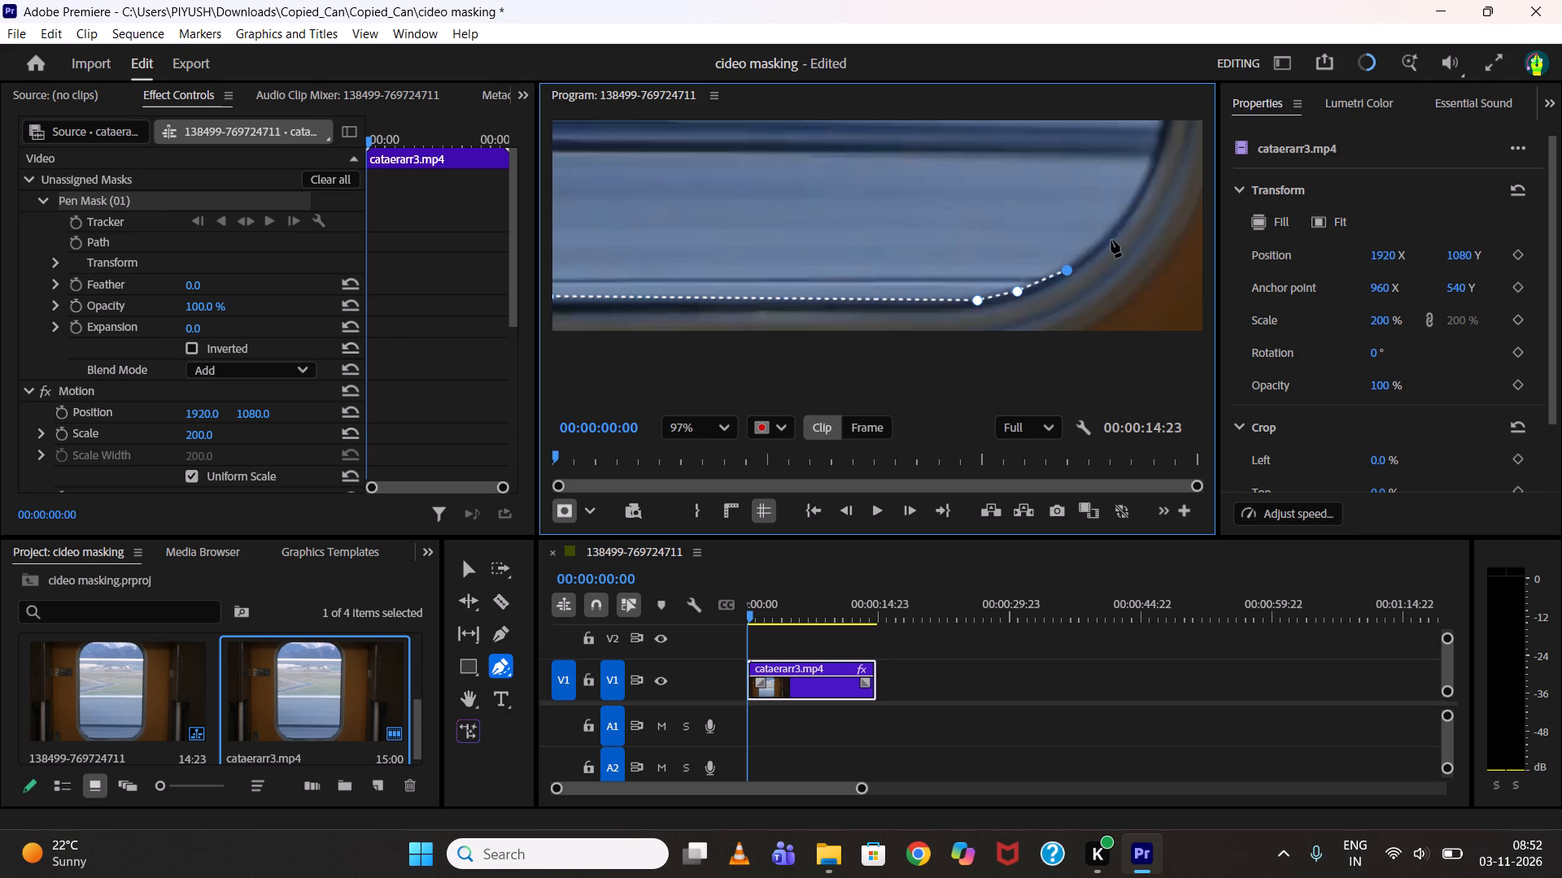
pyautogui.click(1102, 242)
pyautogui.moveTo(1131, 215); pyautogui.dragTo(1031, 292, button='middle')
pyautogui.click(1046, 255)
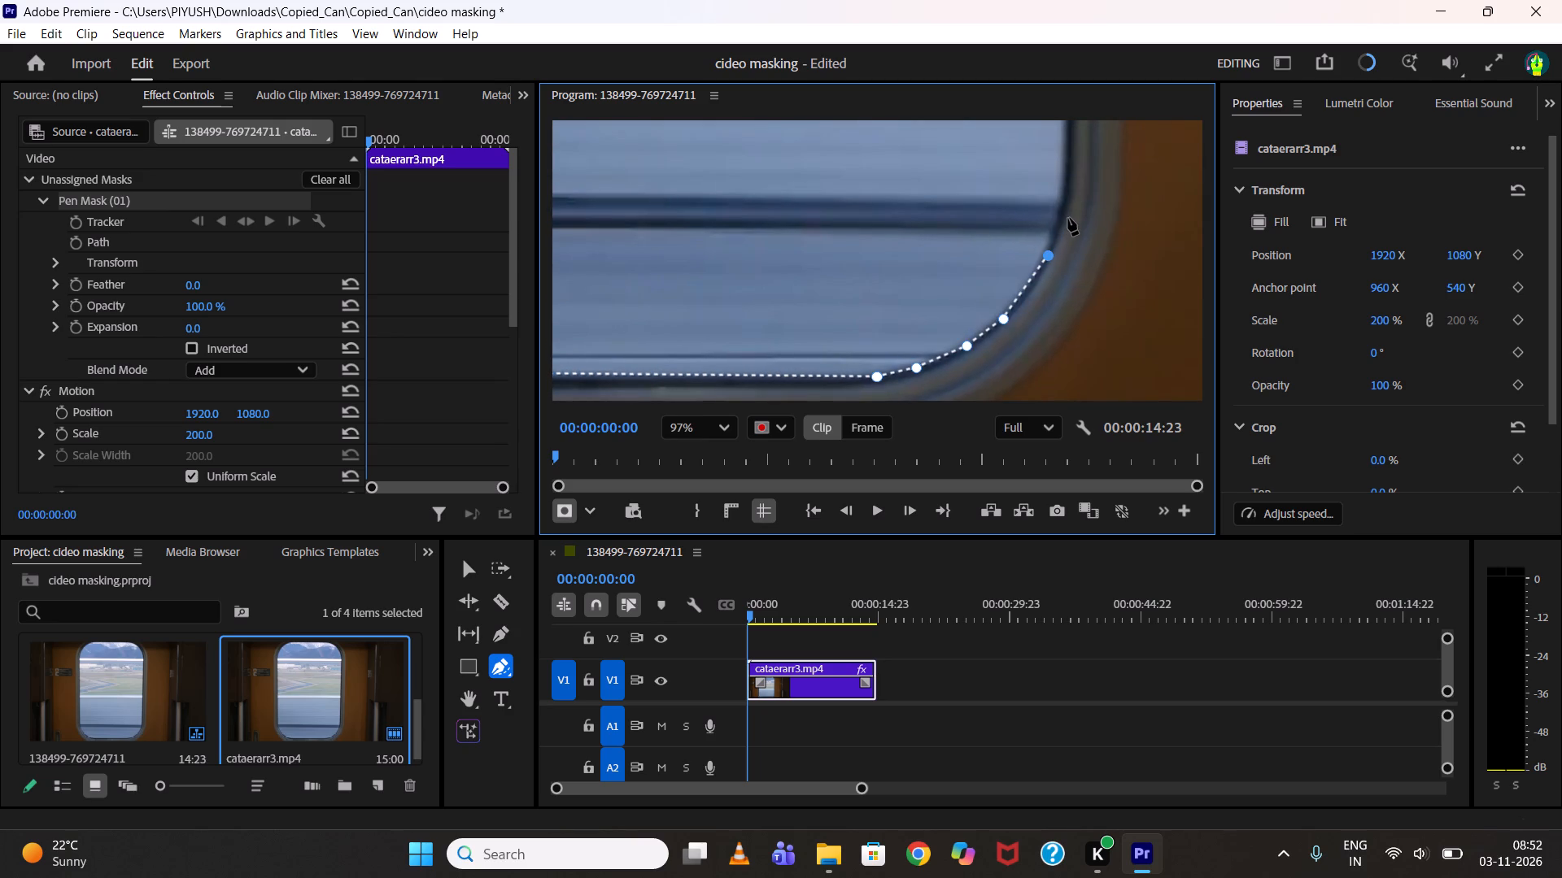
pyautogui.click(1064, 212)
pyautogui.click(1068, 166)
# Extend the mask straight up the window's right edge to the start of the upper right curve and nudge that point onto the glass edge.
pyautogui.scroll(-5, 1086, 159)
pyautogui.moveTo(1086, 159); pyautogui.dragTo(951, 278, button='middle')
pyautogui.scroll(-5, 953, 264)
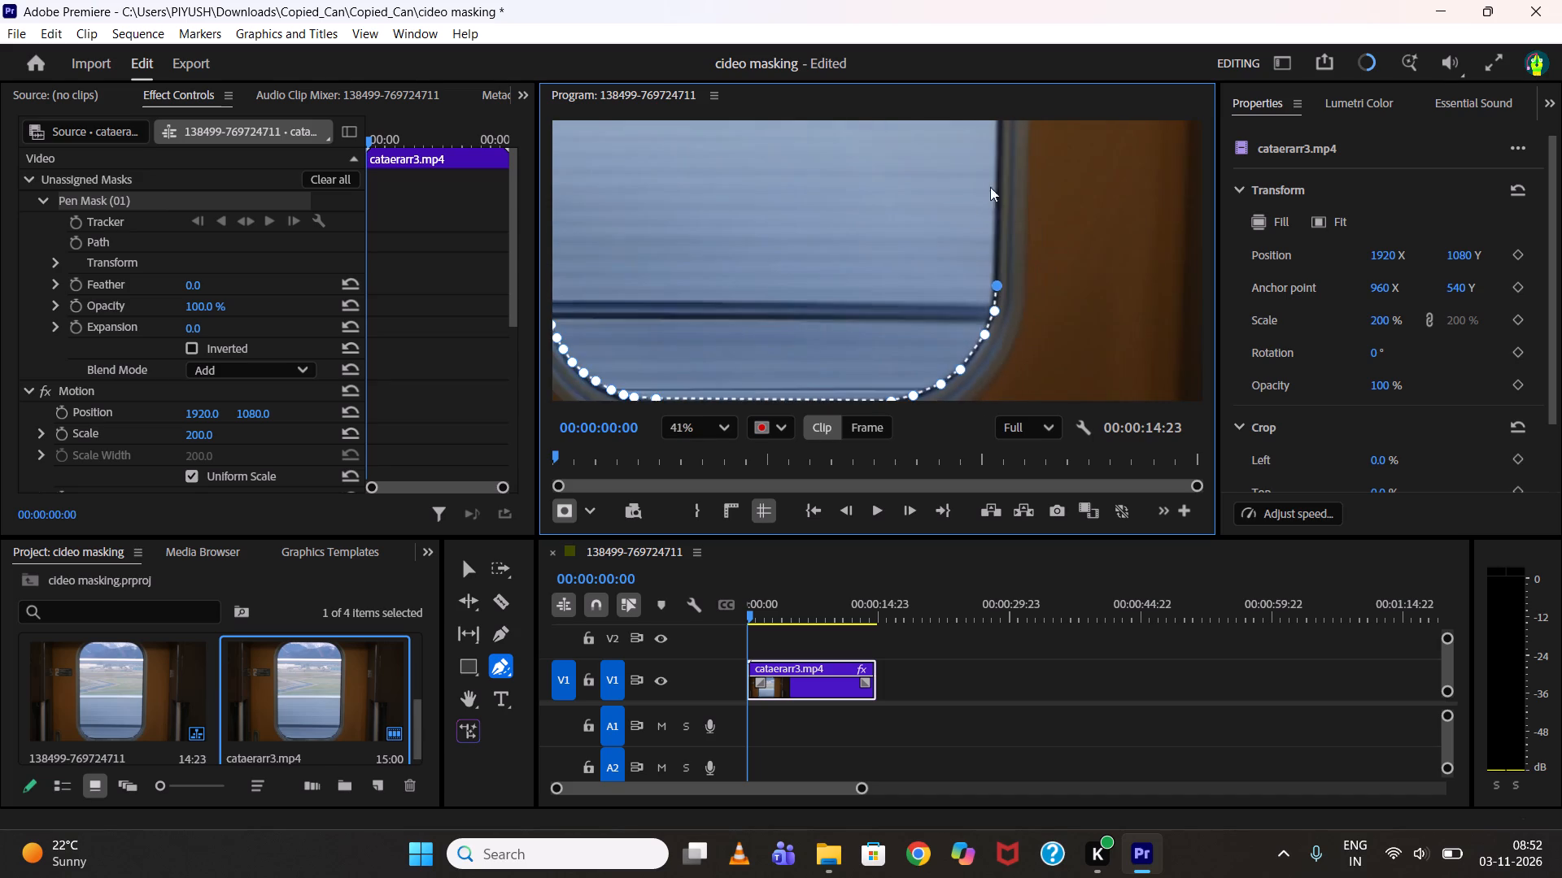
pyautogui.moveTo(1006, 176); pyautogui.dragTo(985, 318, button='middle')
pyautogui.scroll(-6, 985, 312)
pyautogui.scroll(-4, 1019, 250)
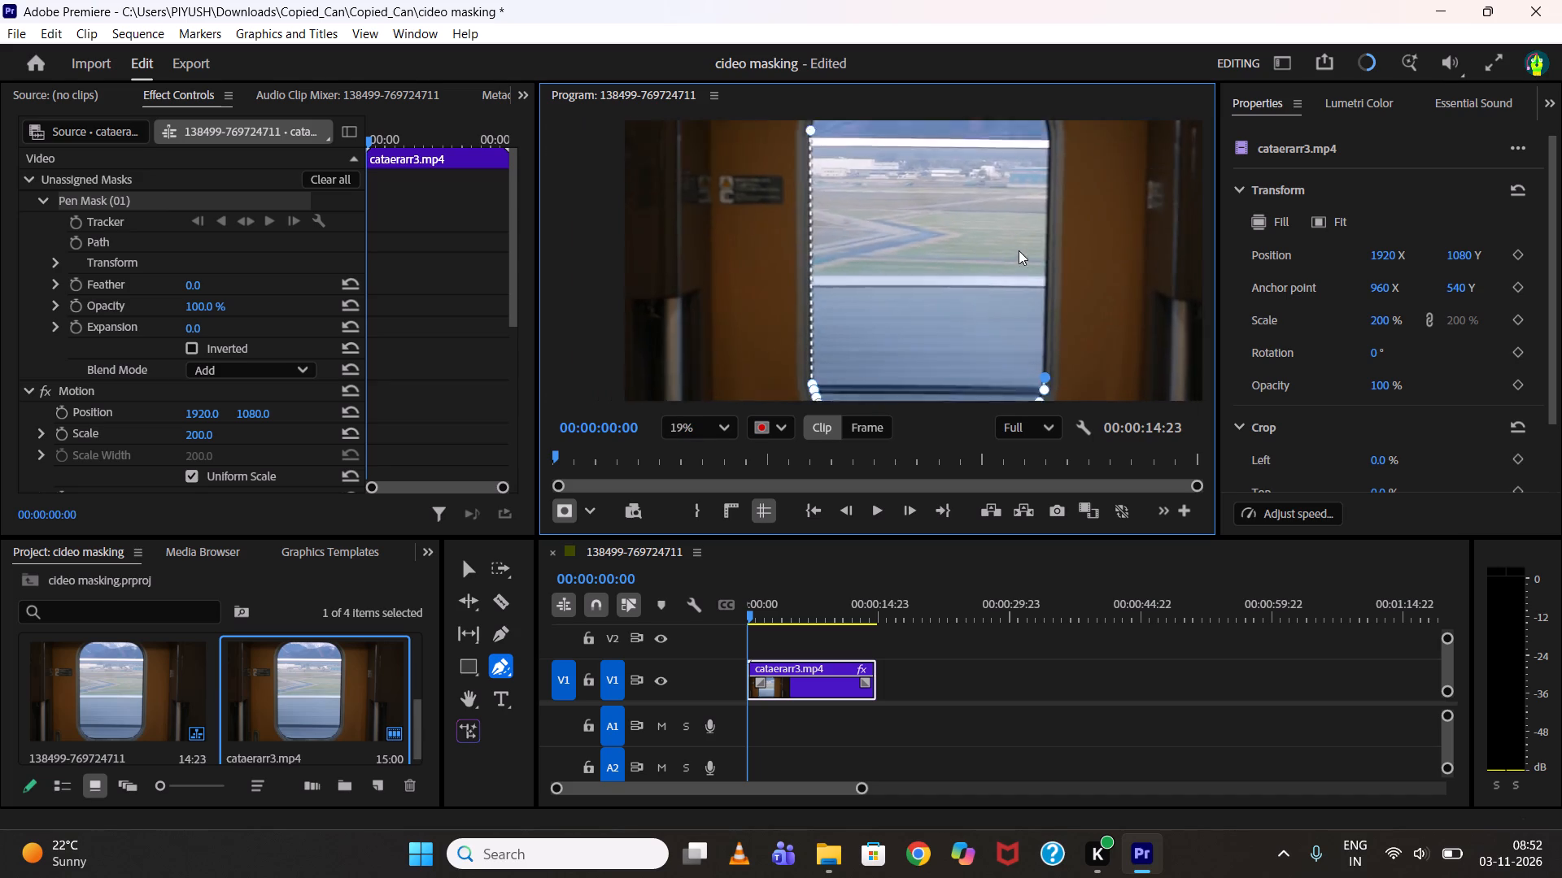
pyautogui.scroll(1, 1092, 178)
pyautogui.moveTo(1092, 178); pyautogui.dragTo(1084, 211, button='middle')
pyautogui.scroll(1, 1054, 177)
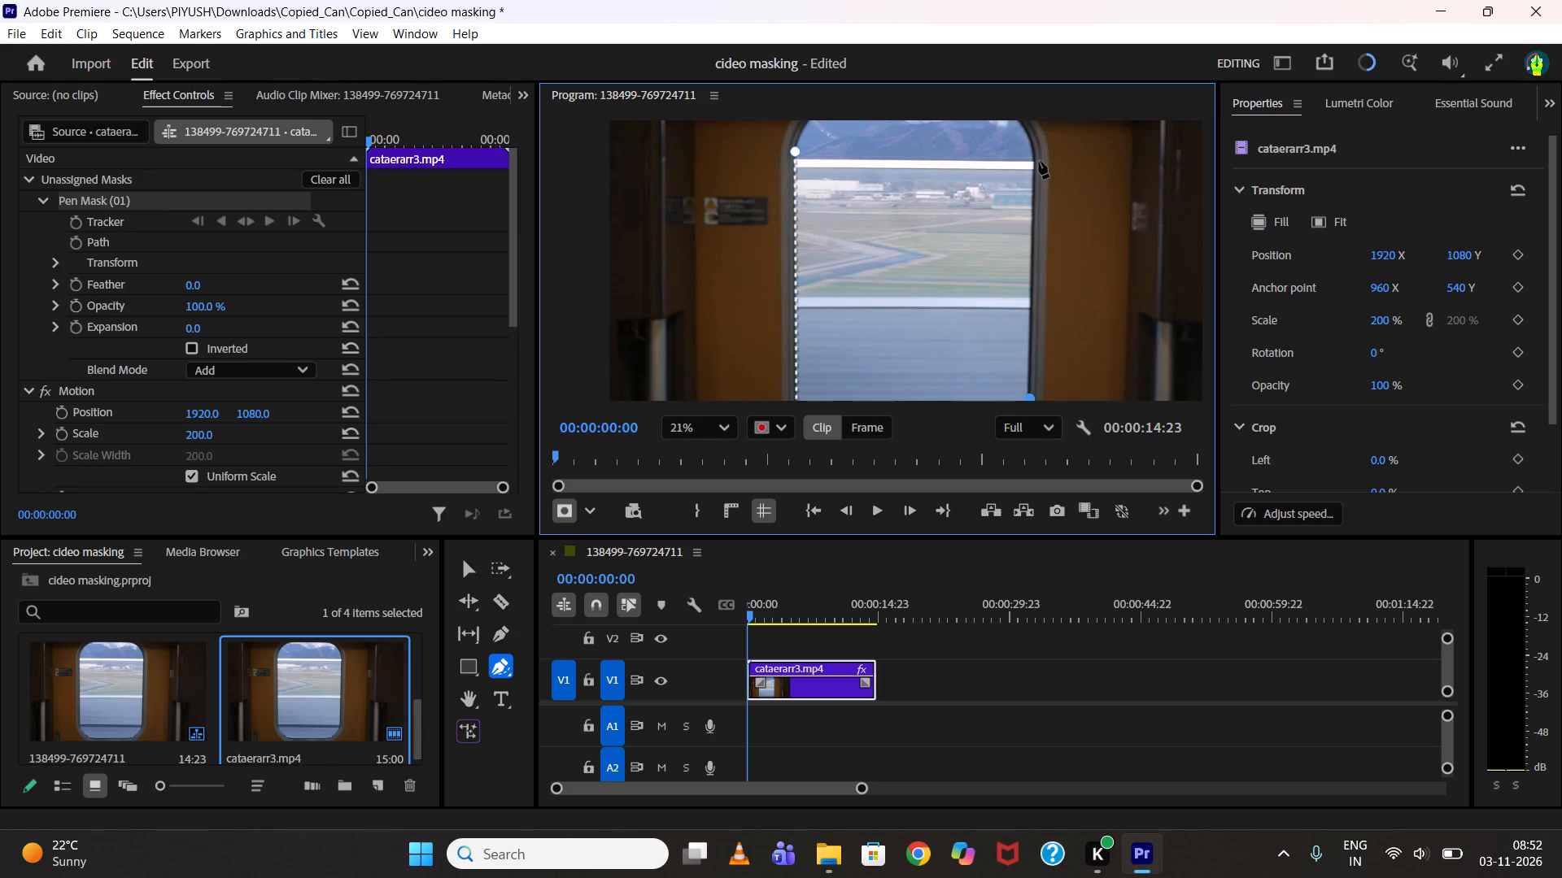
pyautogui.click(1034, 157)
pyautogui.moveTo(1074, 139); pyautogui.dragTo(1097, 227, button='middle')
pyautogui.scroll(16, 1029, 224)
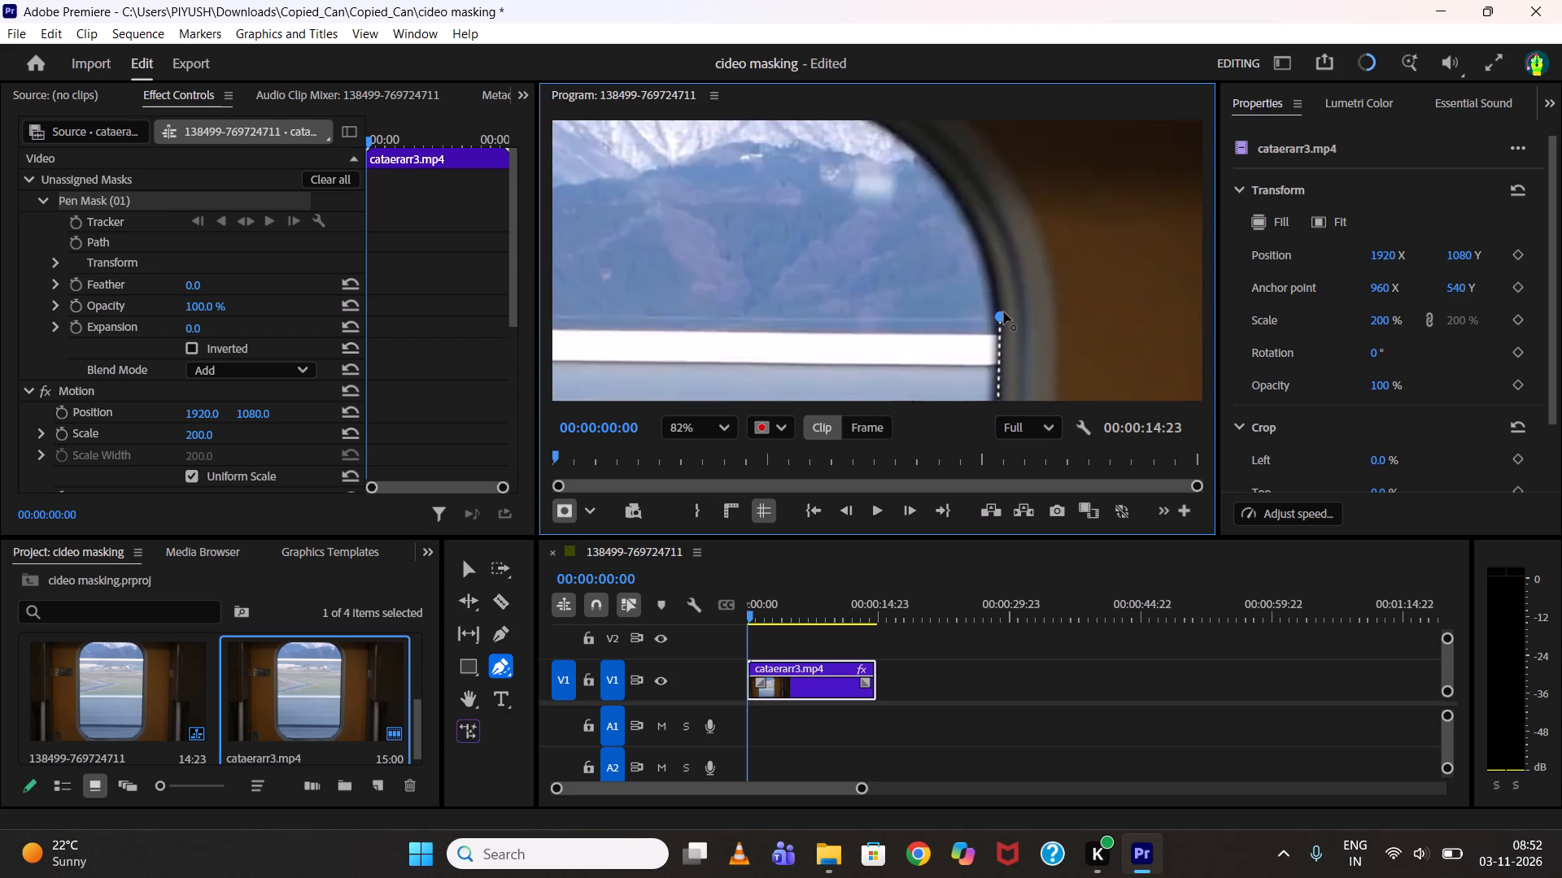
pyautogui.click(1004, 316)
# Add five mask points up the steep part of the window's upper right curve and nudge the fourth one onto the glass edge.
pyautogui.click(994, 287)
pyautogui.click(985, 250)
pyautogui.click(968, 215)
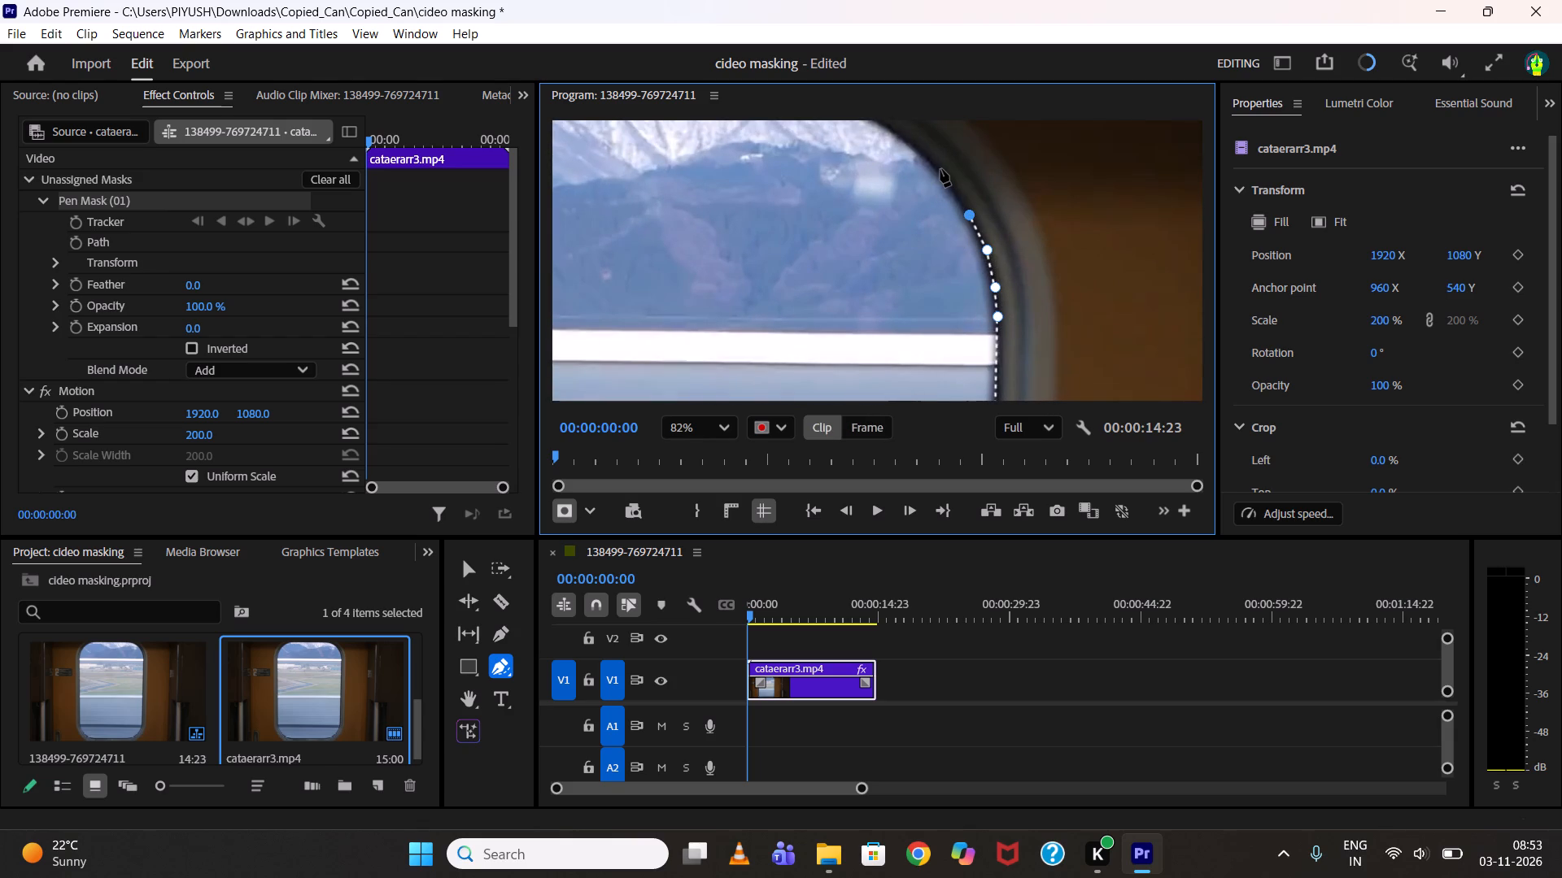
pyautogui.click(930, 169)
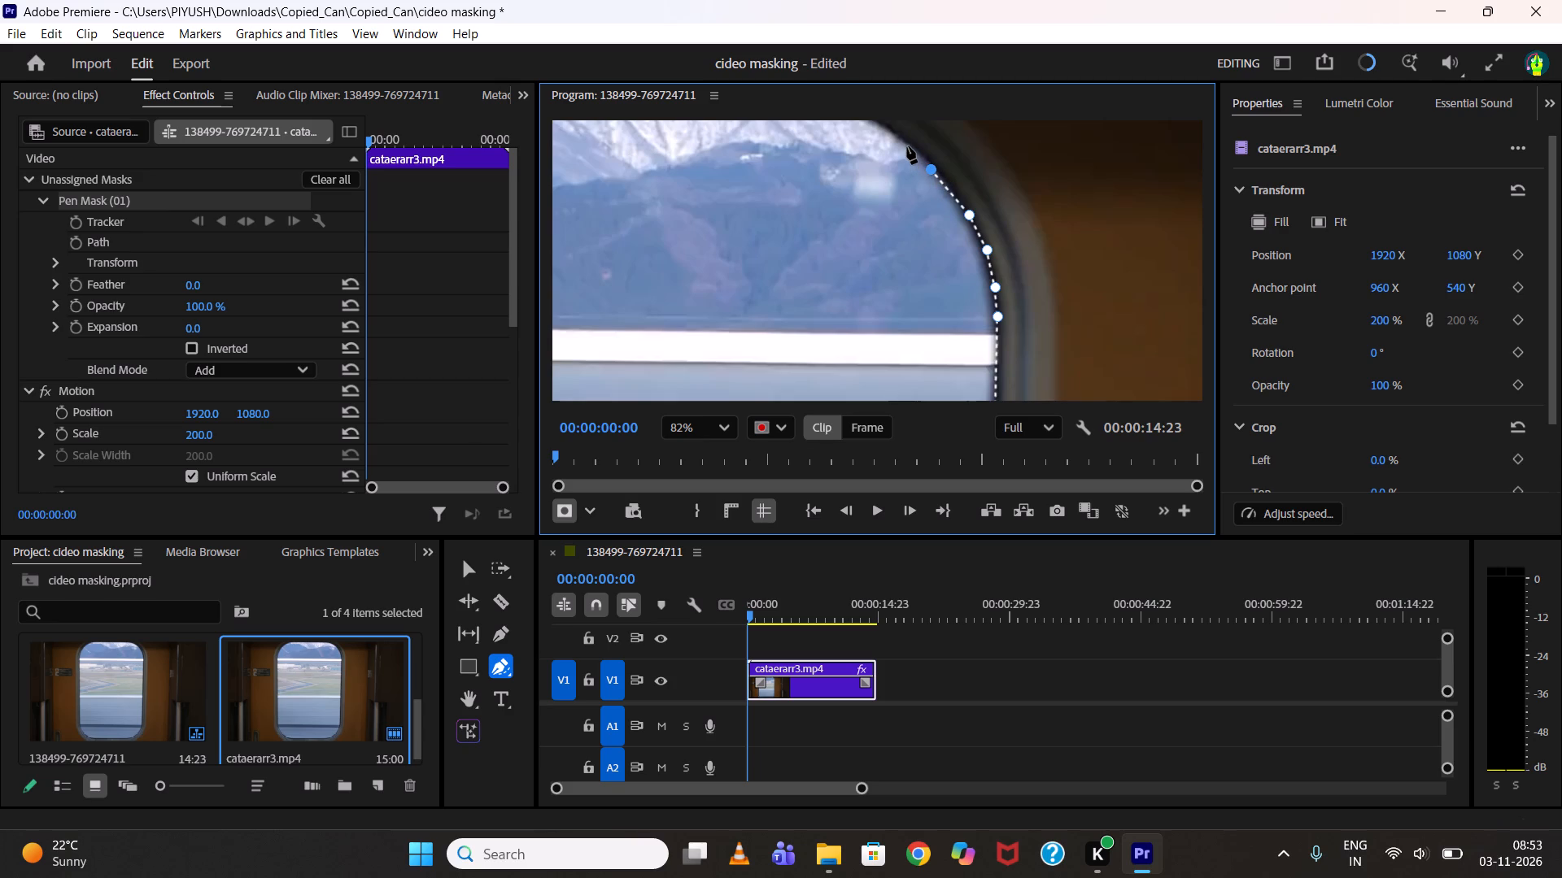
pyautogui.click(907, 146)
pyautogui.scroll(5, 916, 167)
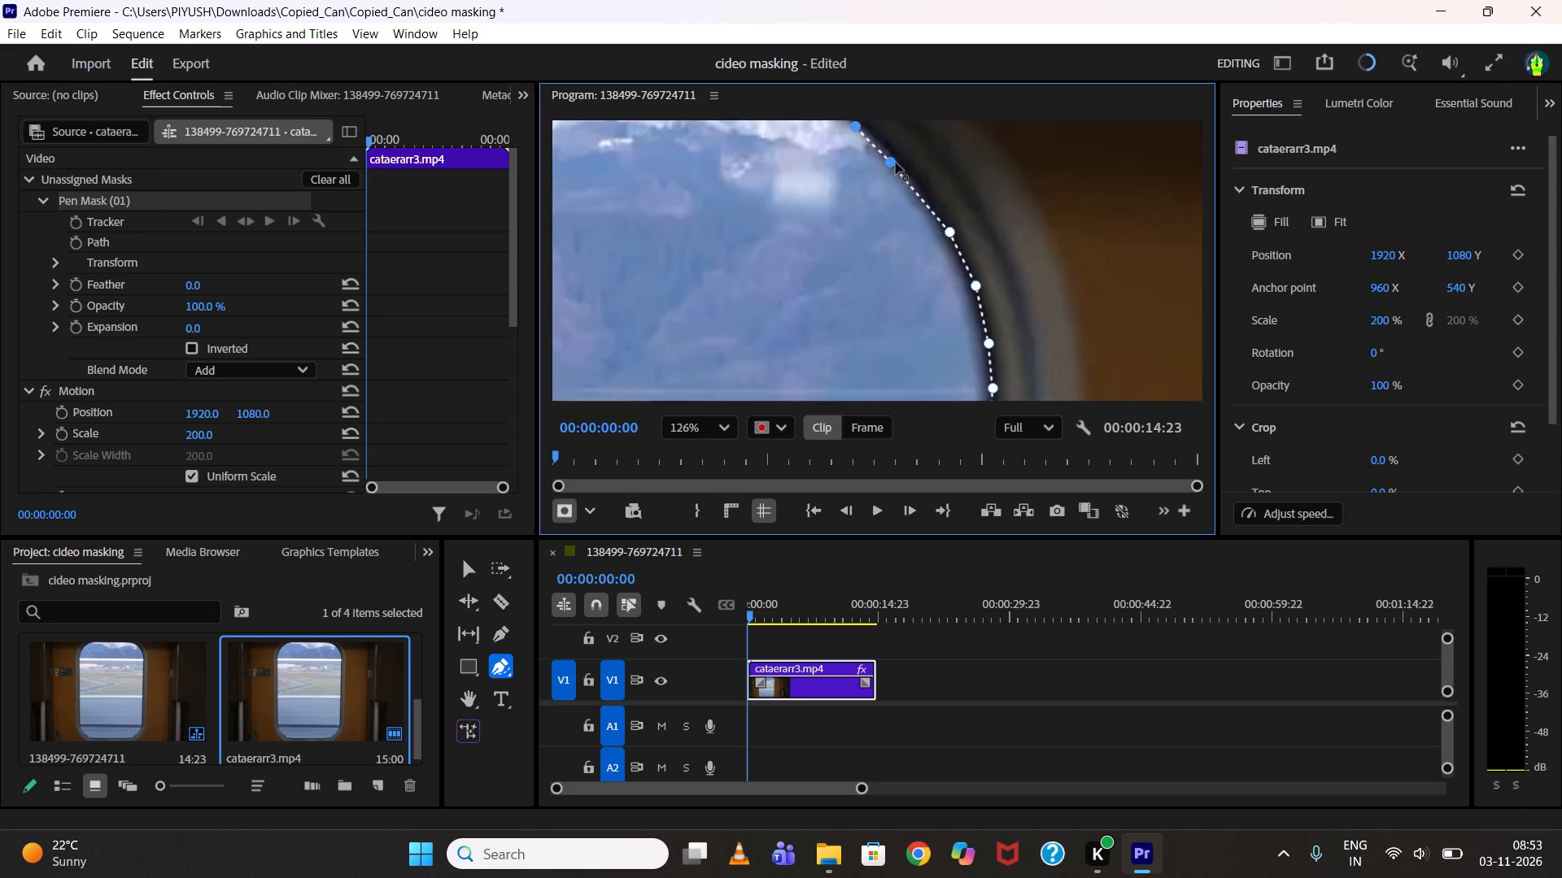
pyautogui.click(895, 163)
pyautogui.scroll(-9, 896, 158)
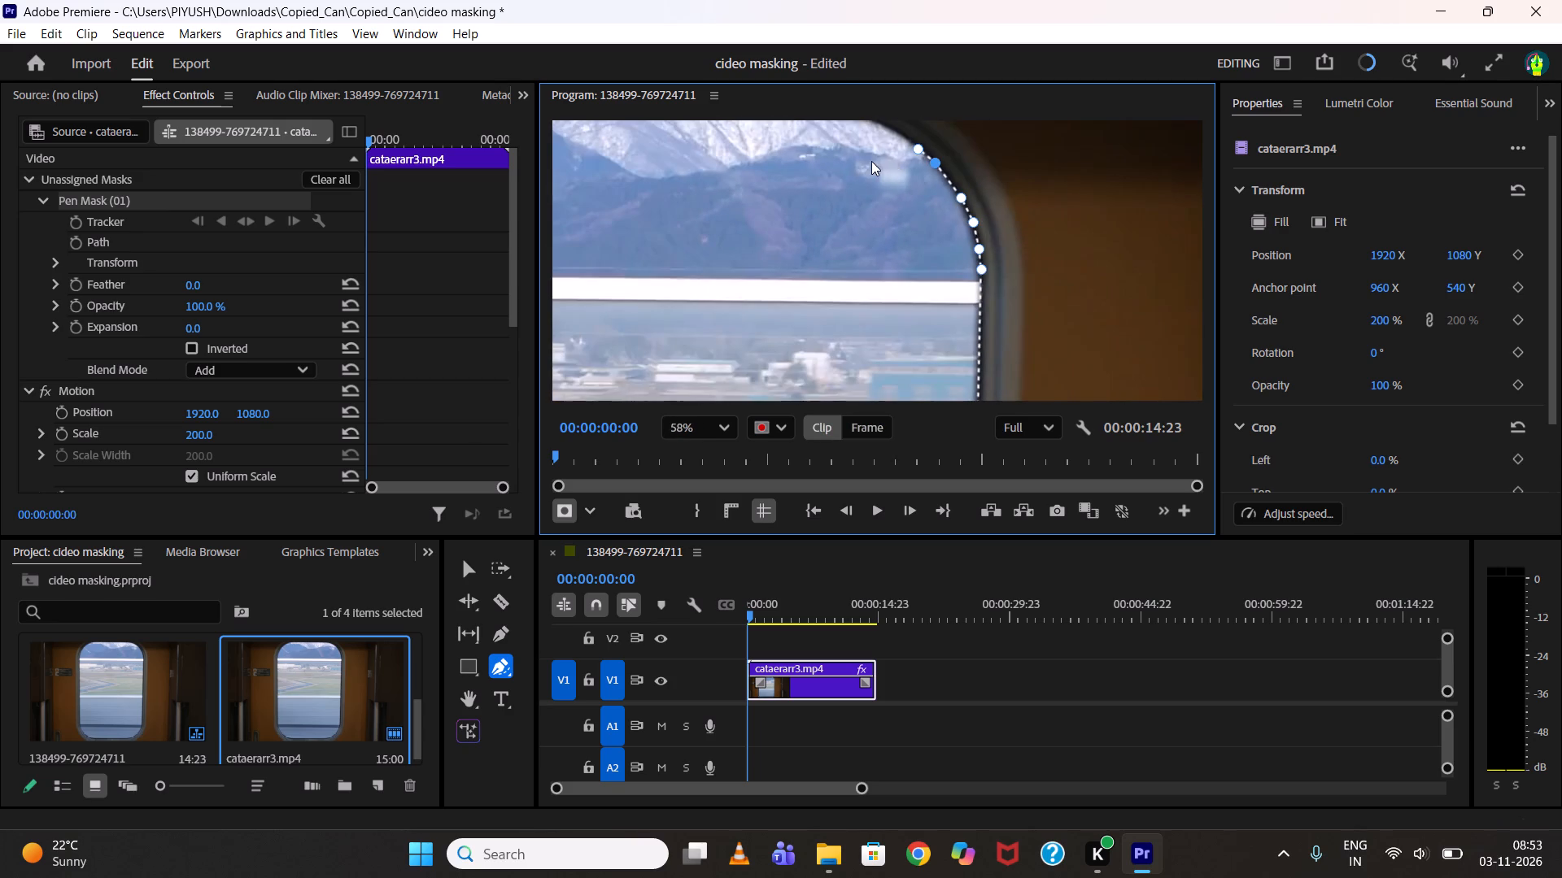
# Add three mask points along the rest of the upper right curve and nudge the last one onto the window's top edge.
pyautogui.moveTo(879, 166); pyautogui.dragTo(927, 215, button='middle')
pyautogui.moveTo(913, 206); pyautogui.dragTo(1011, 278, button='middle')
pyautogui.scroll(1, 1011, 278)
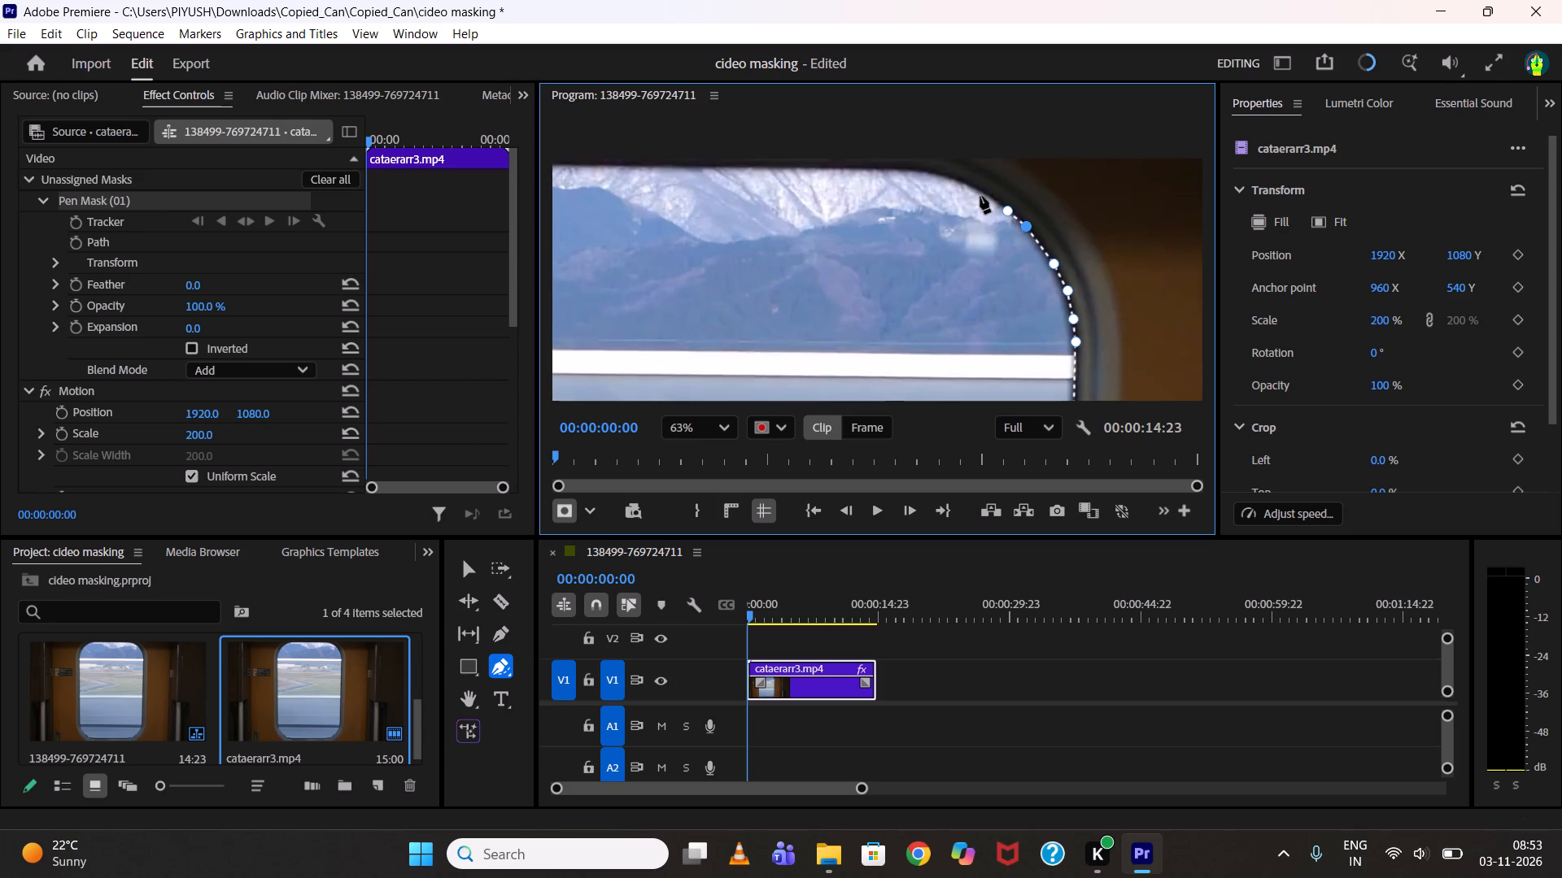
pyautogui.click(977, 189)
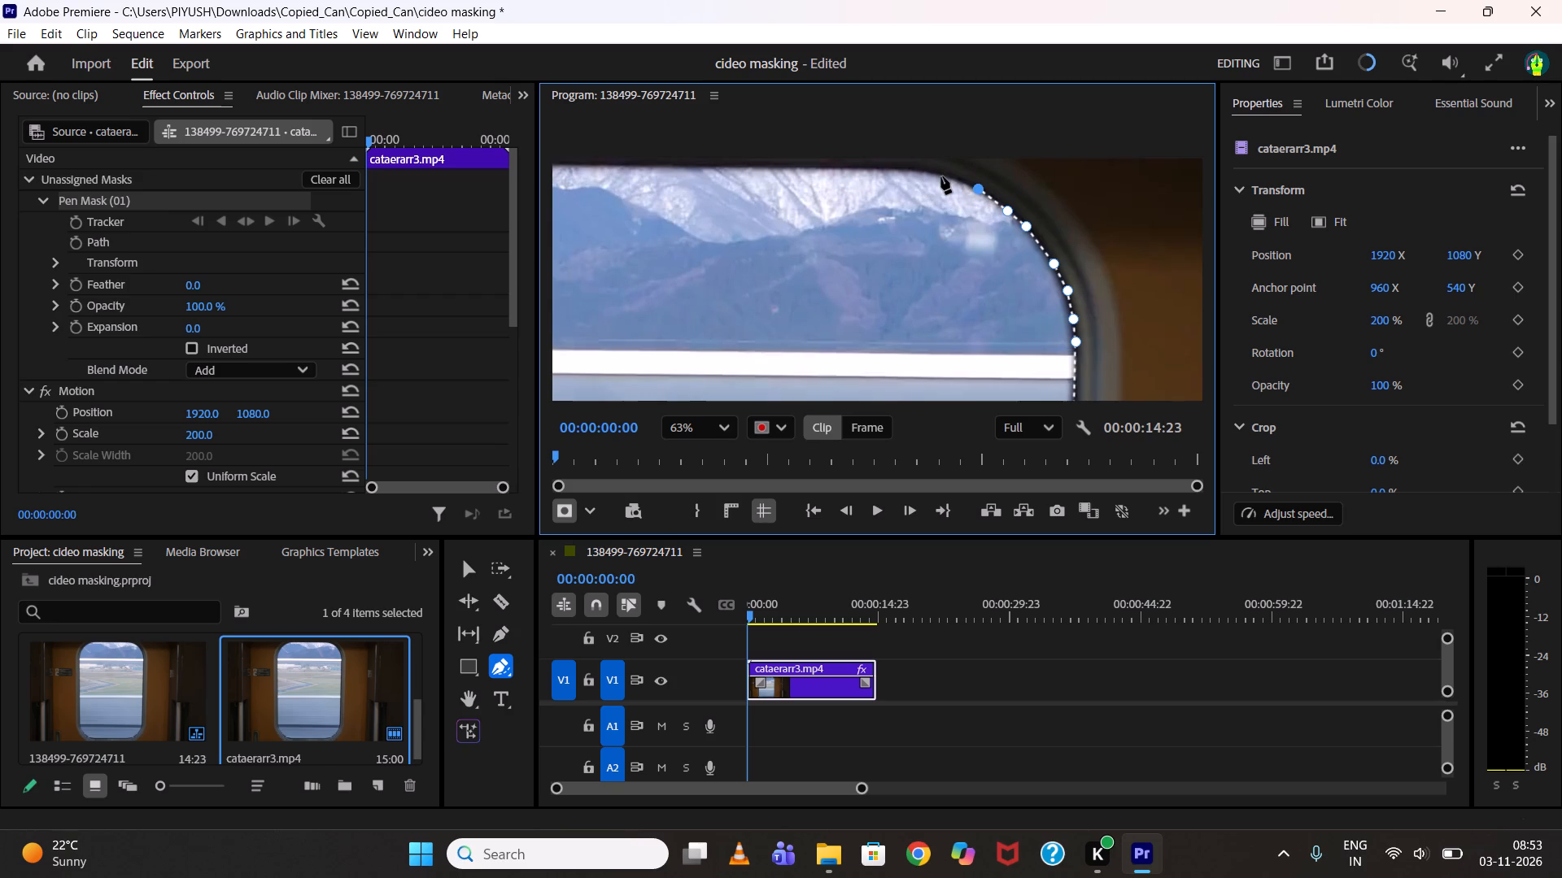
pyautogui.click(950, 180)
pyautogui.click(913, 169)
pyautogui.click(917, 172)
# Extend the mask straight along the window's top edge with a point where the upper left curve begins.
pyautogui.scroll(-7, 902, 174)
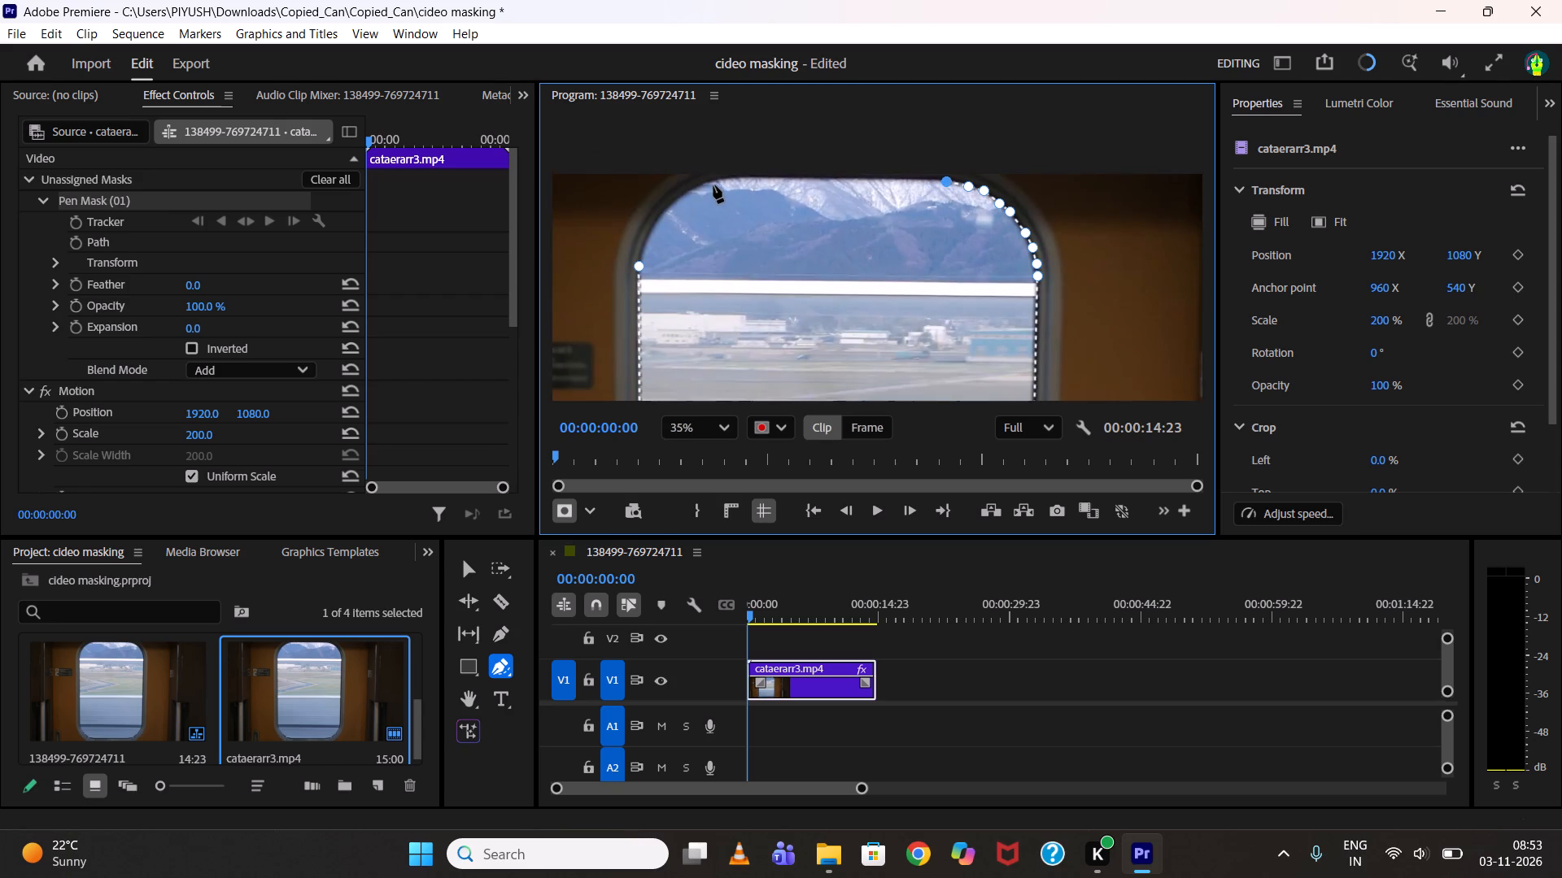
pyautogui.click(714, 180)
# Add seven closely spaced mask points down the window's upper left curve and close the path on its starting point.
pyautogui.scroll(7, 654, 209)
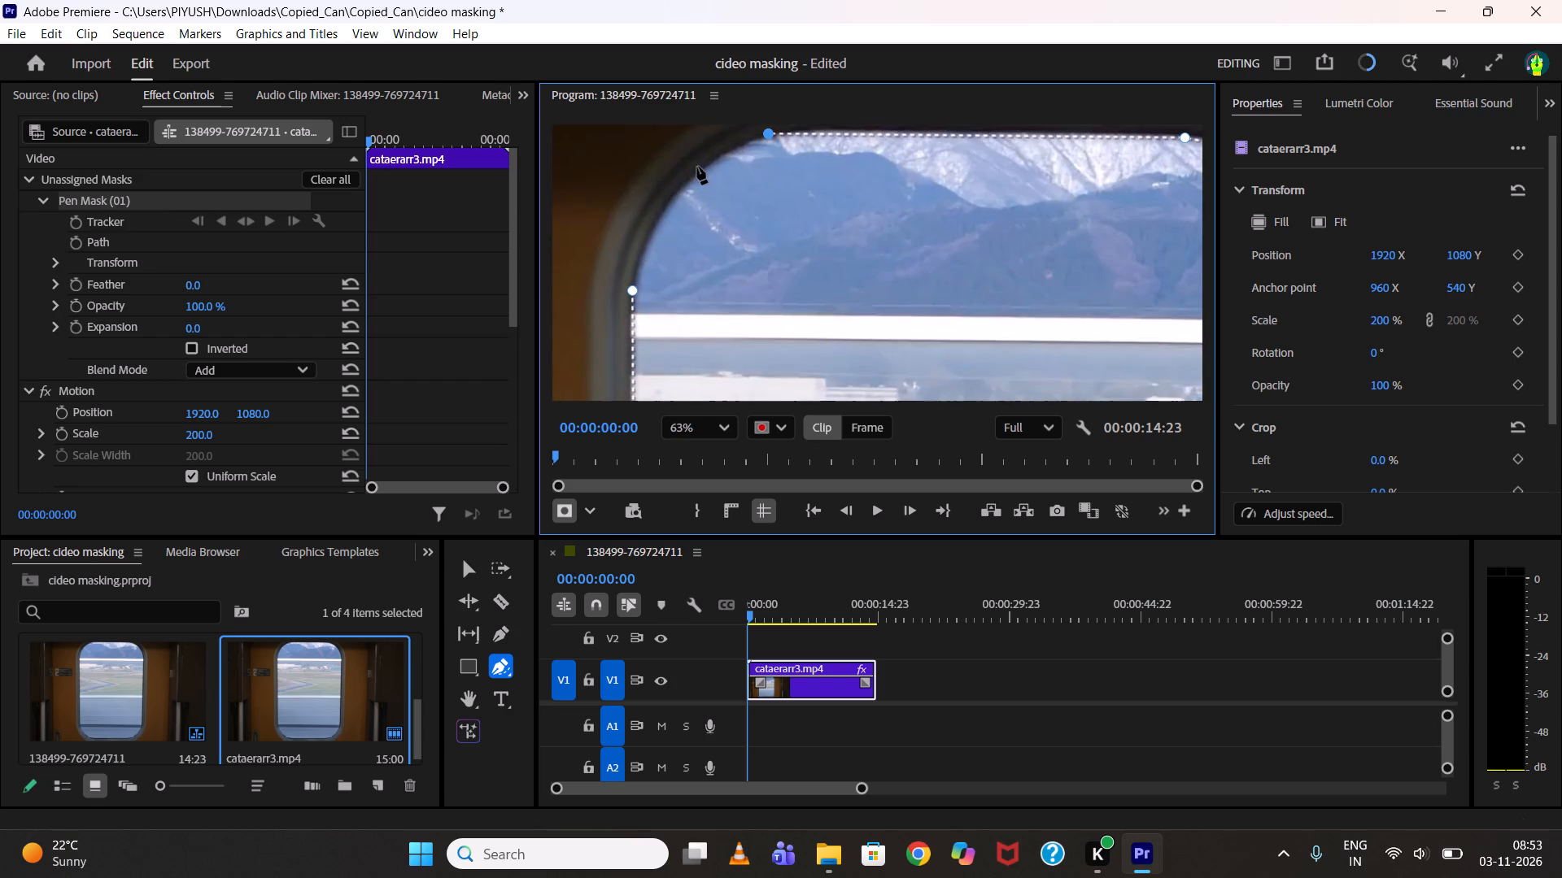
pyautogui.click(745, 145)
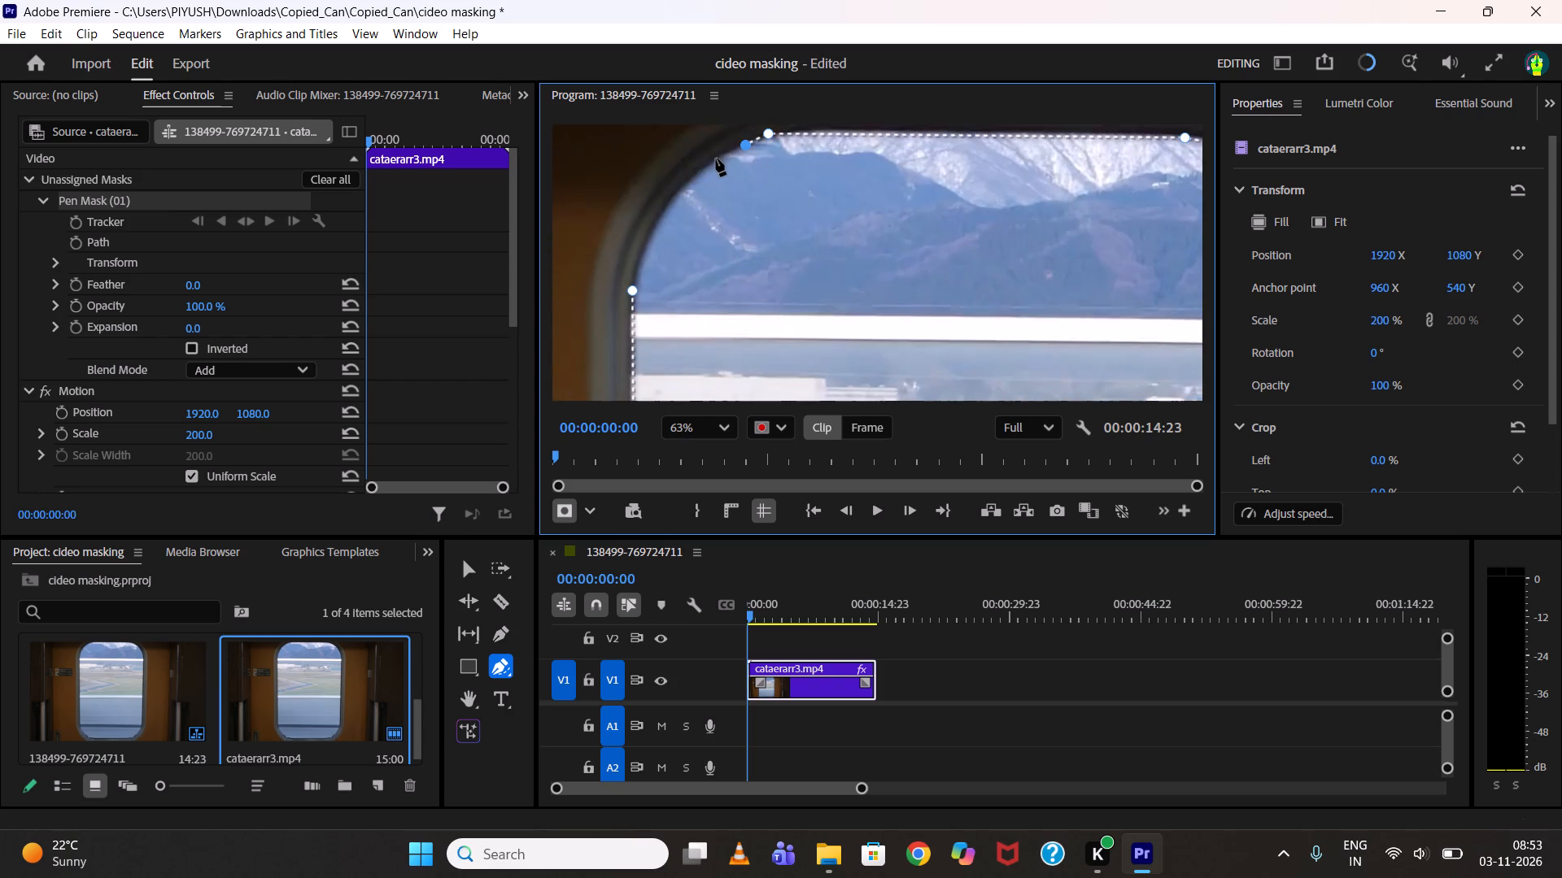
pyautogui.click(721, 159)
pyautogui.click(698, 174)
pyautogui.click(679, 193)
pyautogui.click(661, 219)
pyautogui.click(650, 244)
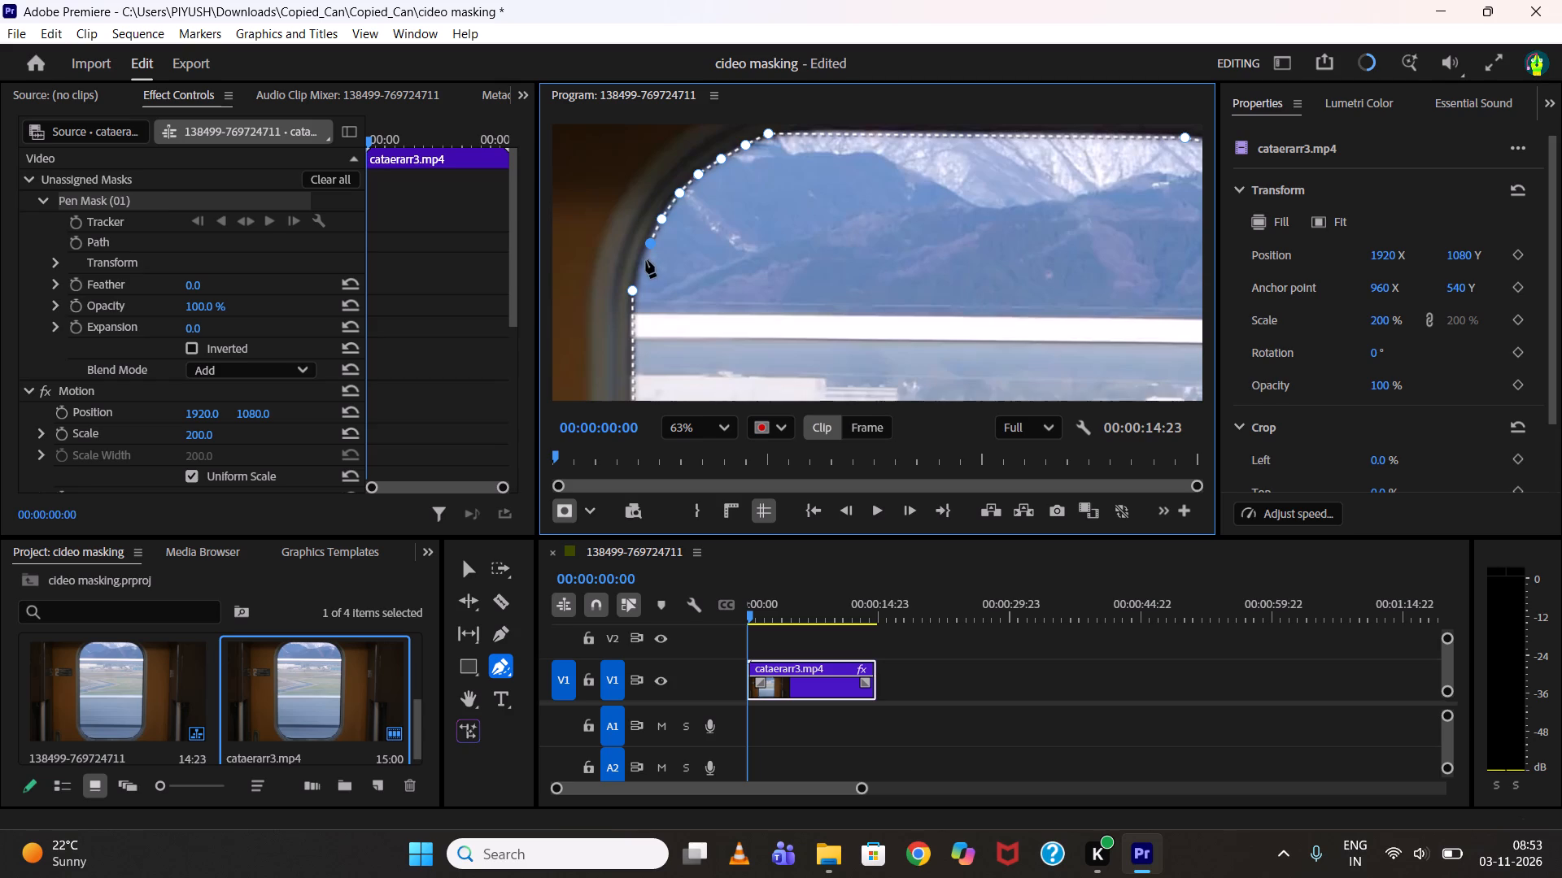
pyautogui.click(640, 267)
pyautogui.click(636, 286)
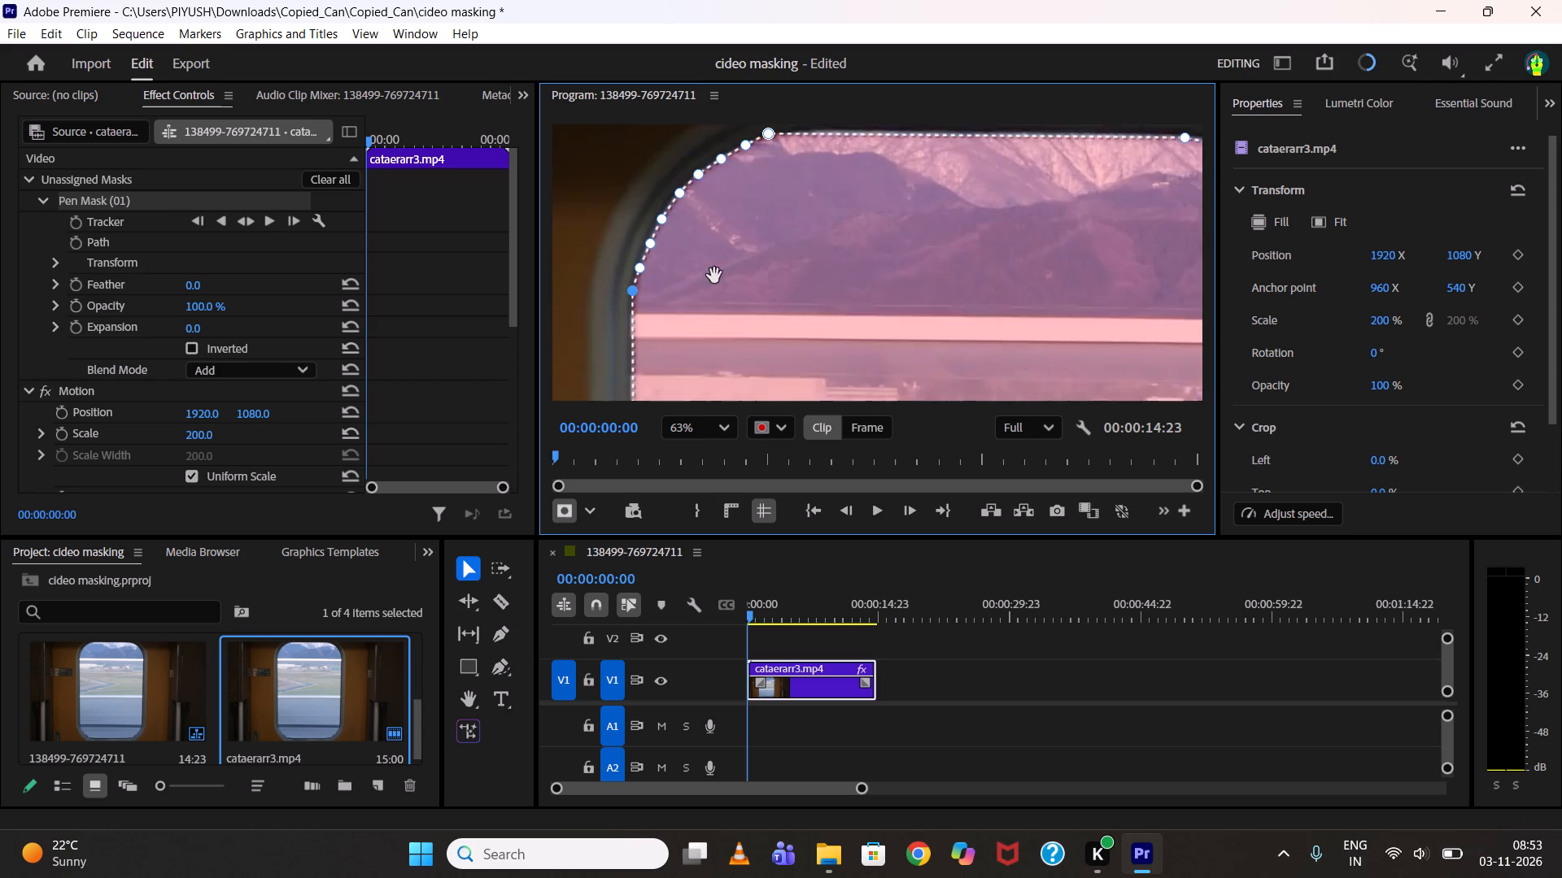
pyautogui.scroll(-15, 725, 266)
pyautogui.scroll(1, 813, 275)
pyautogui.moveTo(807, 273); pyautogui.dragTo(785, 167, button='middle')
pyautogui.moveTo(802, 232); pyautogui.dragTo(780, 183, button='middle')
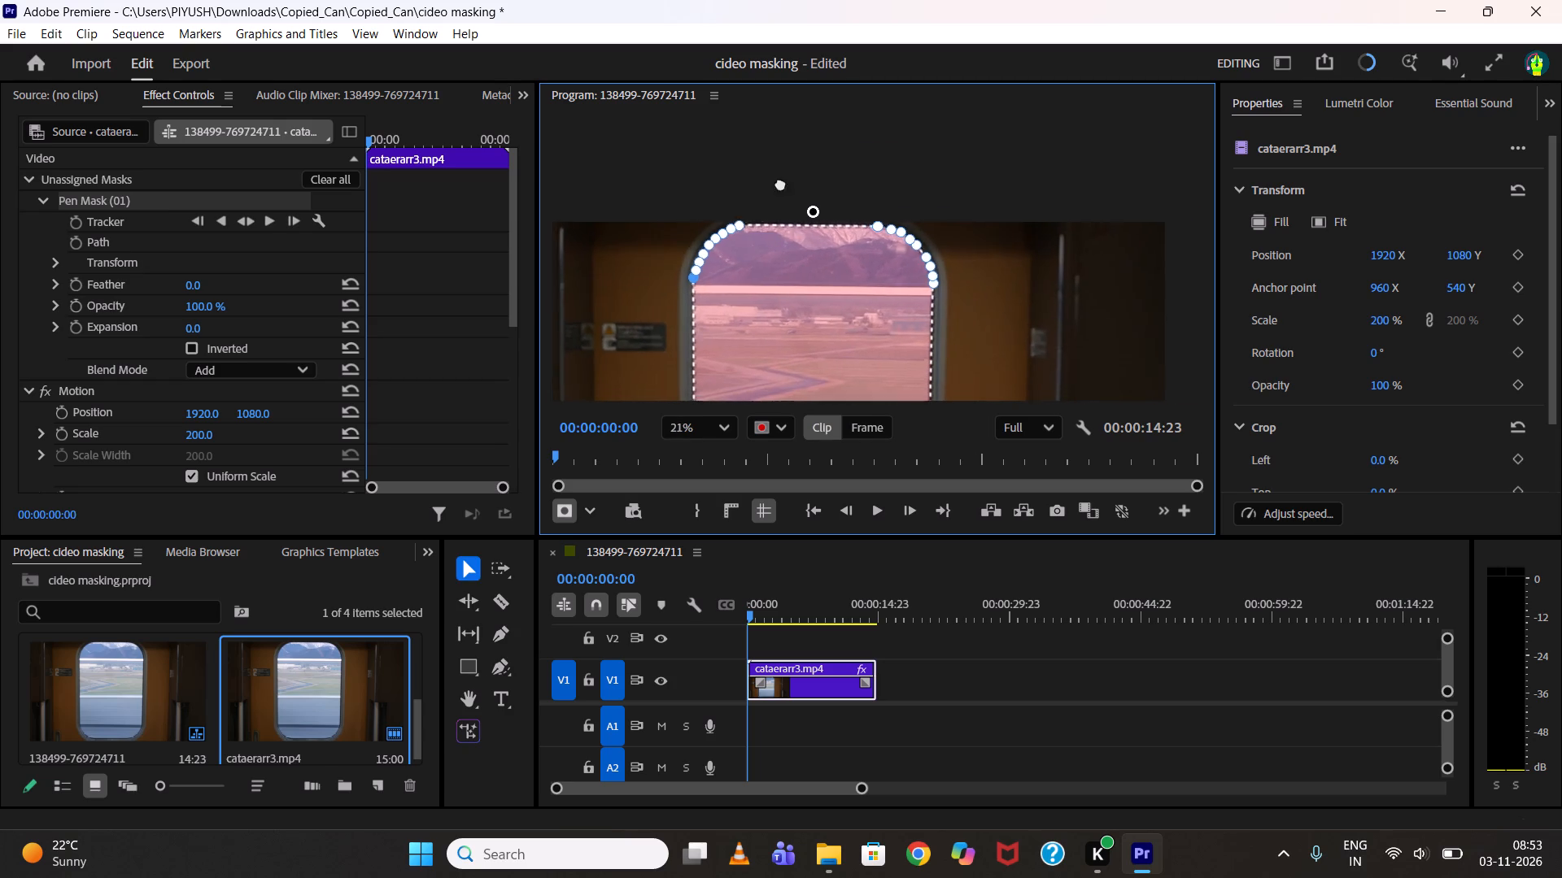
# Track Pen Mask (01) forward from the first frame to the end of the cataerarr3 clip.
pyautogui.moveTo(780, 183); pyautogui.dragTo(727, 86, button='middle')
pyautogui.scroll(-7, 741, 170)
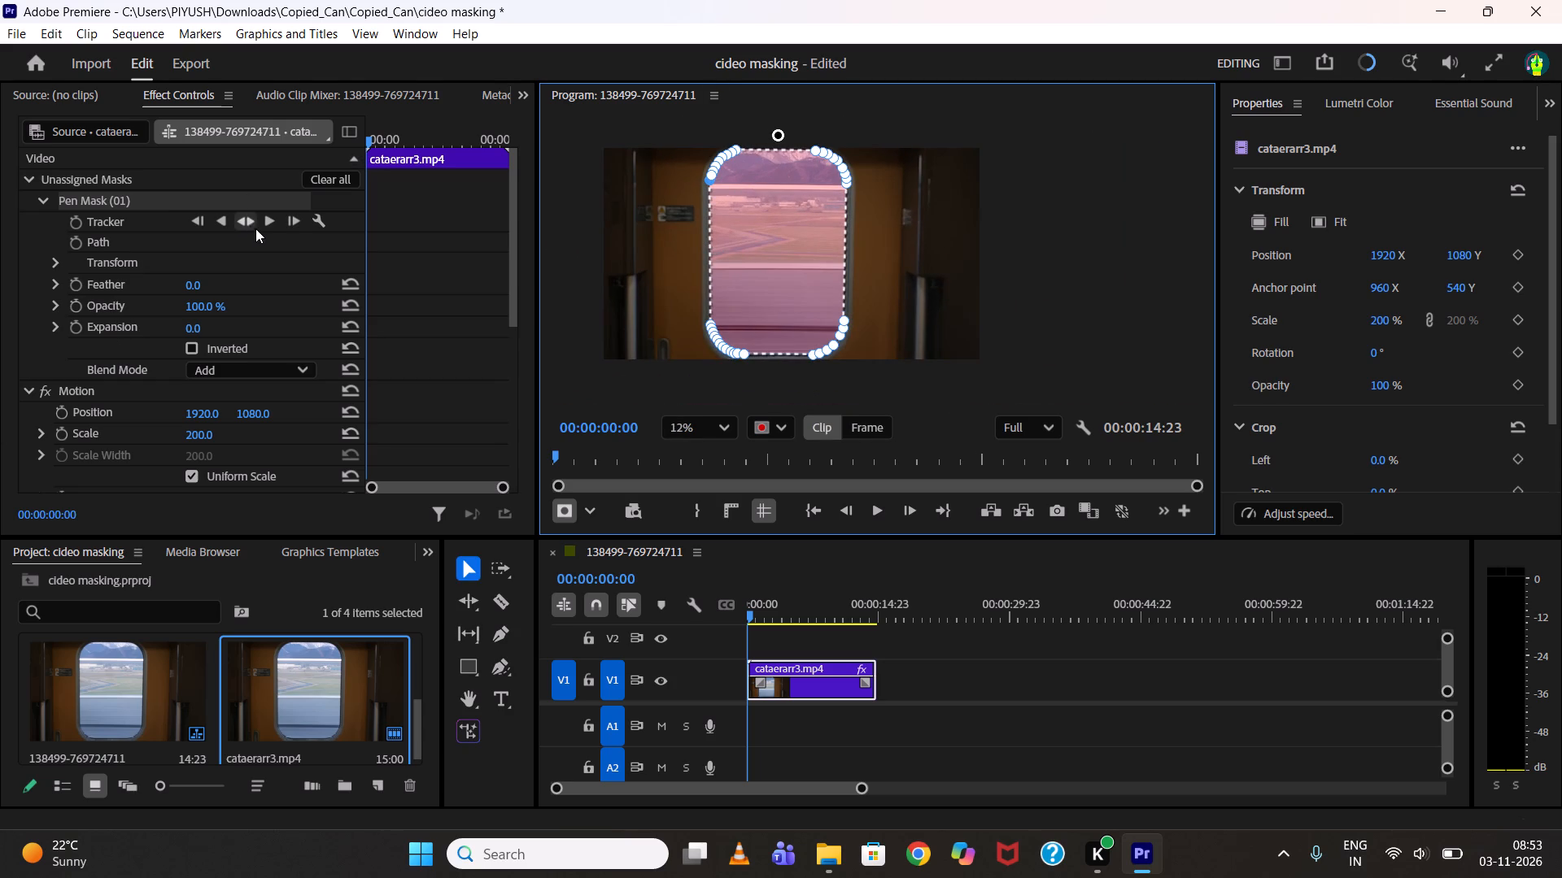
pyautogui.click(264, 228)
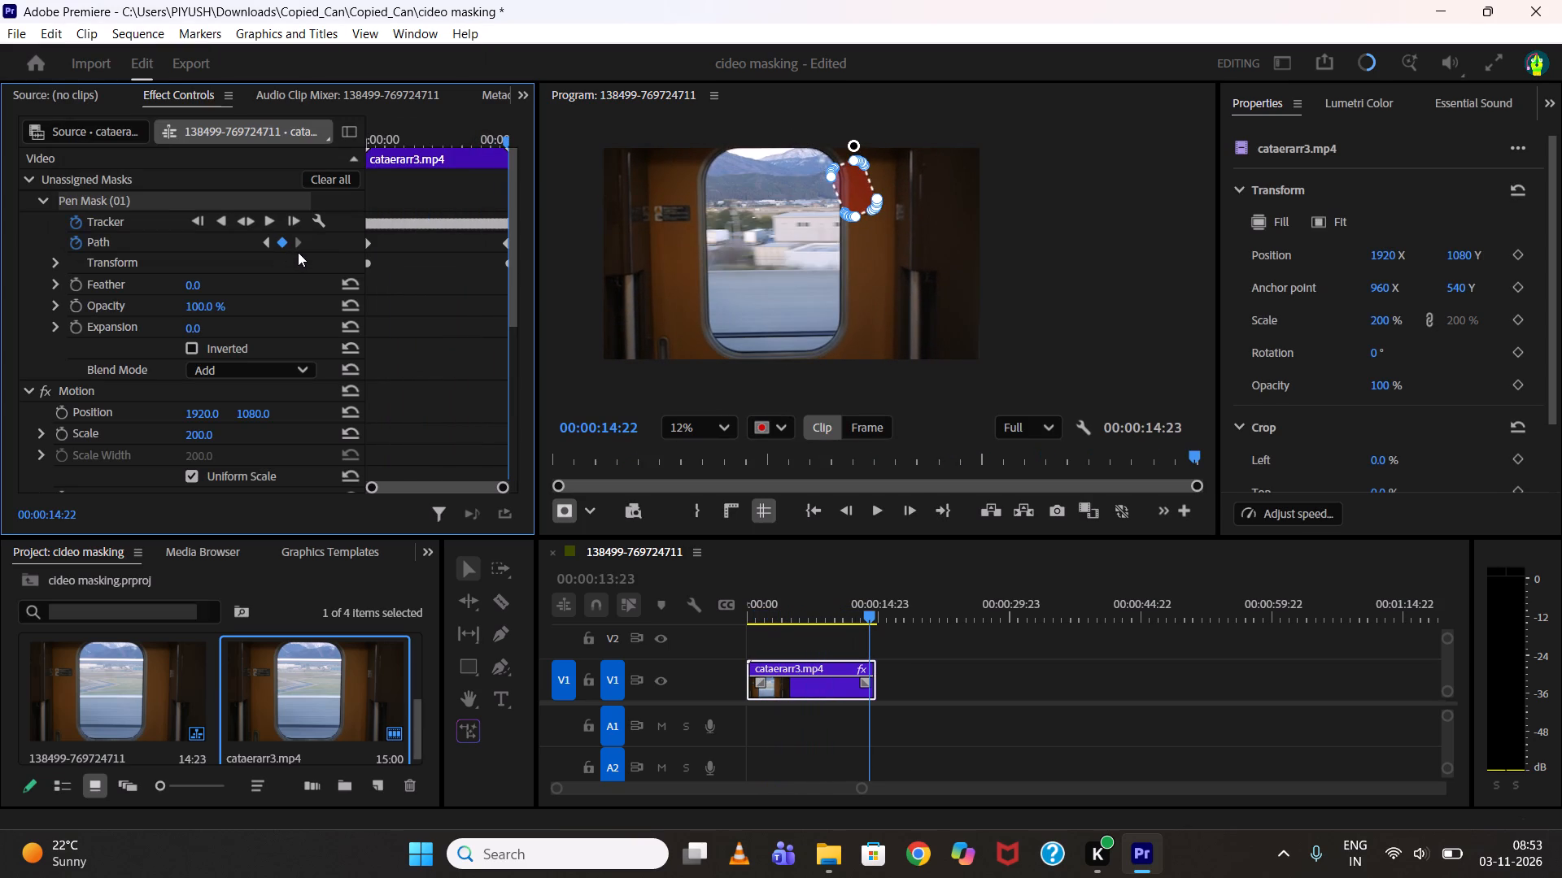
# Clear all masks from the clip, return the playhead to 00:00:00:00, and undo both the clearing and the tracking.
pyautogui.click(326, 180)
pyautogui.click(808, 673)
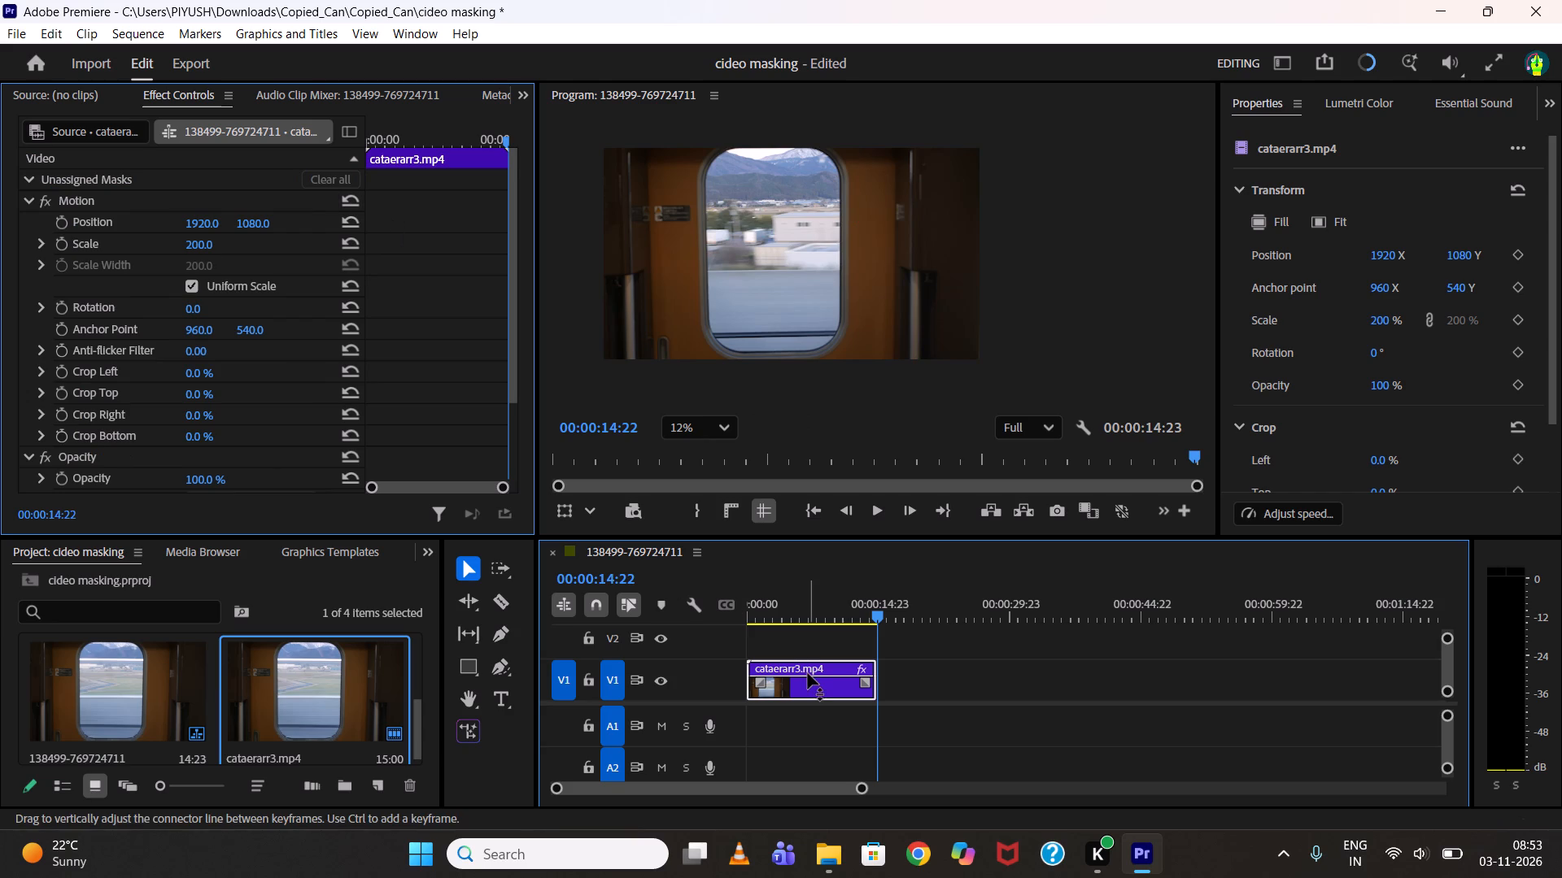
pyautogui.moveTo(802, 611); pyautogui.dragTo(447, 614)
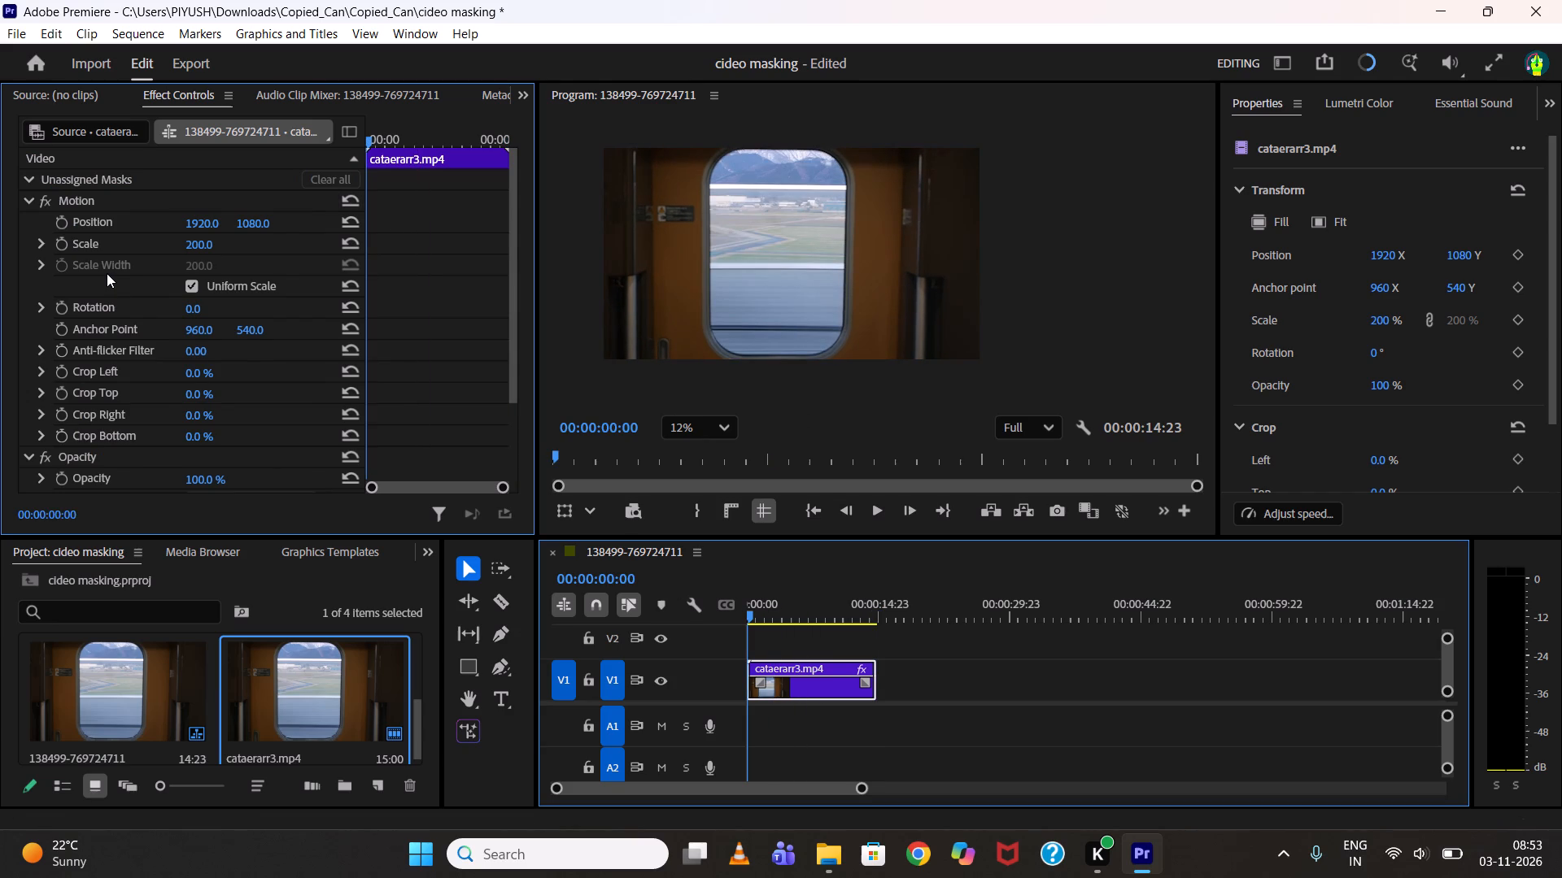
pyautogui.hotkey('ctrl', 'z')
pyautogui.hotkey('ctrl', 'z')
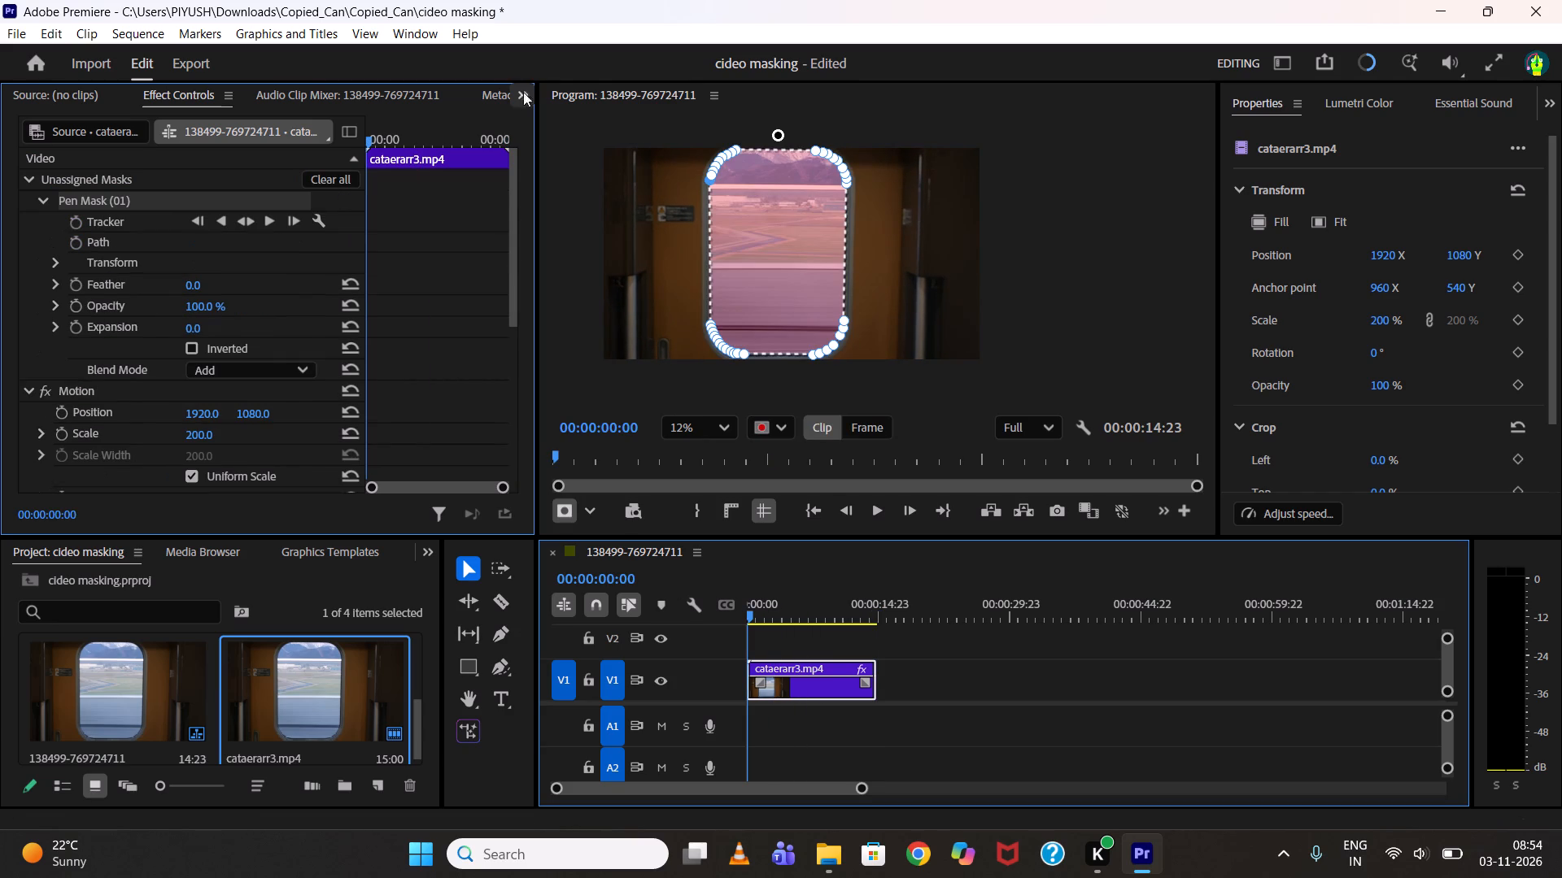
# Move the three lowest mask points of the window's upper right curve slightly further down along the glass edge.
pyautogui.scroll(13, 995, 172)
pyautogui.scroll(7, 642, 166)
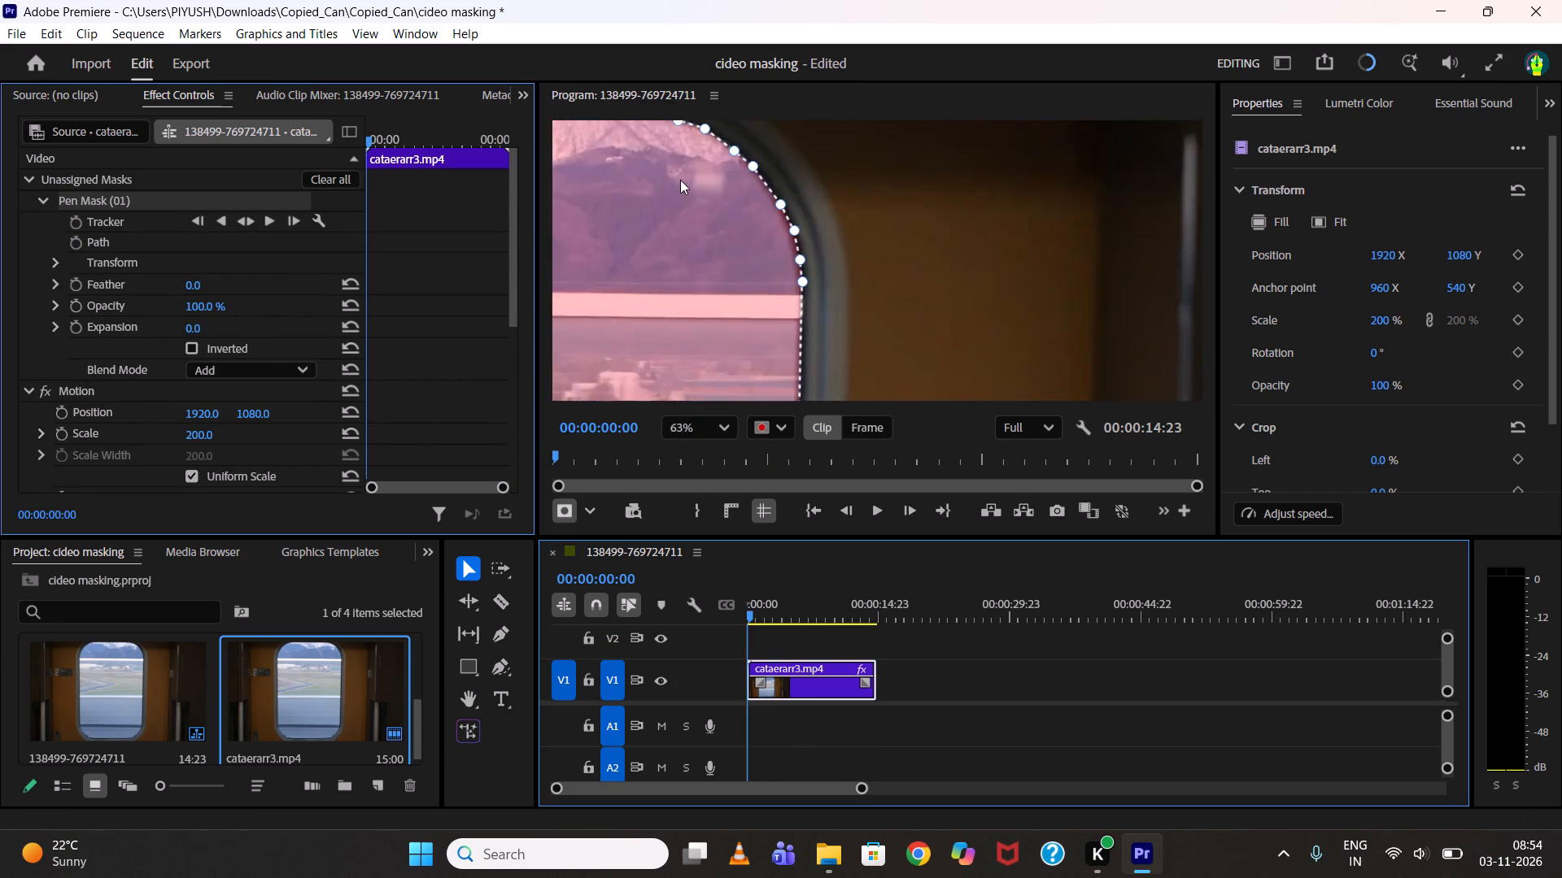
pyautogui.scroll(7, 682, 180)
pyautogui.moveTo(854, 326); pyautogui.dragTo(848, 326)
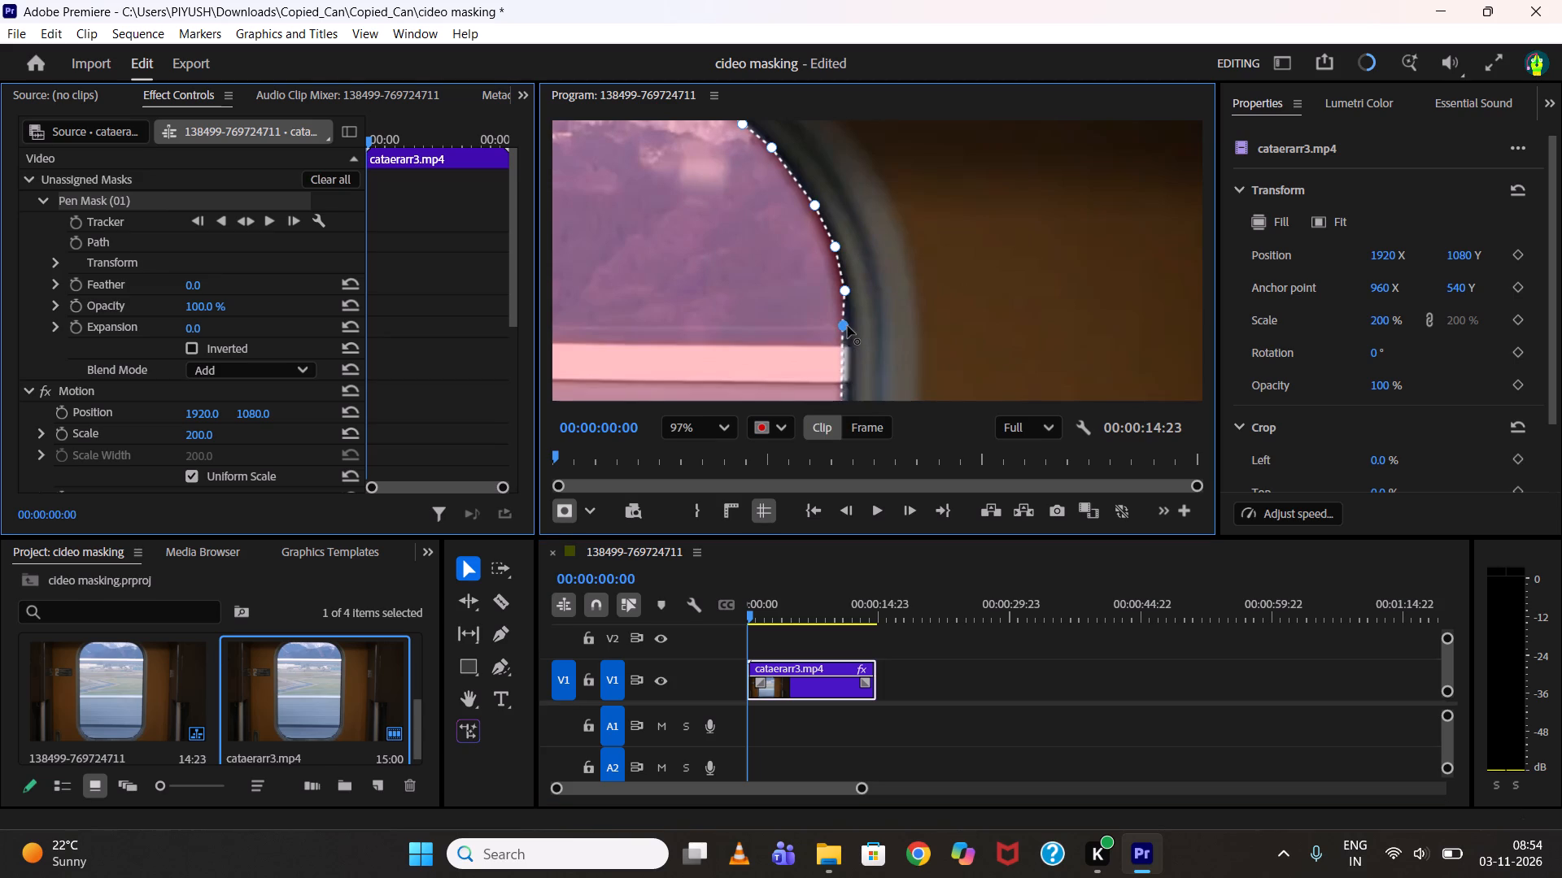
pyautogui.moveTo(848, 326); pyautogui.dragTo(854, 351)
pyautogui.moveTo(851, 293); pyautogui.dragTo(844, 334)
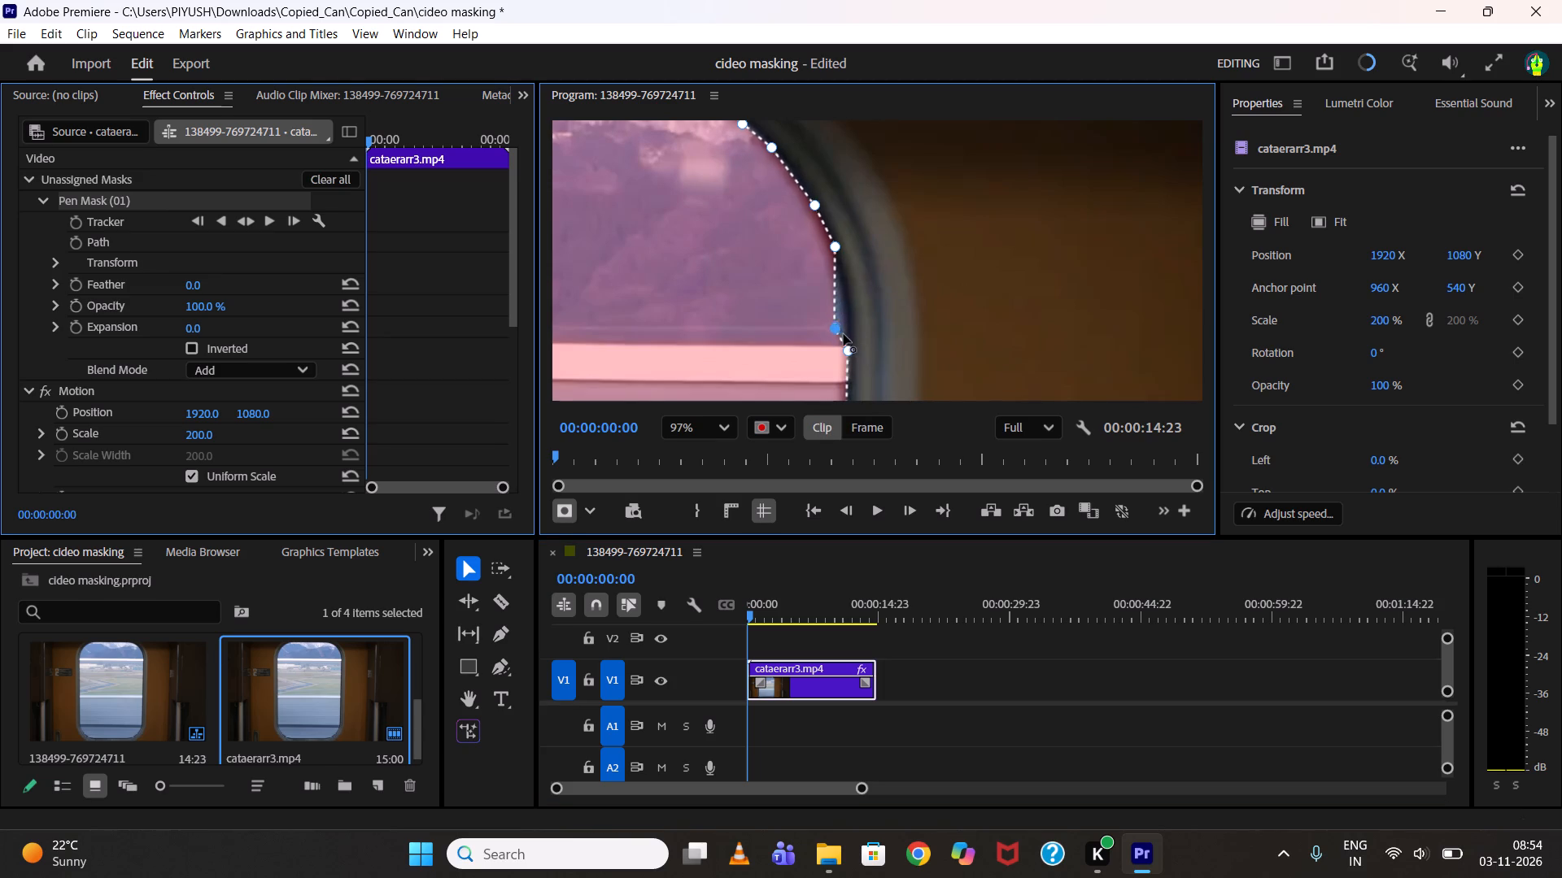
pyautogui.moveTo(844, 334); pyautogui.dragTo(852, 328)
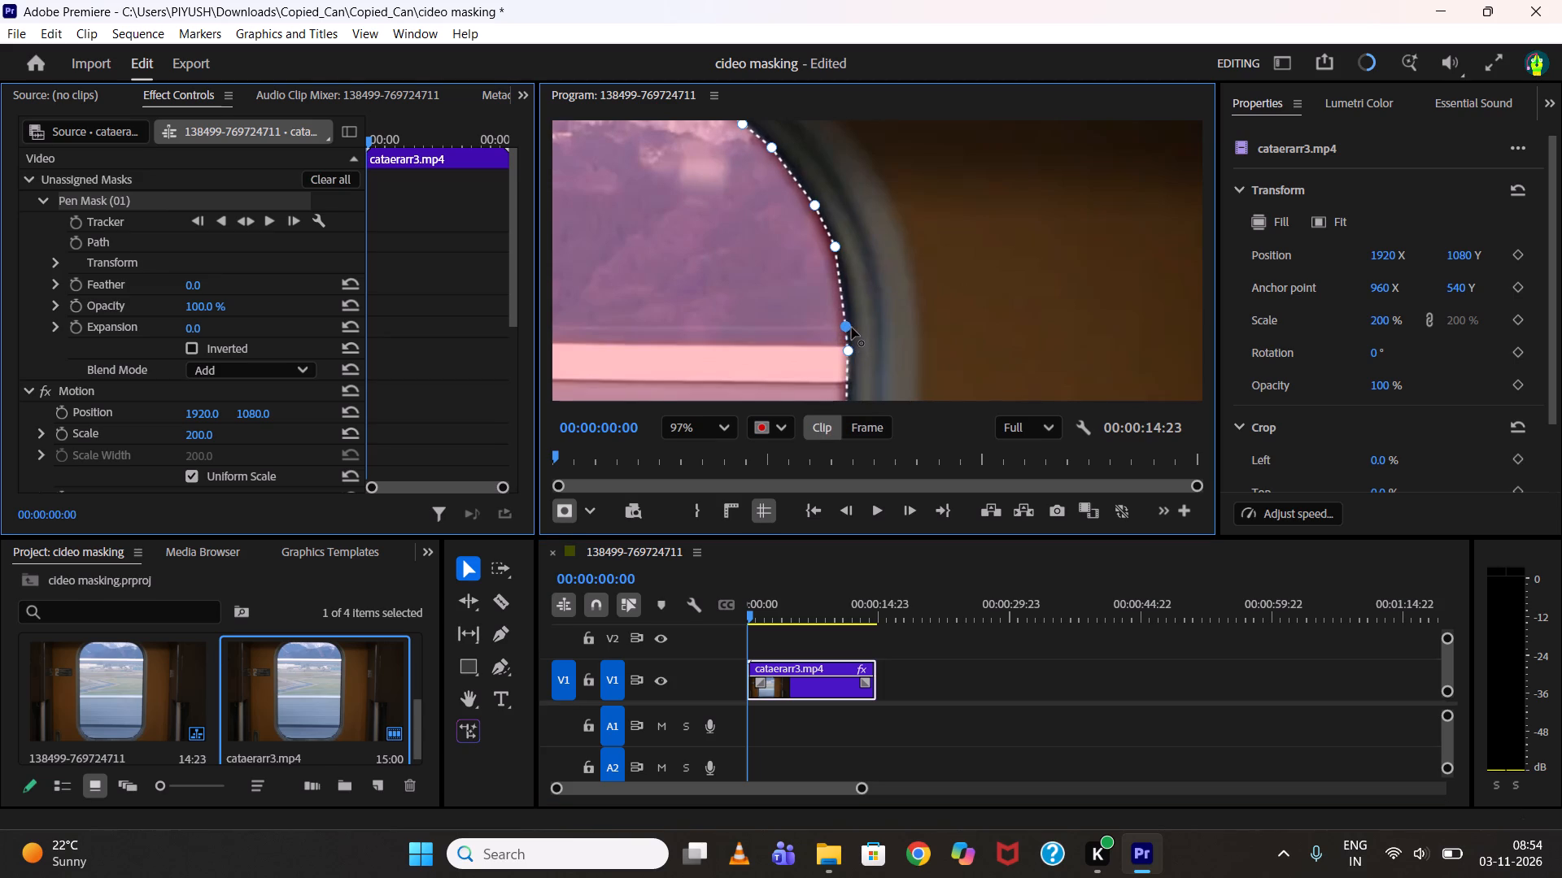
pyautogui.moveTo(852, 328); pyautogui.dragTo(852, 323)
pyautogui.scroll(8, 833, 295)
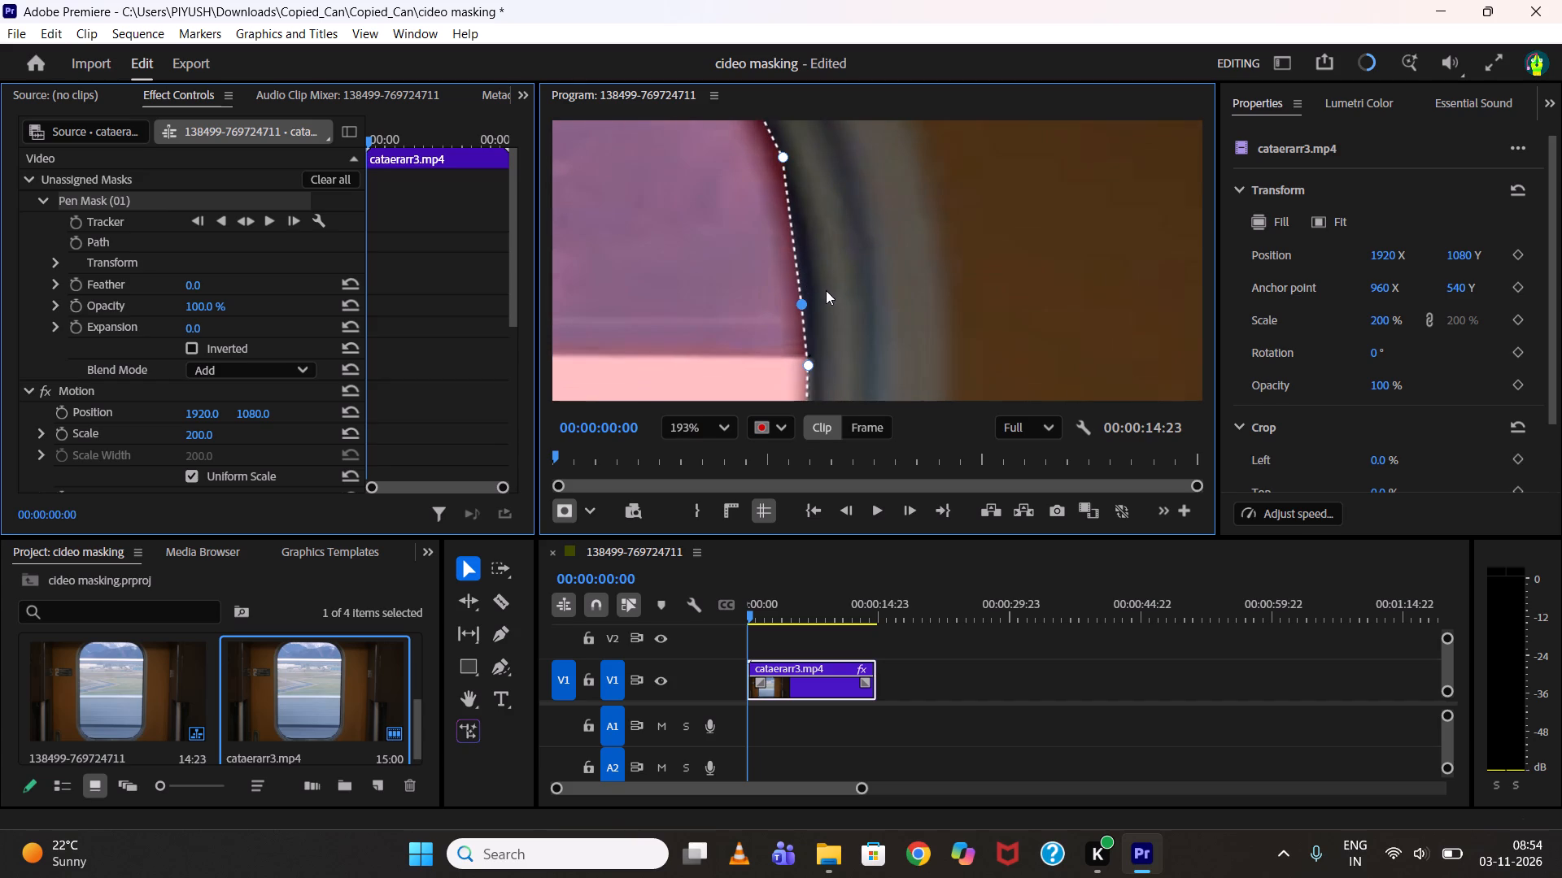
pyautogui.moveTo(810, 298); pyautogui.dragTo(799, 302)
pyautogui.moveTo(799, 302); pyautogui.dragTo(789, 302)
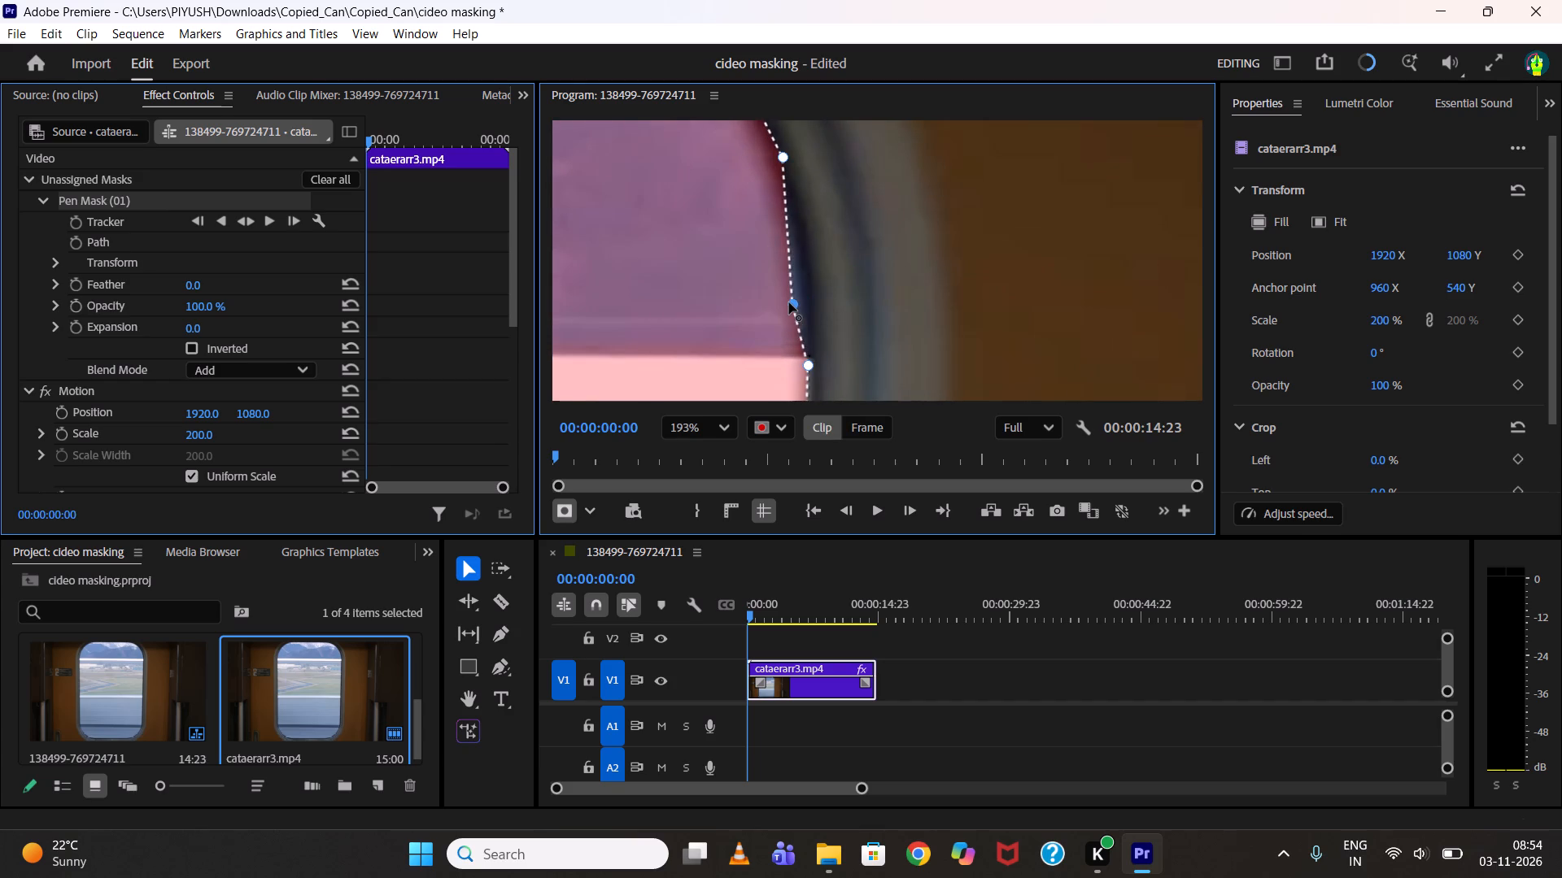
pyautogui.moveTo(789, 302); pyautogui.dragTo(801, 310)
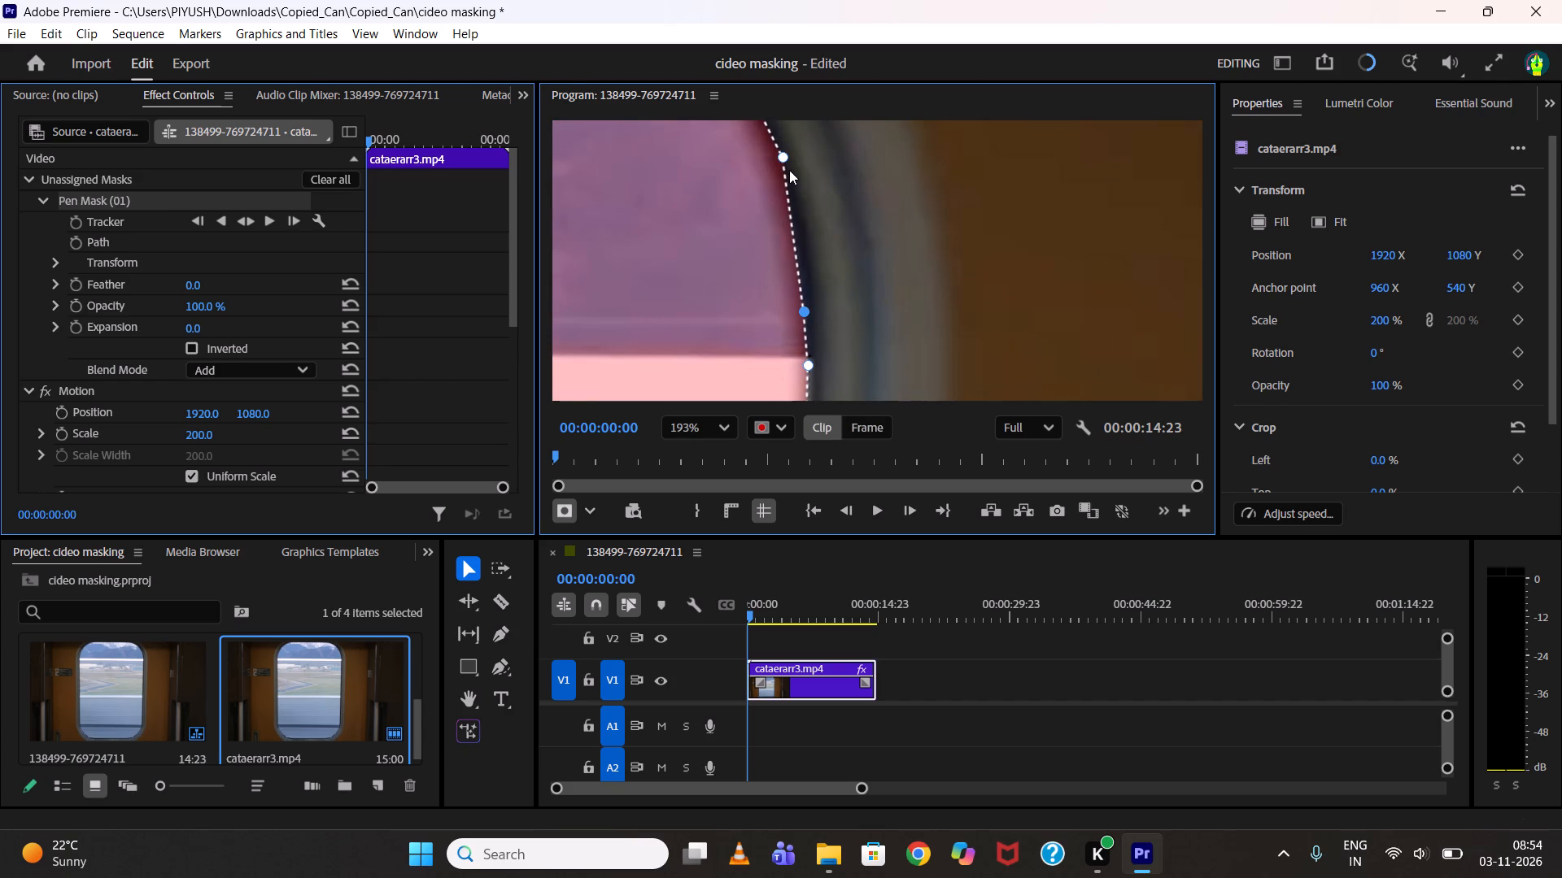
pyautogui.moveTo(780, 158); pyautogui.dragTo(778, 175)
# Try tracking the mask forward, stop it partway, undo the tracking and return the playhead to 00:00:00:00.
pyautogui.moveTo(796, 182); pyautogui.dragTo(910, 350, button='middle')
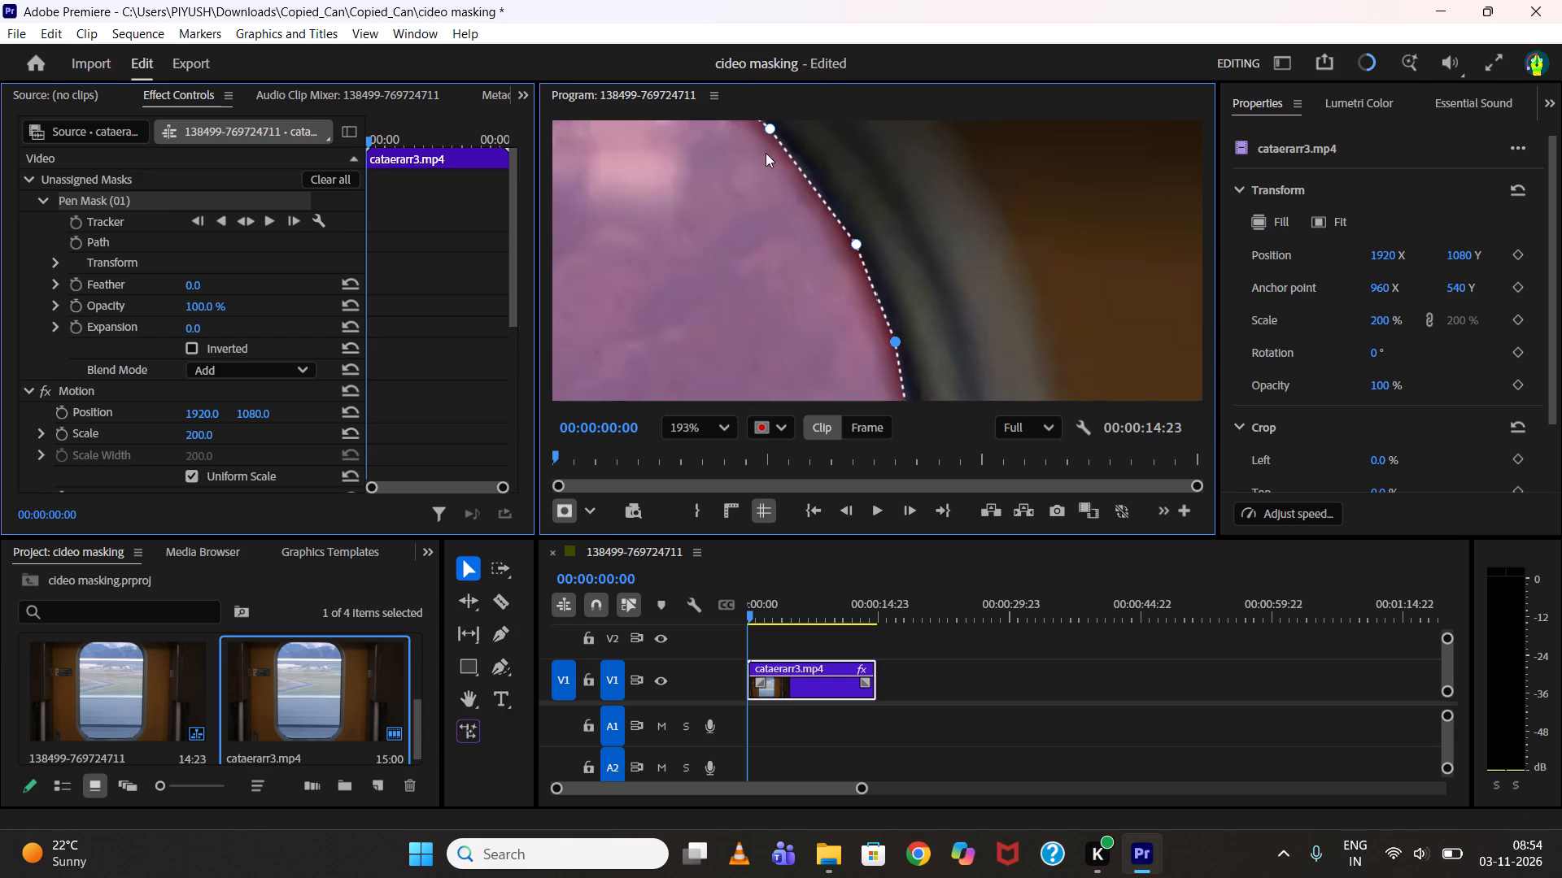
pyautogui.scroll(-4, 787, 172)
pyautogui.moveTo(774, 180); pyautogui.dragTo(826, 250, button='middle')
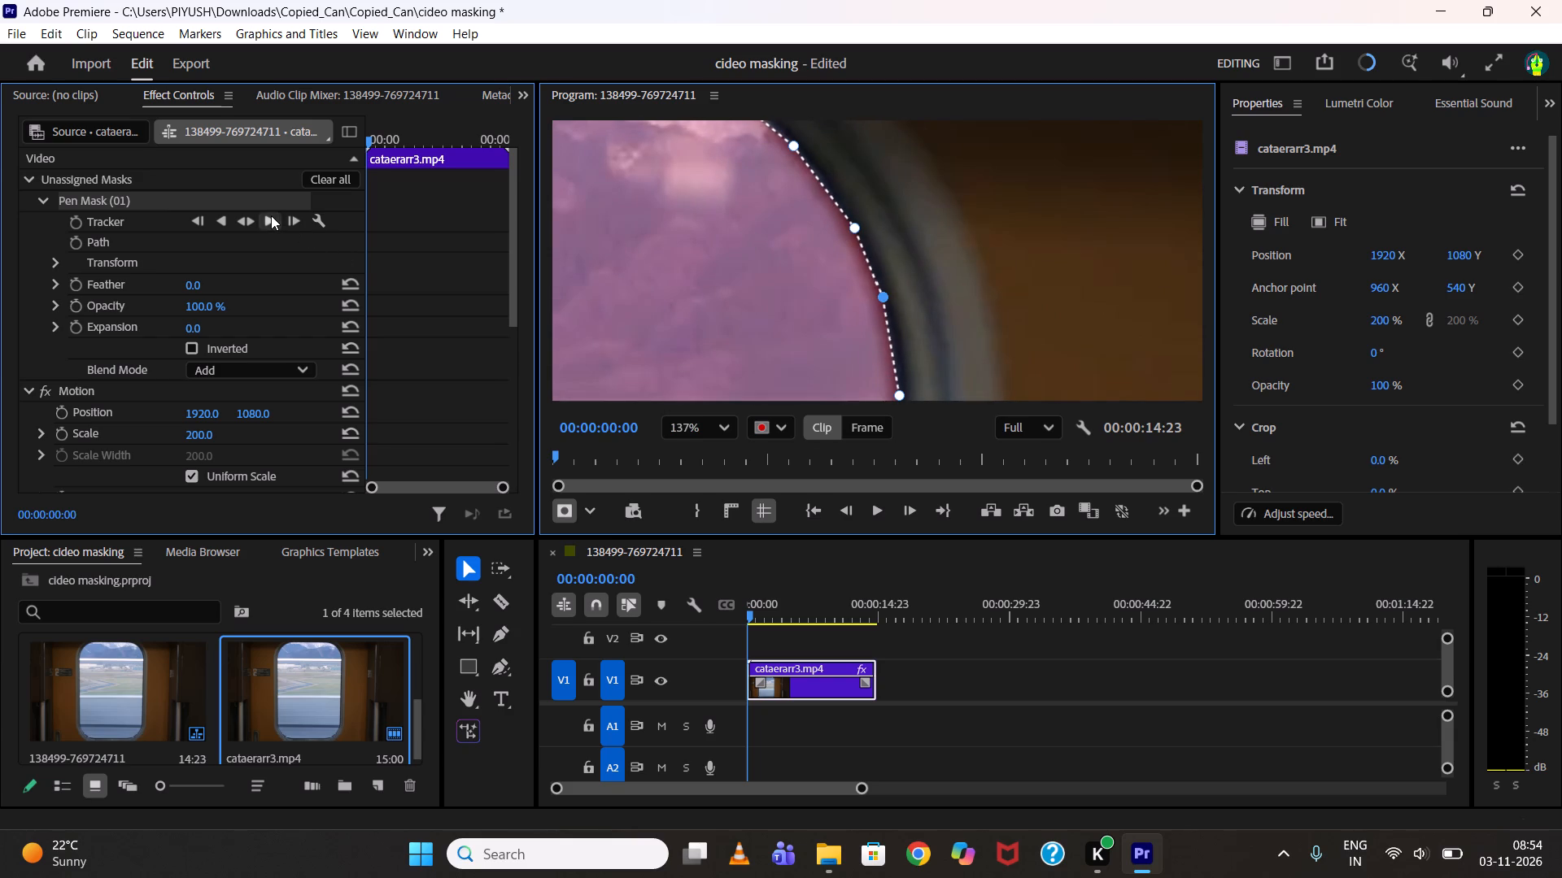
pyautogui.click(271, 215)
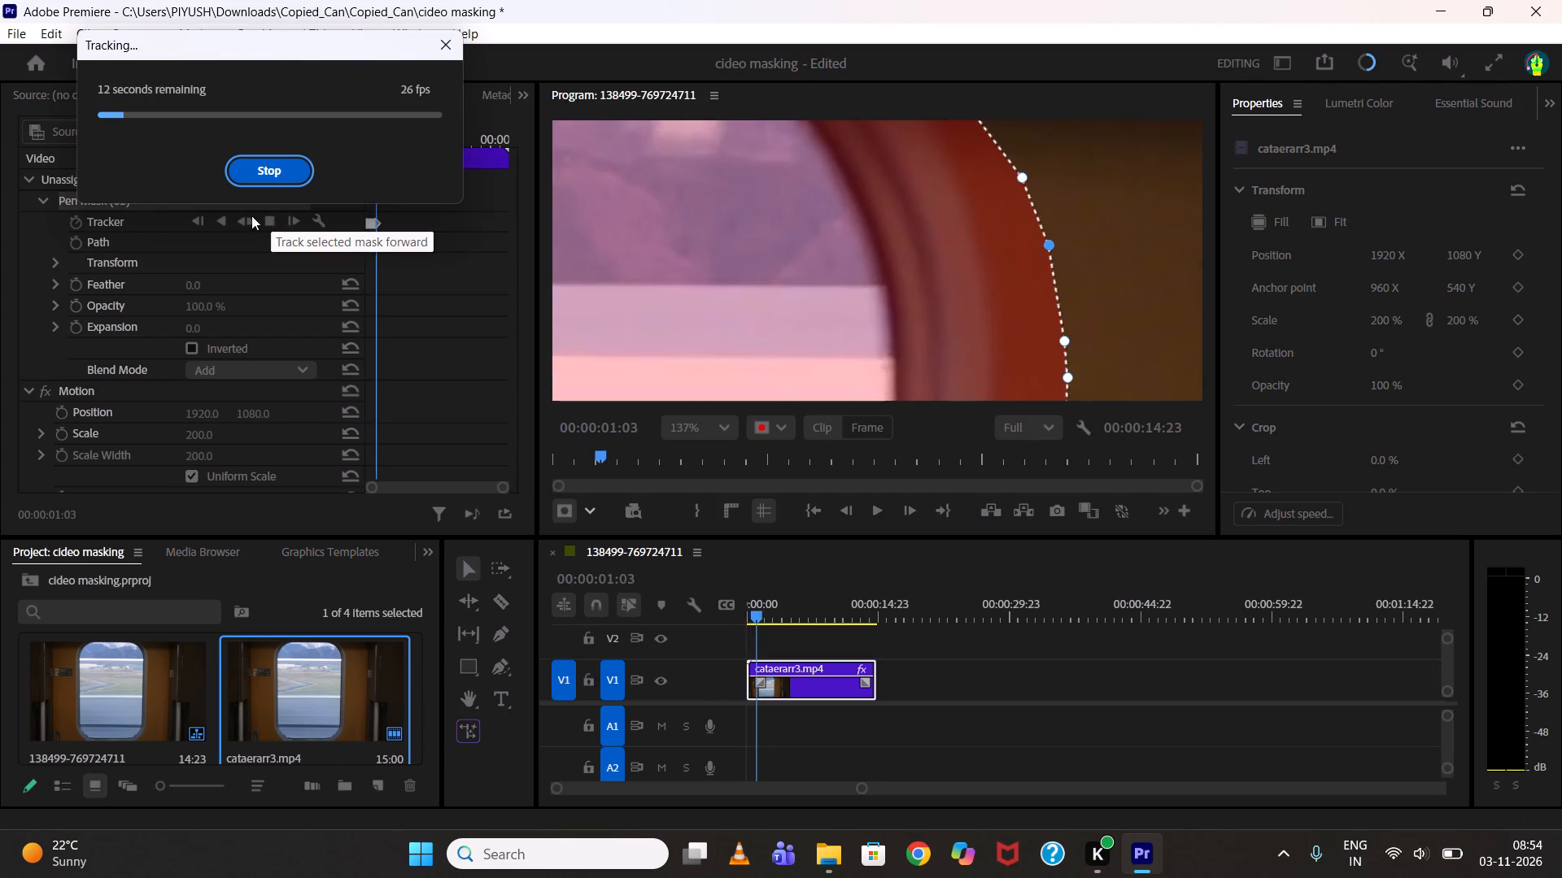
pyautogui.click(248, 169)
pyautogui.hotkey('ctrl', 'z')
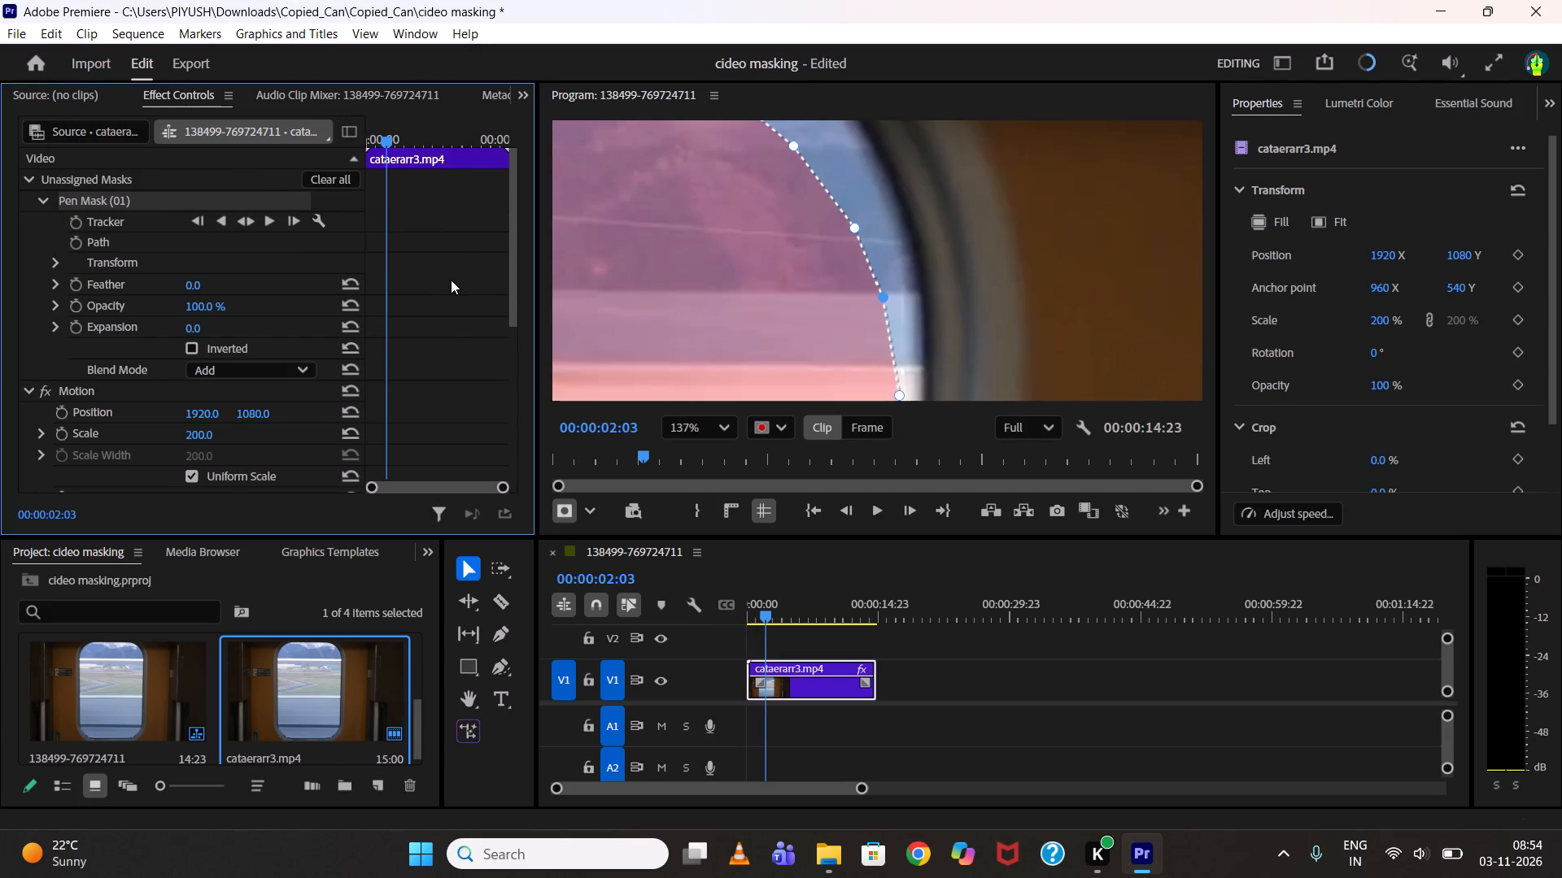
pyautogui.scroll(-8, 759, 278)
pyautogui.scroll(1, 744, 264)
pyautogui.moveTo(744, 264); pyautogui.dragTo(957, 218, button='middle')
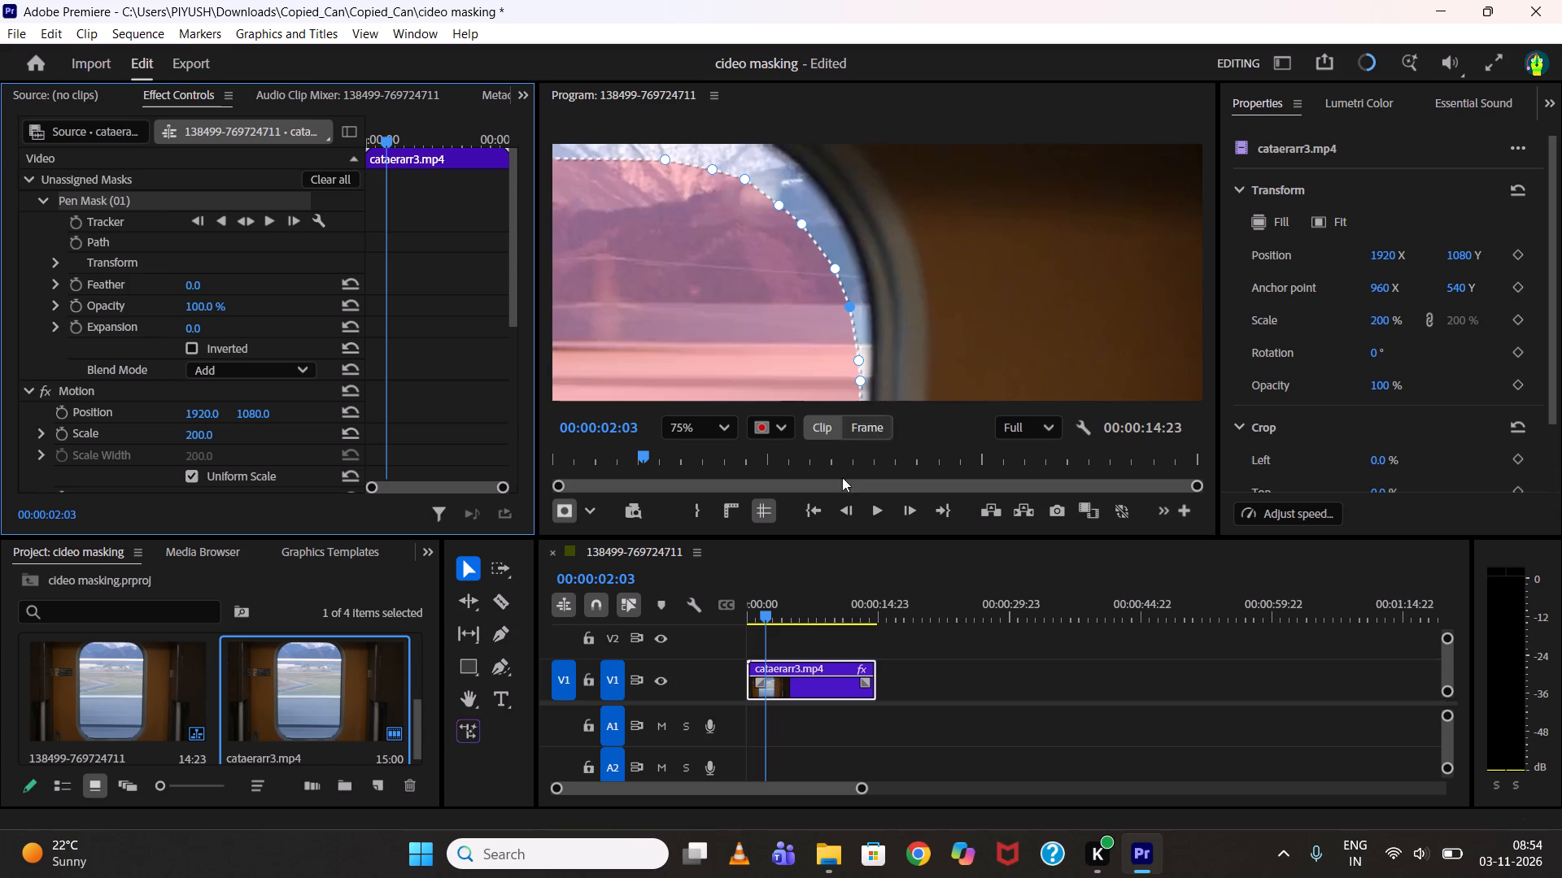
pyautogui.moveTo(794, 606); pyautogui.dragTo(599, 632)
# Nudge four consecutive mask points along the middle of the window's upper right curve to fit the glass edge.
pyautogui.scroll(1, 702, 201)
pyautogui.moveTo(705, 201); pyautogui.dragTo(764, 174, button='middle')
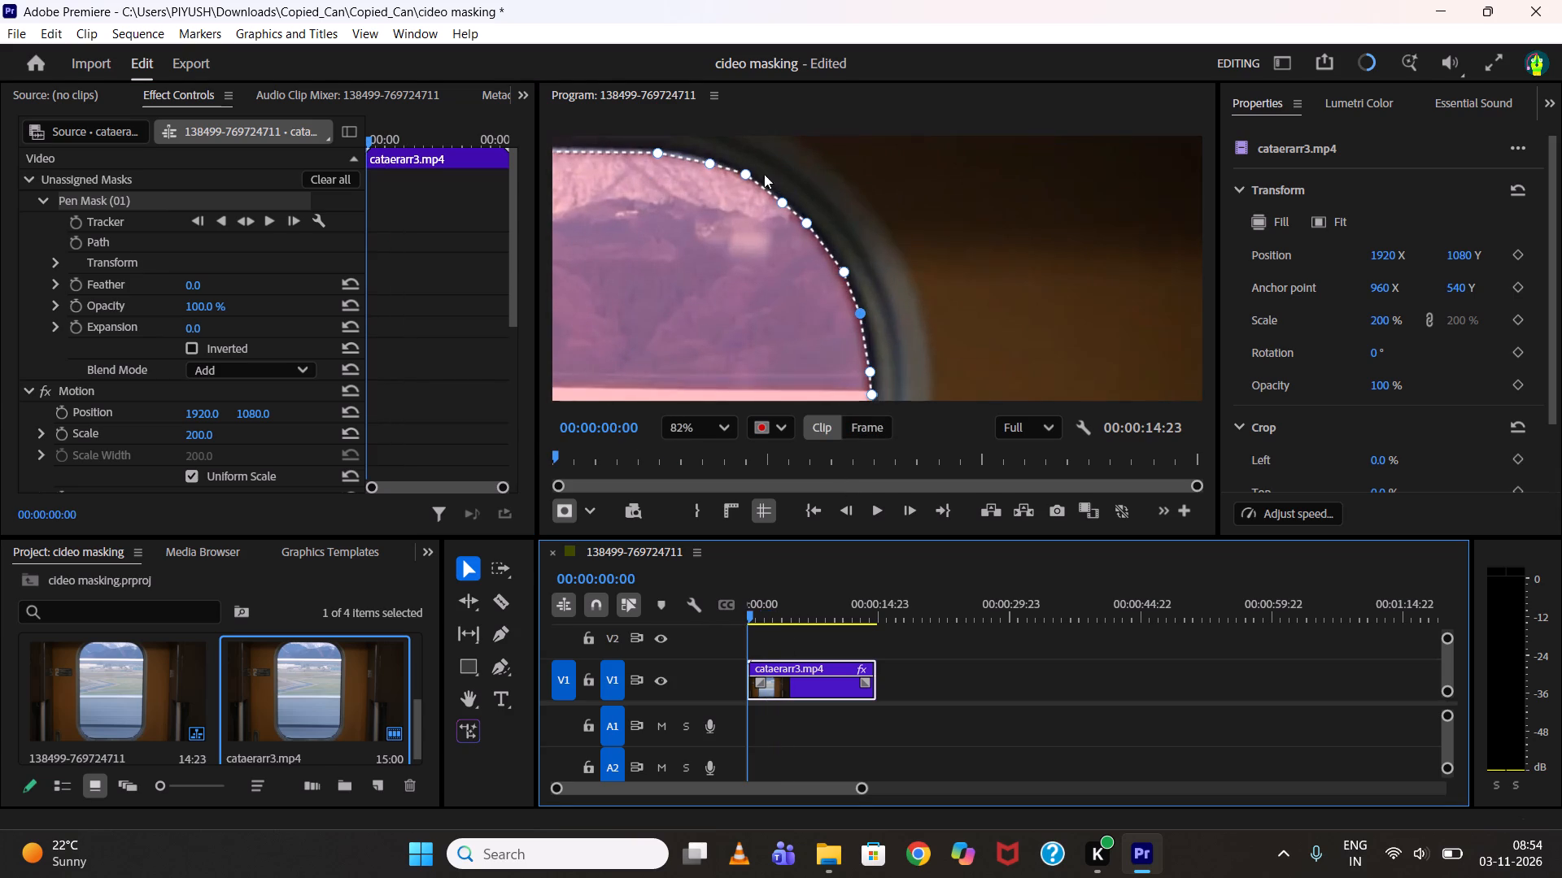
pyautogui.moveTo(764, 174); pyautogui.dragTo(809, 142, button='middle')
pyautogui.scroll(-11, 809, 141)
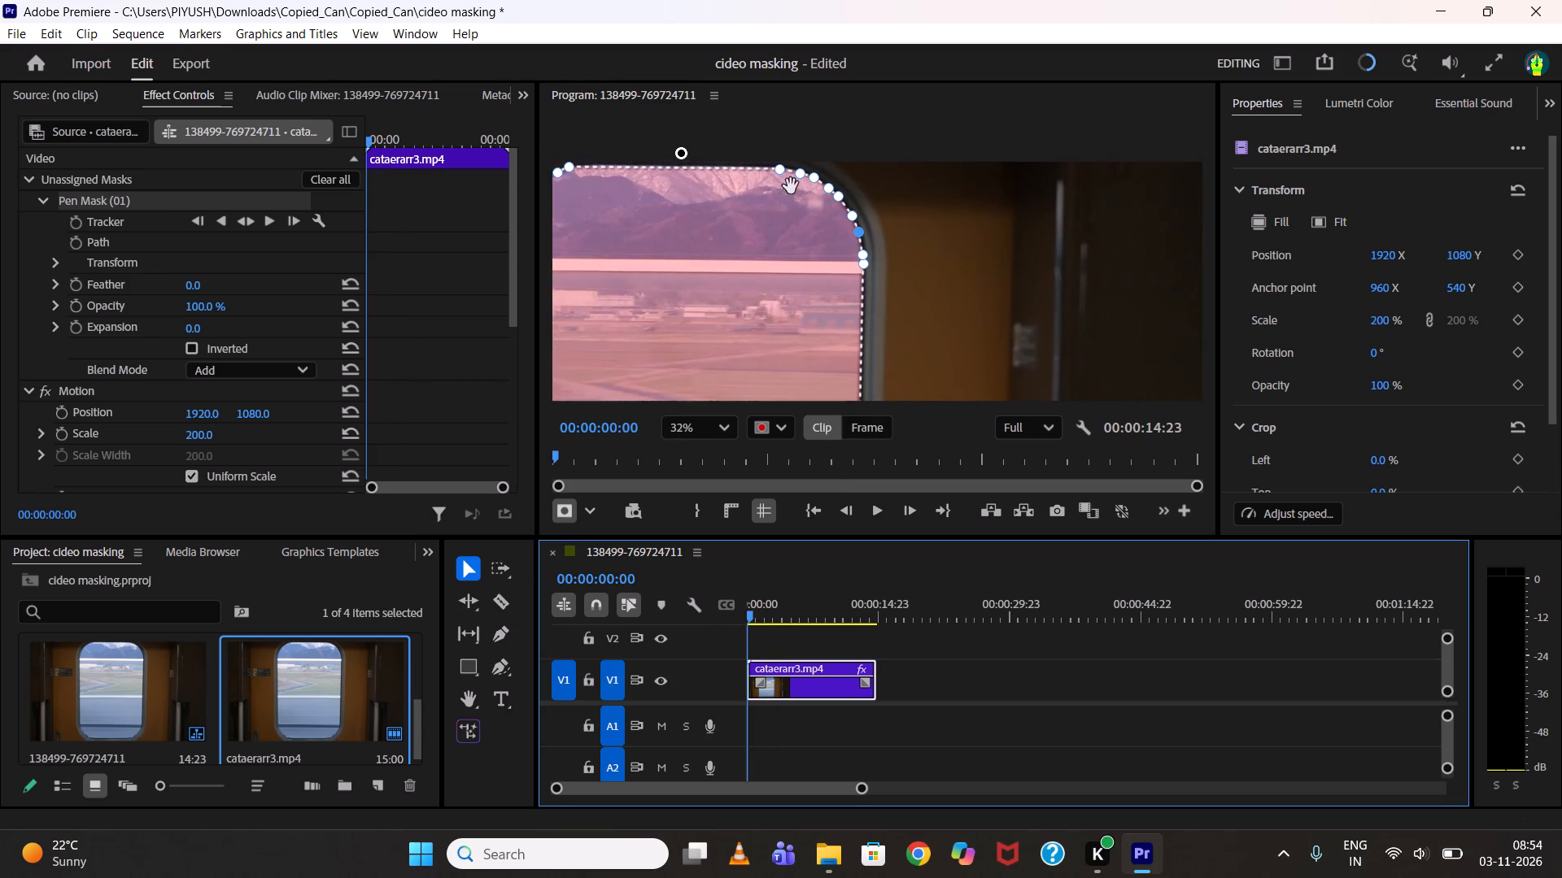
pyautogui.moveTo(788, 198); pyautogui.dragTo(918, 218, button='middle')
pyautogui.scroll(12, 930, 219)
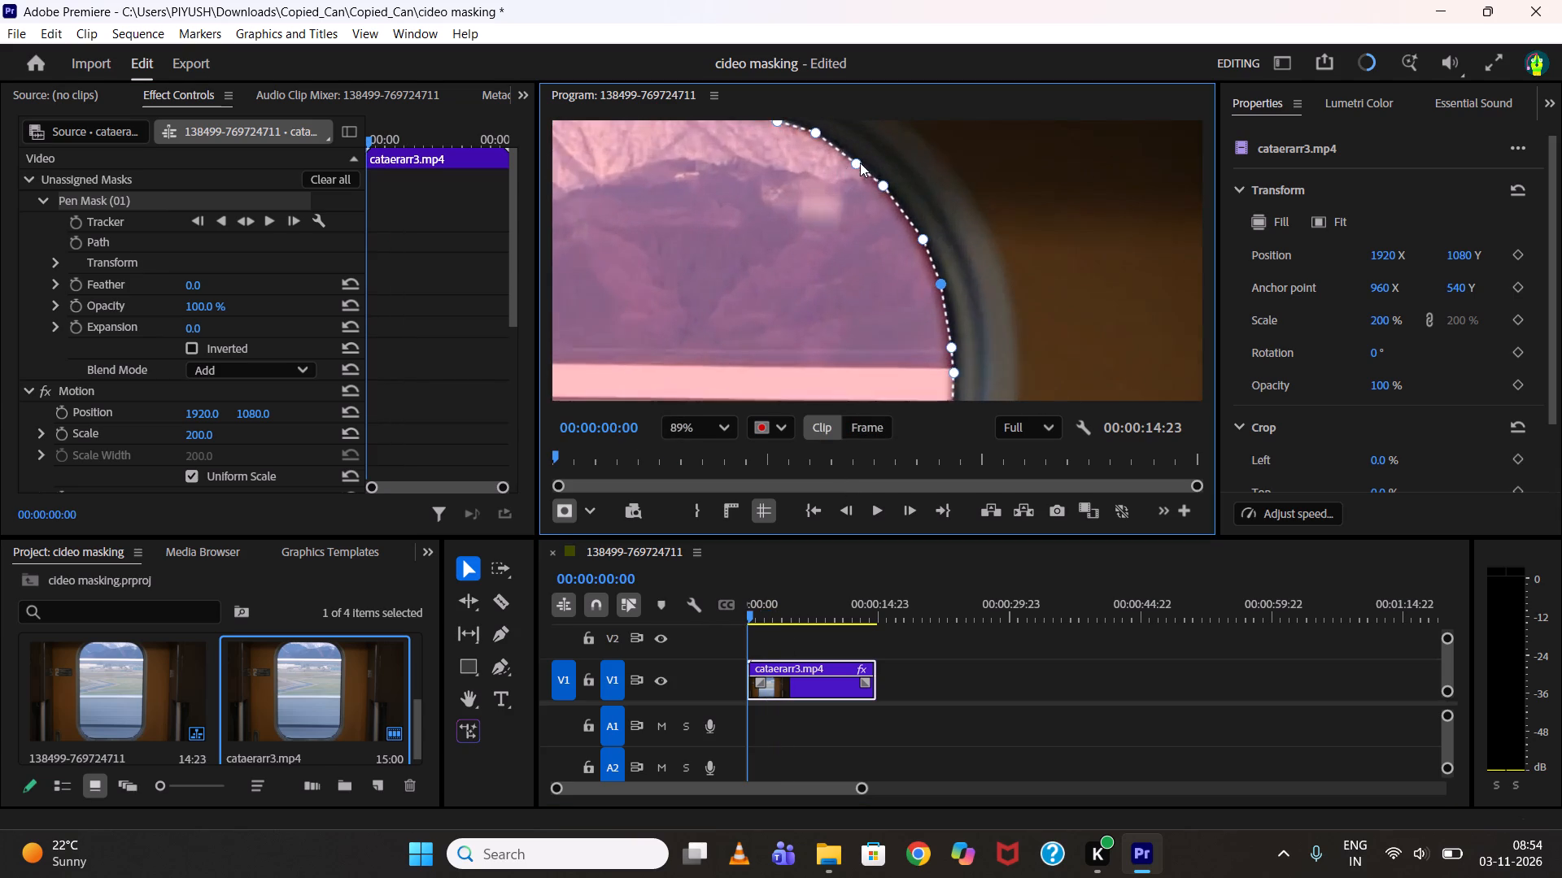
pyautogui.scroll(6, 863, 167)
pyautogui.moveTo(824, 153); pyautogui.dragTo(872, 204, button='middle')
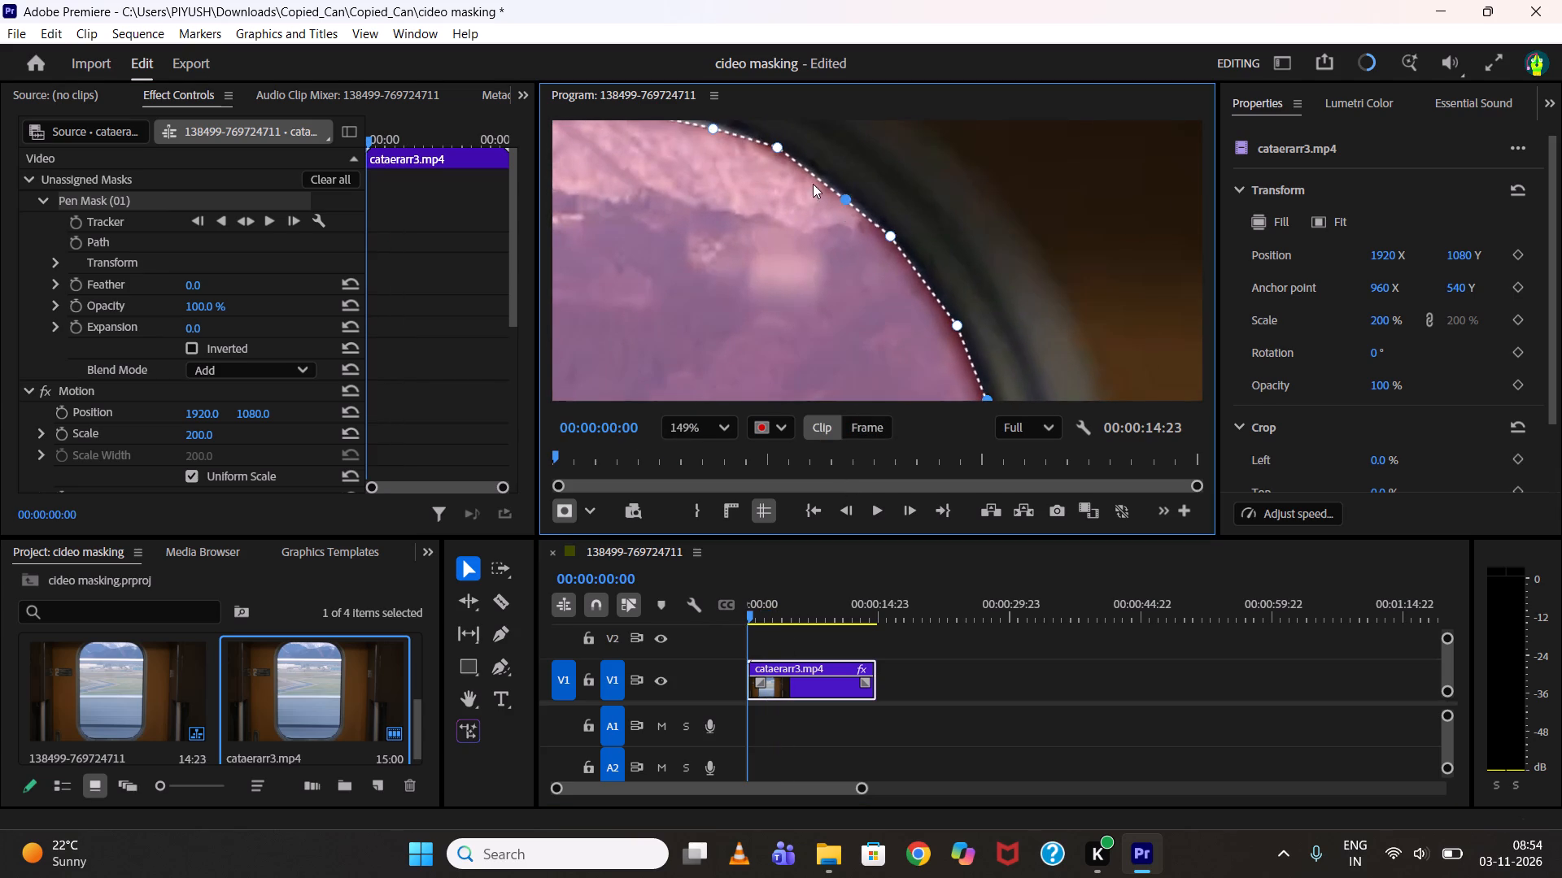
pyautogui.click(771, 144)
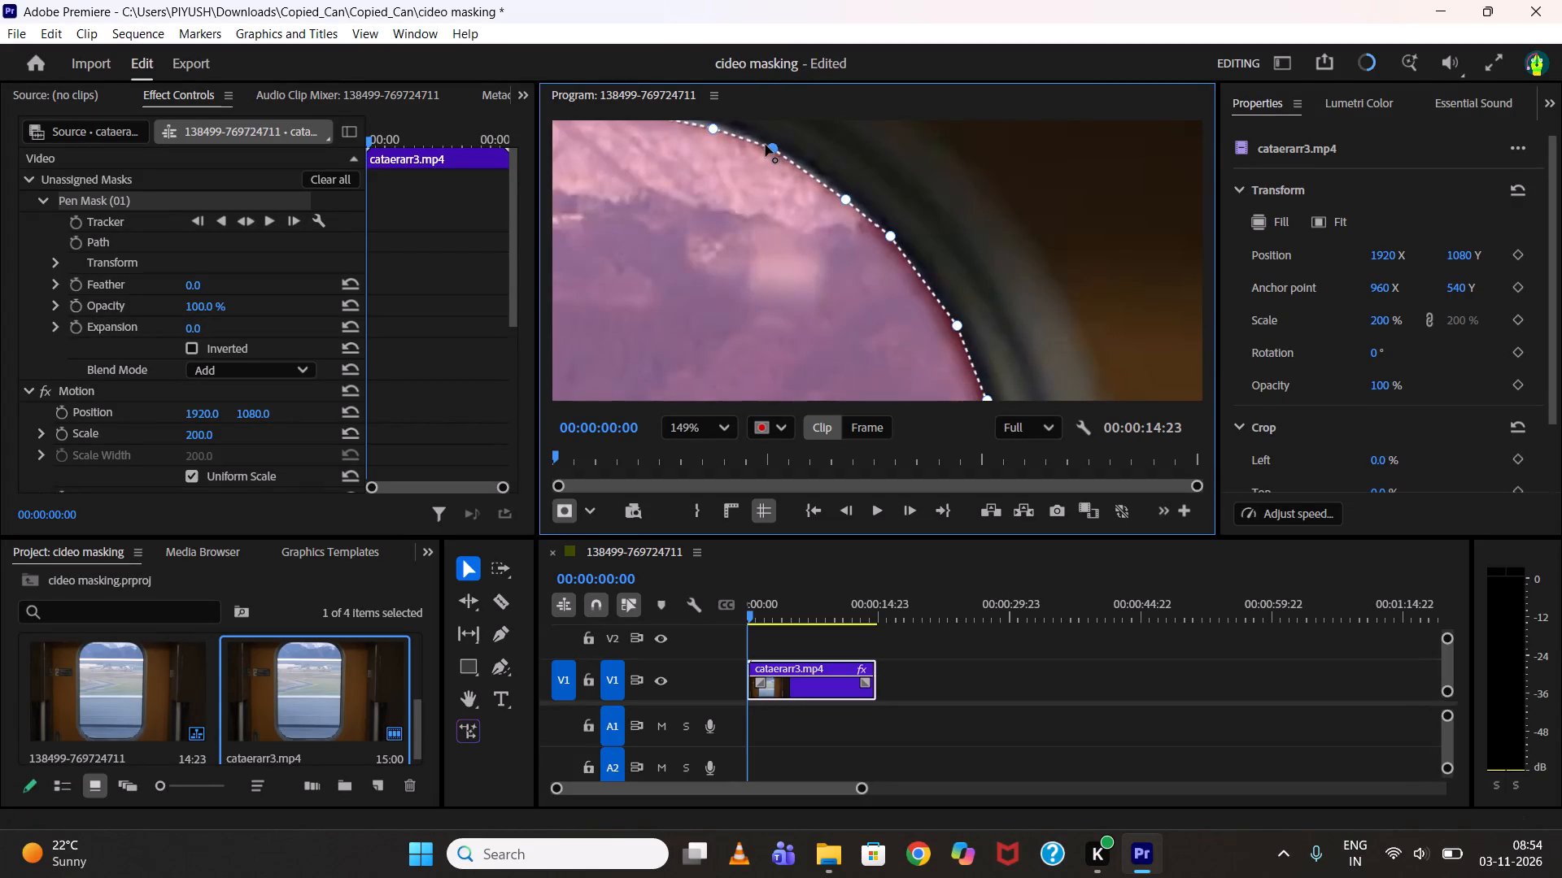
pyautogui.click(849, 199)
pyautogui.moveTo(888, 229); pyautogui.dragTo(891, 241)
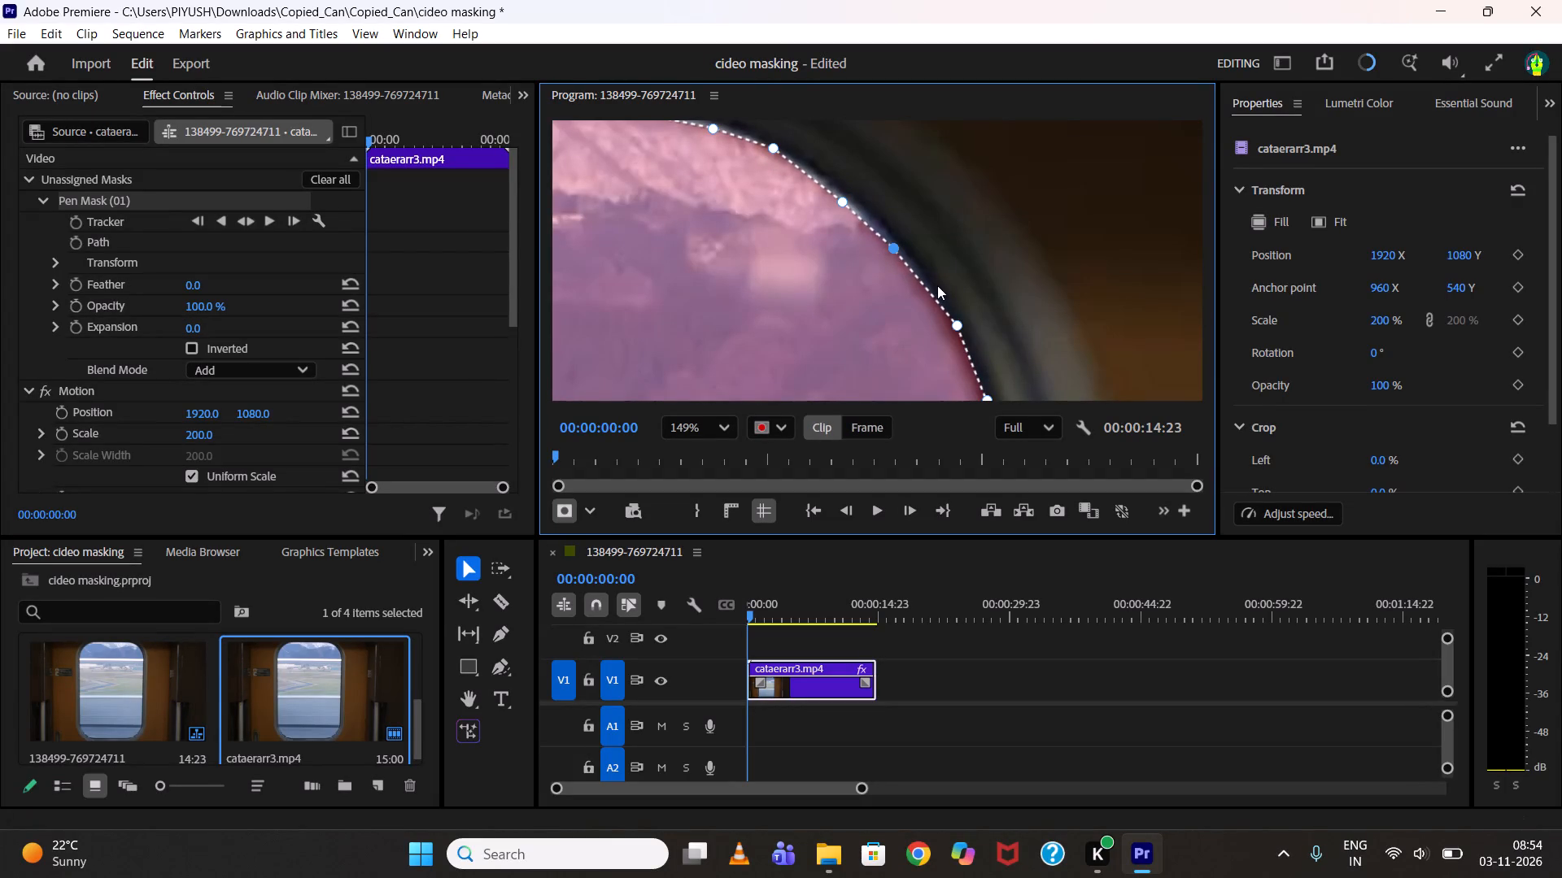
pyautogui.click(953, 325)
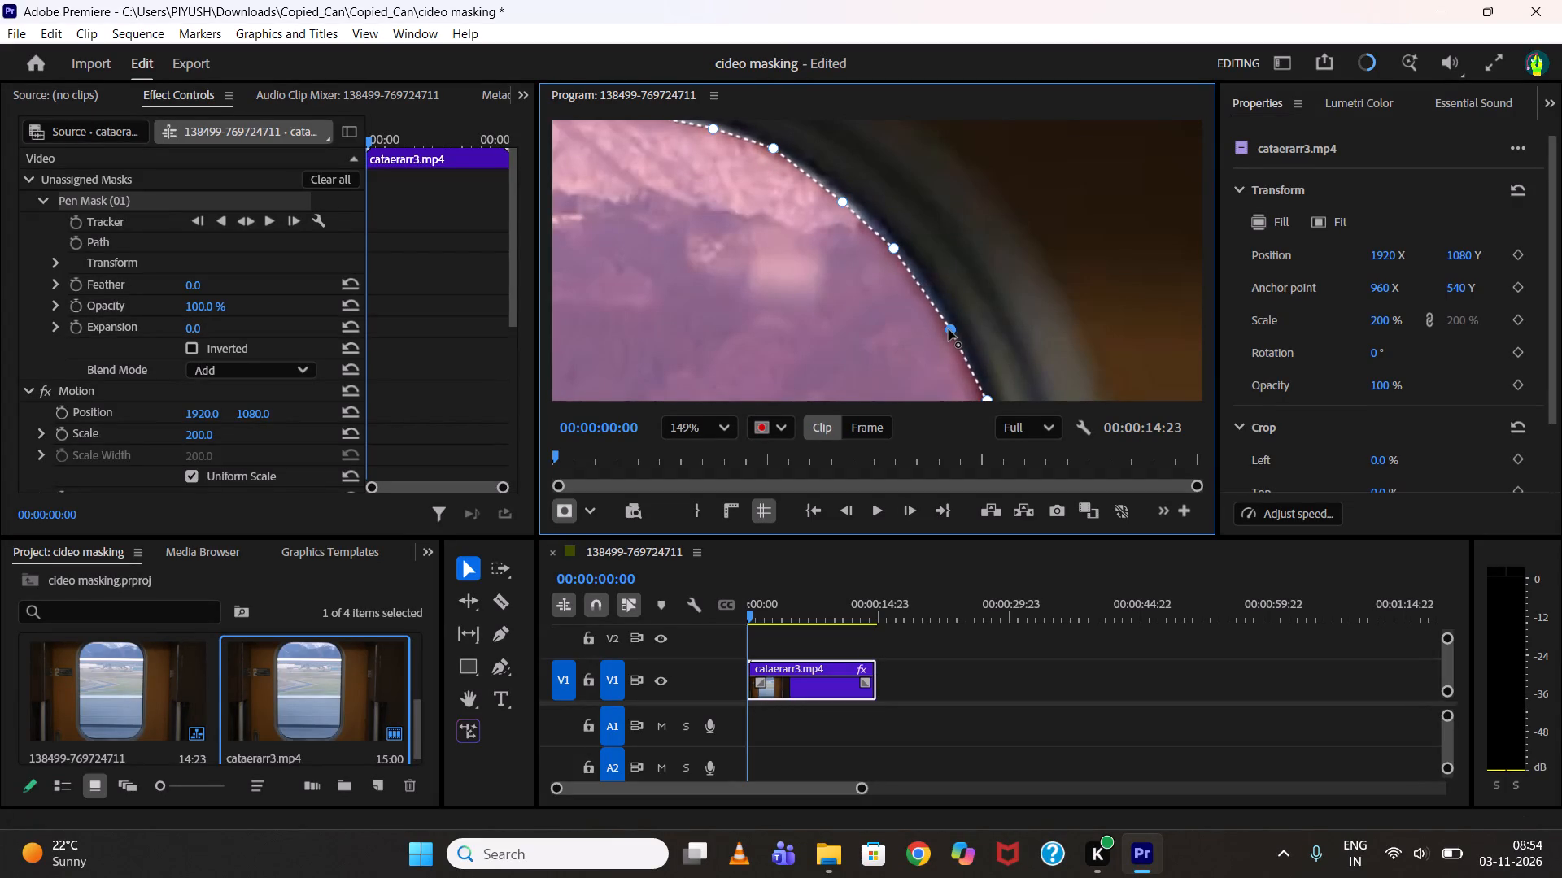
# Shift the third-lowest mask point of the upper right curve slightly down and nudge the lowest one onto the glass edge.
pyautogui.moveTo(972, 315); pyautogui.dragTo(957, 198, button='middle')
pyautogui.scroll(-1, 966, 309)
pyautogui.scroll(1, 936, 224)
pyautogui.middleClick(918, 200)
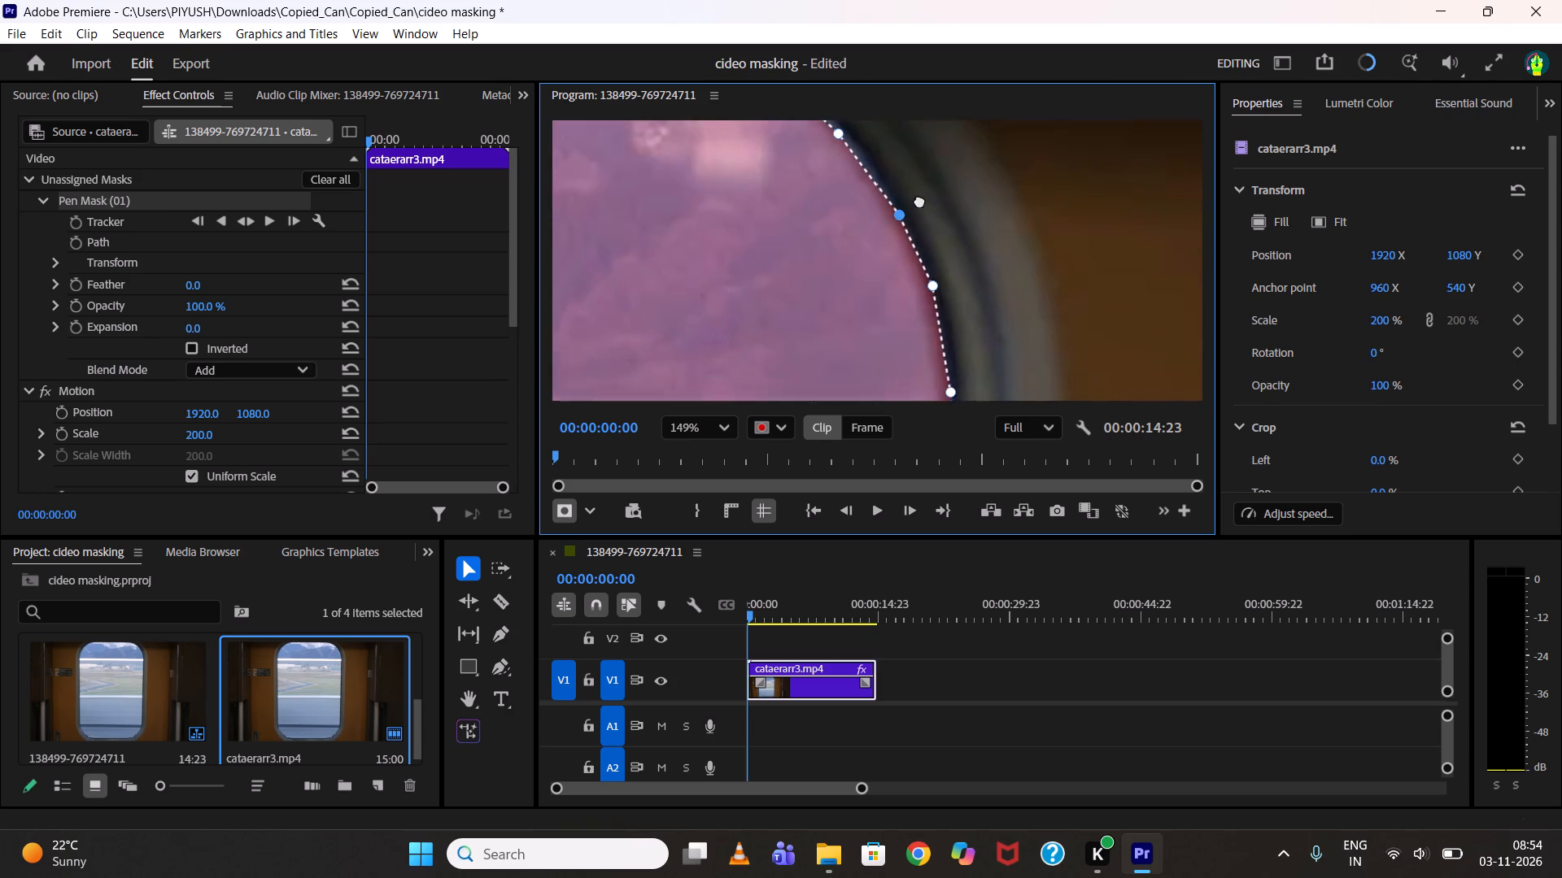
pyautogui.scroll(-1, 922, 198)
pyautogui.scroll(-1, 980, 242)
pyautogui.scroll(-1, 1051, 285)
pyautogui.moveTo(1047, 283); pyautogui.dragTo(908, 133, button='middle')
pyautogui.scroll(1, 908, 133)
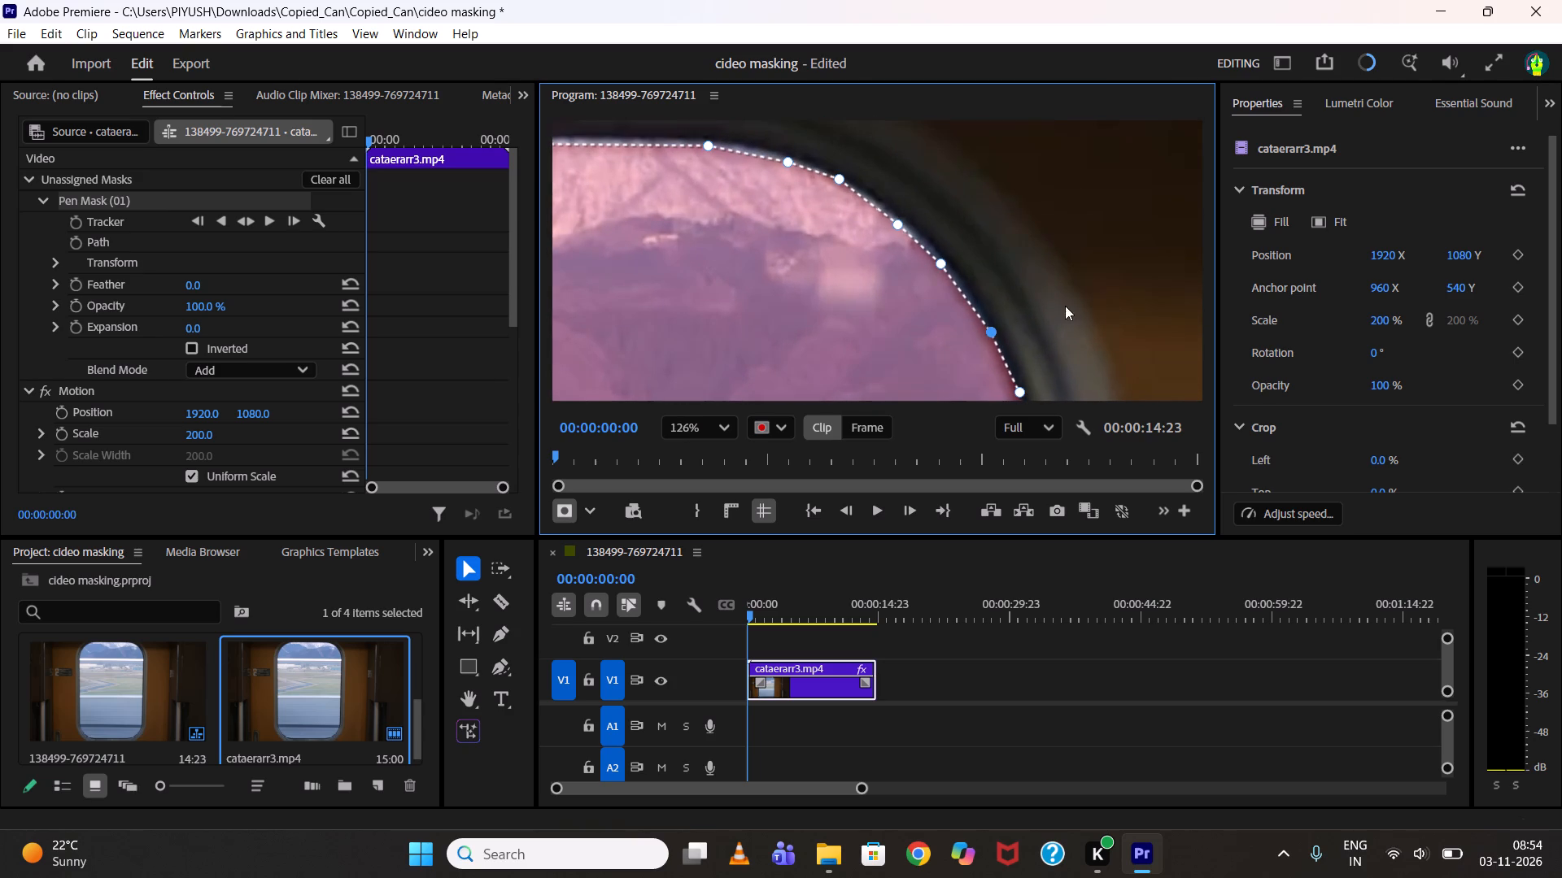
pyautogui.moveTo(1062, 306); pyautogui.dragTo(933, 175, button='middle')
pyautogui.moveTo(1027, 262); pyautogui.dragTo(916, 137, button='middle')
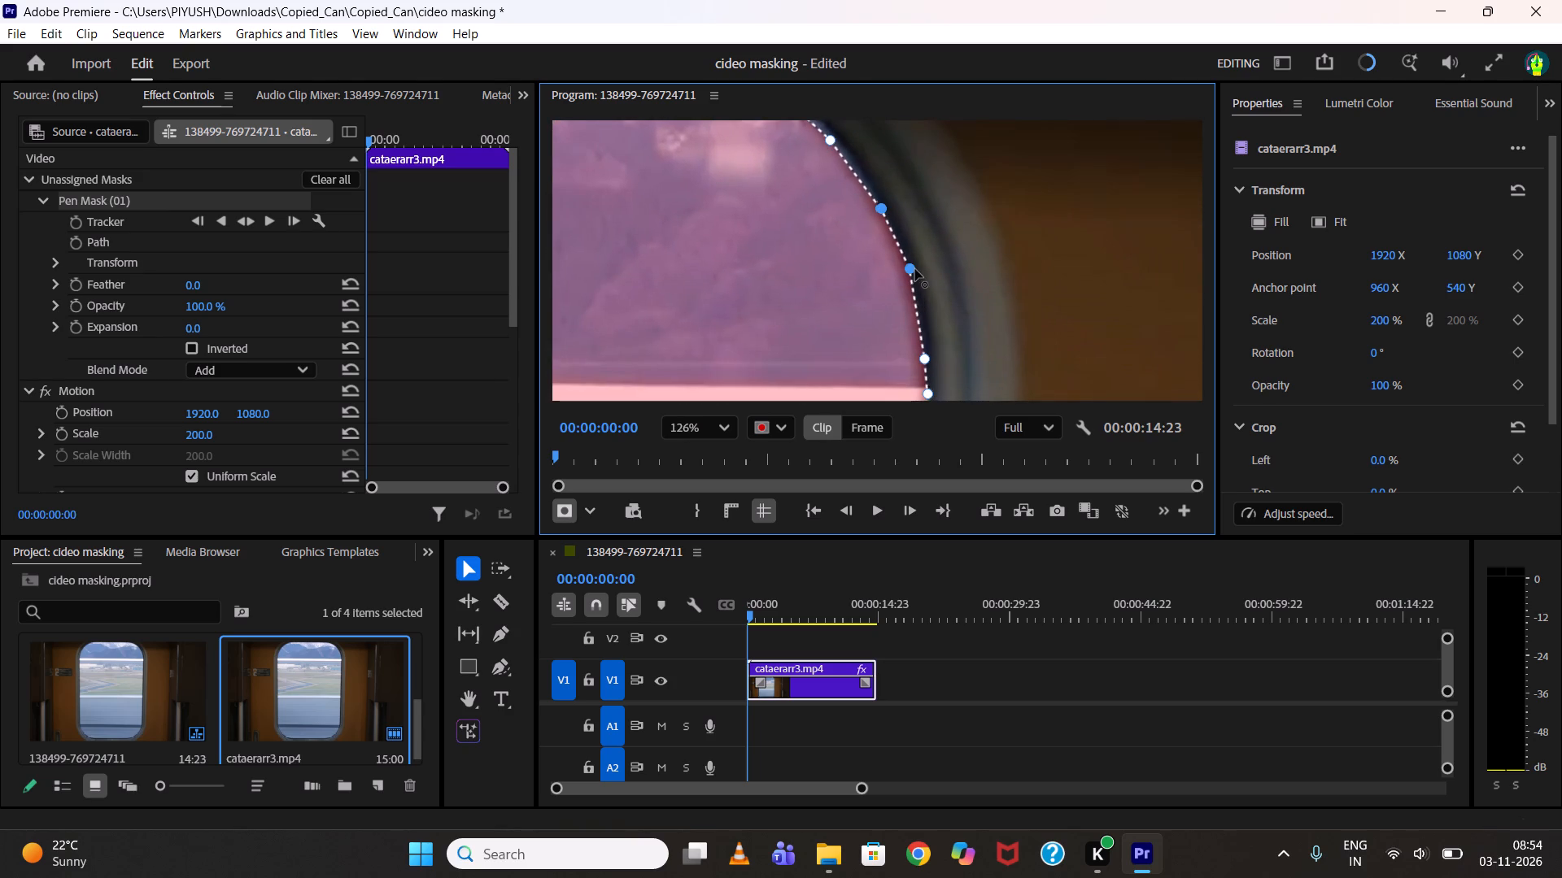
pyautogui.moveTo(915, 269); pyautogui.dragTo(917, 282)
pyautogui.moveTo(957, 294); pyautogui.dragTo(957, 202, button='middle')
pyautogui.click(921, 300)
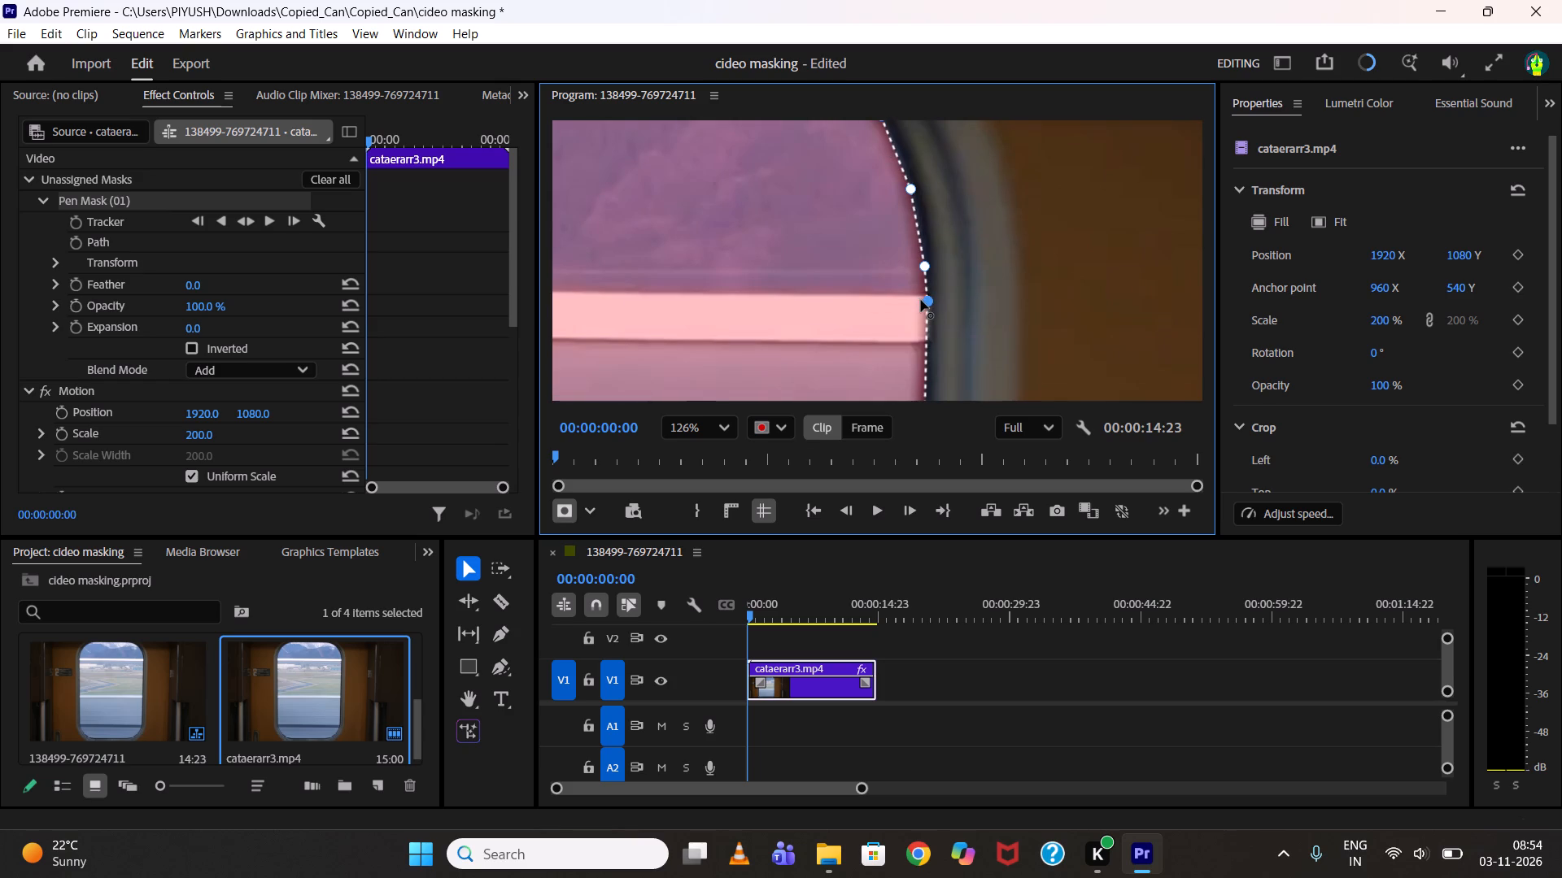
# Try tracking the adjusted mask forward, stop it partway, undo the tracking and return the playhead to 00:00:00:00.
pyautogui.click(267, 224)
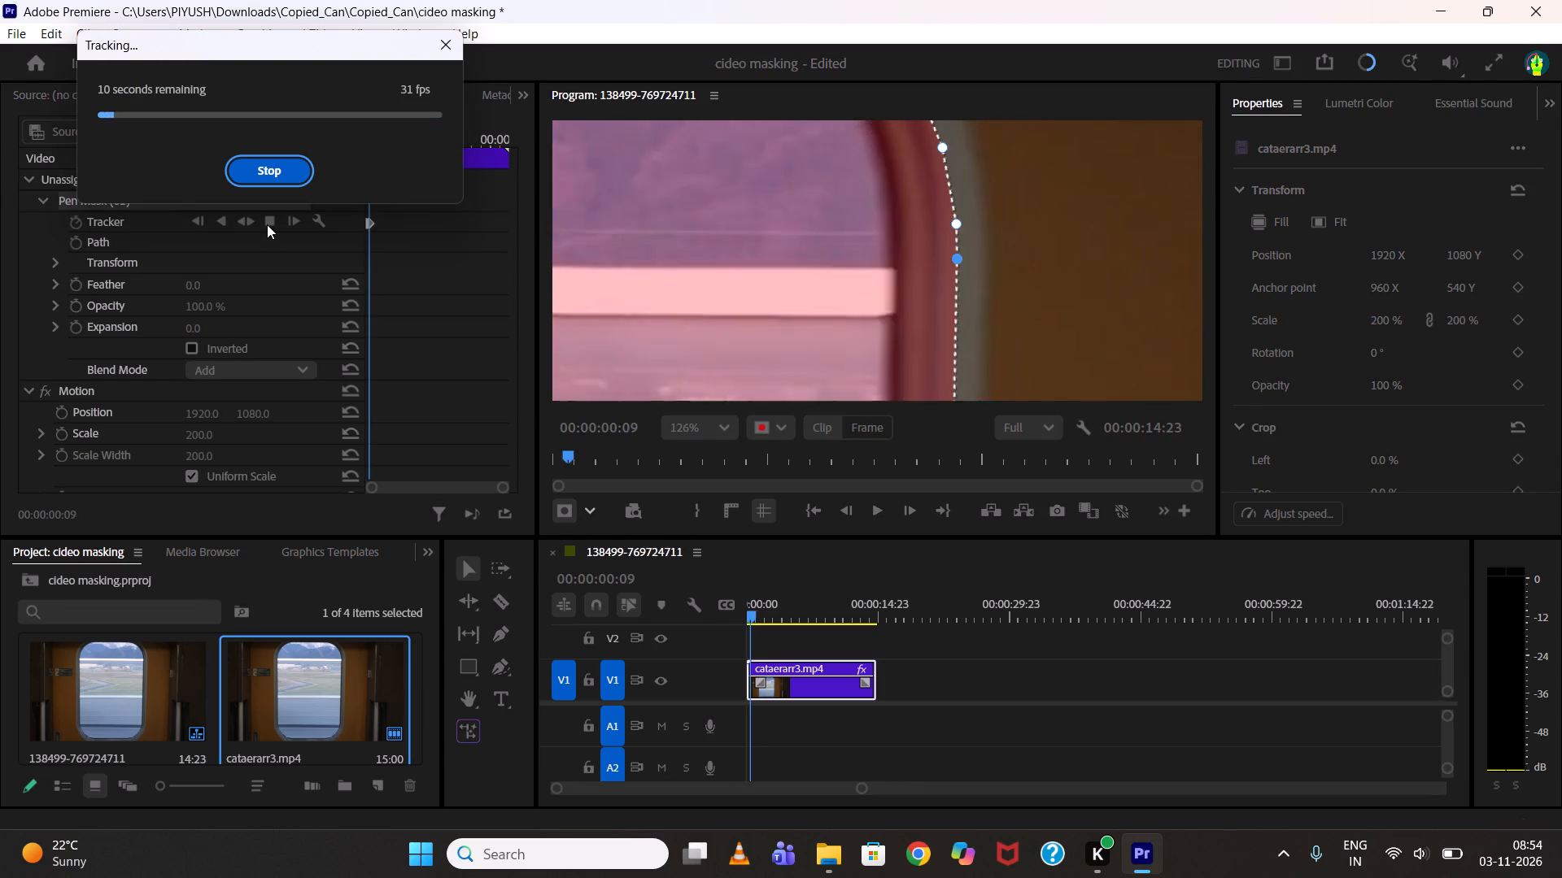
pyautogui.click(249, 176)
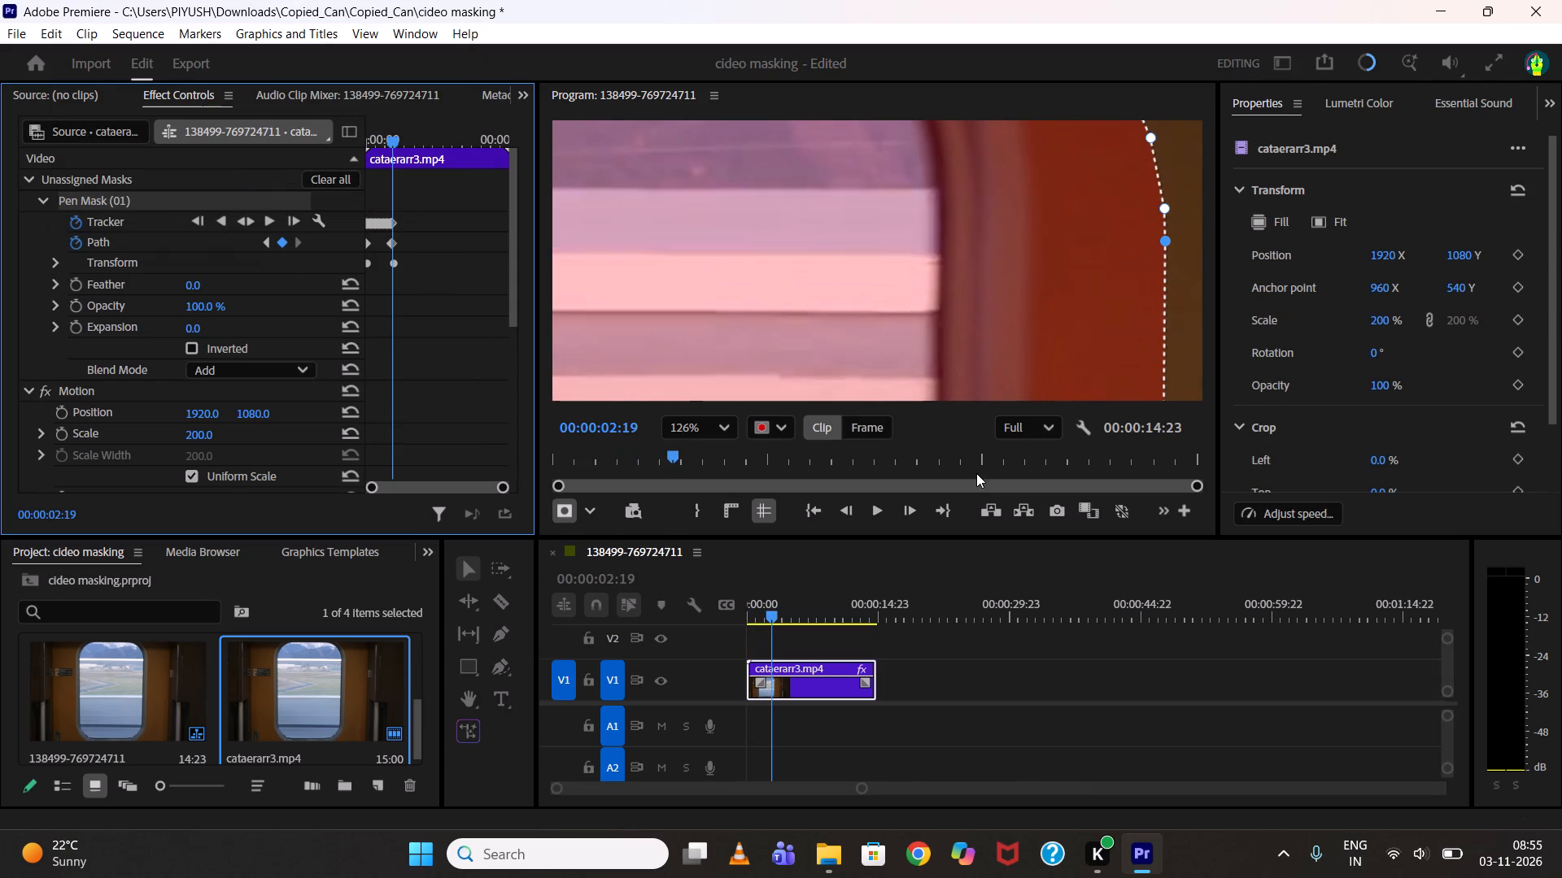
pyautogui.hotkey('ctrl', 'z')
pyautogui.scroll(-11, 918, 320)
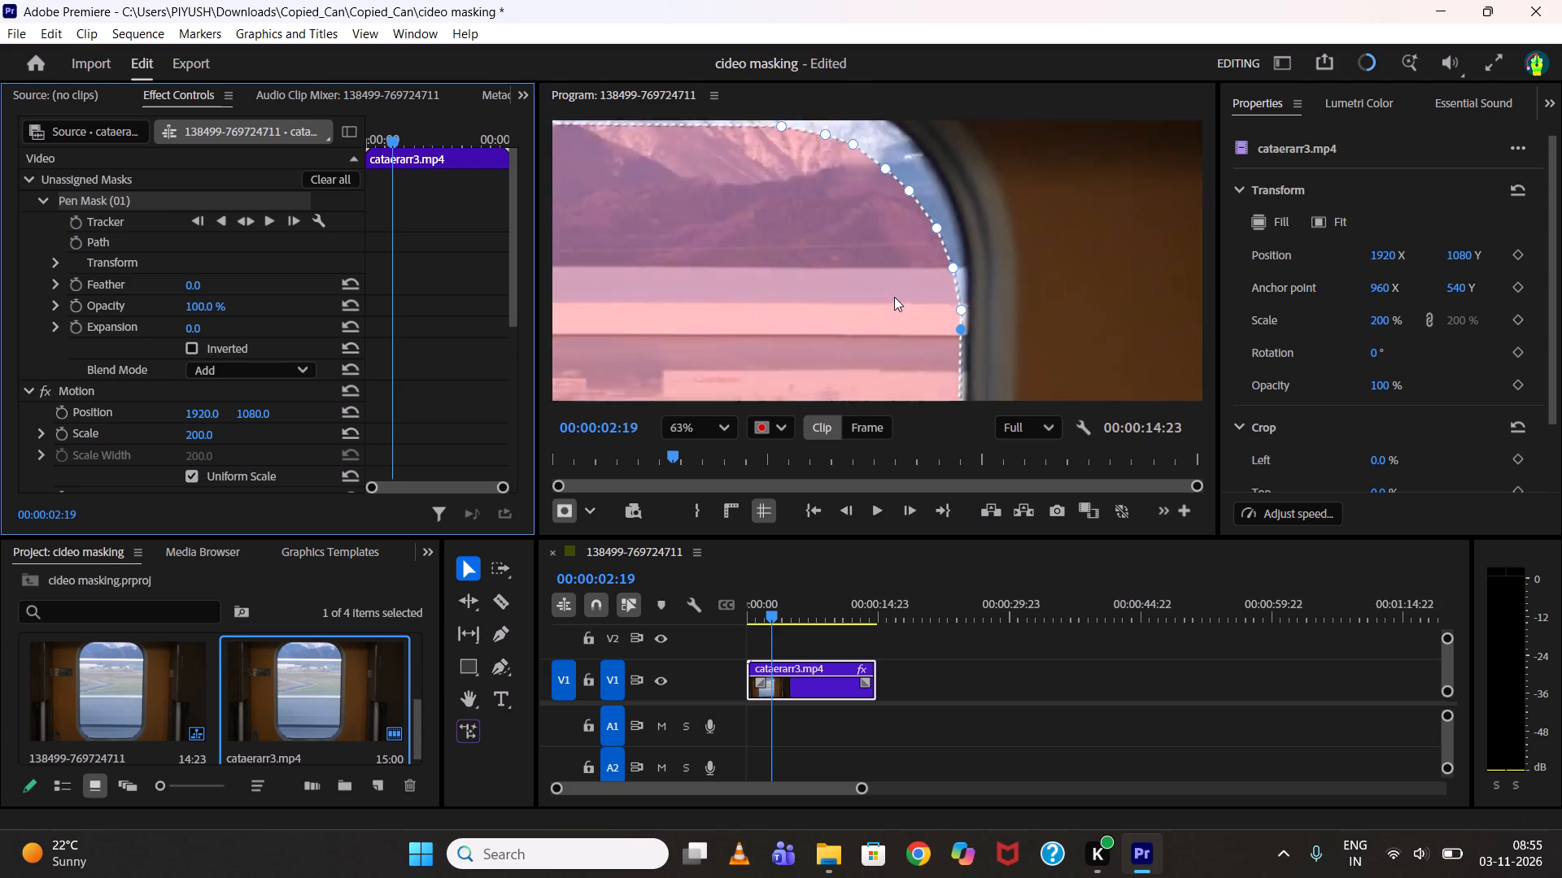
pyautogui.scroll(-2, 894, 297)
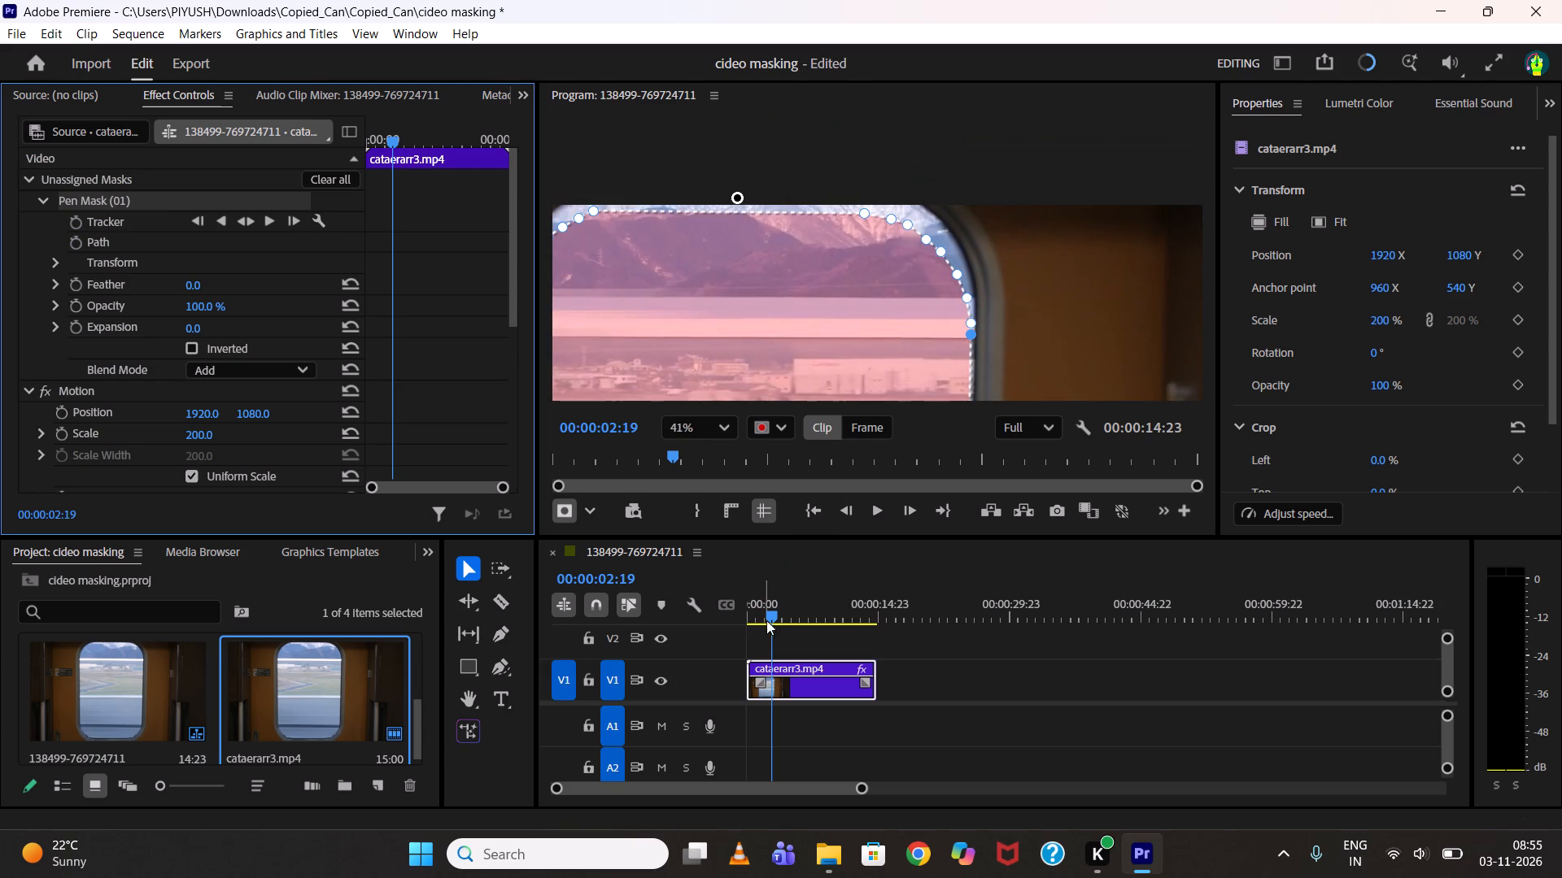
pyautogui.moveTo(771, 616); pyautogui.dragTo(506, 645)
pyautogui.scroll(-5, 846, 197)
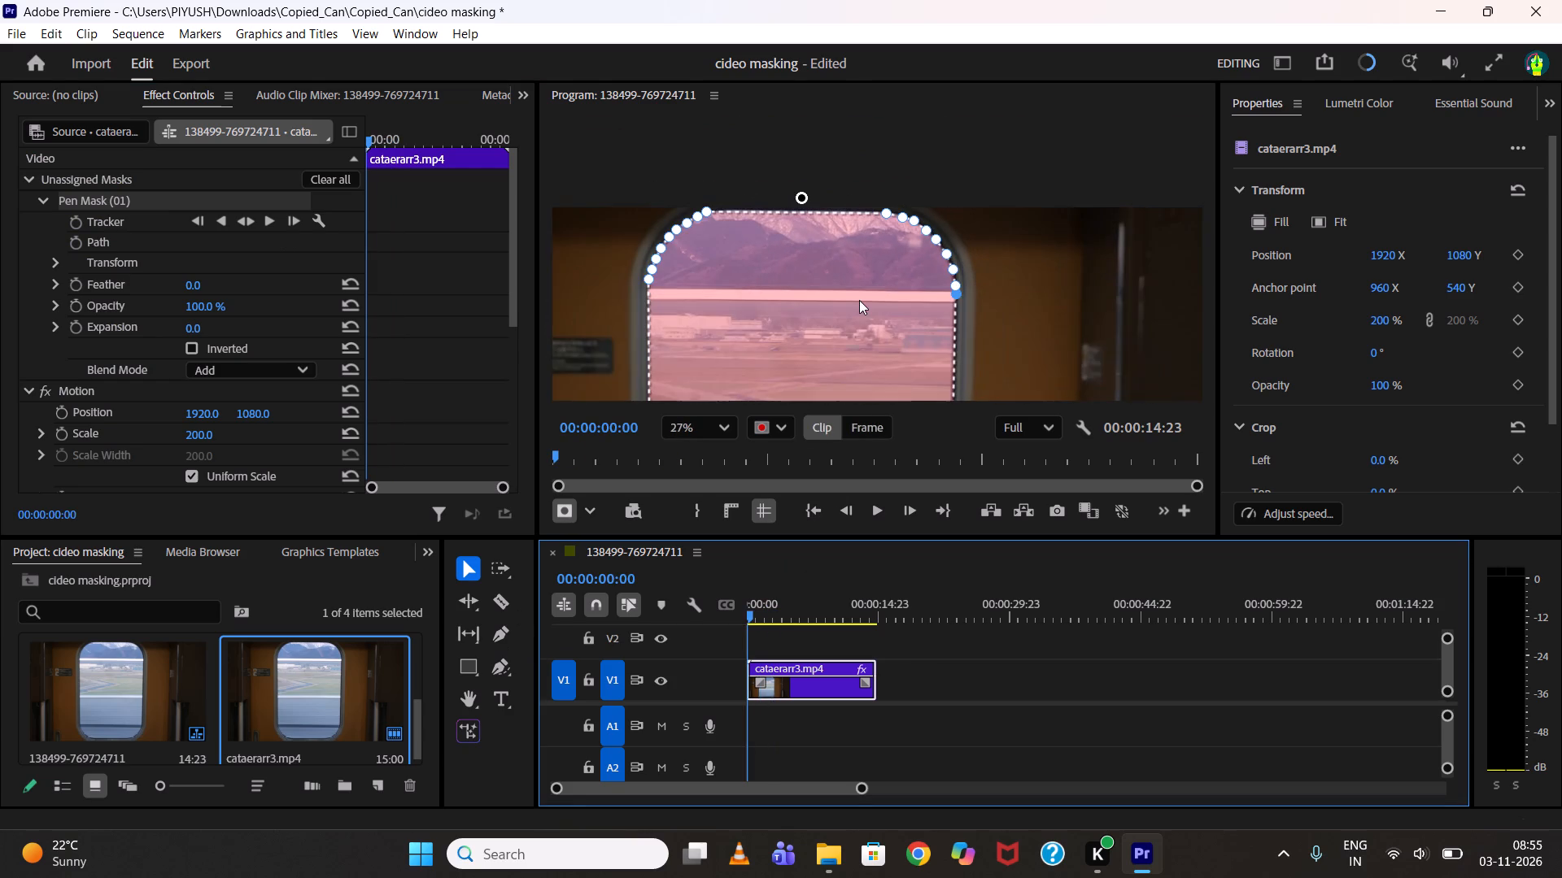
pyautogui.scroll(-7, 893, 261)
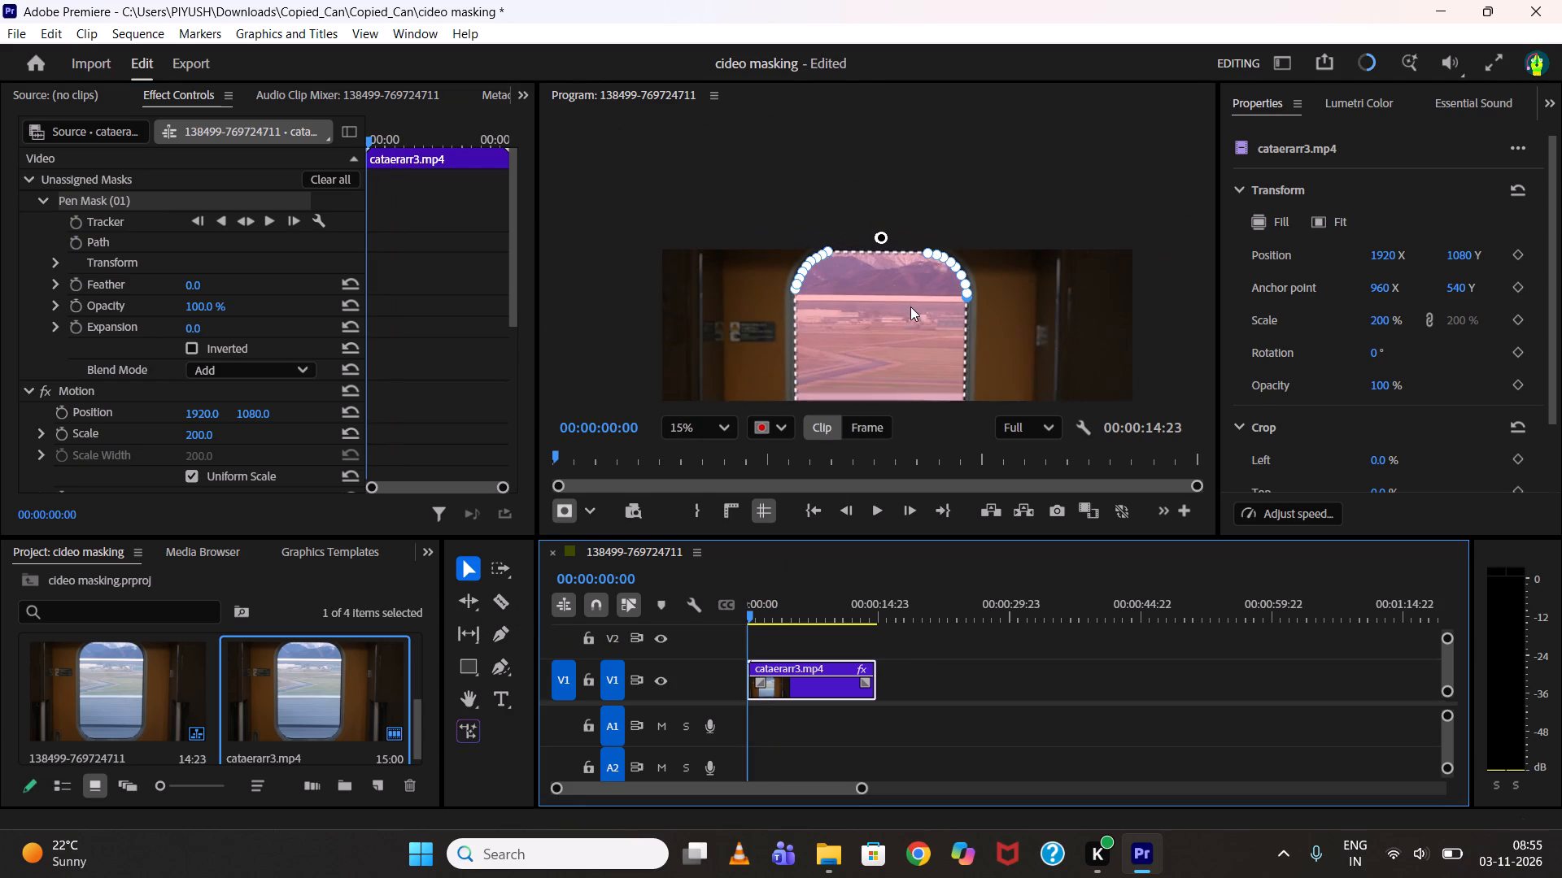
# Switch the mask to Frame mode with the playhead at 00:00:00:00 so that its path is keyframed.
pyautogui.moveTo(910, 300); pyautogui.dragTo(918, 227, button='middle')
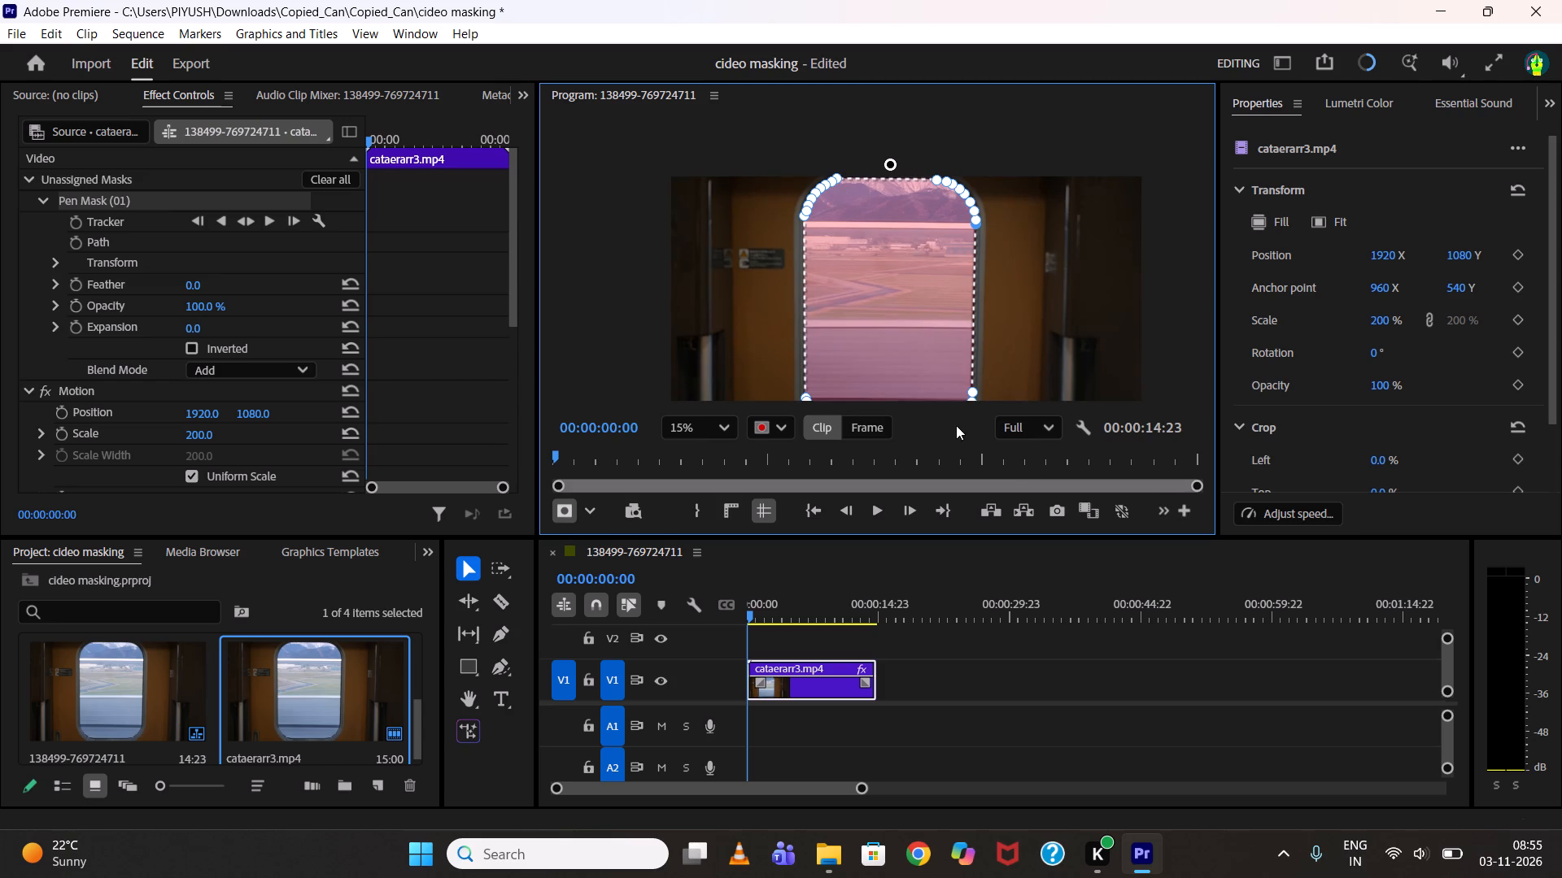
pyautogui.click(885, 431)
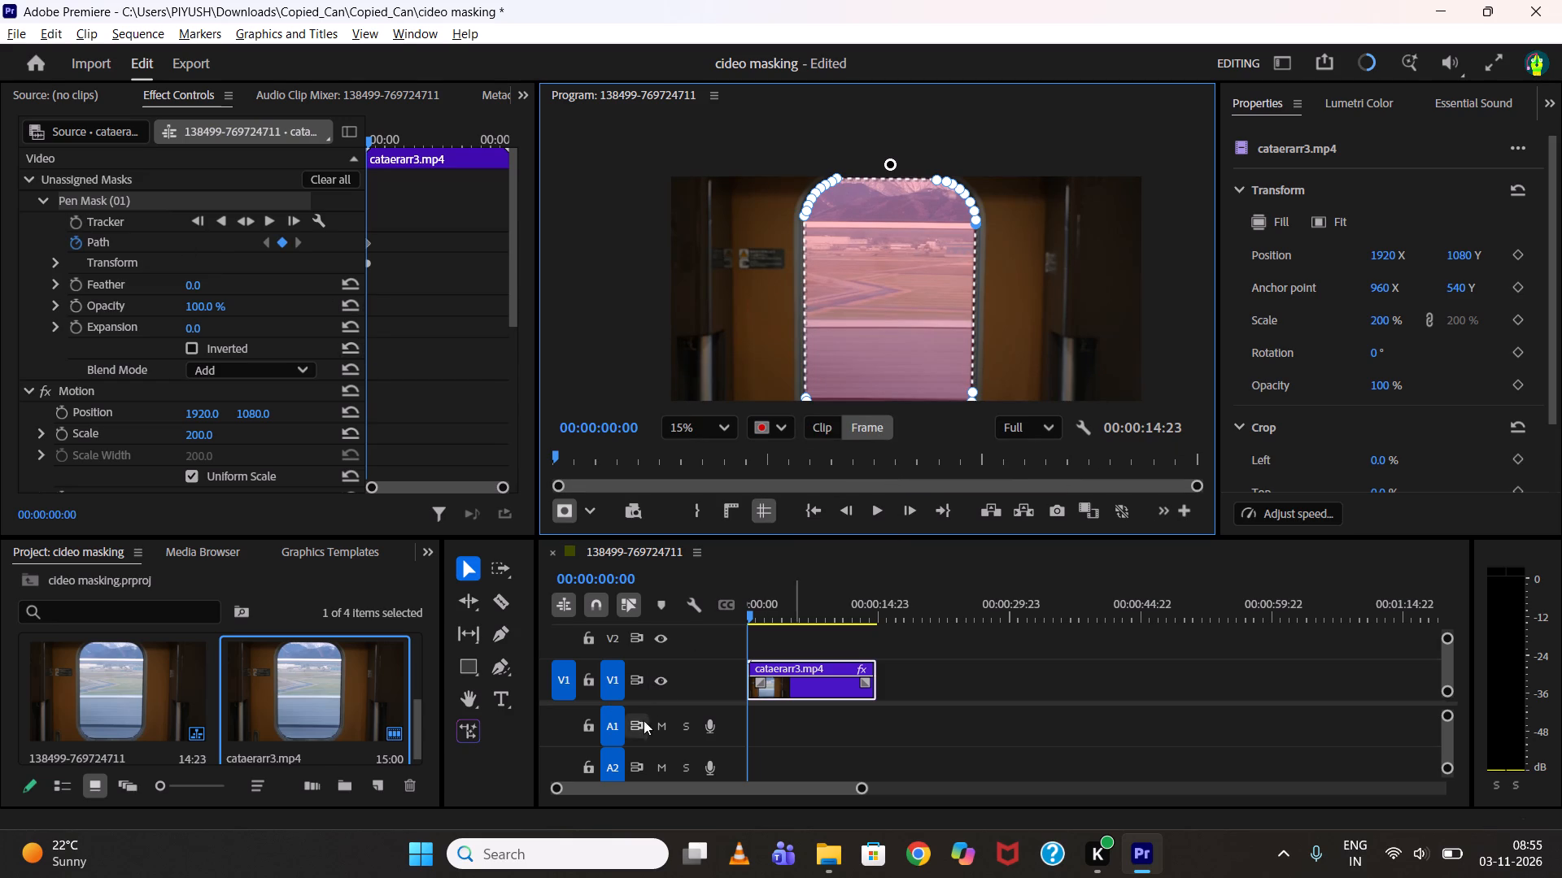
# Position the playhead at 00:00:00:16 and shift the whole mask slightly up to match the window's top edge.
pyautogui.keyDown('alt'); pyautogui.scroll(7, 884, 686); pyautogui.keyUp('alt')
pyautogui.scroll(13, 860, 685)
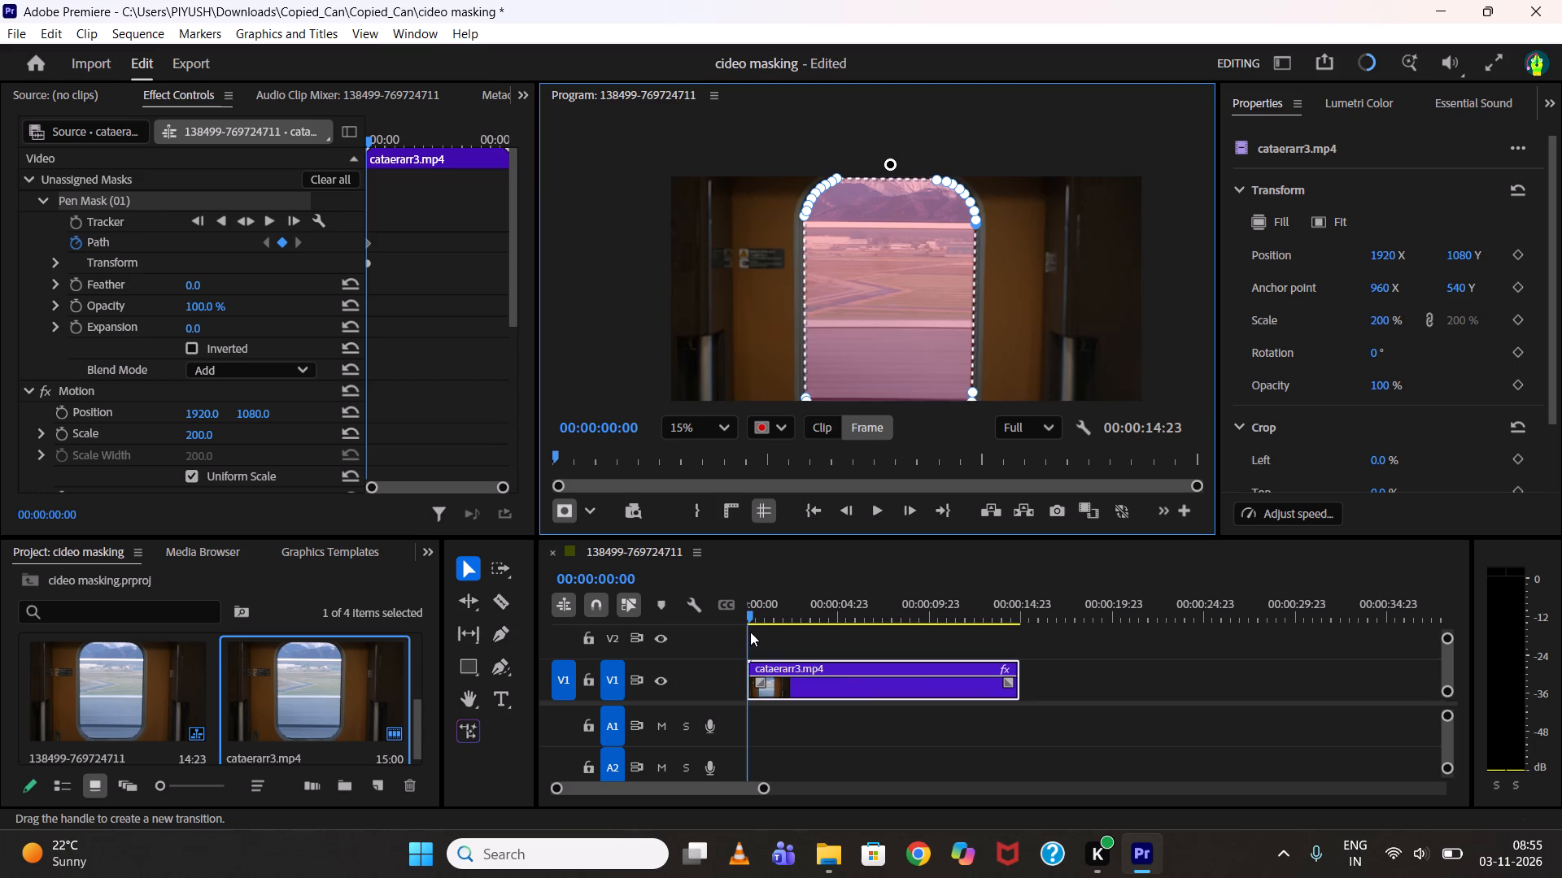
pyautogui.moveTo(748, 615); pyautogui.dragTo(757, 615)
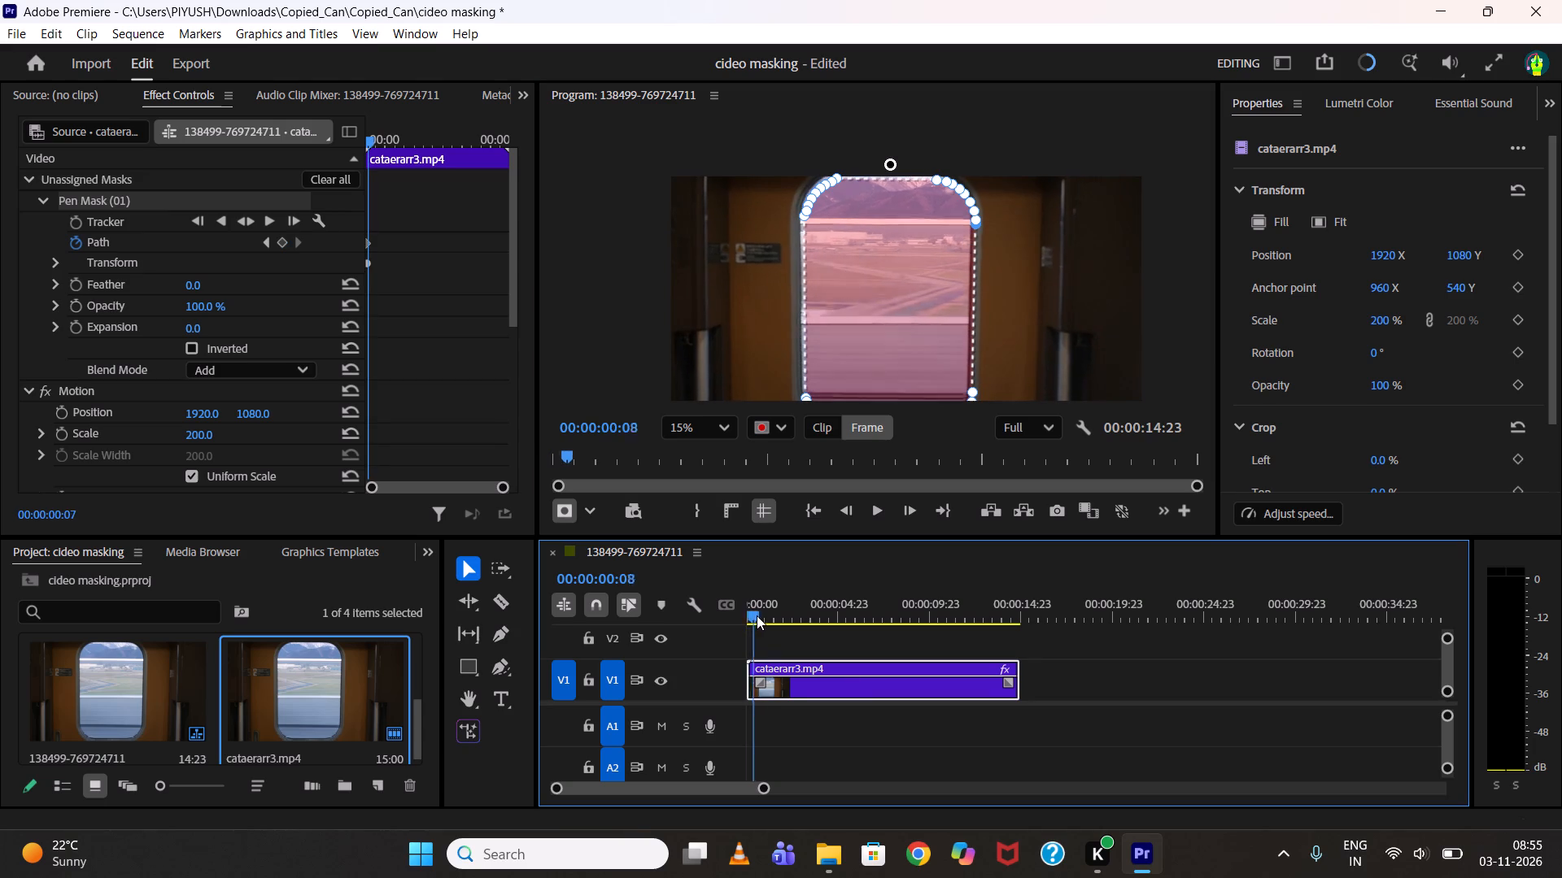
pyautogui.moveTo(757, 615); pyautogui.dragTo(770, 618)
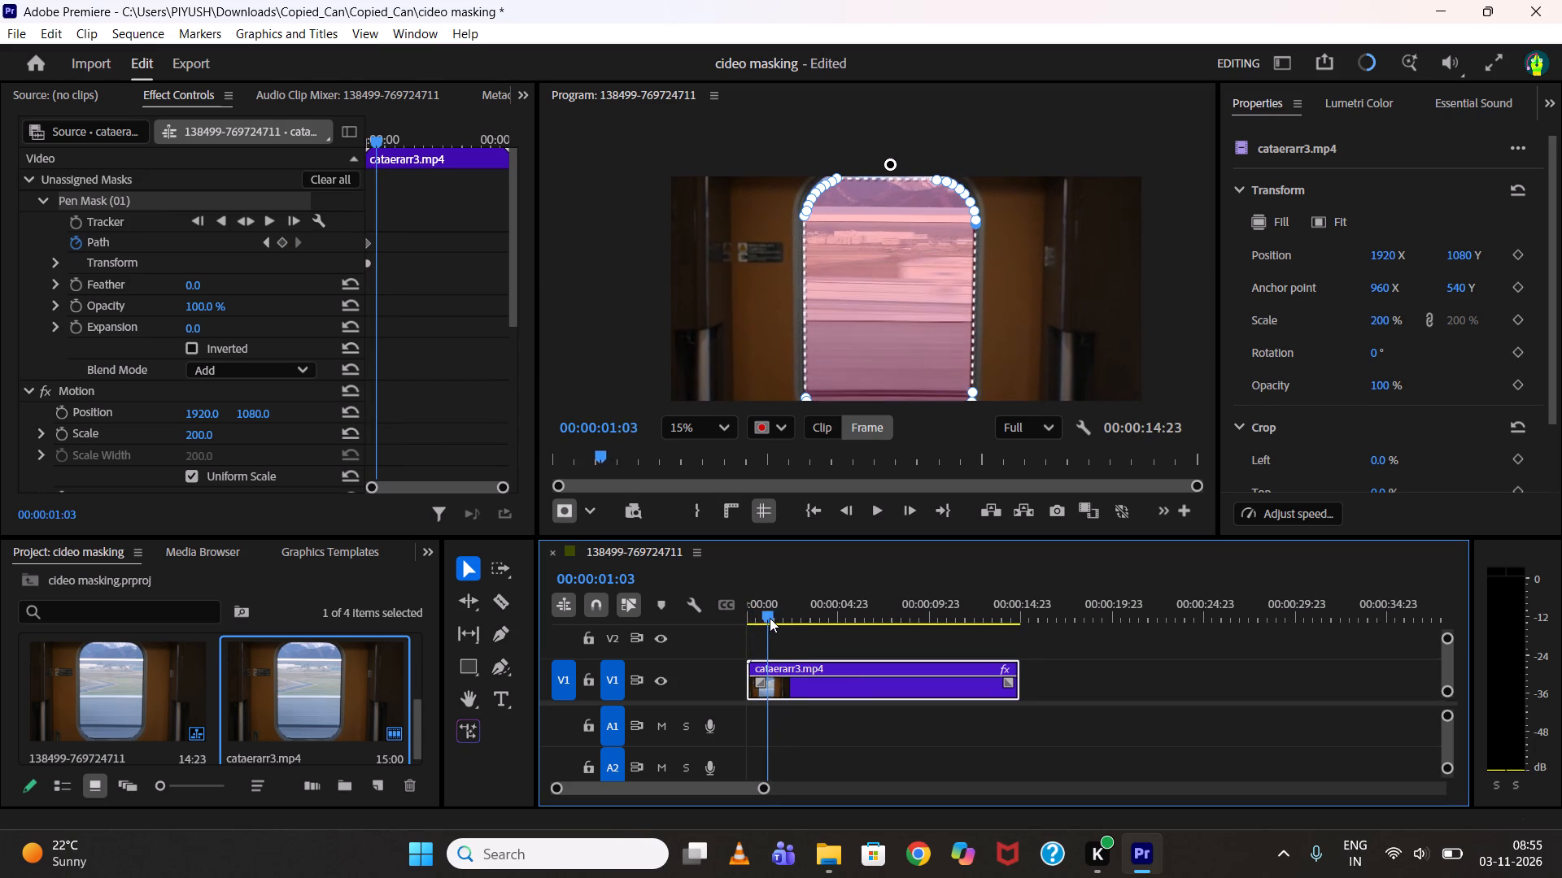
pyautogui.moveTo(770, 618); pyautogui.dragTo(761, 618)
pyautogui.scroll(1, 862, 254)
pyautogui.moveTo(867, 256); pyautogui.dragTo(888, 287, button='middle')
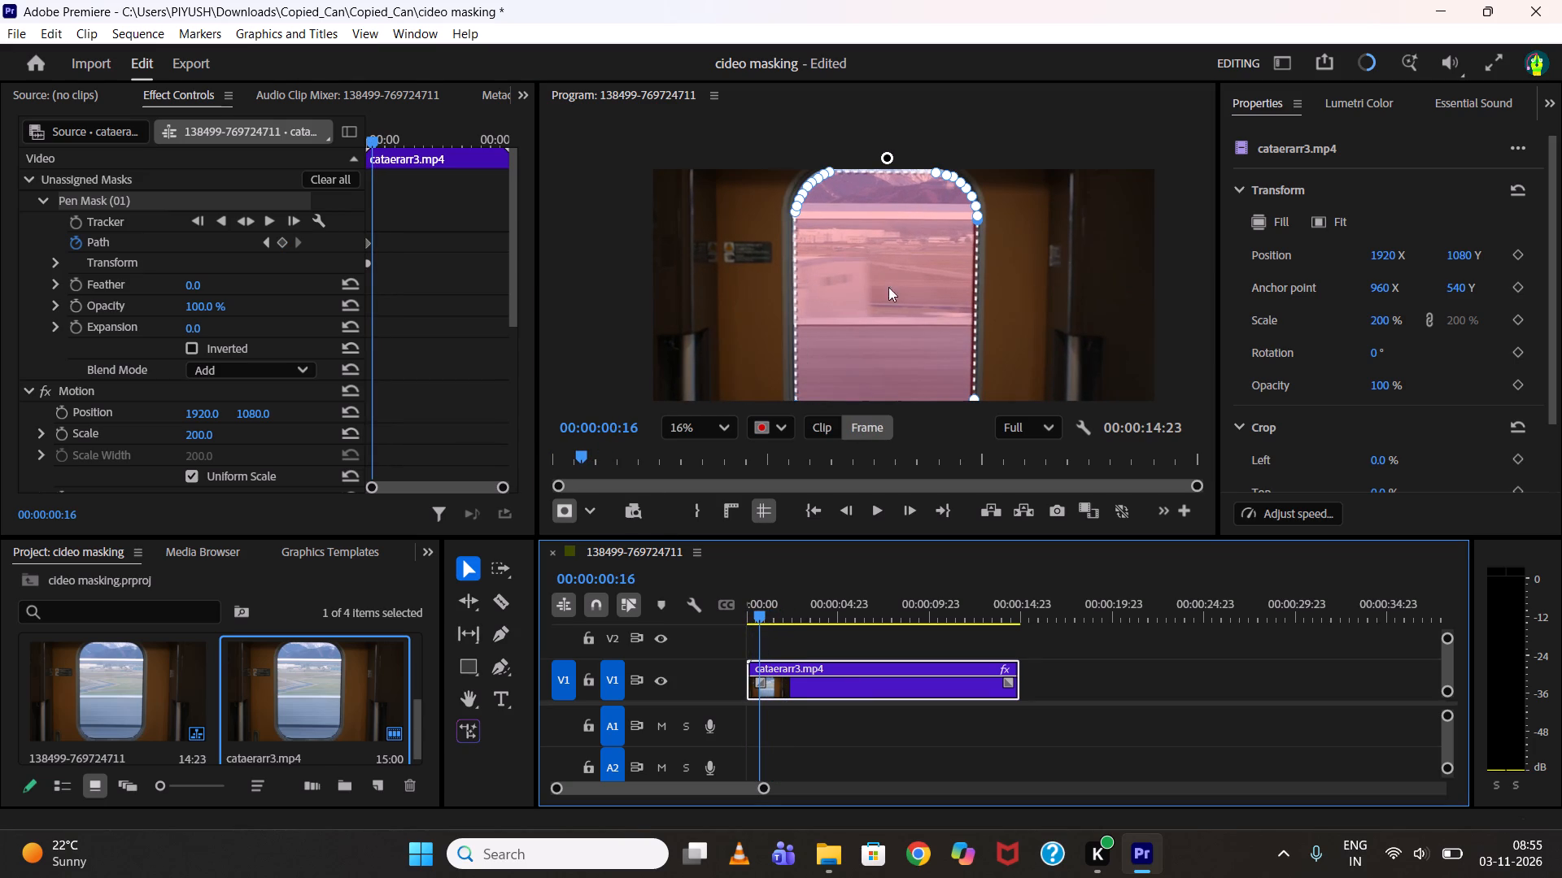
pyautogui.moveTo(888, 287); pyautogui.dragTo(897, 311, button='middle')
pyautogui.moveTo(895, 258); pyautogui.dragTo(911, 327, button='middle')
pyautogui.scroll(14, 884, 247)
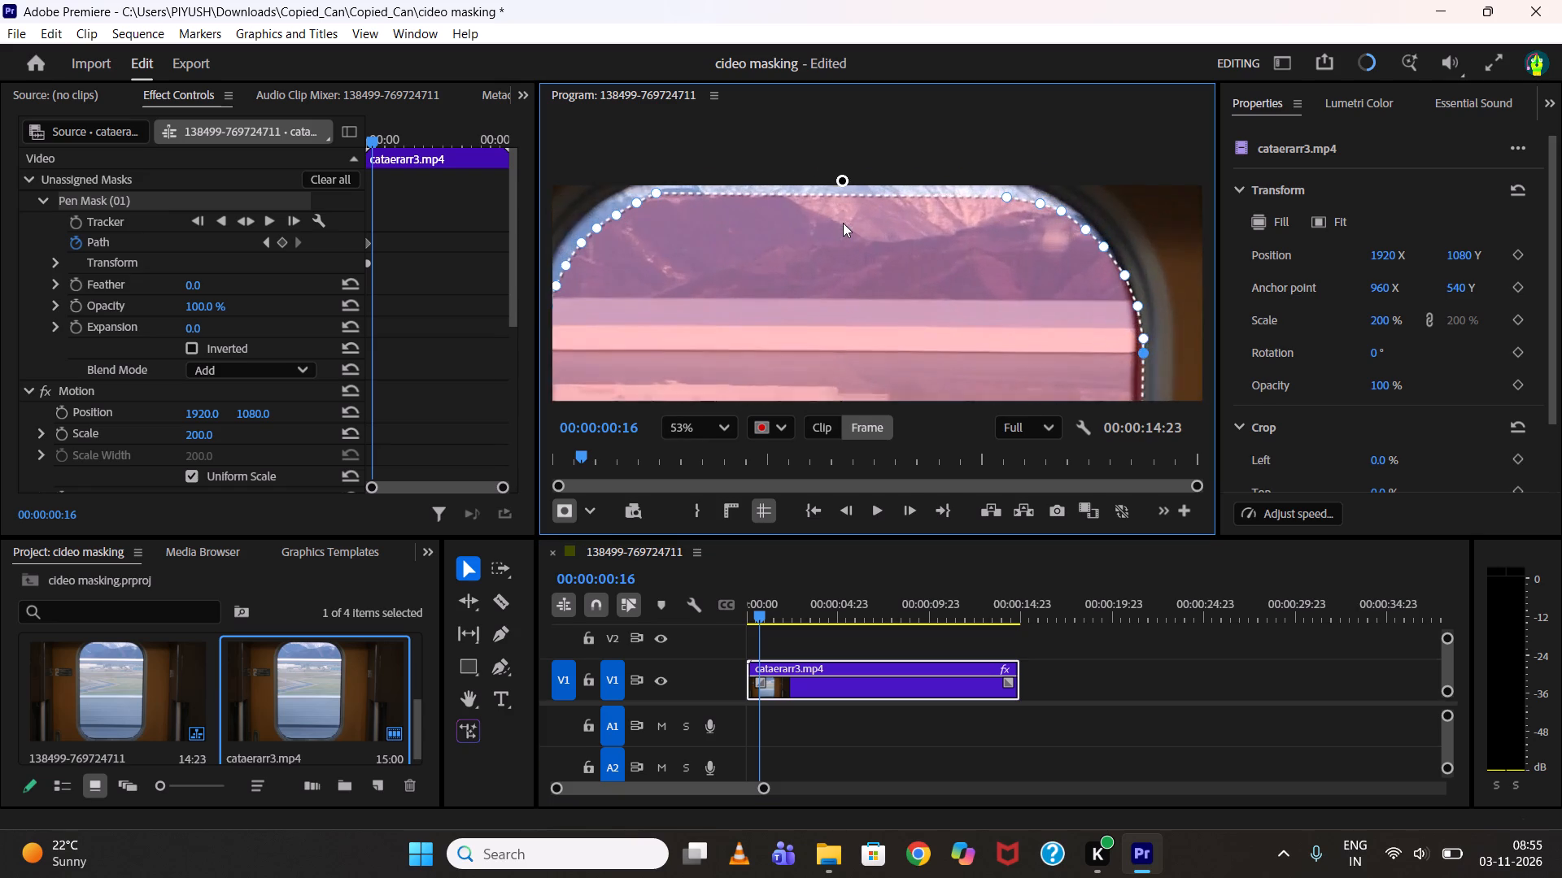
pyautogui.scroll(3, 834, 226)
pyautogui.moveTo(887, 228); pyautogui.dragTo(883, 213)
pyautogui.scroll(-9, 880, 211)
pyautogui.moveTo(919, 247); pyautogui.dragTo(909, 140, button='middle')
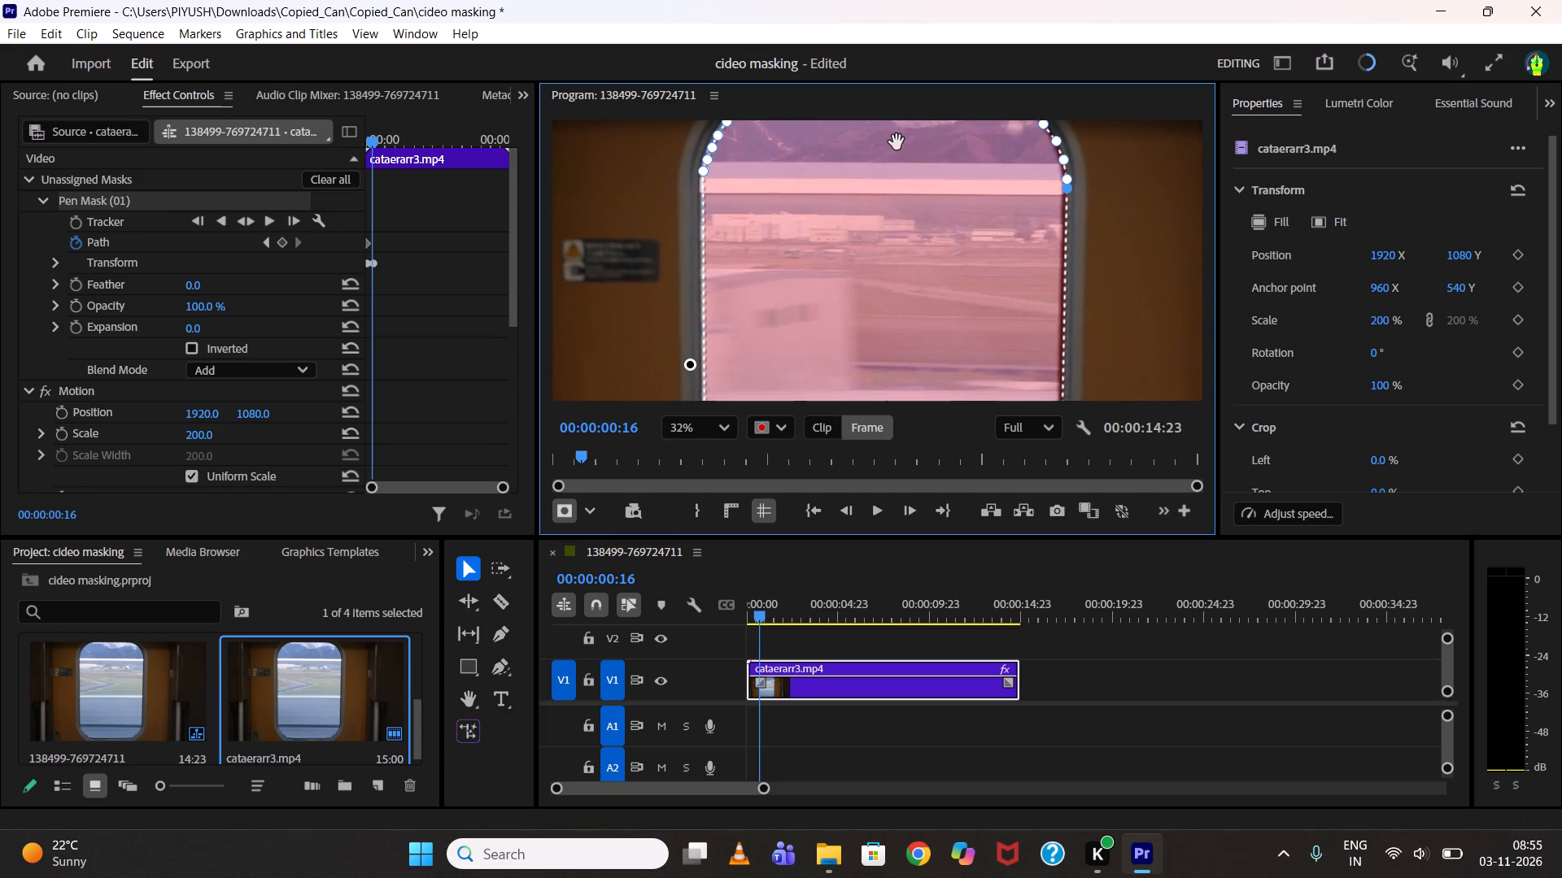
# Advance the playhead to 00:00:01:03 and shift the whole mask slightly up toward the window's top edge.
pyautogui.scroll(-7, 920, 226)
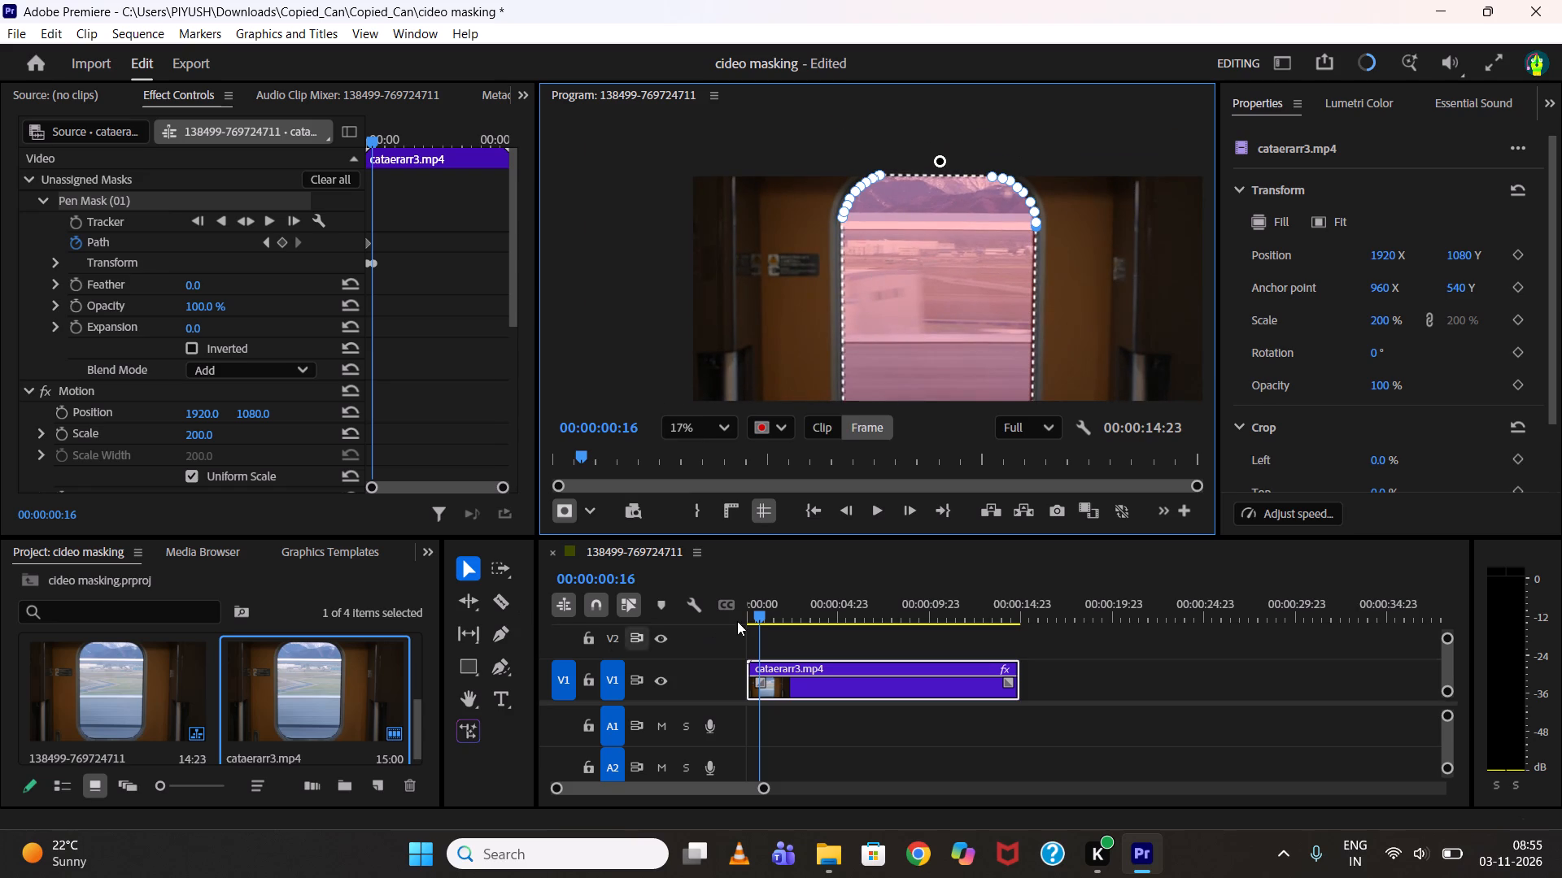
pyautogui.moveTo(757, 611); pyautogui.dragTo(765, 611)
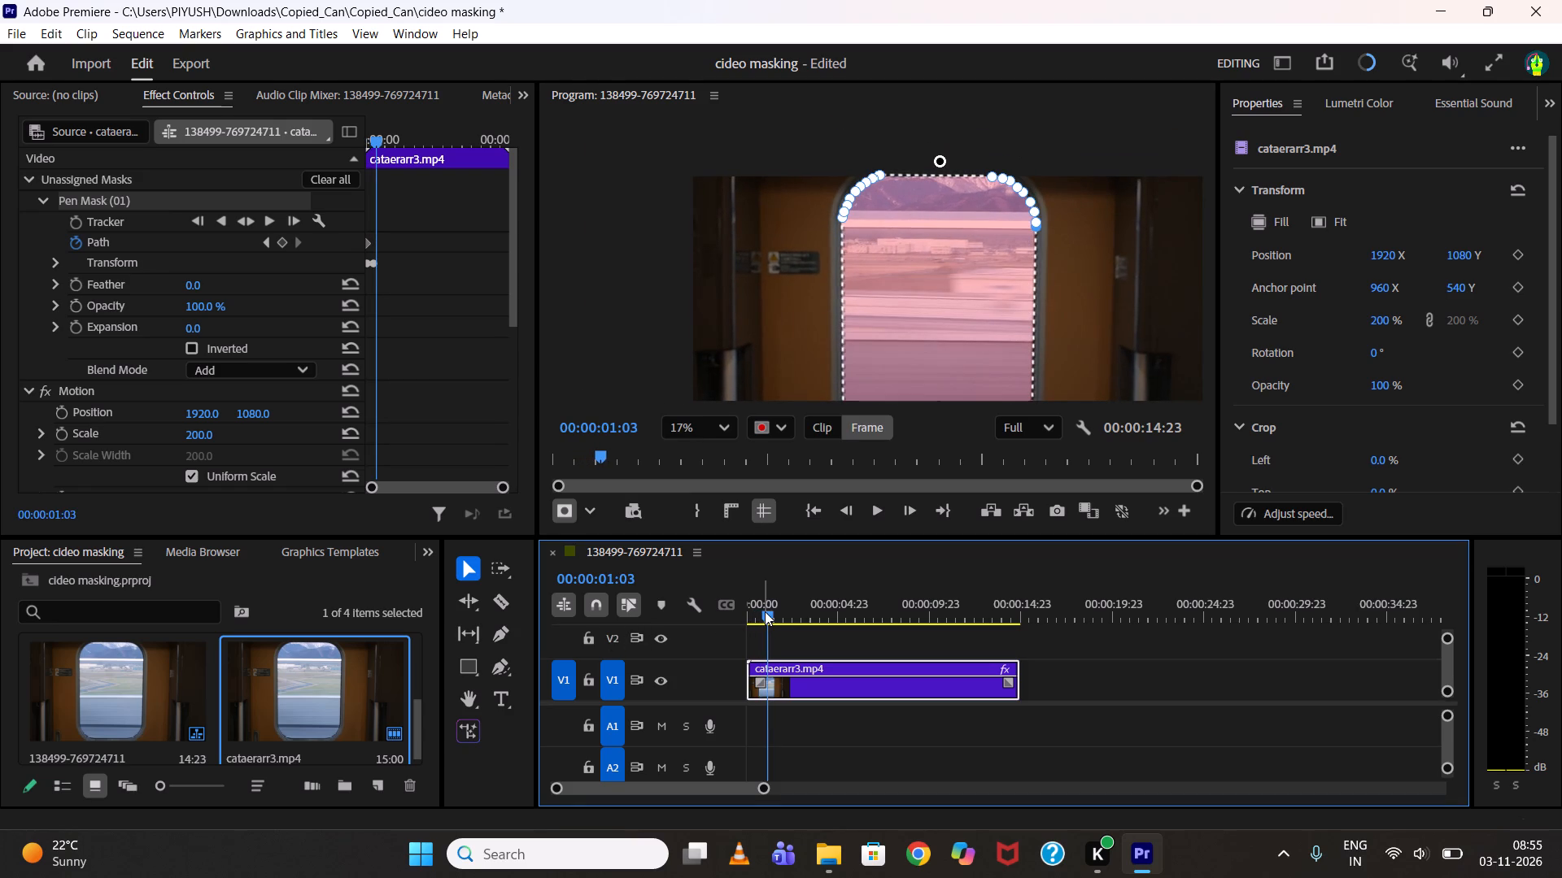
pyautogui.scroll(14, 924, 238)
pyautogui.moveTo(937, 190); pyautogui.dragTo(987, 282, button='middle')
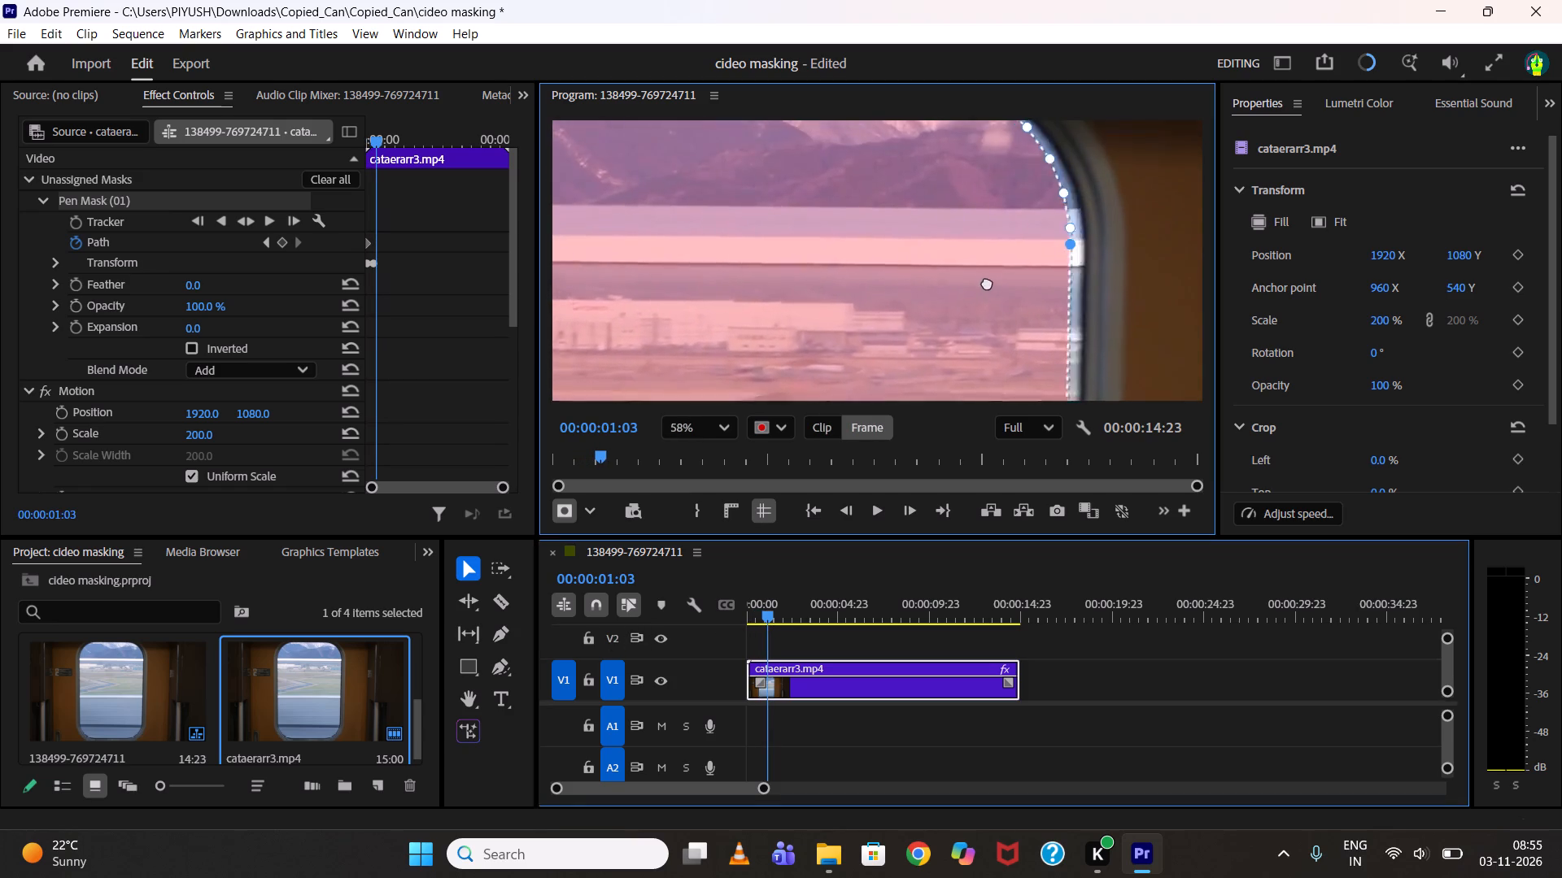
pyautogui.moveTo(987, 282); pyautogui.dragTo(988, 299, button='middle')
pyautogui.moveTo(987, 266); pyautogui.dragTo(1011, 338, button='middle')
pyautogui.moveTo(956, 273); pyautogui.dragTo(958, 264)
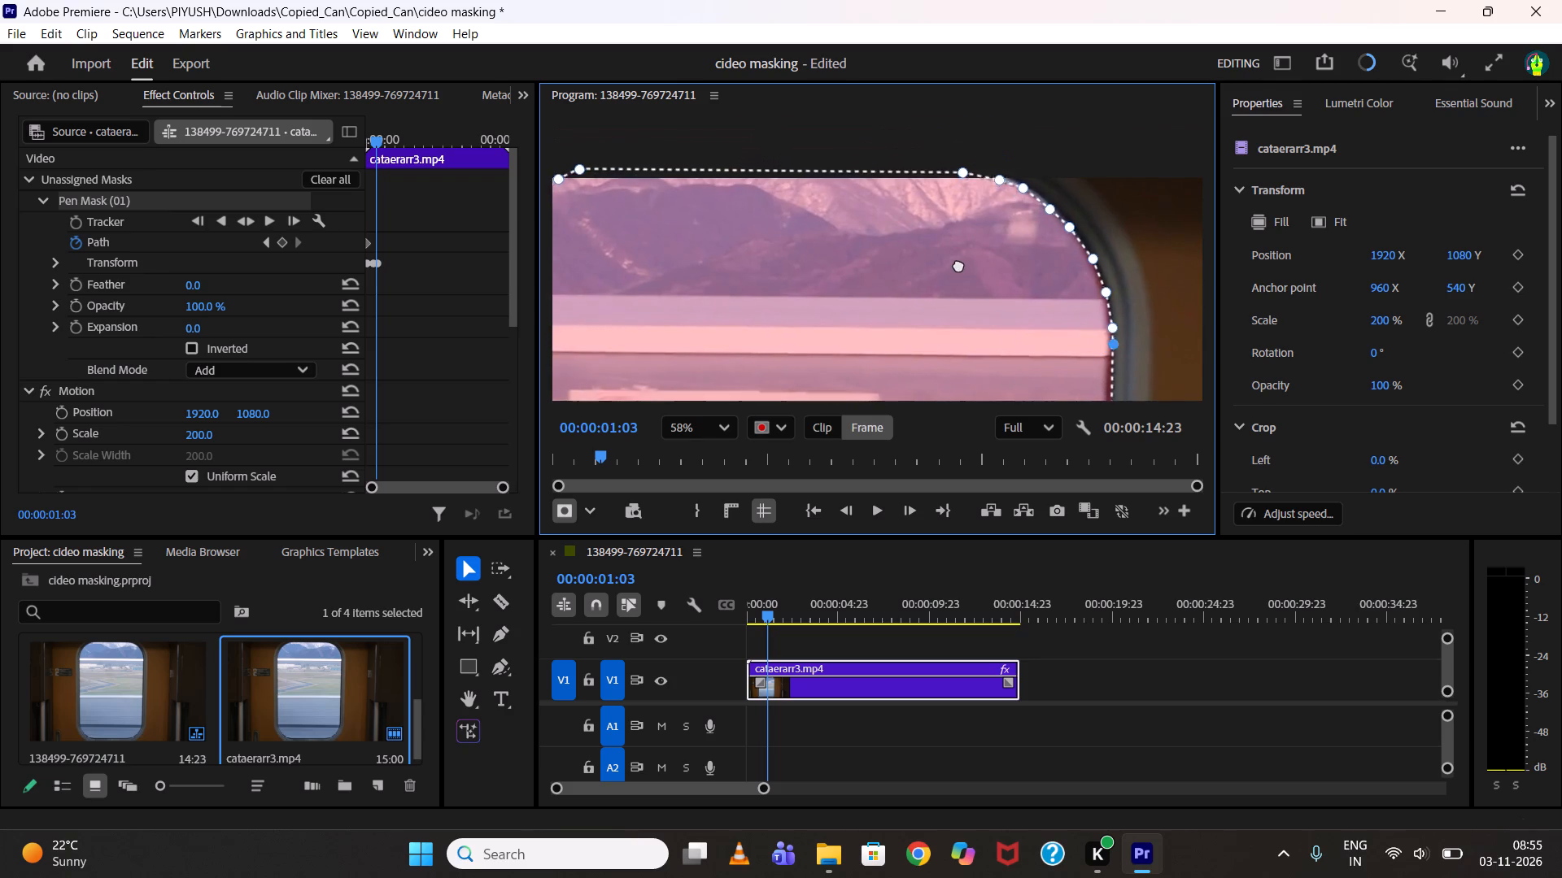
pyautogui.moveTo(958, 264); pyautogui.dragTo(958, 263)
# Shift the whole mask slightly down at 00:00:01:03 to meet the window's bottom edge.
pyautogui.scroll(-10, 958, 263)
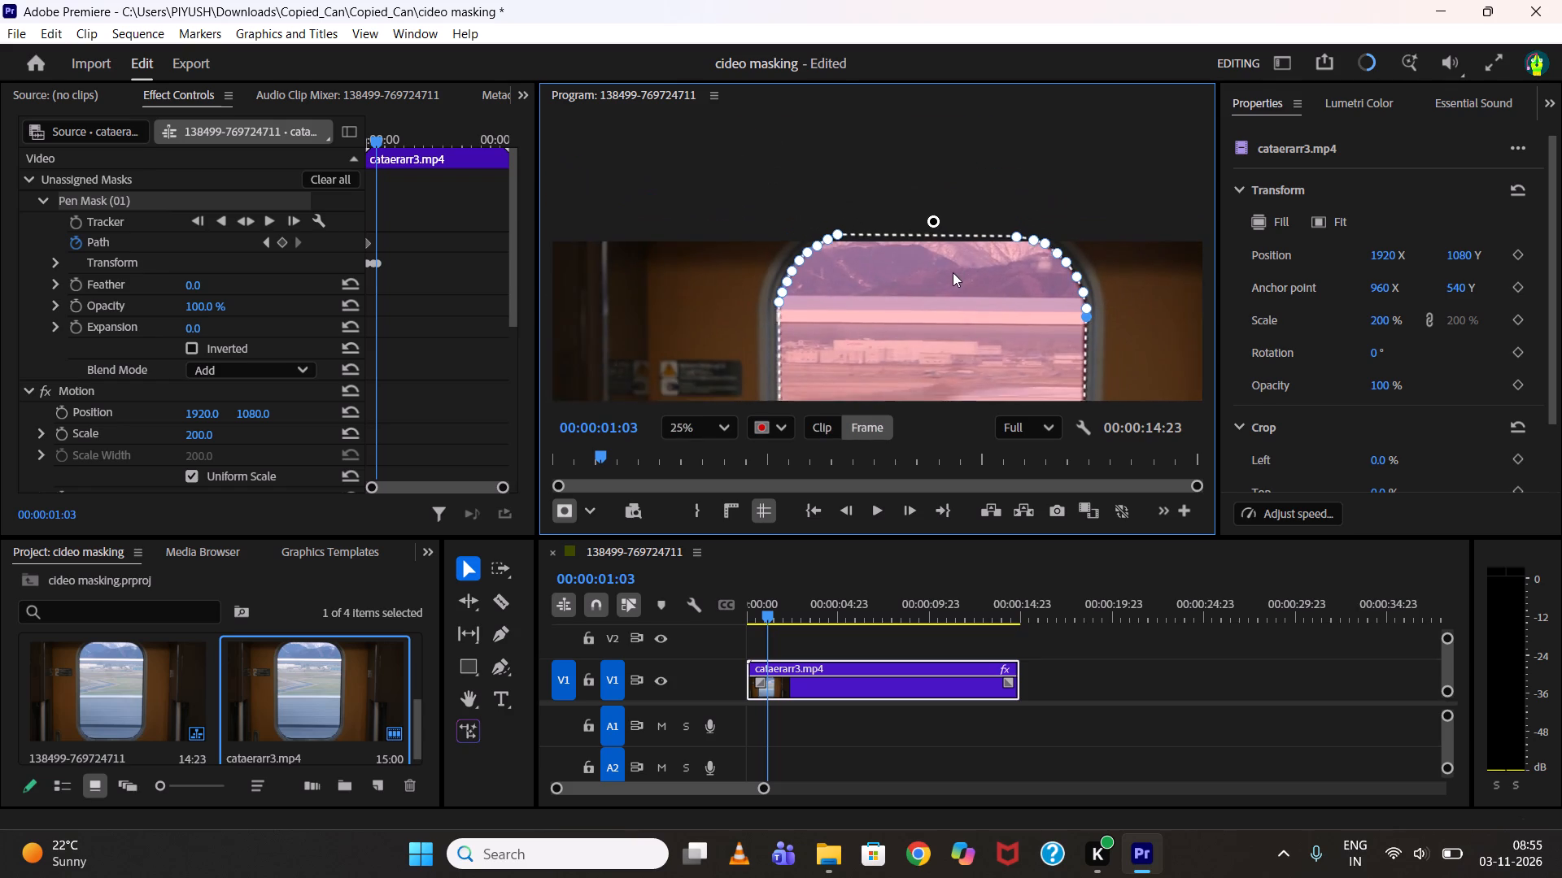
pyautogui.moveTo(957, 313); pyautogui.dragTo(929, 182, button='middle')
pyautogui.moveTo(914, 270); pyautogui.dragTo(880, 192, button='middle')
pyautogui.moveTo(884, 275); pyautogui.dragTo(851, 168, button='middle')
pyautogui.scroll(14, 836, 310)
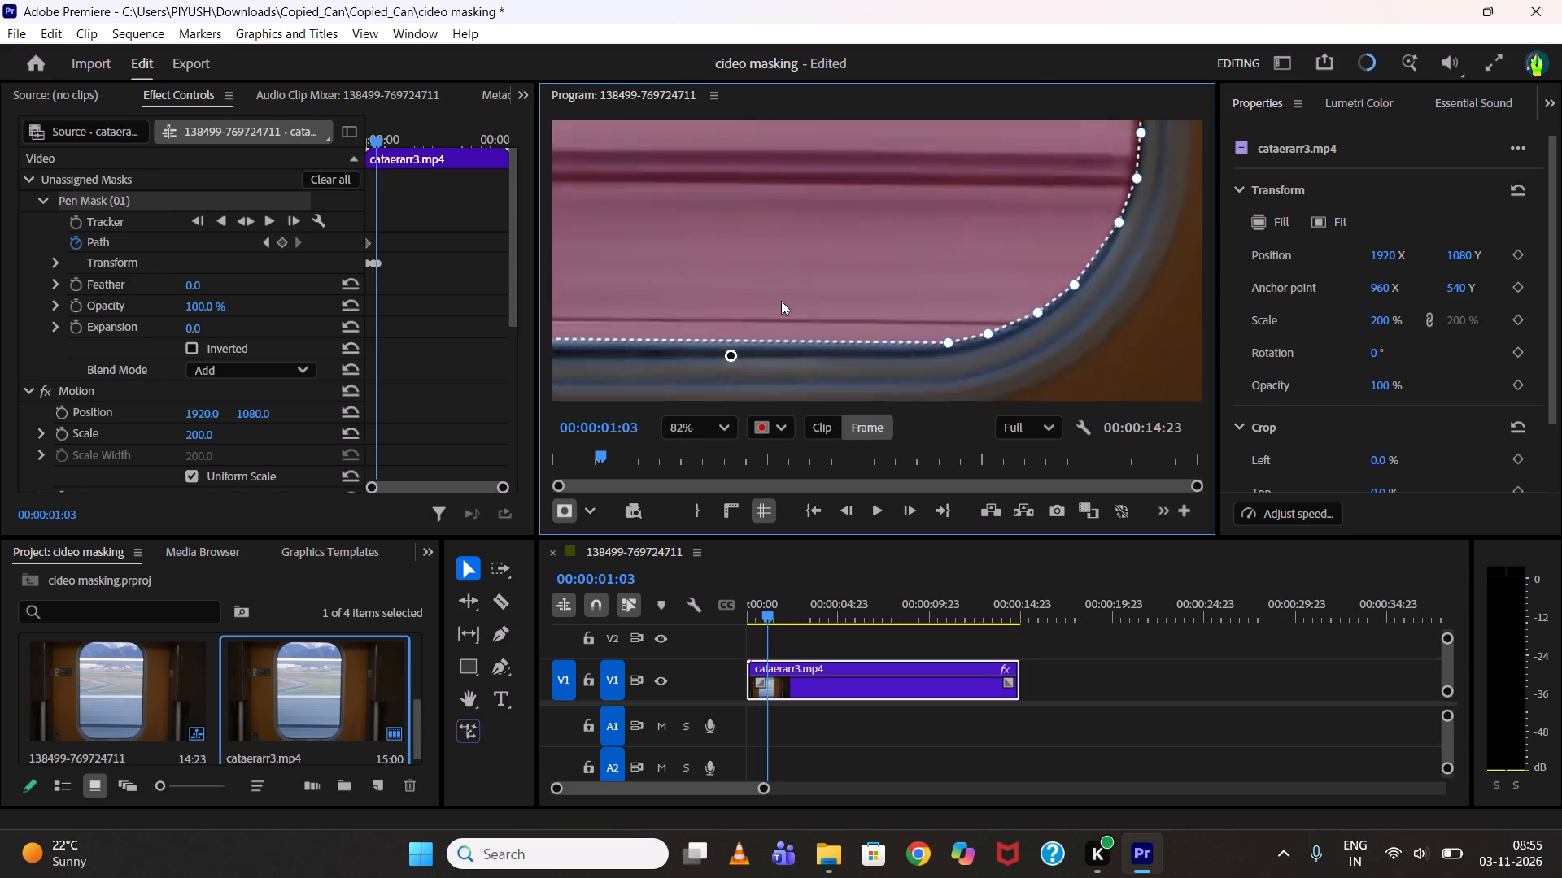
pyautogui.scroll(5, 781, 301)
pyautogui.click(782, 286)
pyautogui.moveTo(788, 277); pyautogui.dragTo(790, 289)
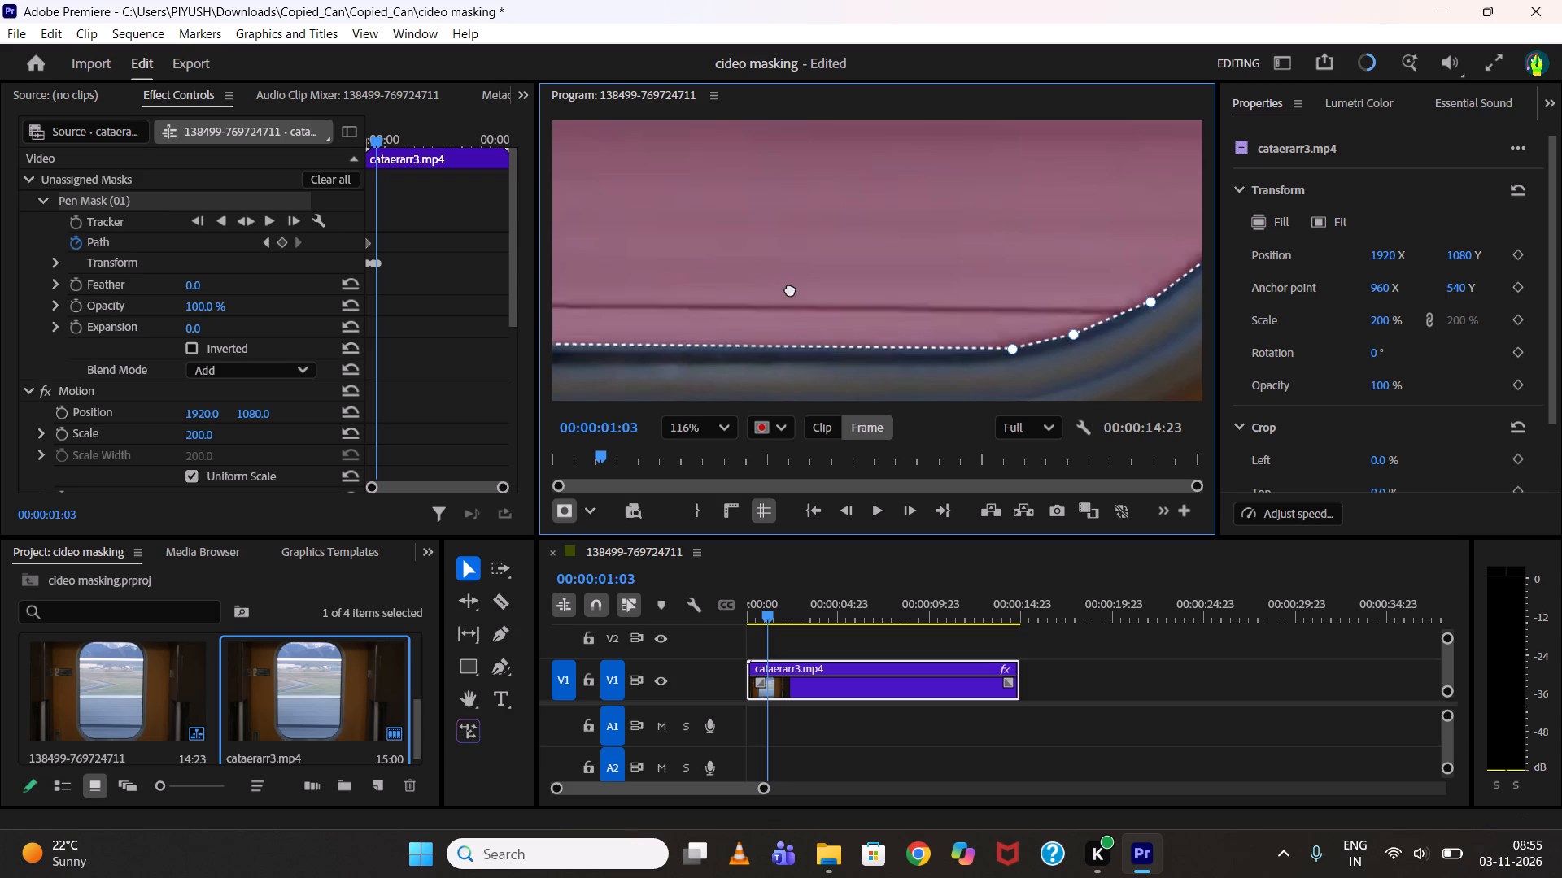
pyautogui.moveTo(790, 289); pyautogui.dragTo(790, 287)
# Set the playhead to 00:00:01:17 and nudge the whole mask to fit the window's lower right corner.
pyautogui.scroll(-12, 787, 287)
pyautogui.scroll(1, 780, 286)
pyautogui.scroll(-3, 783, 279)
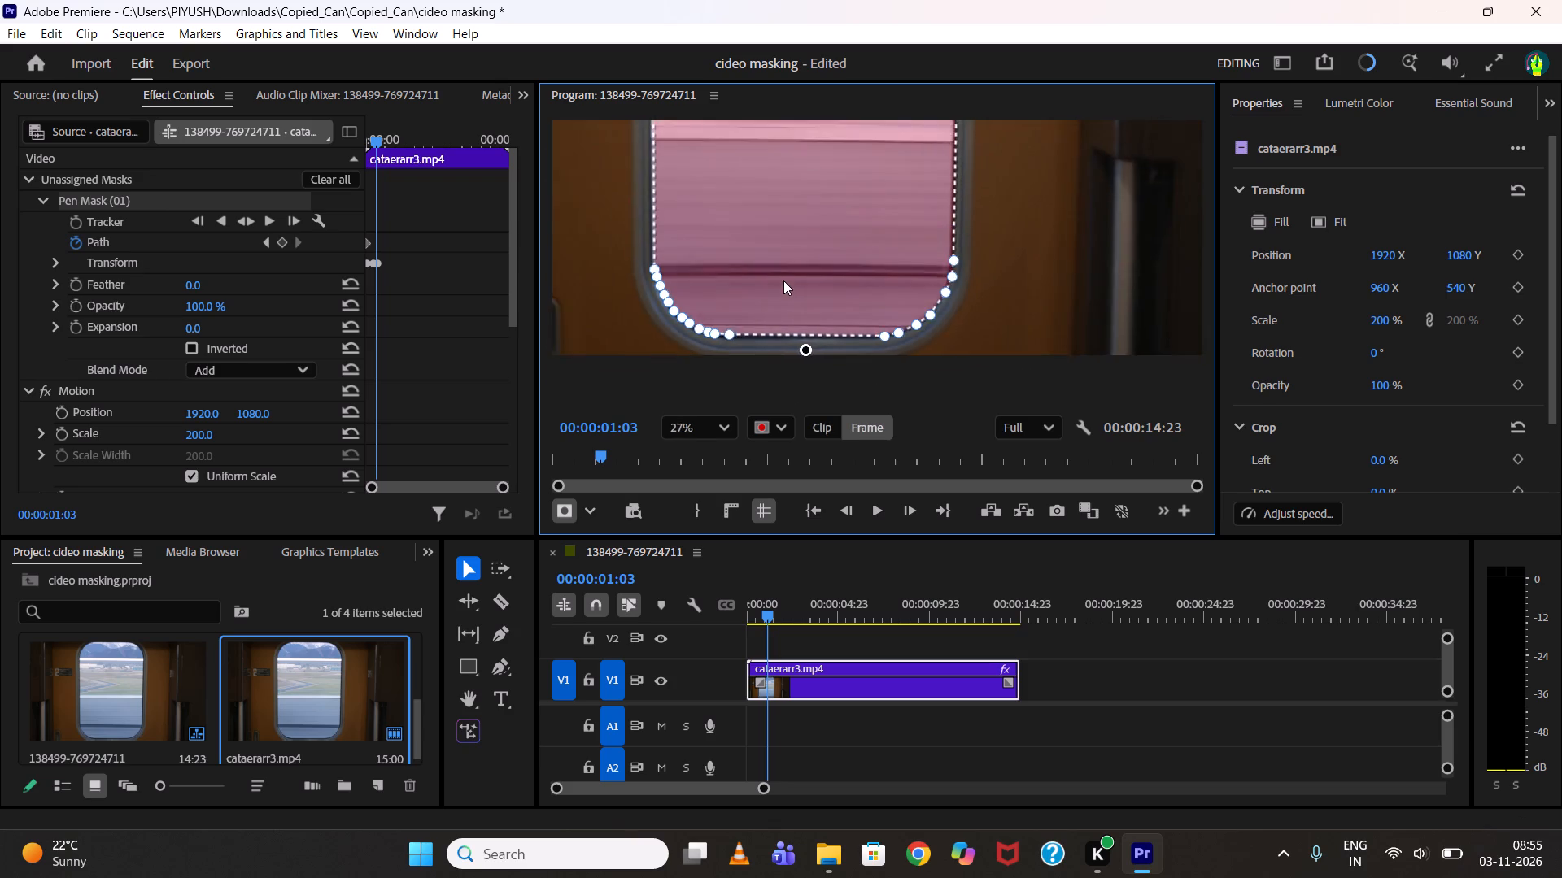
pyautogui.scroll(-10, 783, 280)
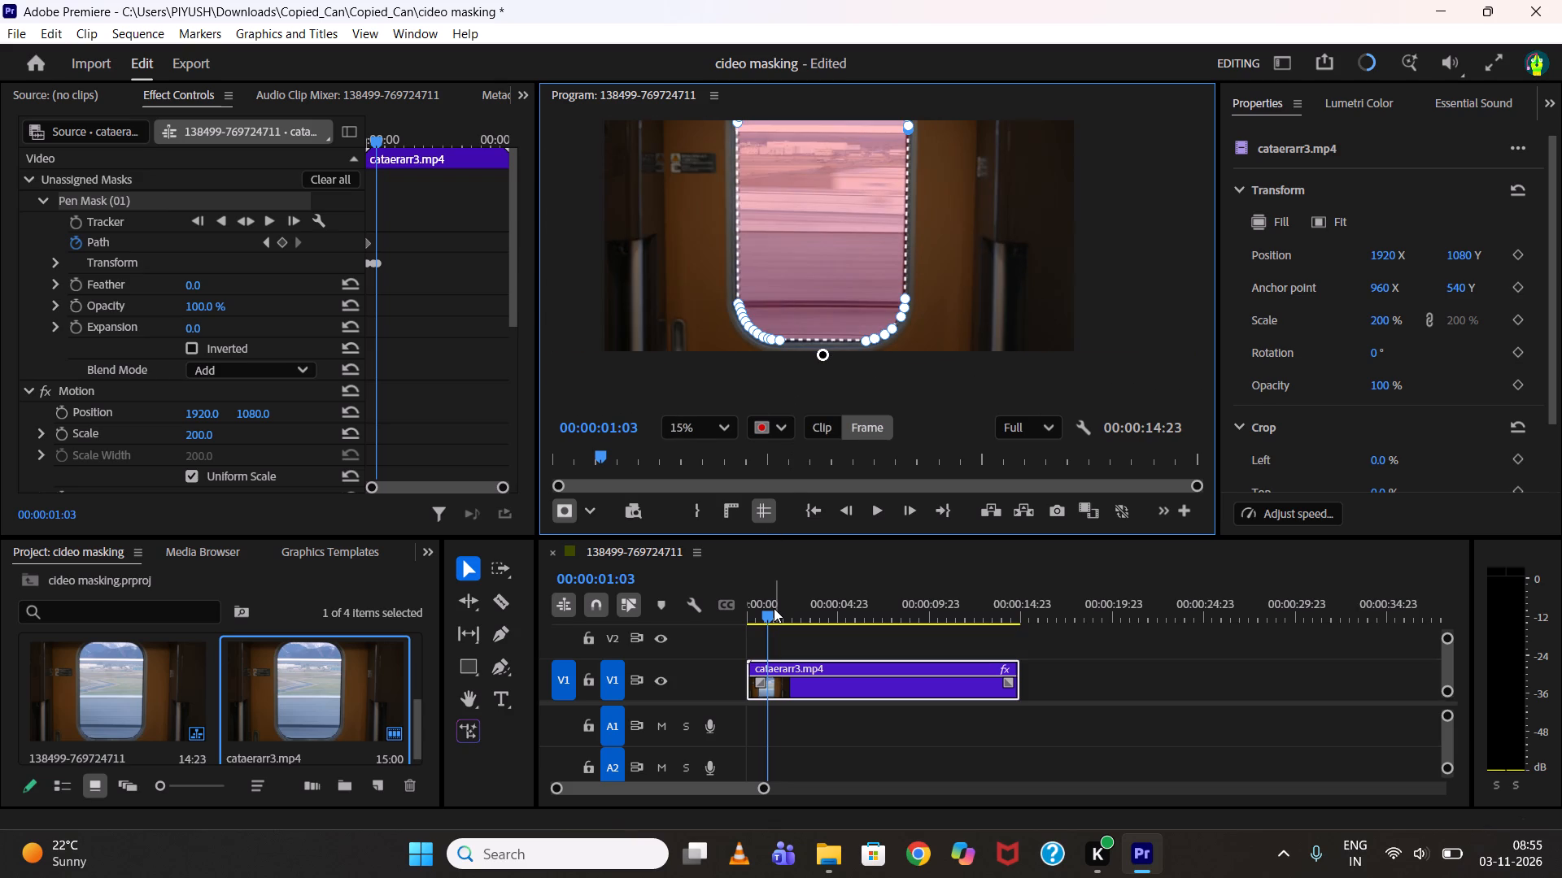
pyautogui.click(774, 608)
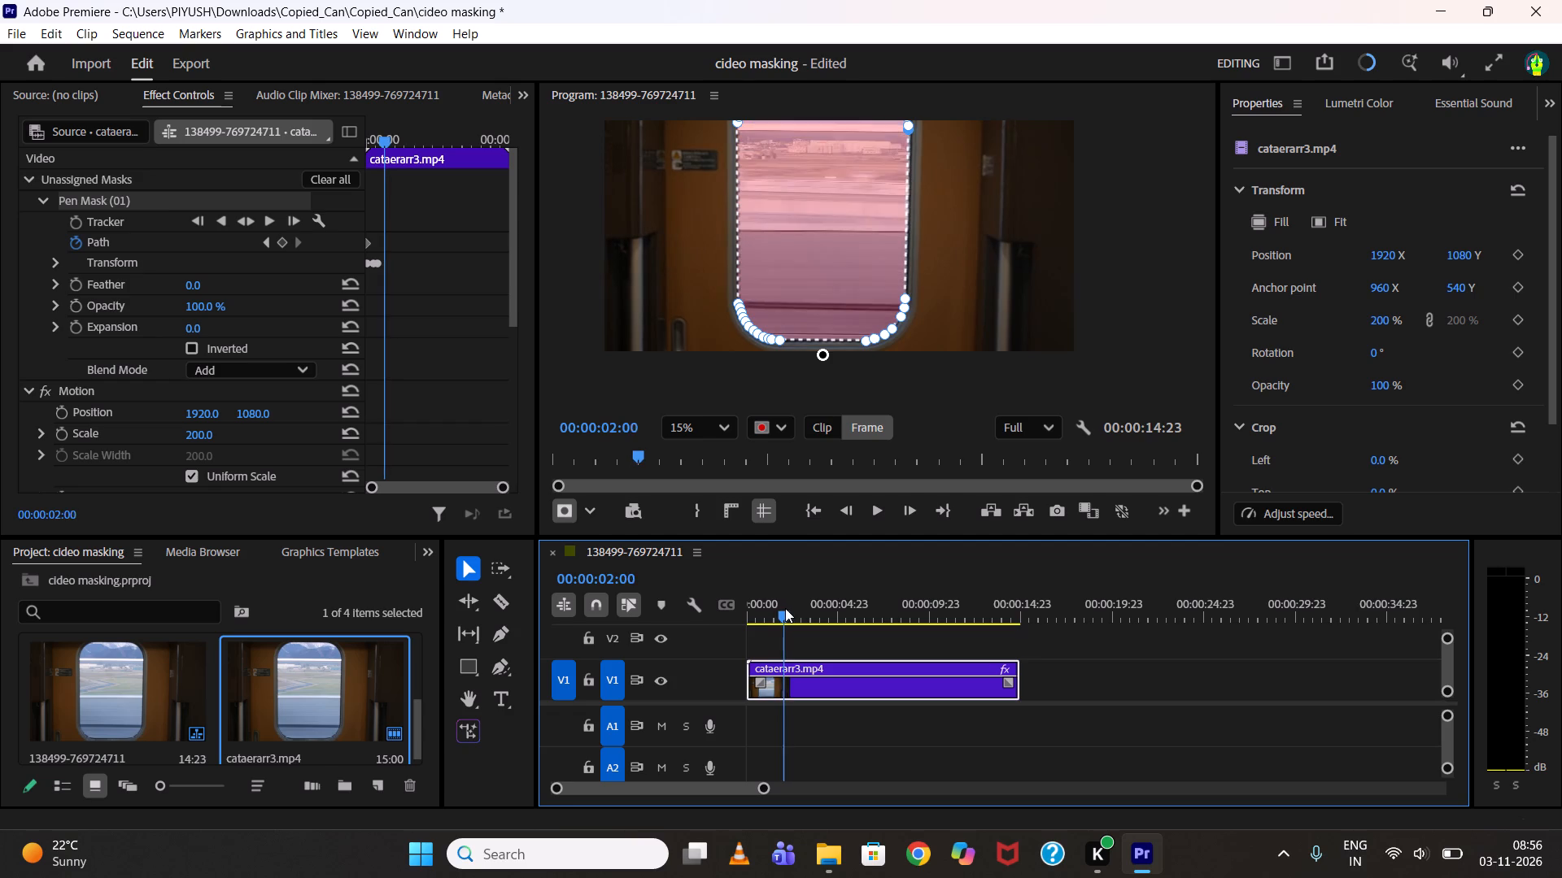
pyautogui.scroll(14, 897, 264)
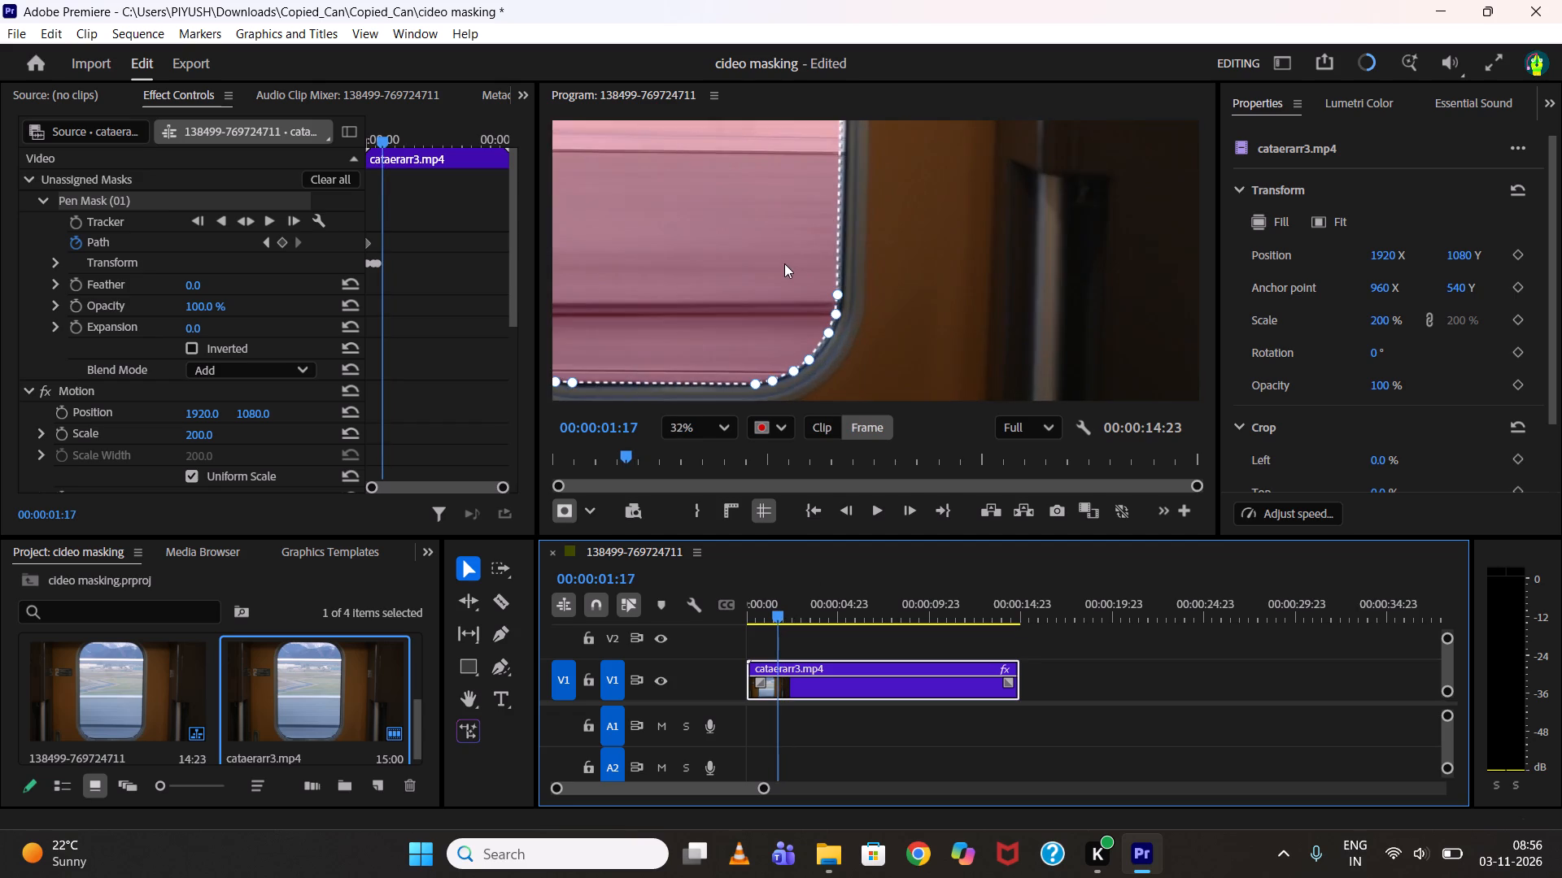
pyautogui.scroll(7, 758, 259)
pyautogui.click(757, 250)
pyautogui.click(757, 250)
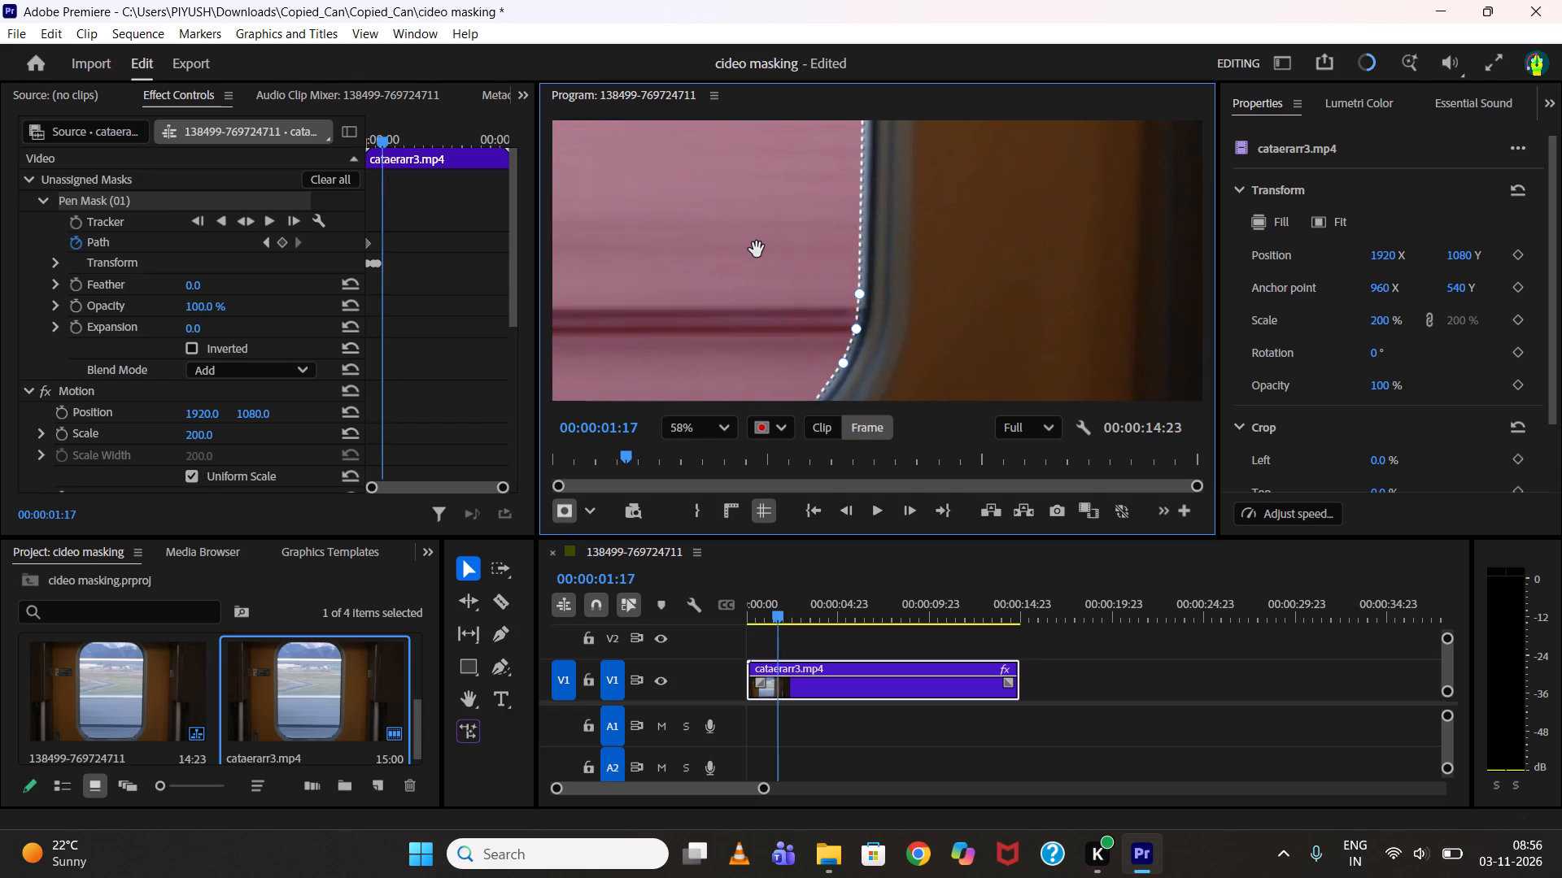
pyautogui.scroll(-13, 761, 250)
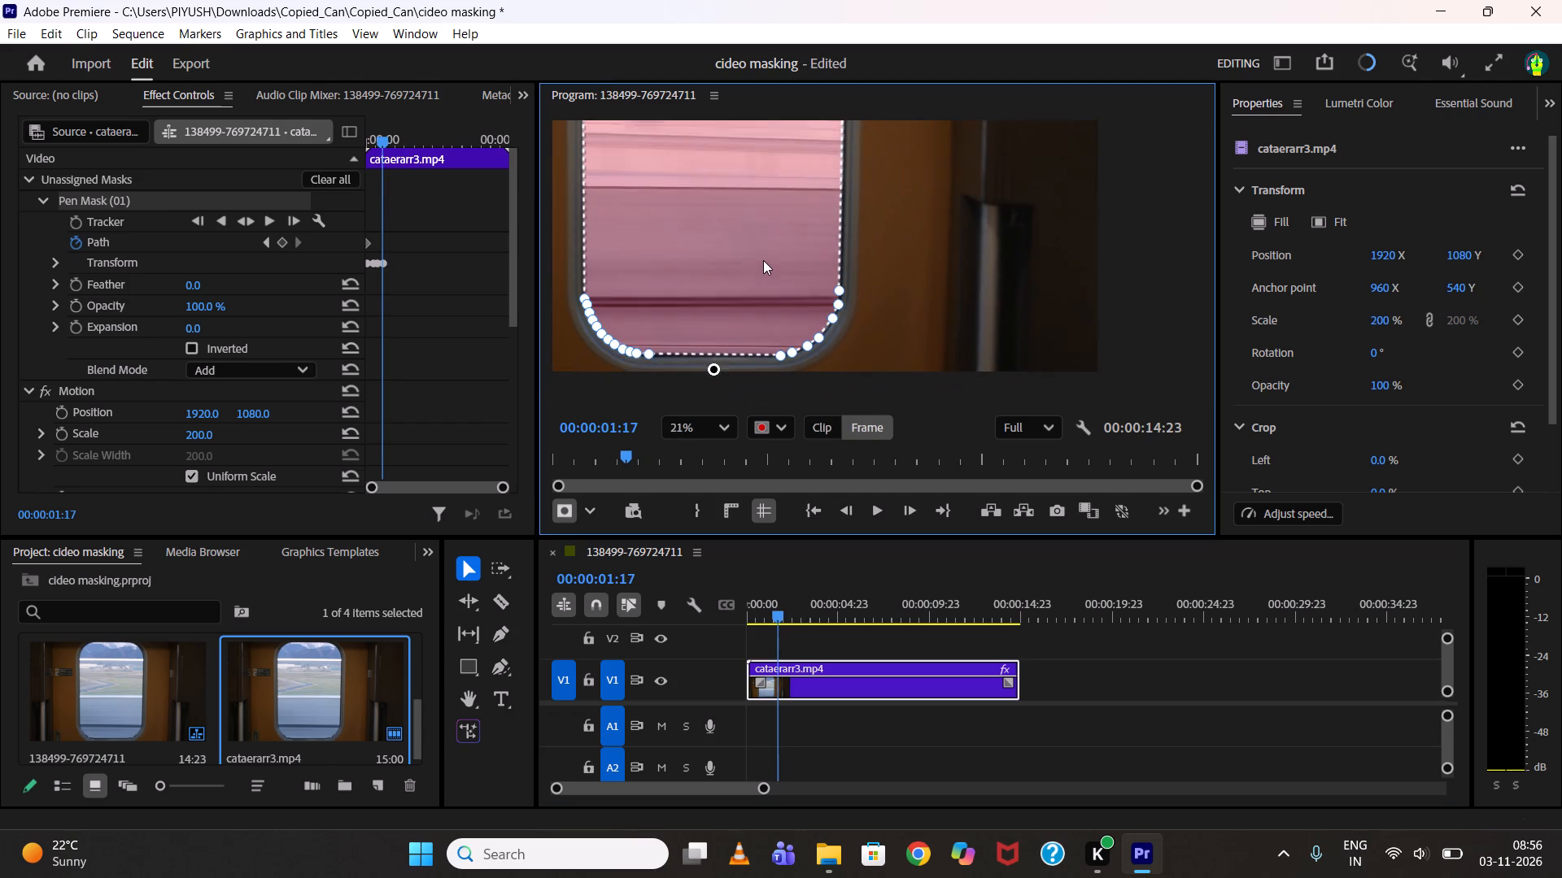
# Move the playhead to 00:00:02:09 and shift the whole mask up to follow the window's upper curve.
pyautogui.click(753, 458)
pyautogui.moveTo(783, 611); pyautogui.dragTo(782, 611)
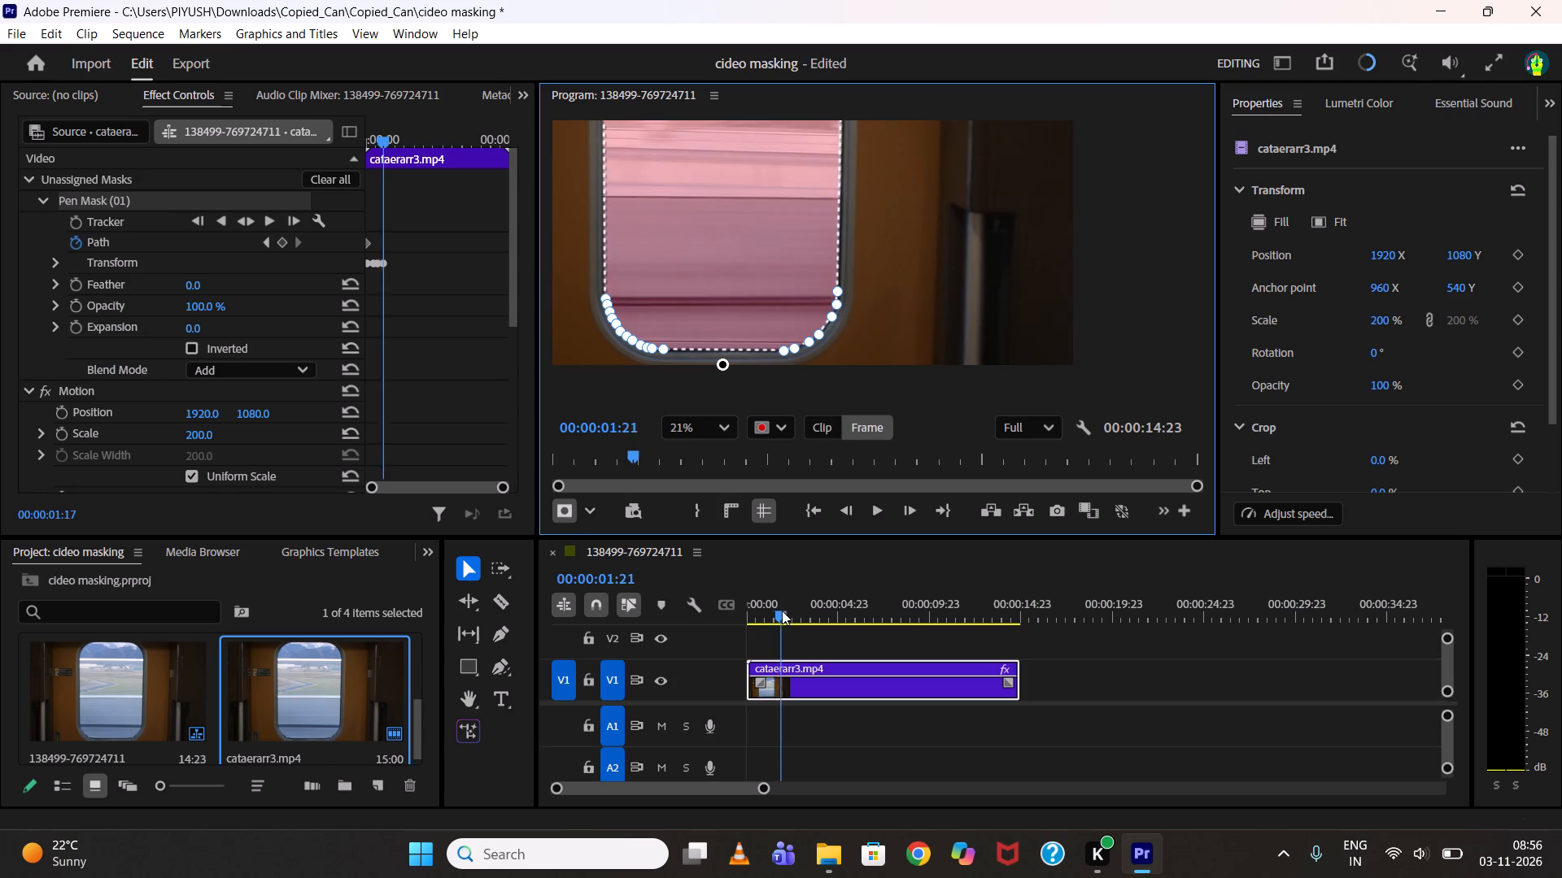
pyautogui.moveTo(782, 611); pyautogui.dragTo(794, 610)
pyautogui.moveTo(788, 157); pyautogui.dragTo(811, 272, button='middle')
pyautogui.scroll(1, 801, 200)
pyautogui.moveTo(805, 206); pyautogui.dragTo(832, 272, button='middle')
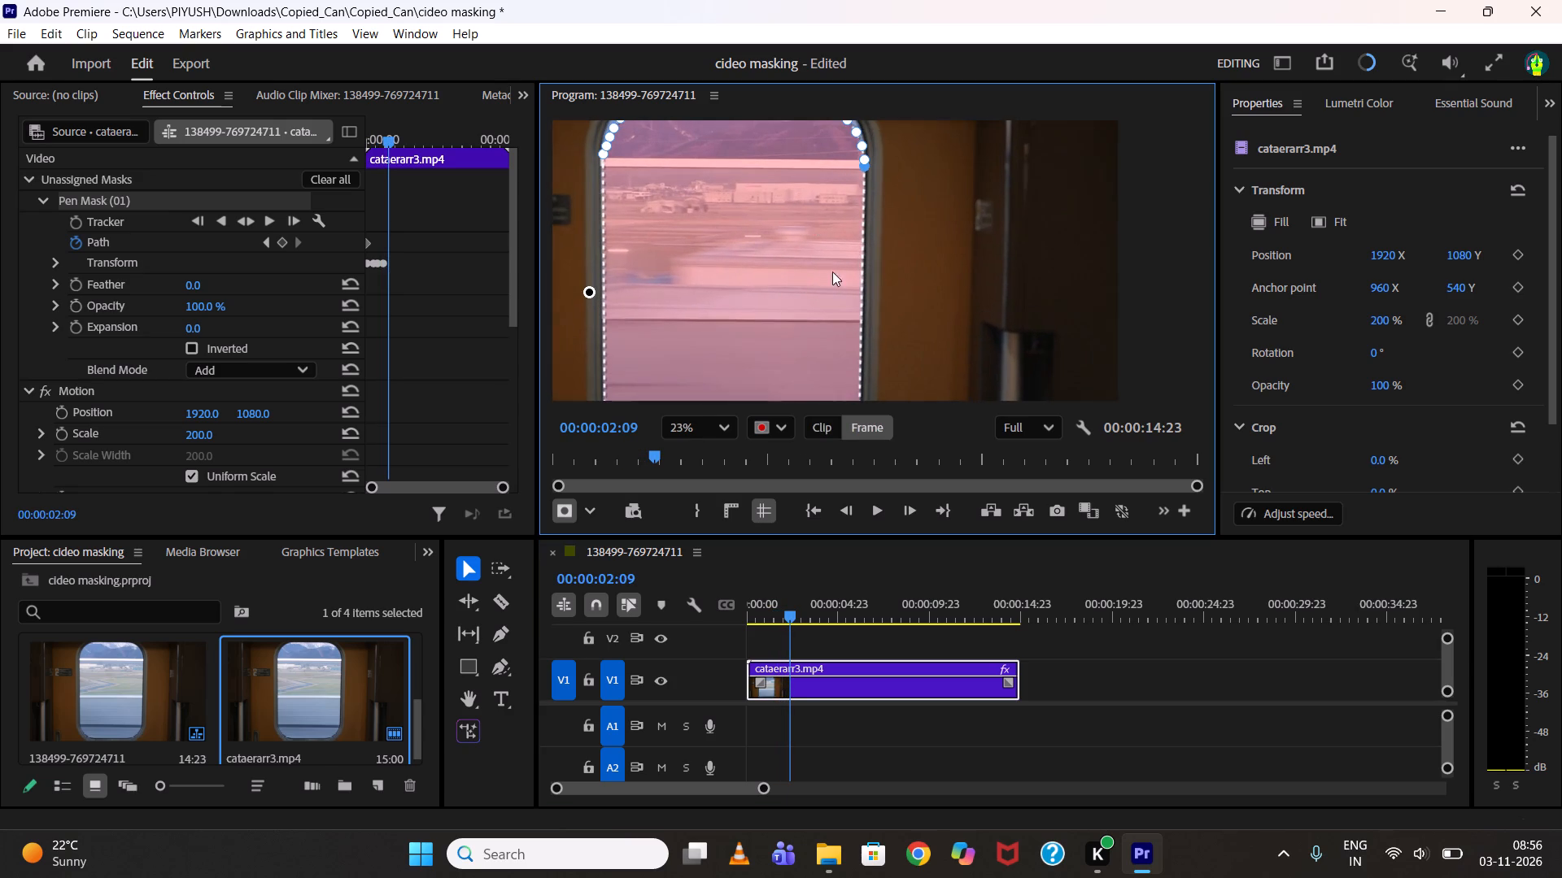
pyautogui.moveTo(832, 272); pyautogui.dragTo(837, 293, button='middle')
pyautogui.moveTo(814, 171); pyautogui.dragTo(827, 273, button='middle')
pyautogui.scroll(11, 809, 219)
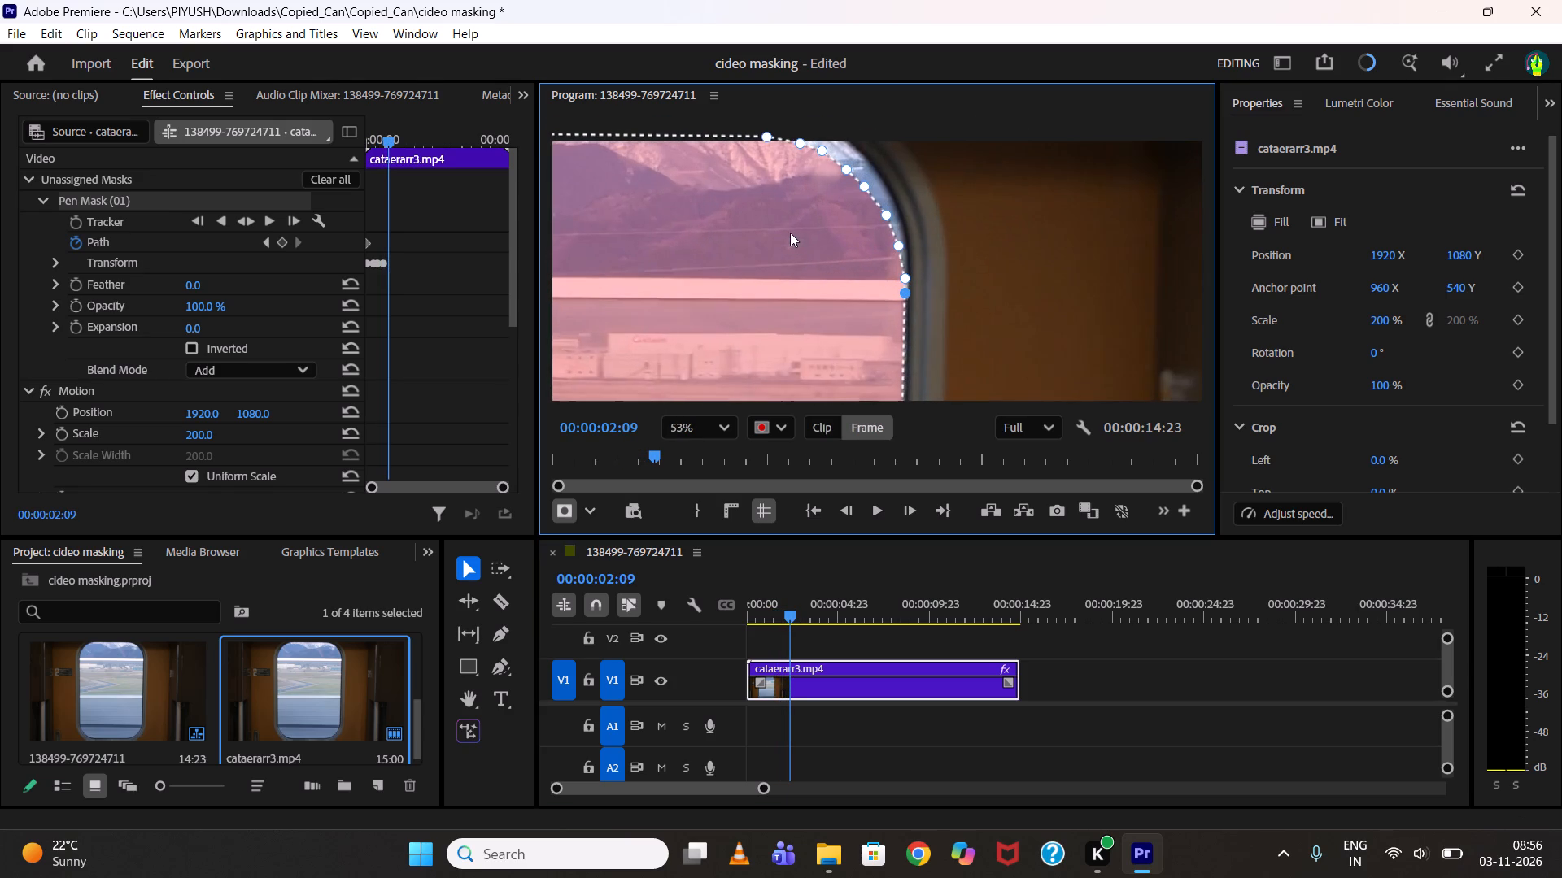
pyautogui.moveTo(783, 226); pyautogui.dragTo(788, 209)
pyautogui.click(788, 210)
pyautogui.moveTo(788, 215); pyautogui.dragTo(787, 195)
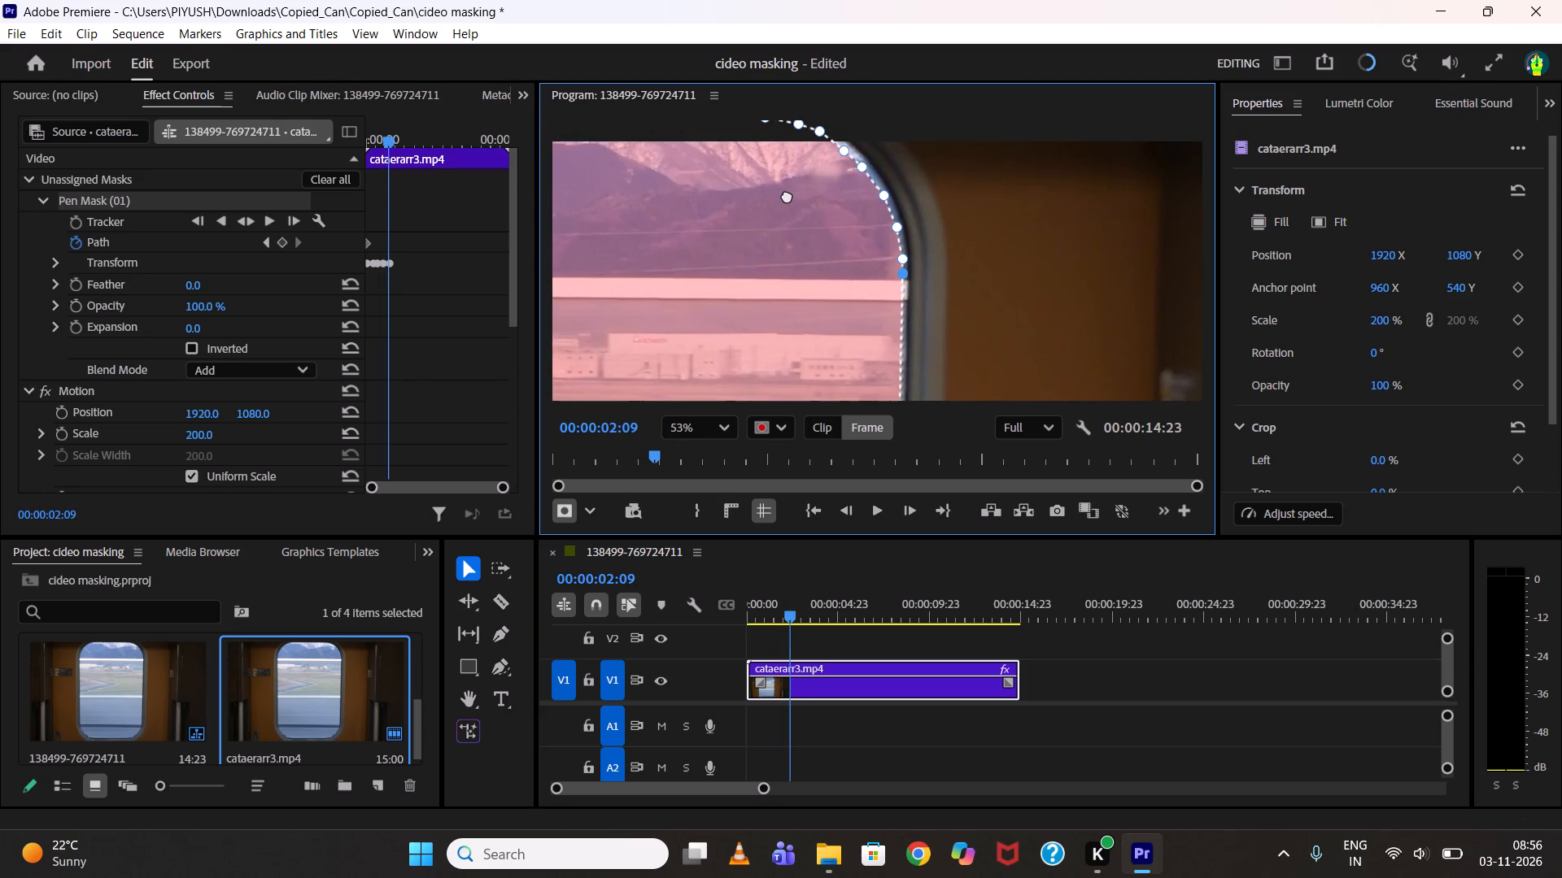
pyautogui.moveTo(787, 195); pyautogui.dragTo(792, 193)
# Advance the playhead to 00:00:03:17 and shift the whole mask slightly down to the window's bottom edge.
pyautogui.scroll(-13, 792, 193)
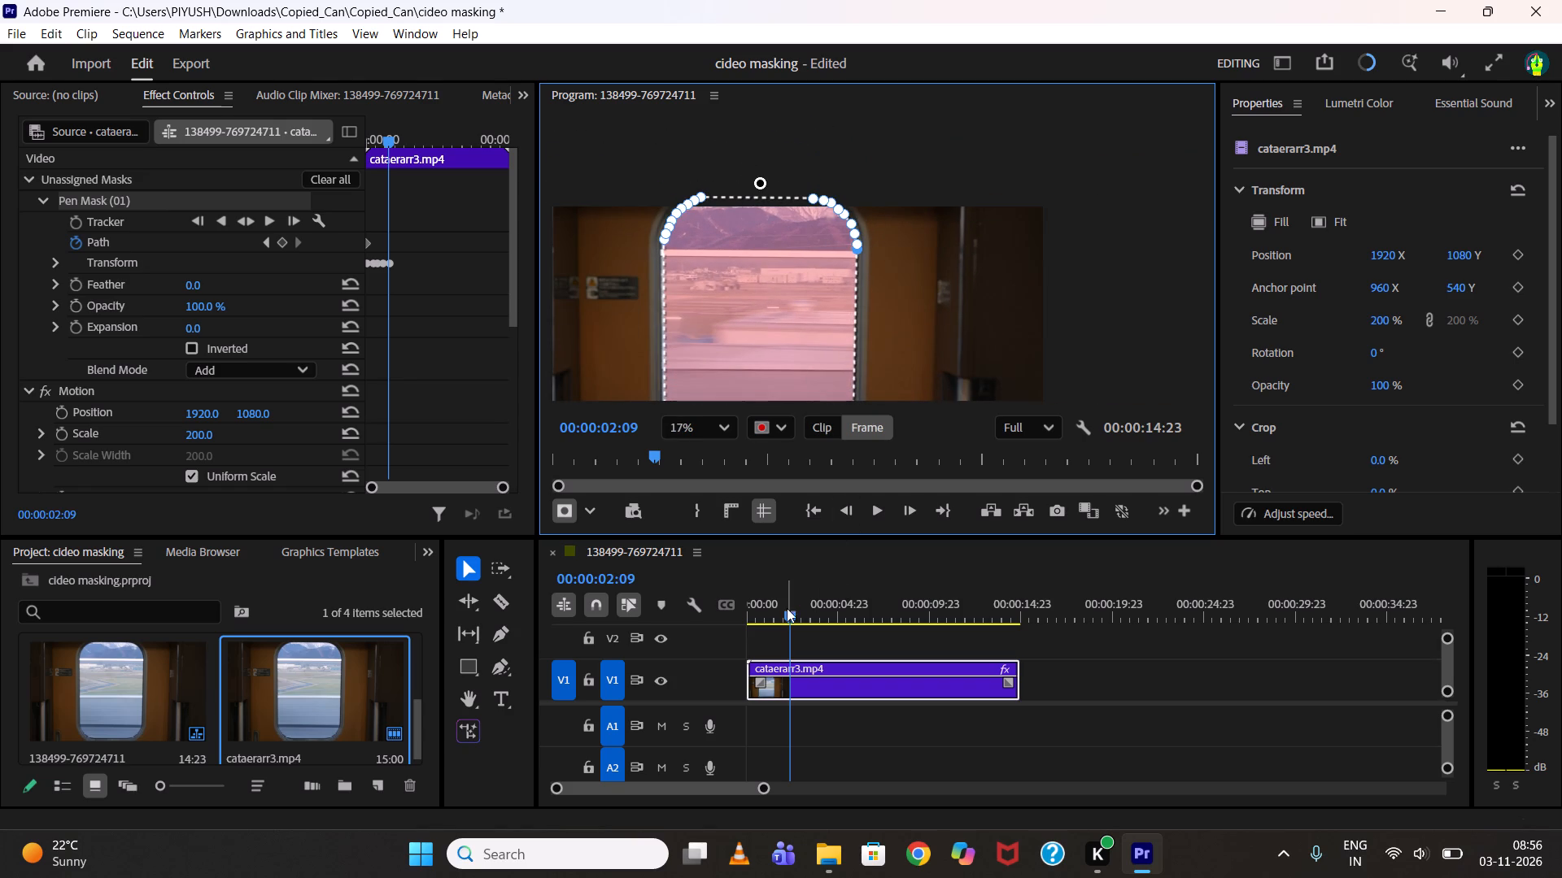
pyautogui.moveTo(791, 620); pyautogui.dragTo(816, 628)
pyautogui.scroll(1, 859, 358)
pyautogui.moveTo(859, 358); pyautogui.dragTo(876, 241, button='middle')
pyautogui.moveTo(882, 298); pyautogui.dragTo(891, 76, button='middle')
pyautogui.scroll(1, 901, 113)
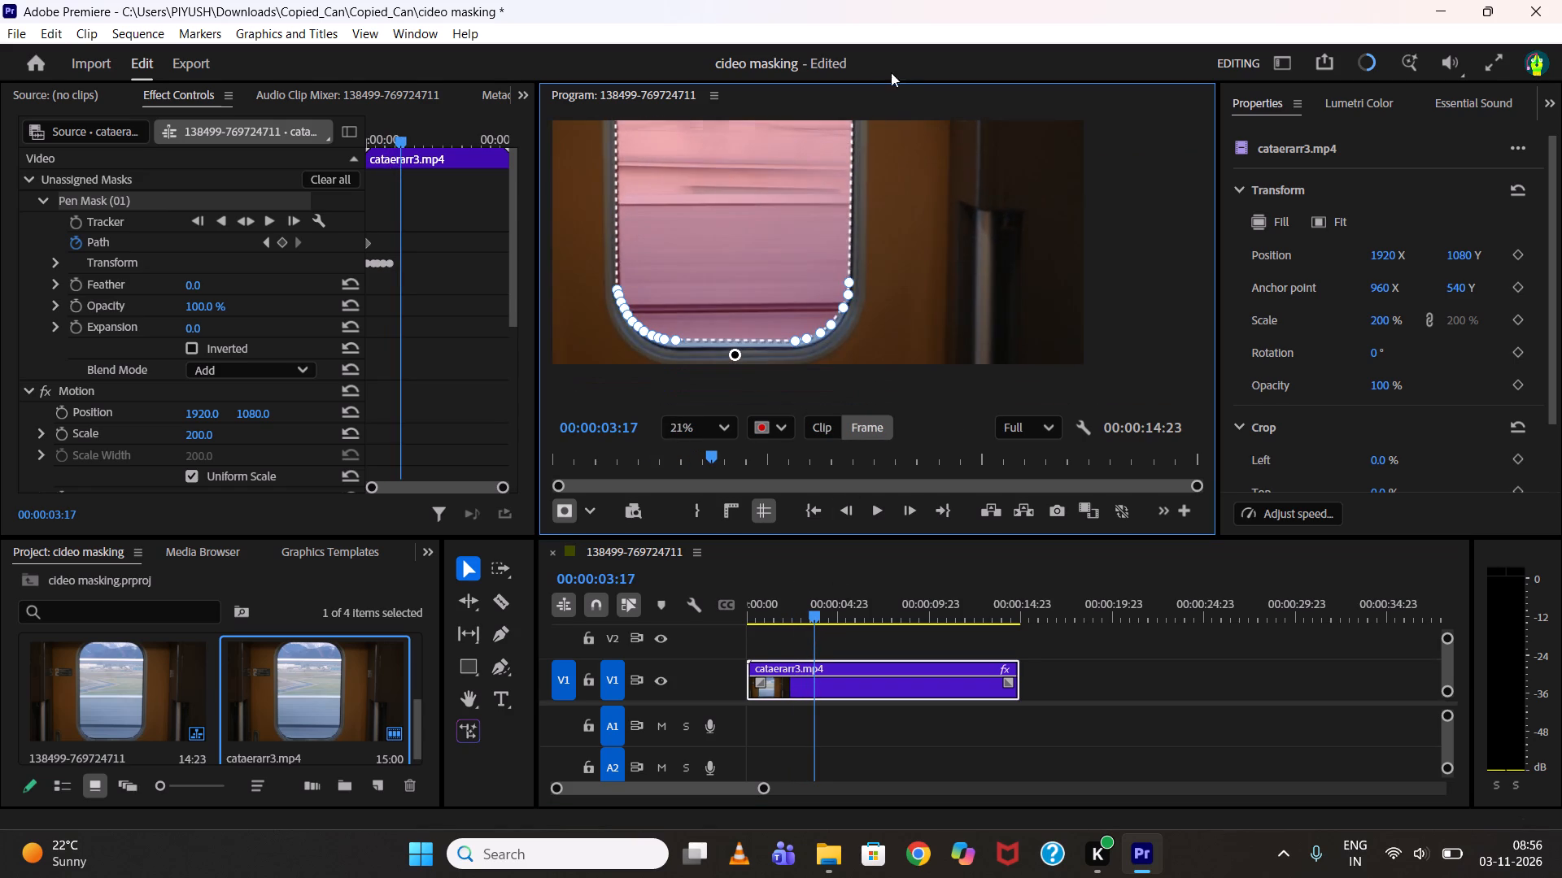
pyautogui.scroll(5, 763, 298)
pyautogui.scroll(-1, 726, 273)
pyautogui.scroll(2, 727, 273)
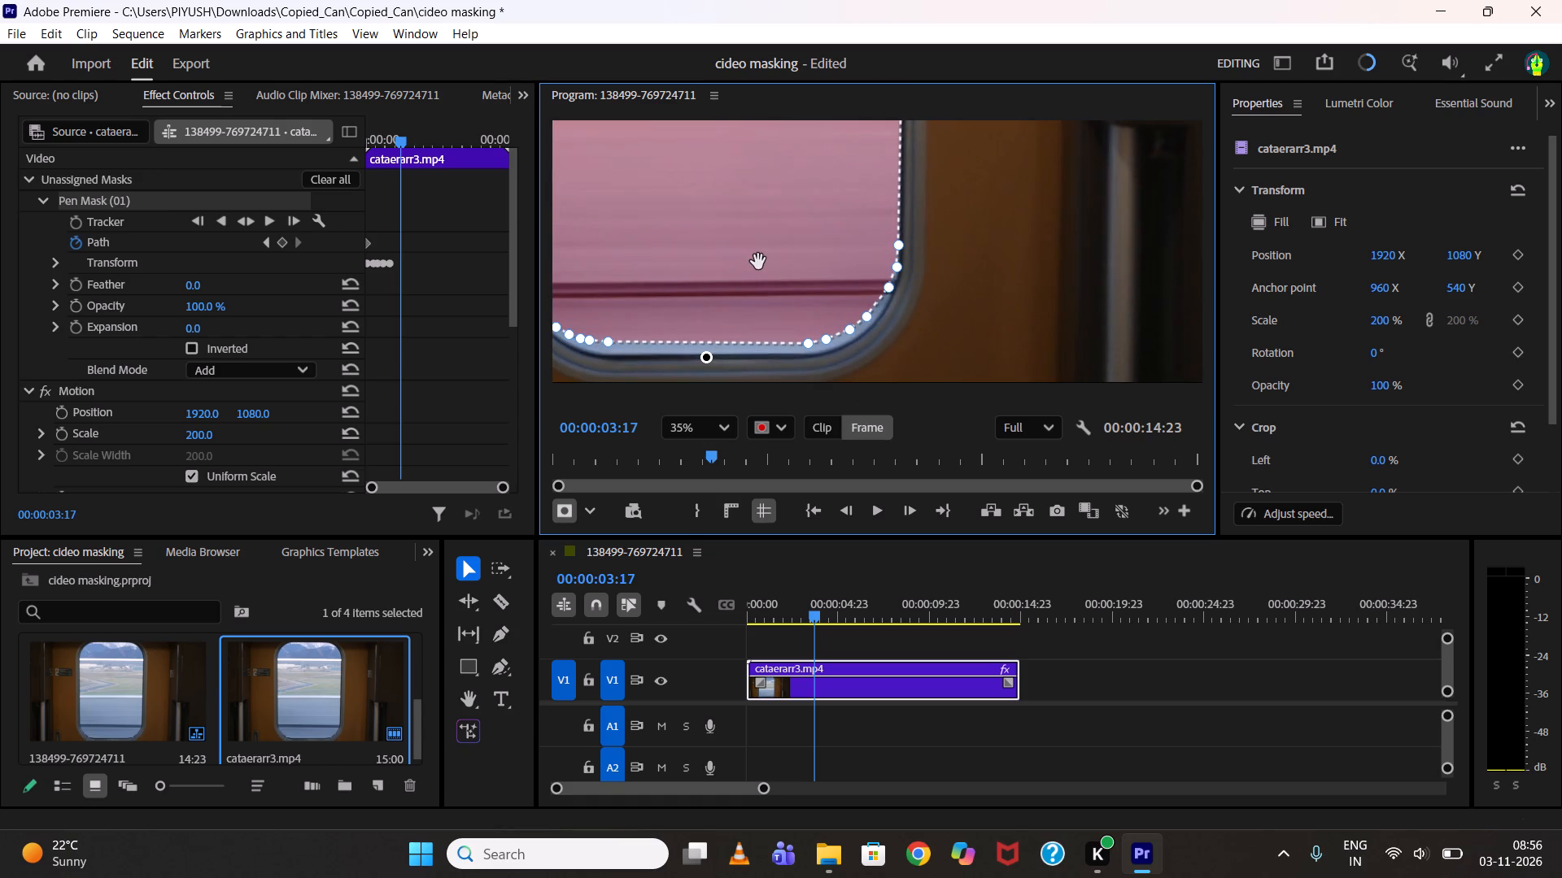
pyautogui.moveTo(757, 262); pyautogui.dragTo(758, 275)
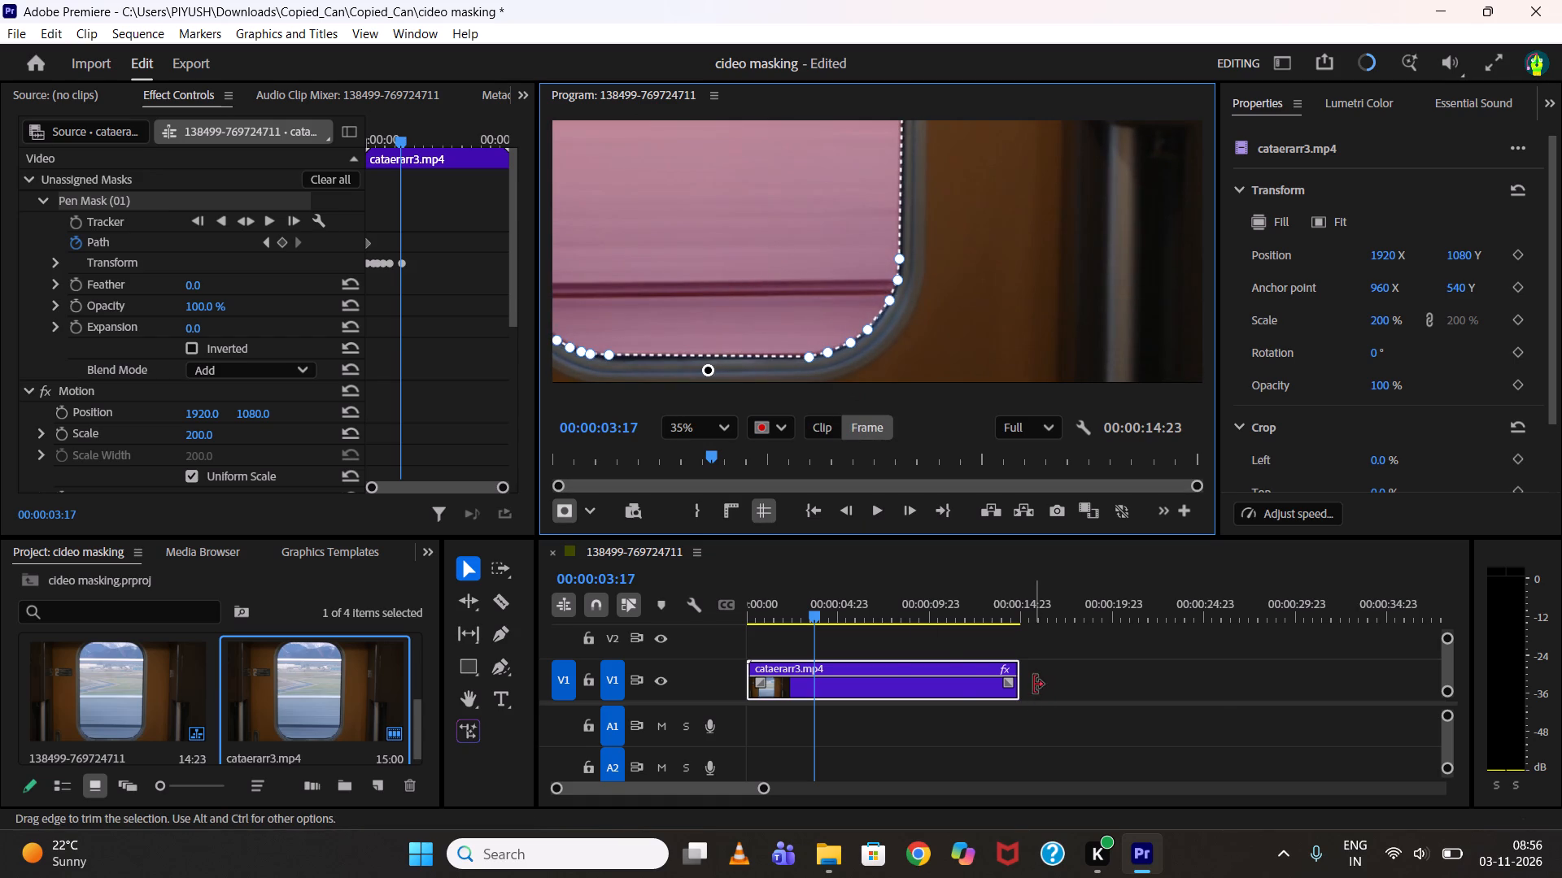
# Trim the end of the cataerarr3.mp4 clip back to the playhead at 00:00:03:17.
pyautogui.moveTo(1032, 685); pyautogui.dragTo(834, 667)
# Play the trimmed clip from the start to check how the mask follows the window, and return to 00:00:00:00.
pyautogui.moveTo(806, 595); pyautogui.dragTo(669, 639)
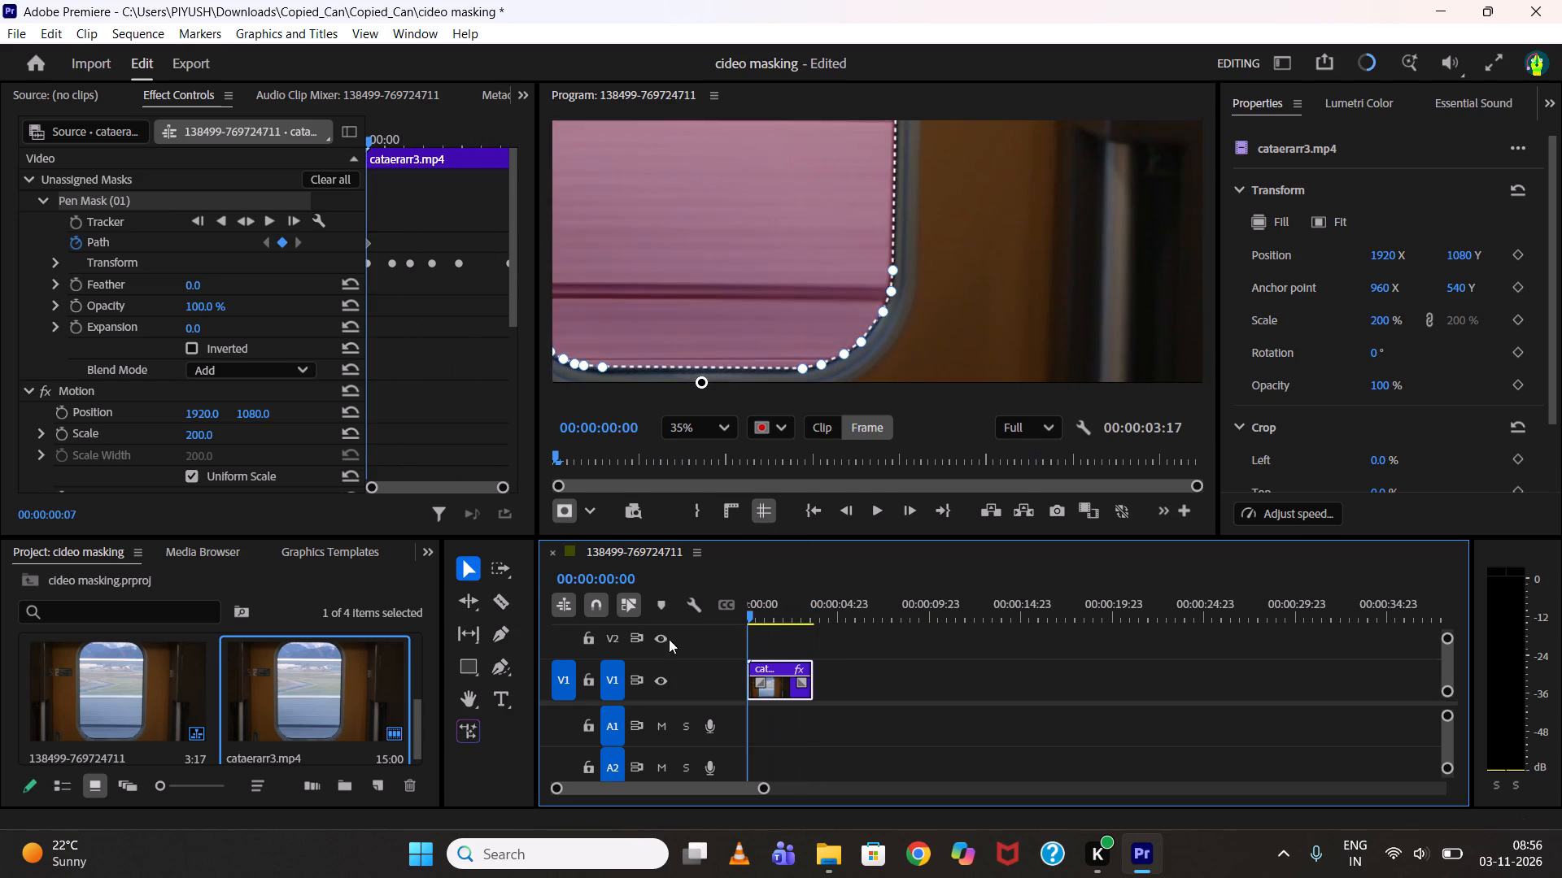
pyautogui.moveTo(669, 639); pyautogui.dragTo(601, 650)
pyautogui.scroll(-13, 777, 311)
pyautogui.press('space')
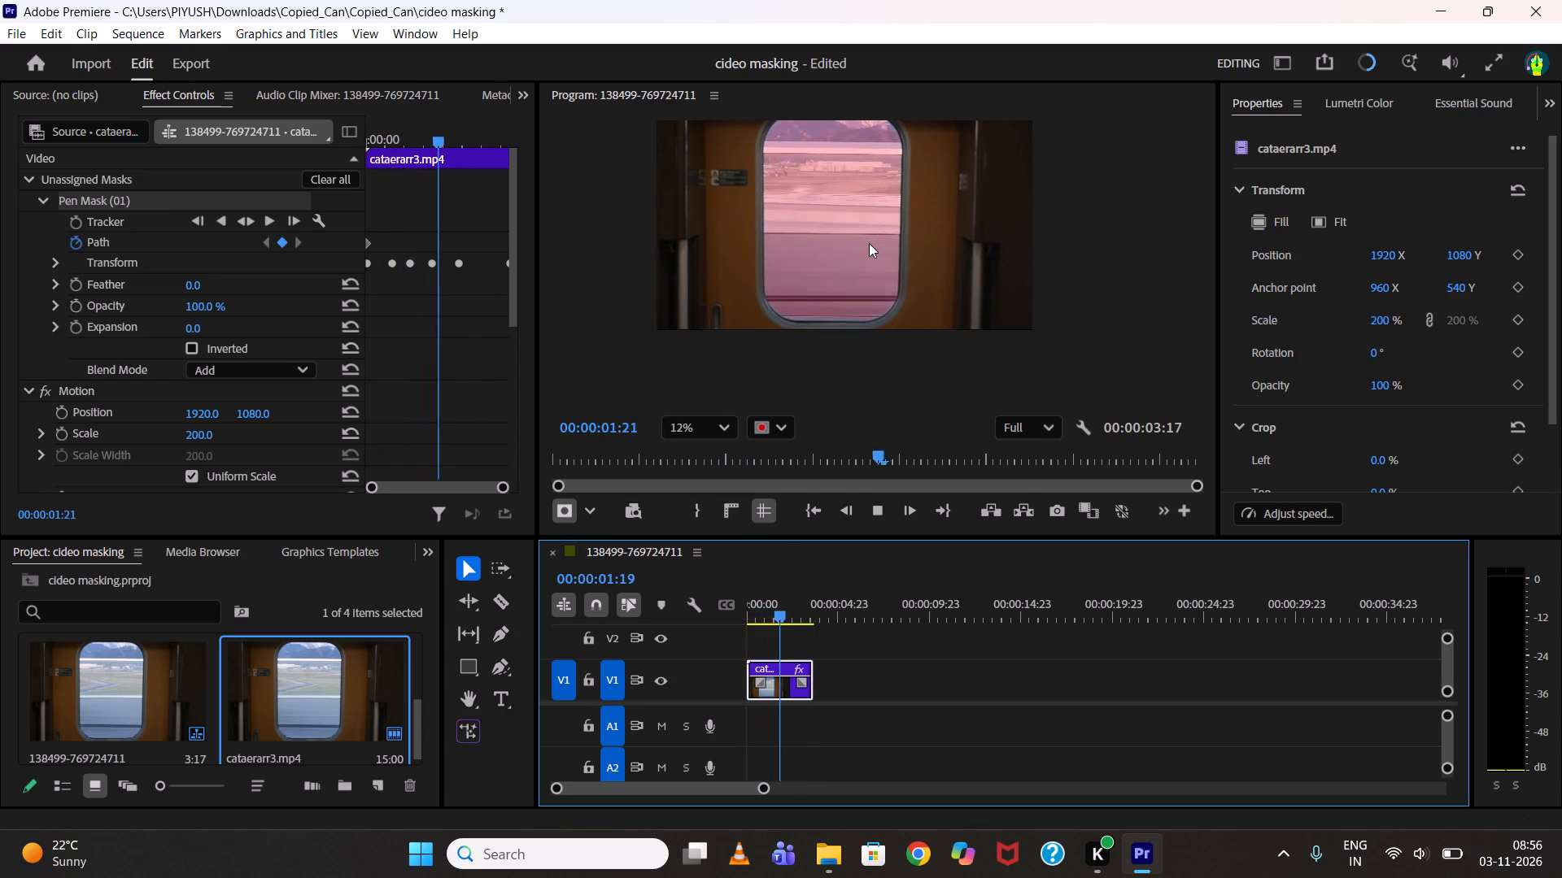
pyautogui.press('space')
pyautogui.press('space')
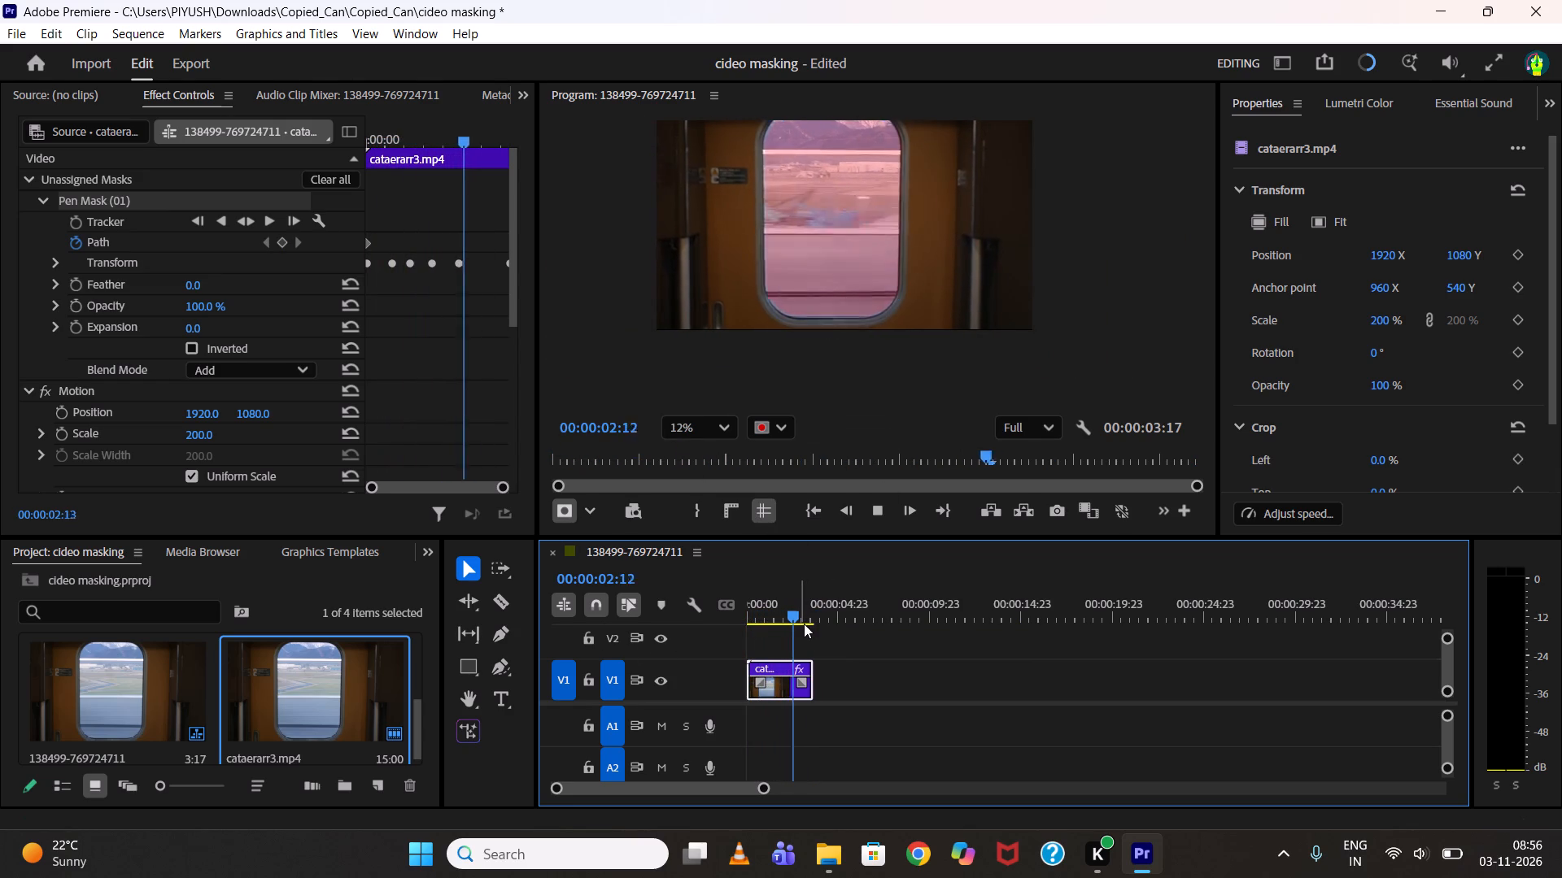
pyautogui.press('space')
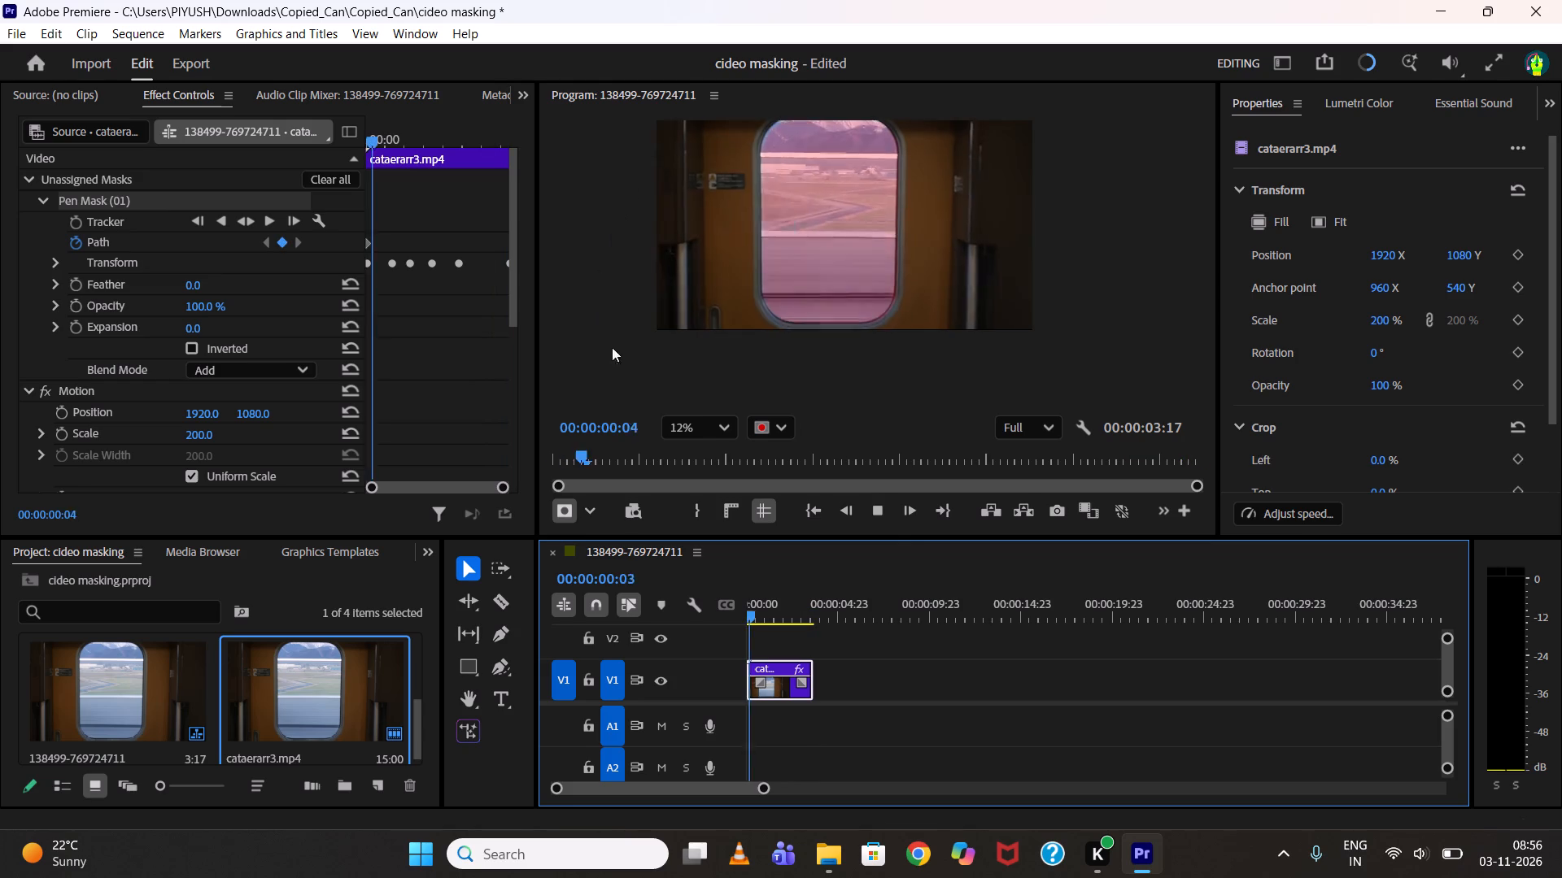
pyautogui.press('space')
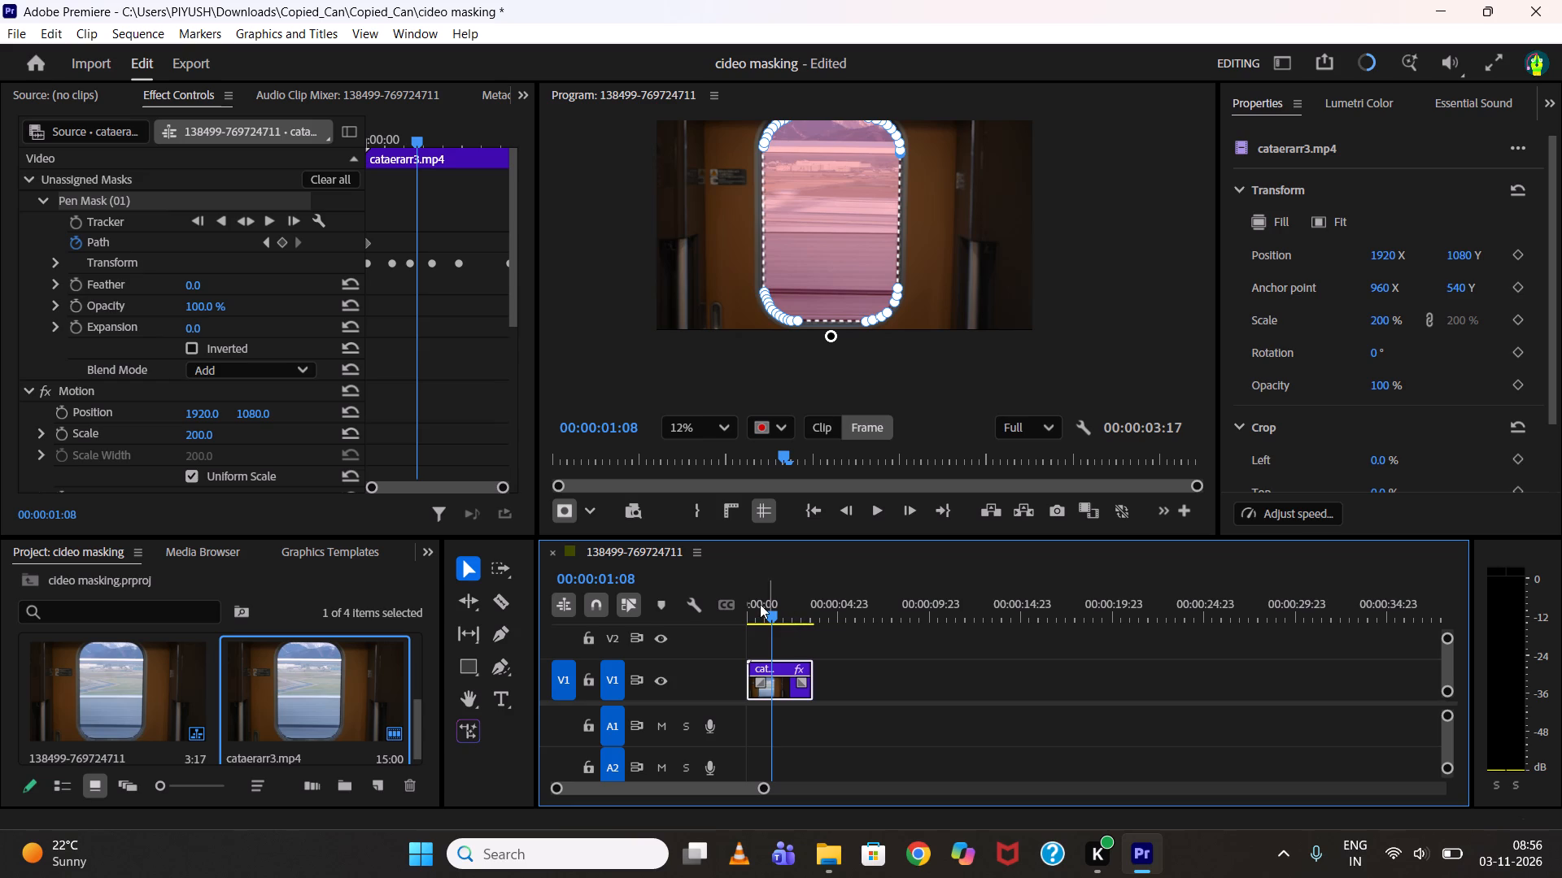
pyautogui.moveTo(766, 616); pyautogui.dragTo(700, 616)
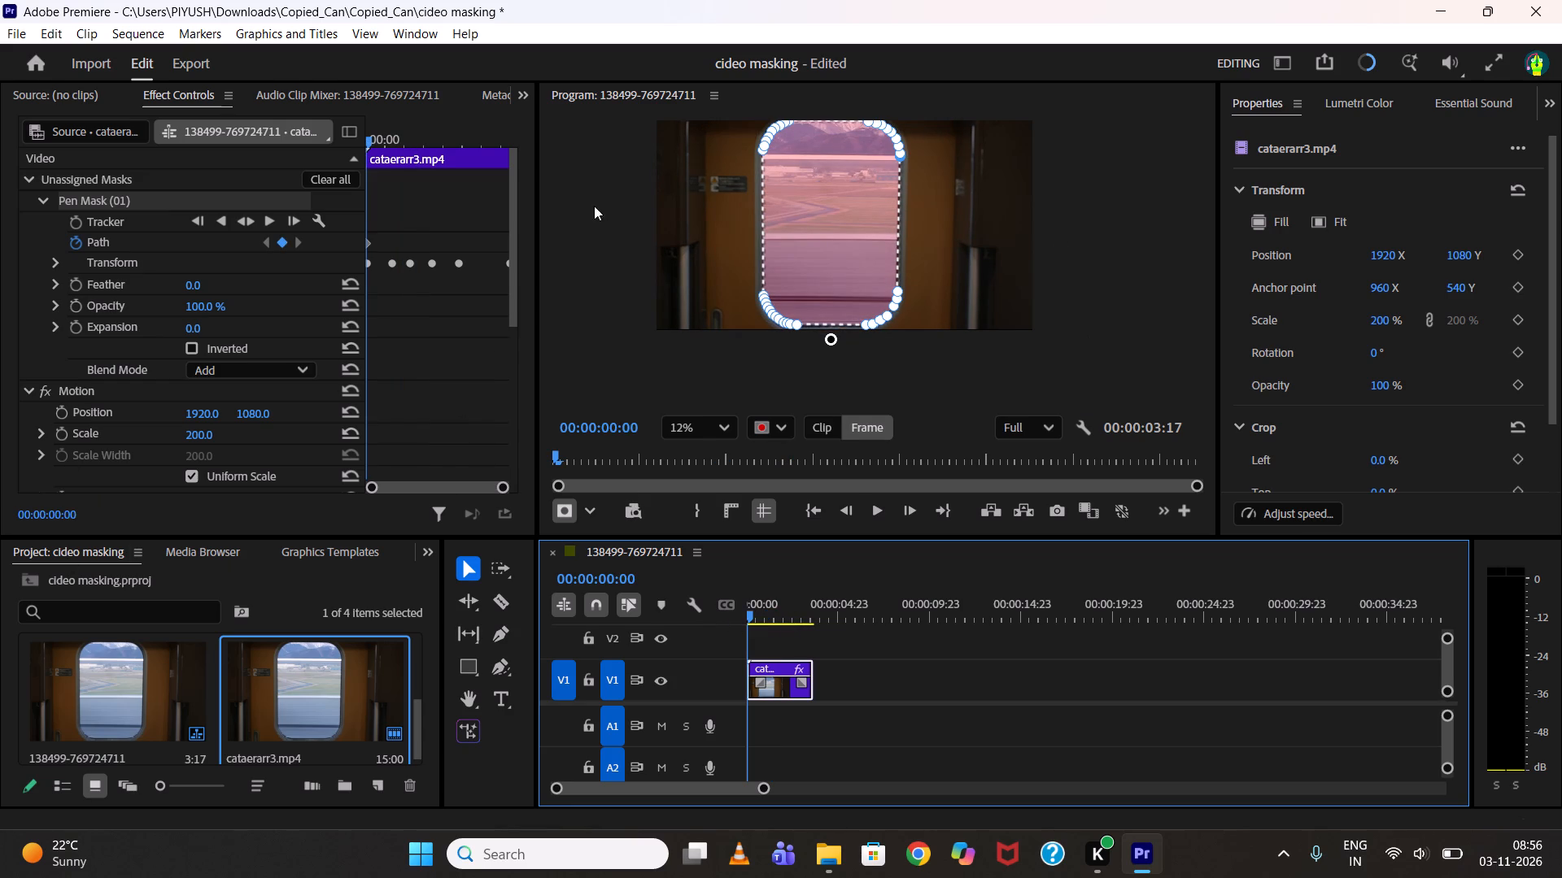
# Assign the unassigned Pen Mask (01) of the cataerarr3.mp4 clip to its Opacity effect and deselect the clip.
pyautogui.click(115, 218)
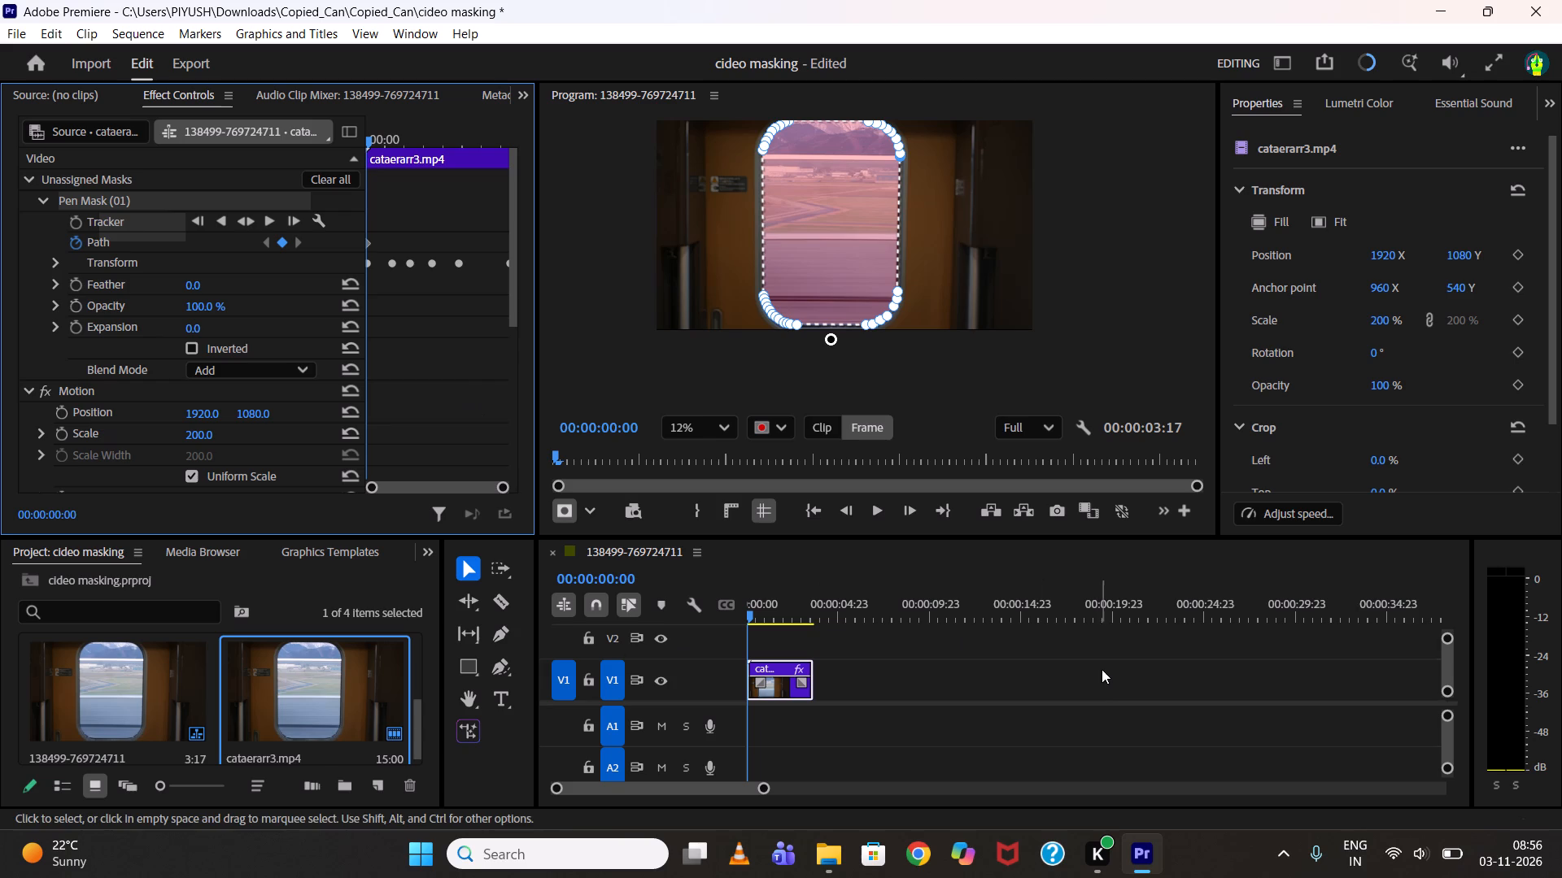
pyautogui.press('a')
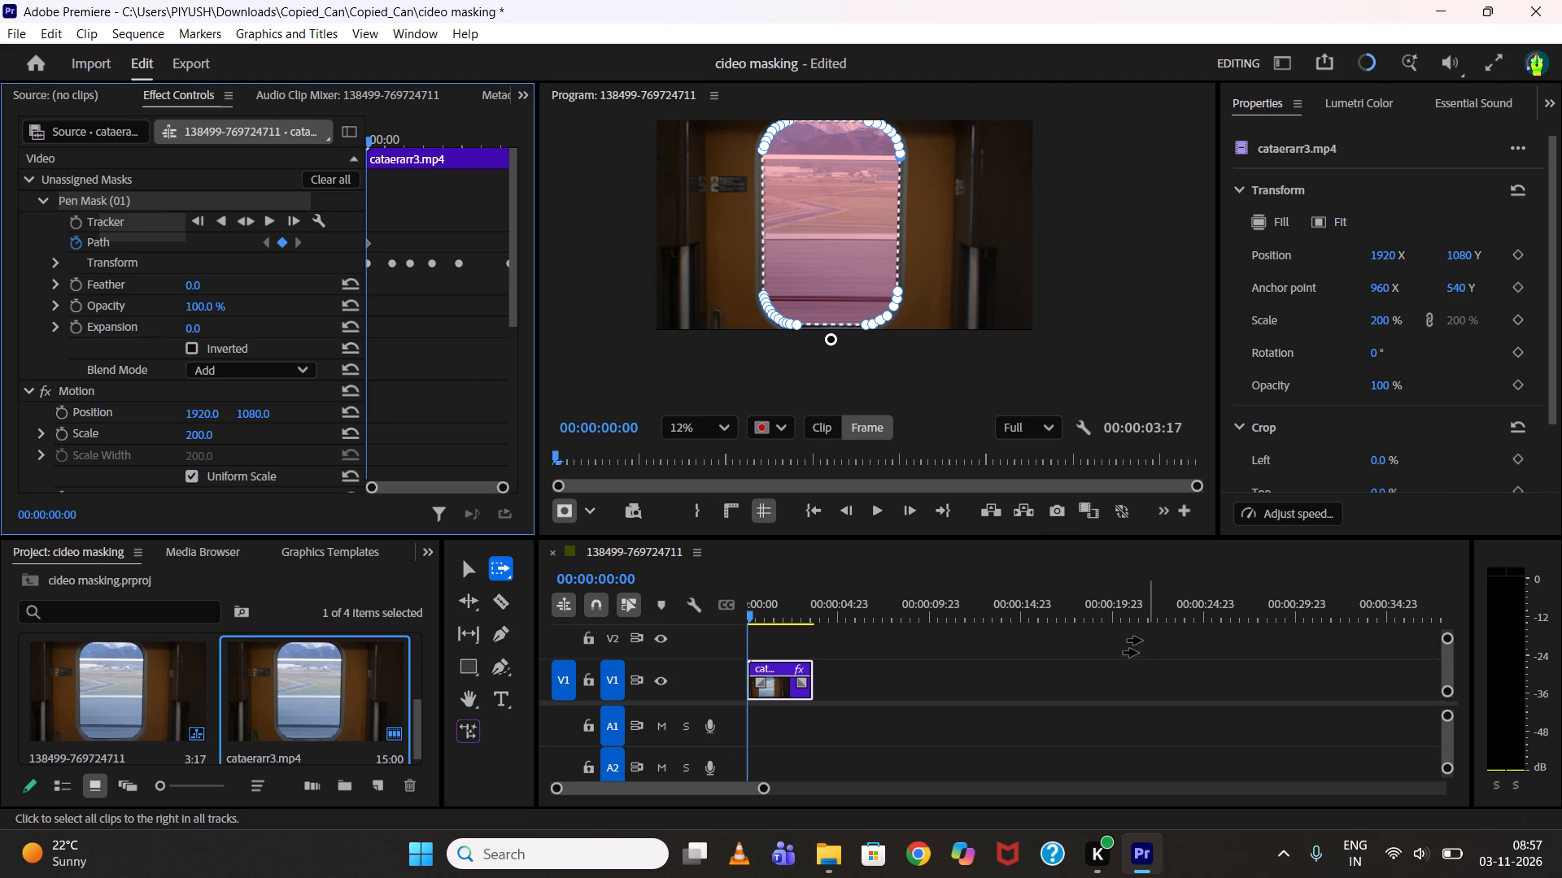
pyautogui.click(473, 558)
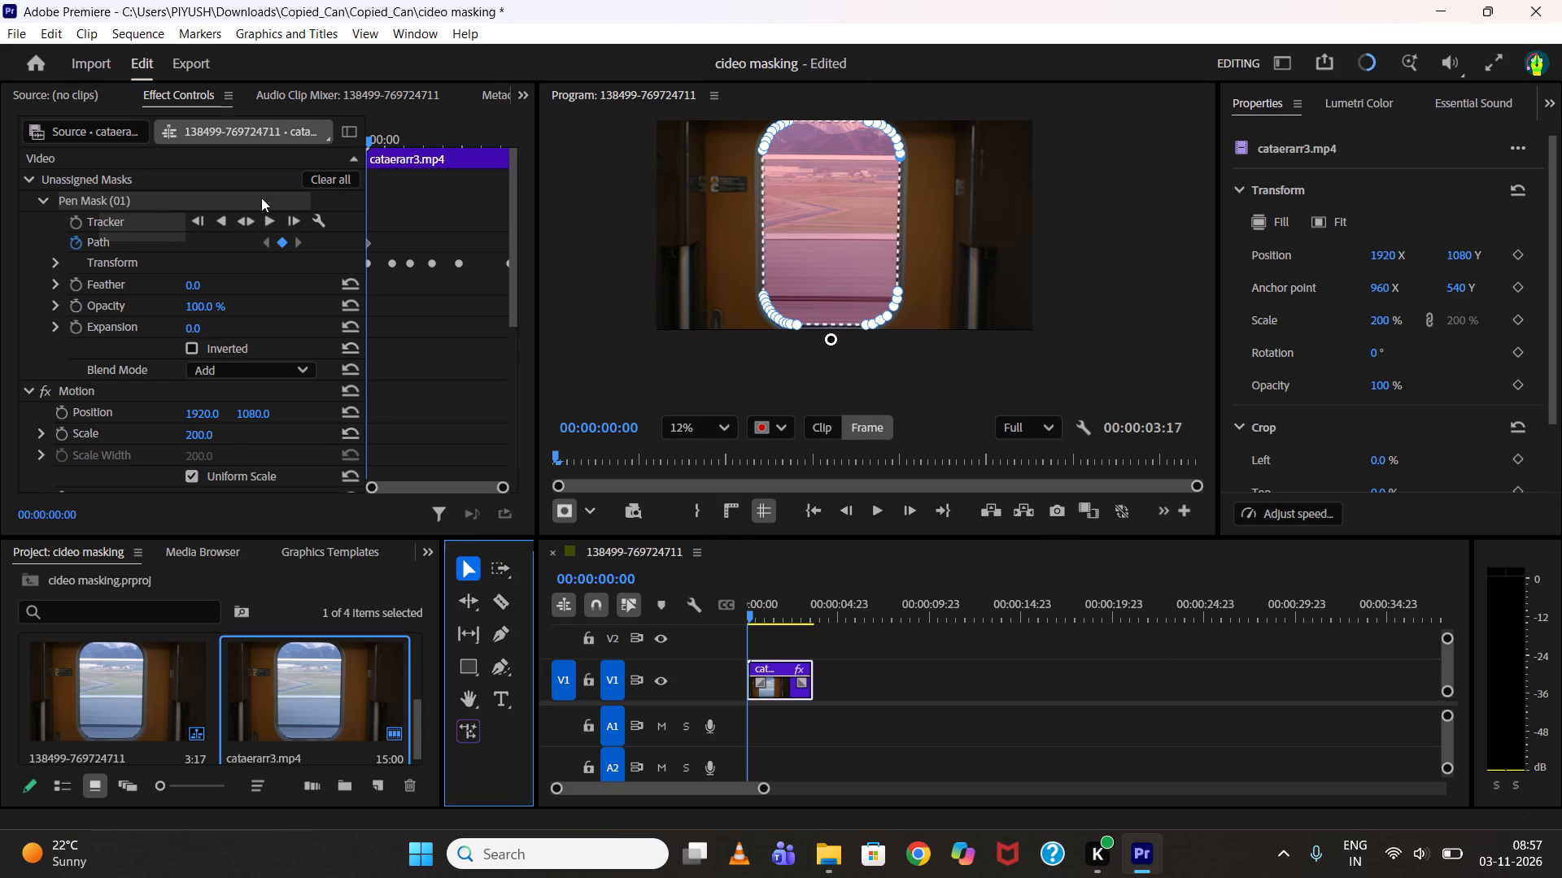
pyautogui.rightClick(140, 198)
pyautogui.click(213, 216)
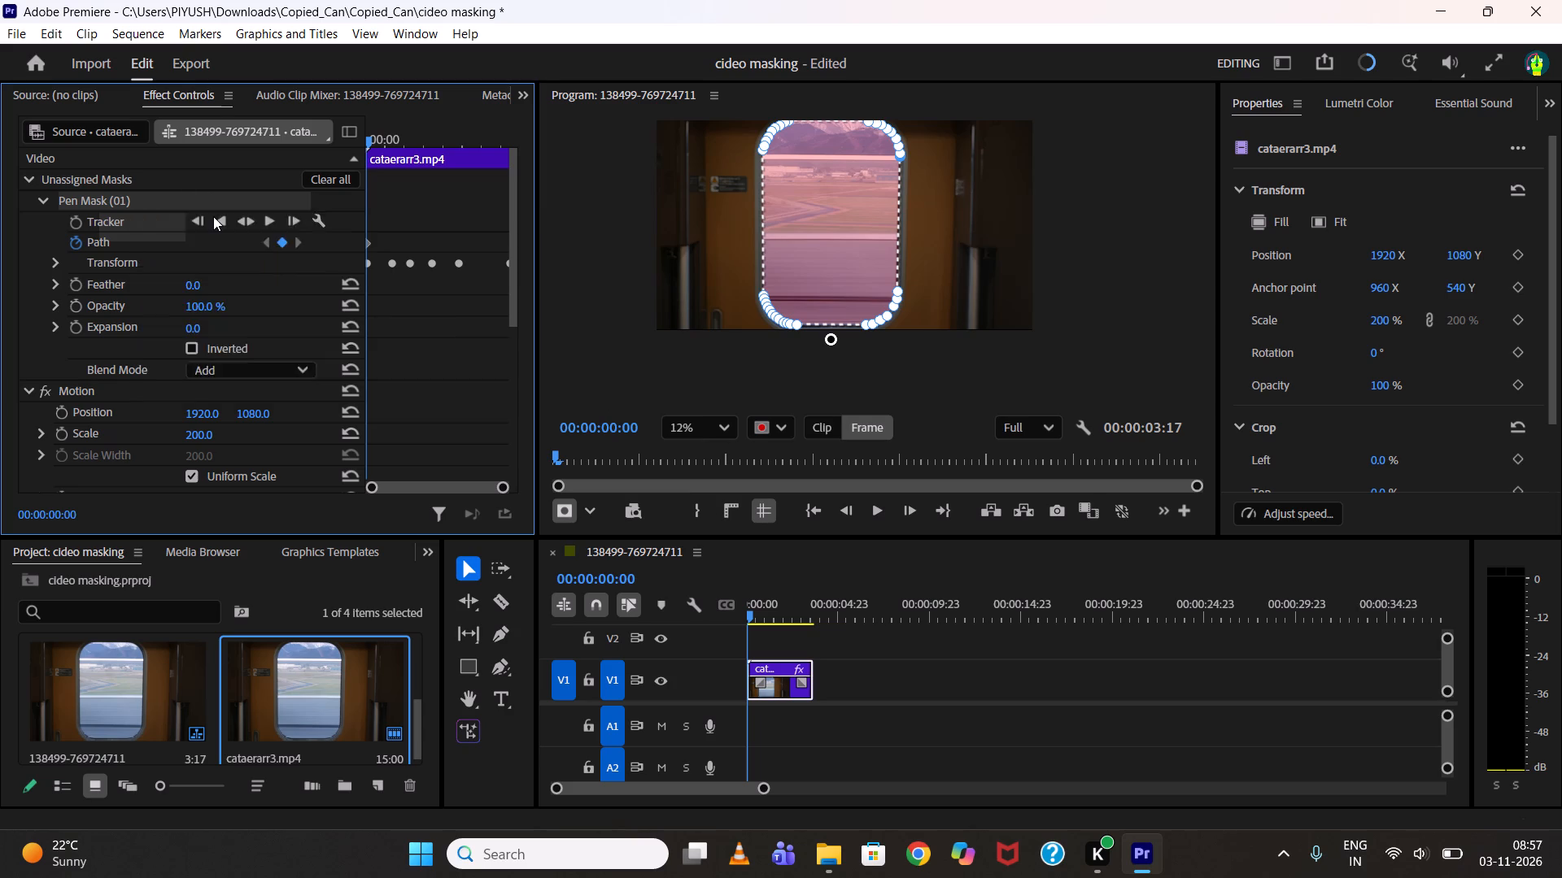
pyautogui.click(1141, 679)
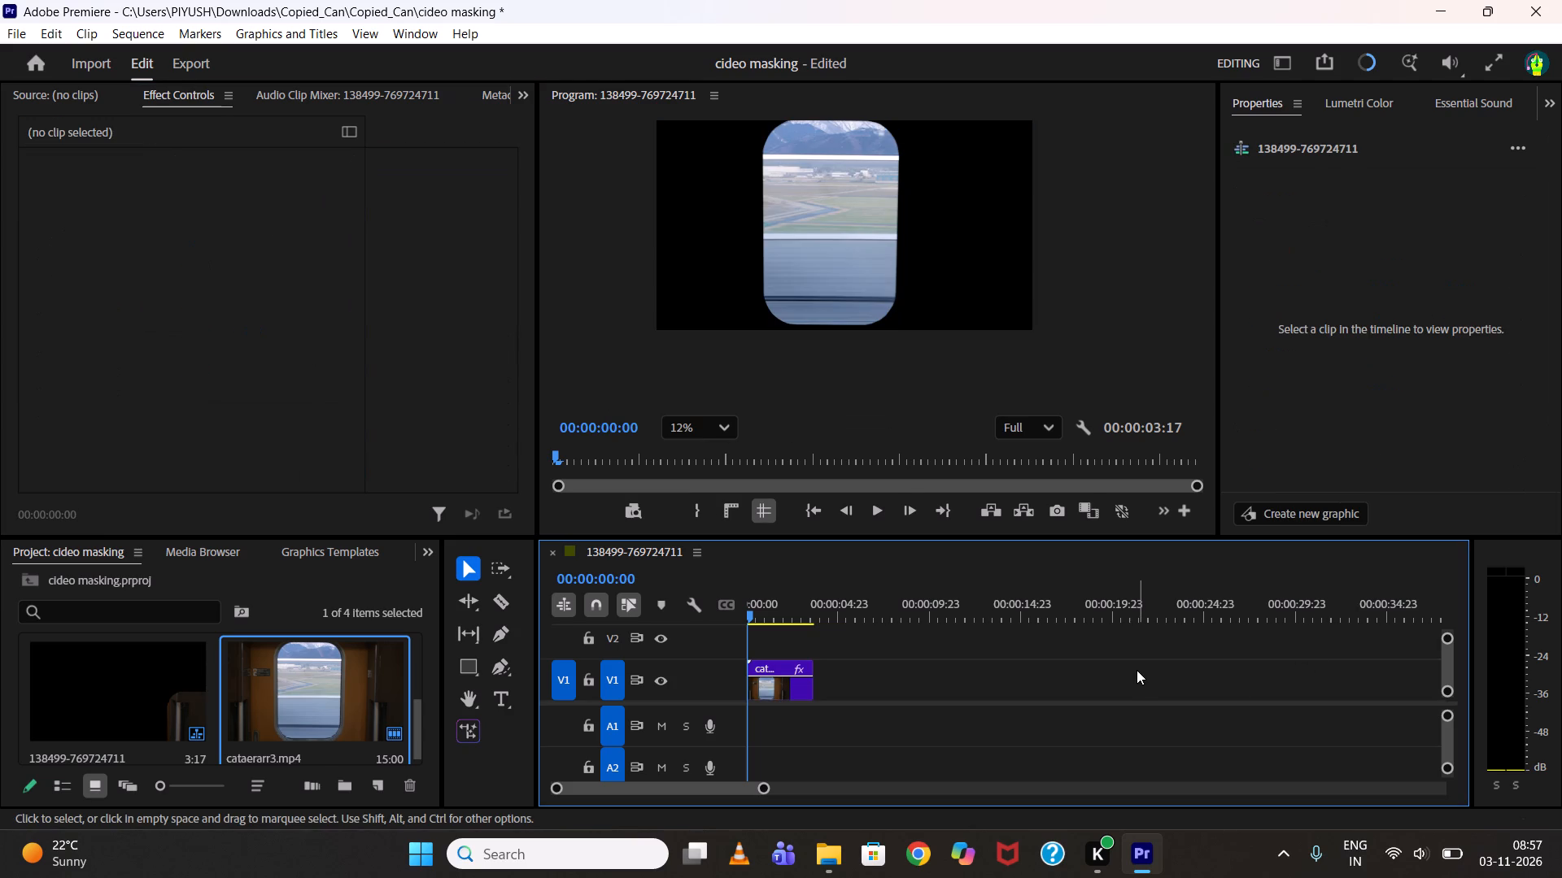
# Play the sequence to check the masked window in motion, and return to 00:00:00:00.
pyautogui.press('space')
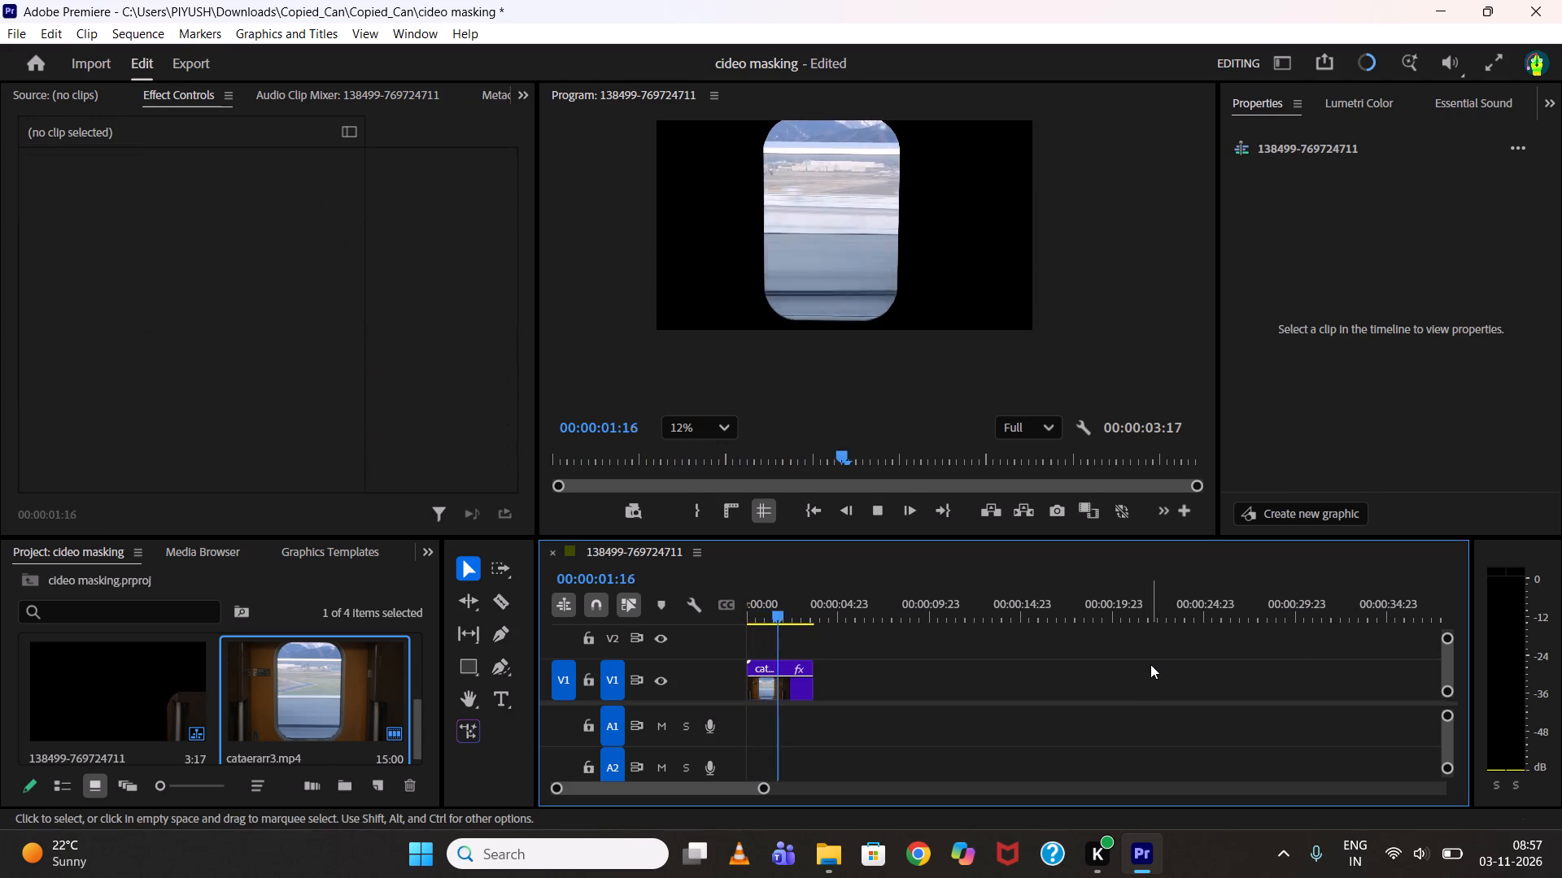
pyautogui.press('space')
pyautogui.press('space')
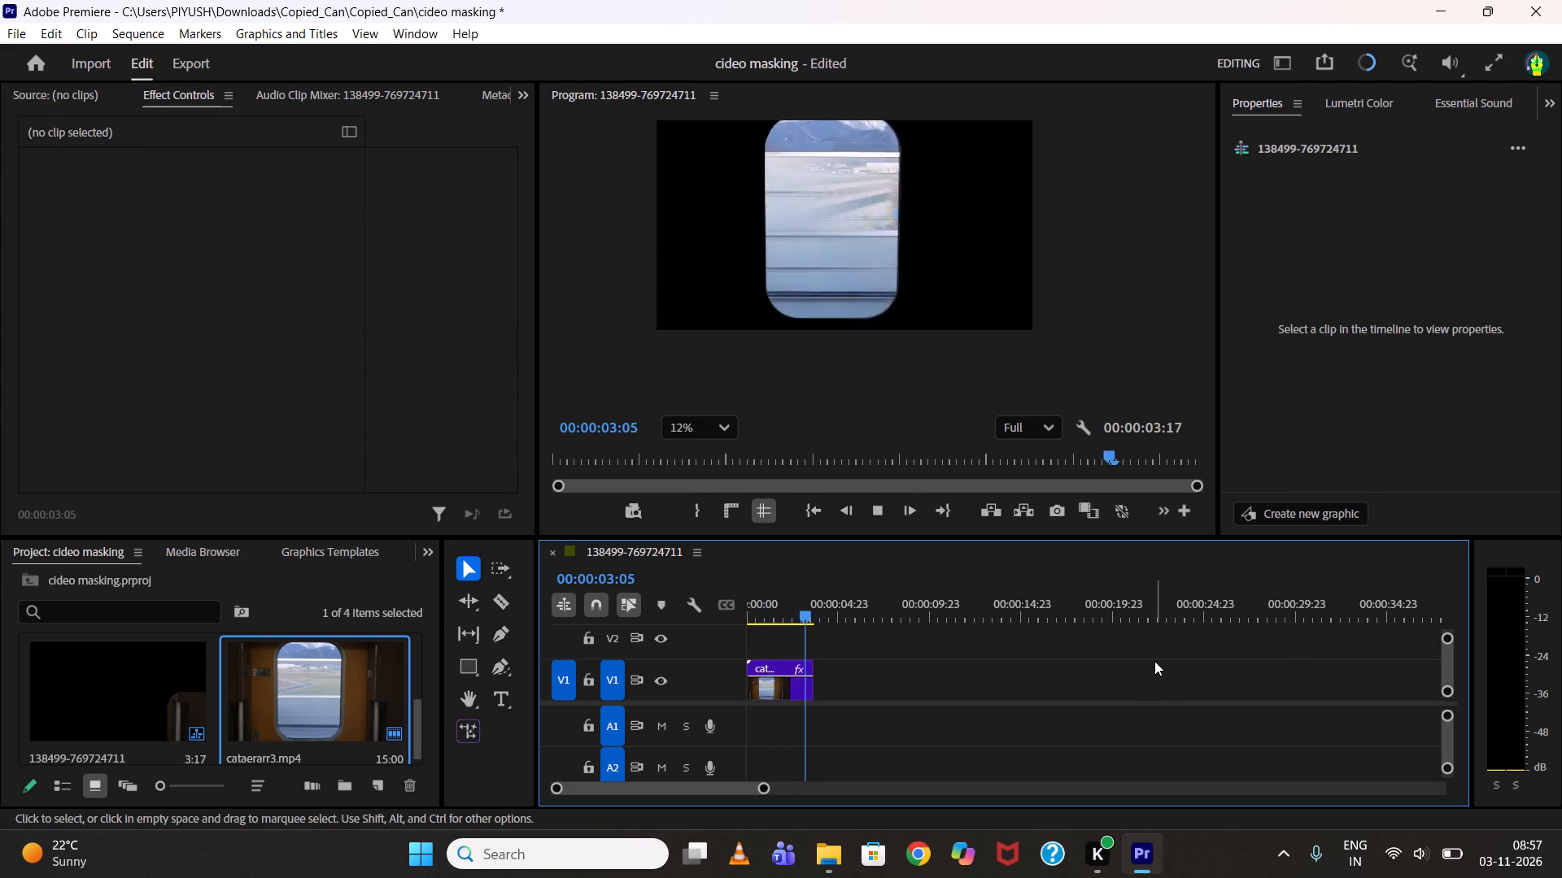
pyautogui.press('space')
pyautogui.moveTo(761, 615); pyautogui.dragTo(660, 589)
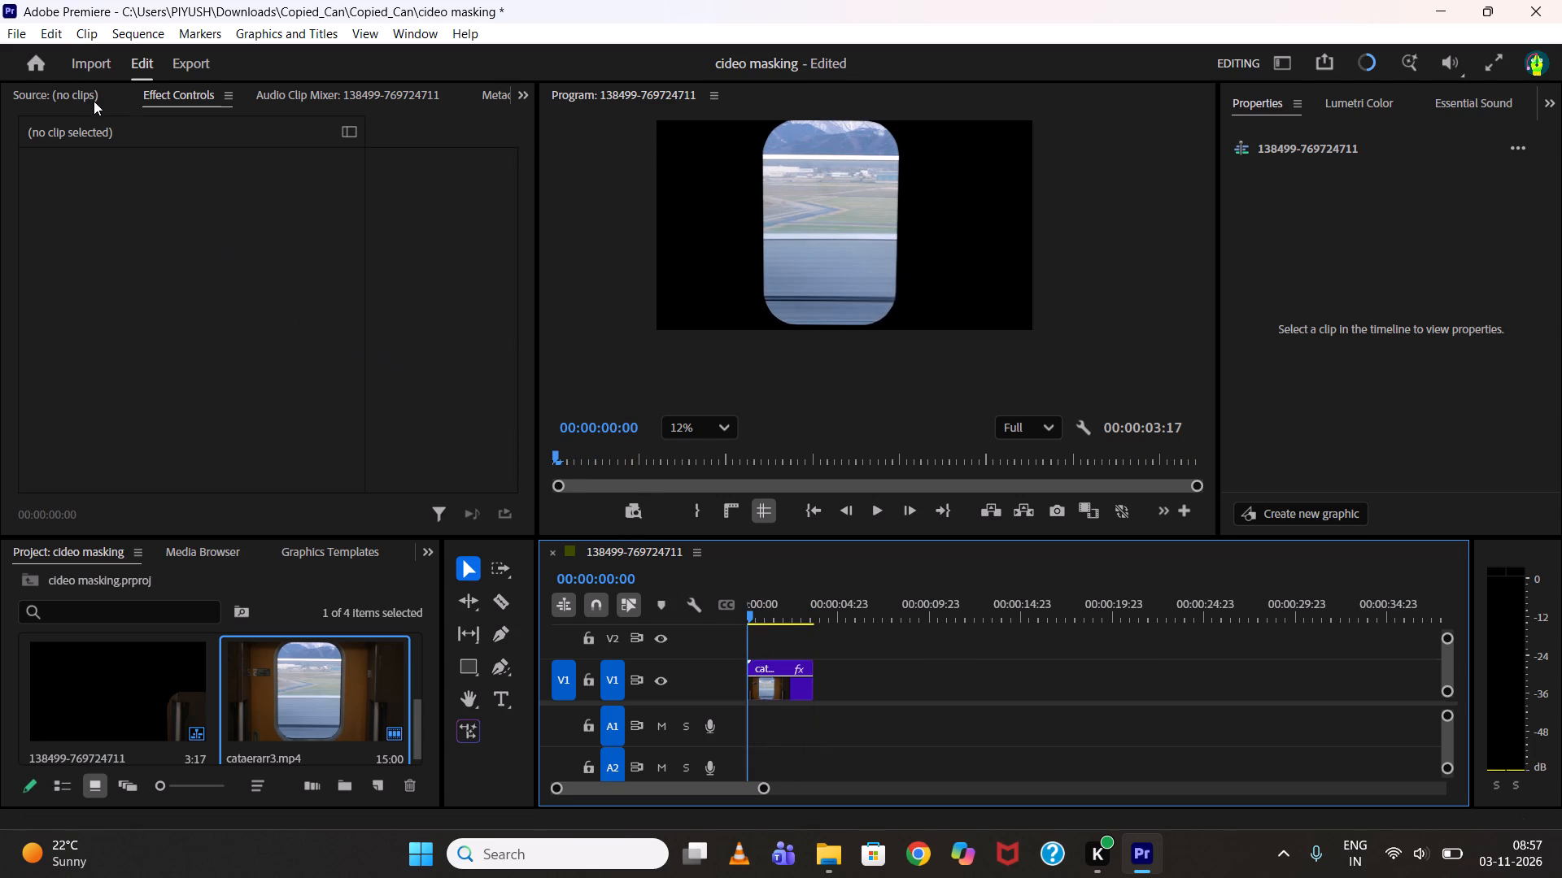
# Invert Pen Mask (01) under the cataerarr3.mp4 clip's Opacity effect and deselect the clip.
pyautogui.click(94, 101)
pyautogui.click(783, 692)
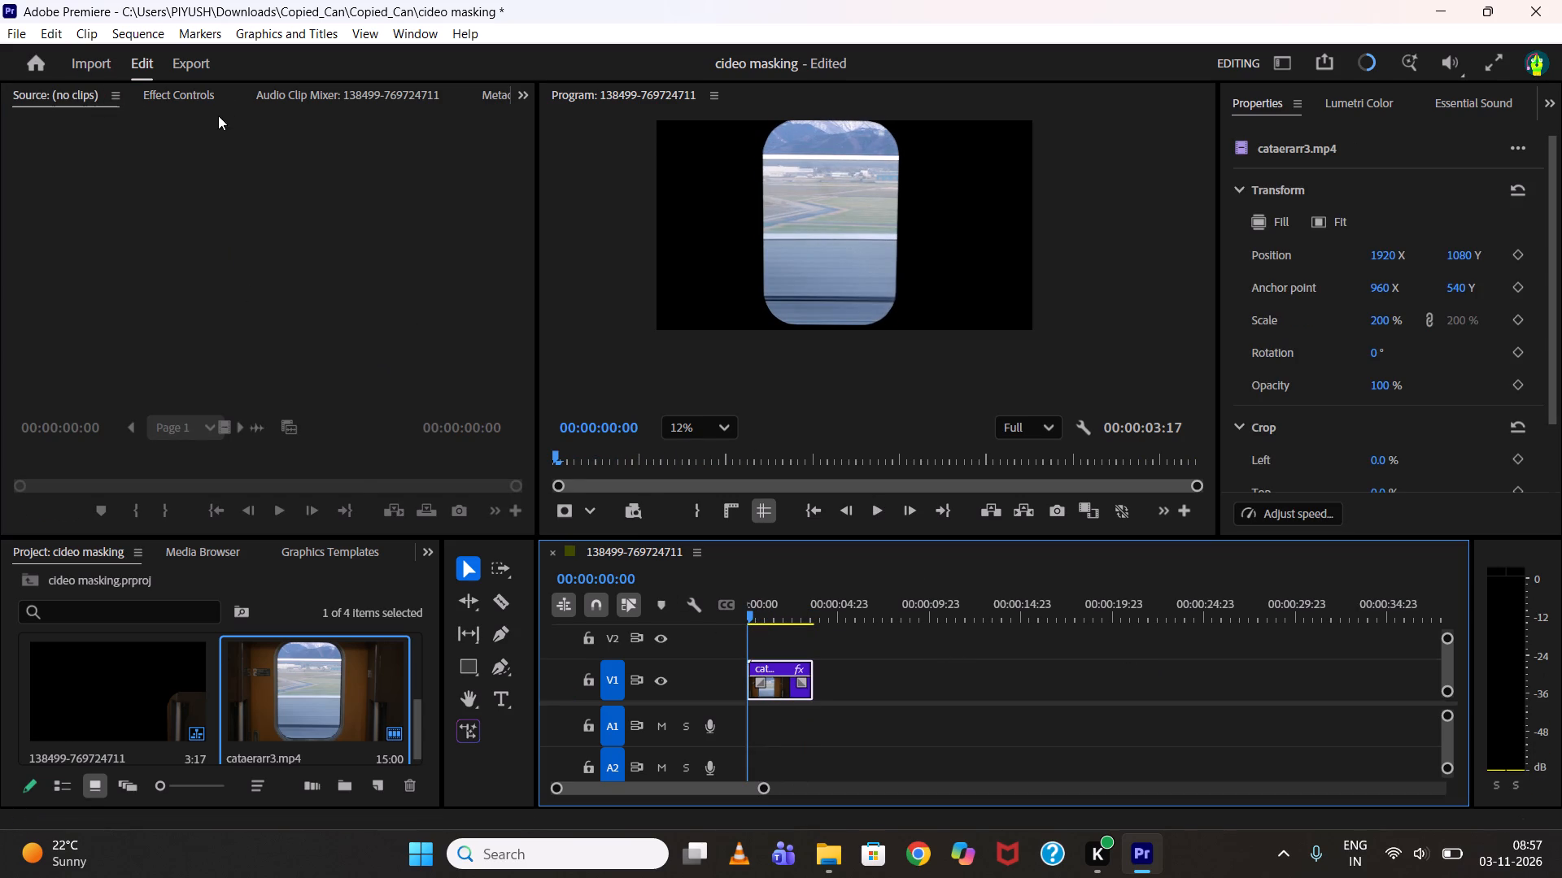
pyautogui.click(197, 92)
pyautogui.scroll(-8, 142, 310)
pyautogui.scroll(-4, 134, 409)
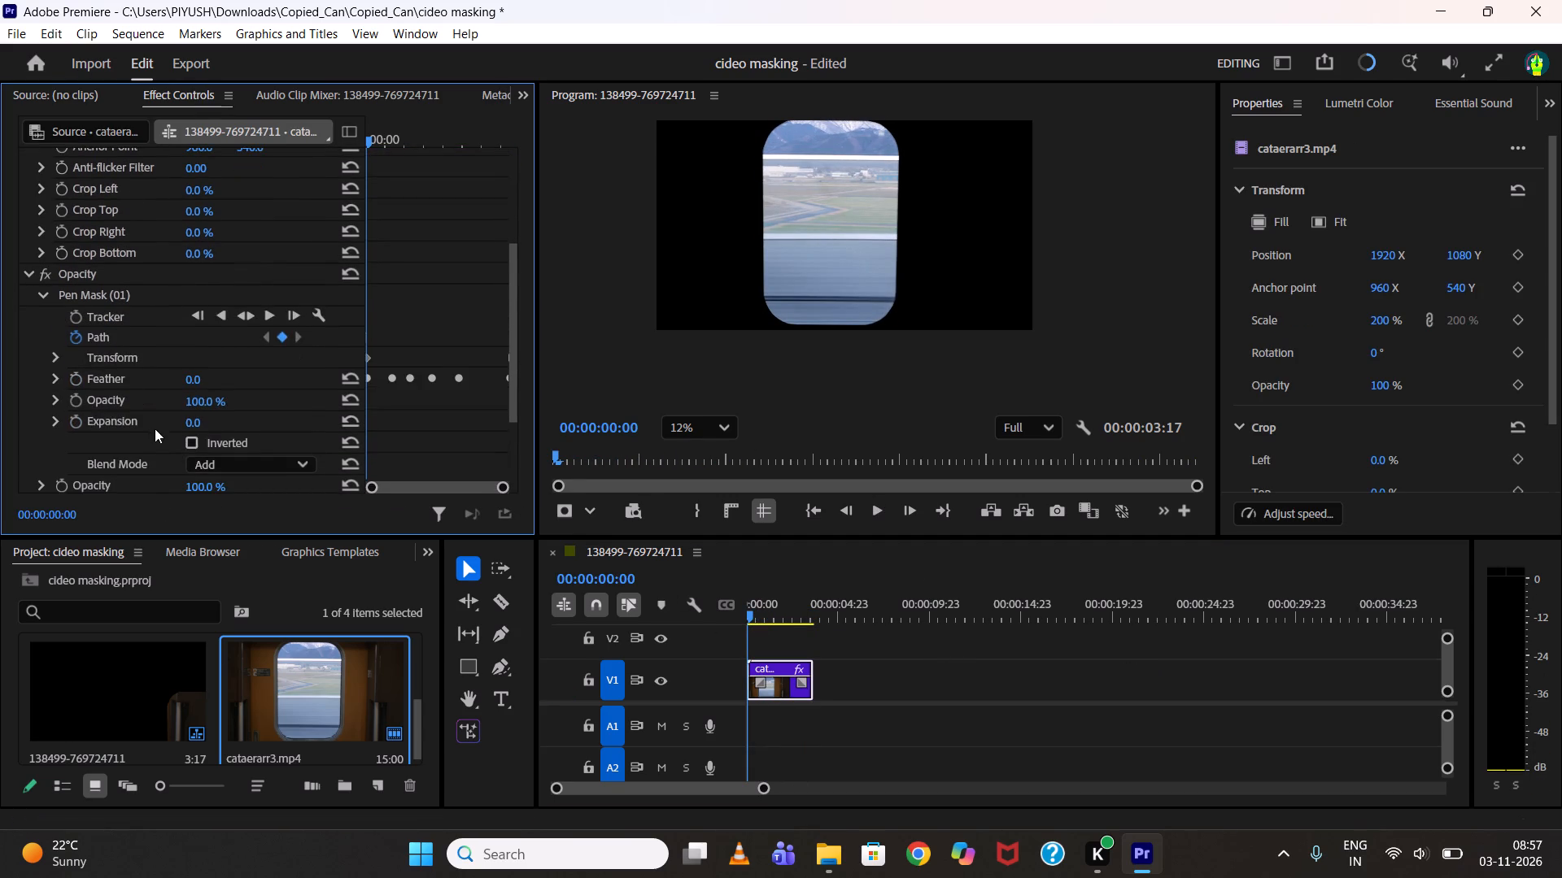
pyautogui.click(187, 380)
pyautogui.click(1033, 697)
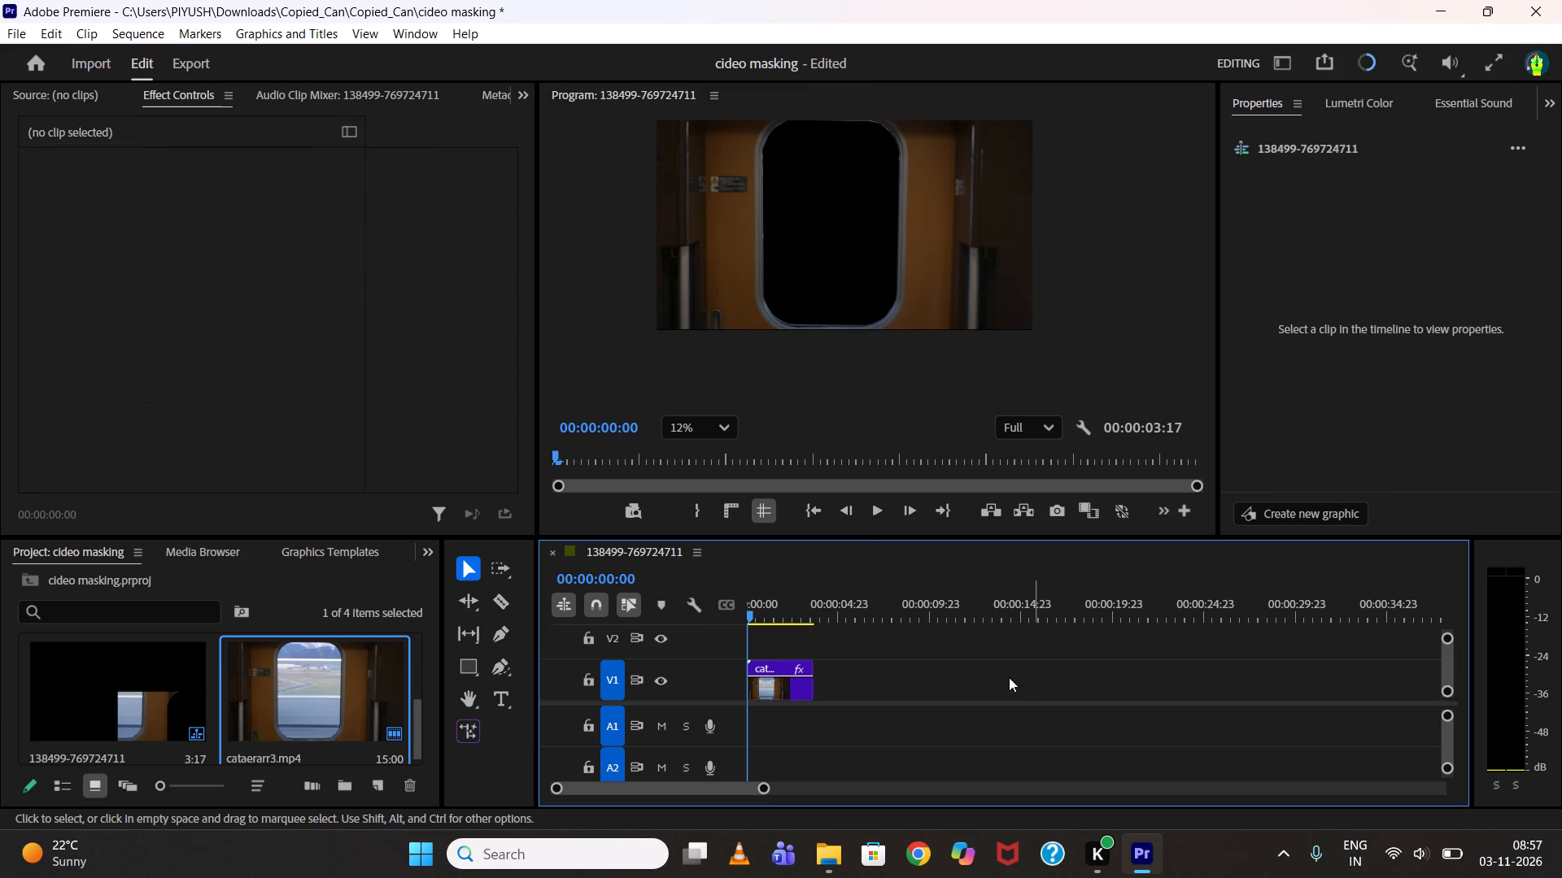
# Scrub through the sequence to about 00:00:02:13 and back to the start to check the inverted mask.
pyautogui.moveTo(761, 602); pyautogui.dragTo(796, 618)
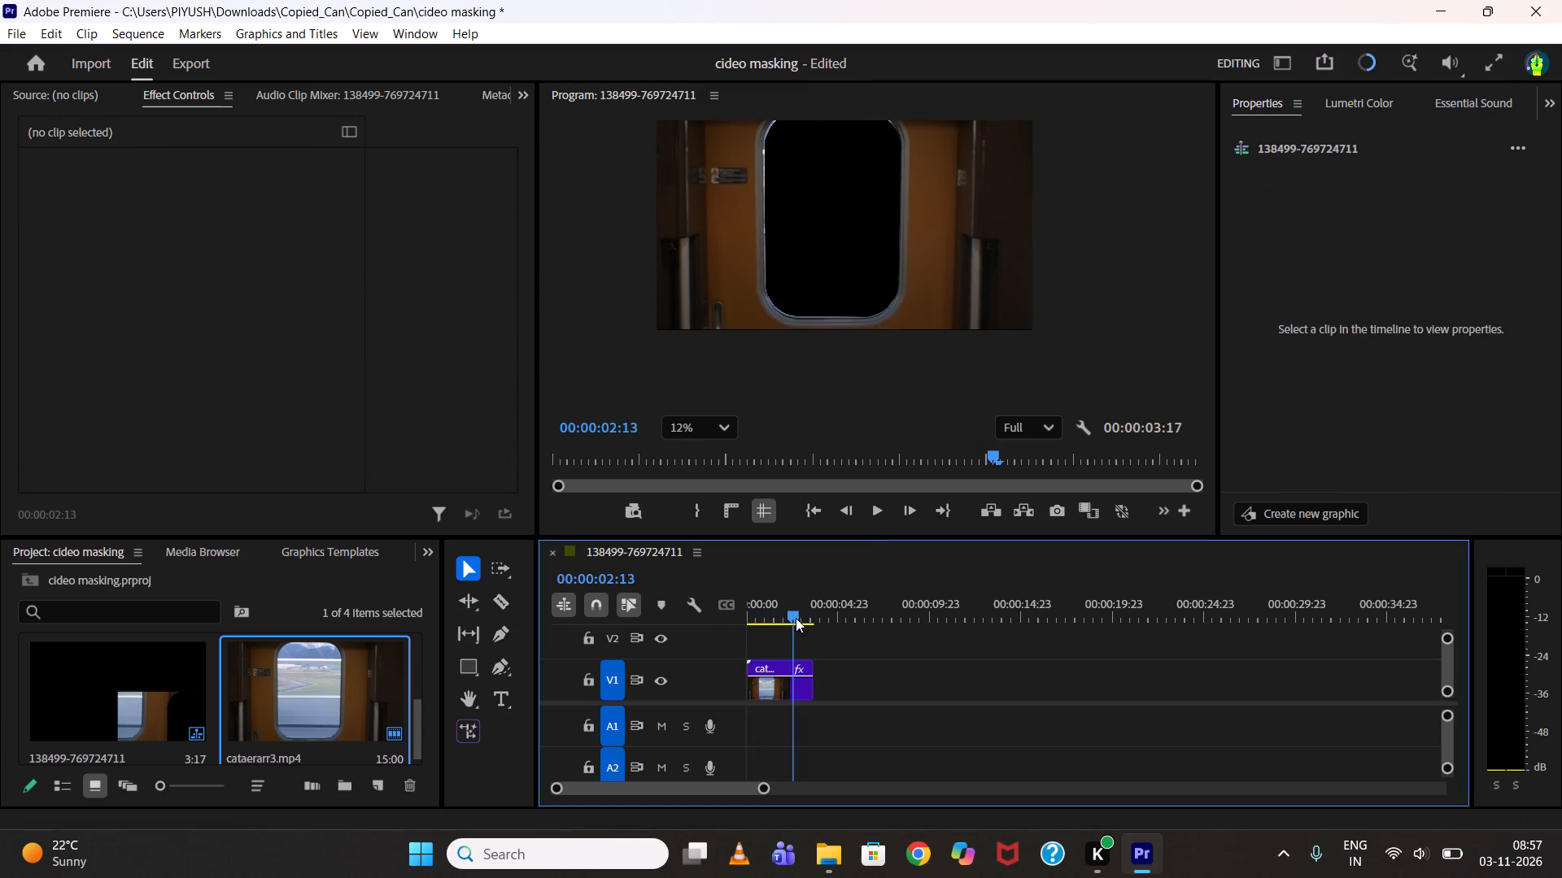
pyautogui.moveTo(796, 618); pyautogui.dragTo(700, 614)
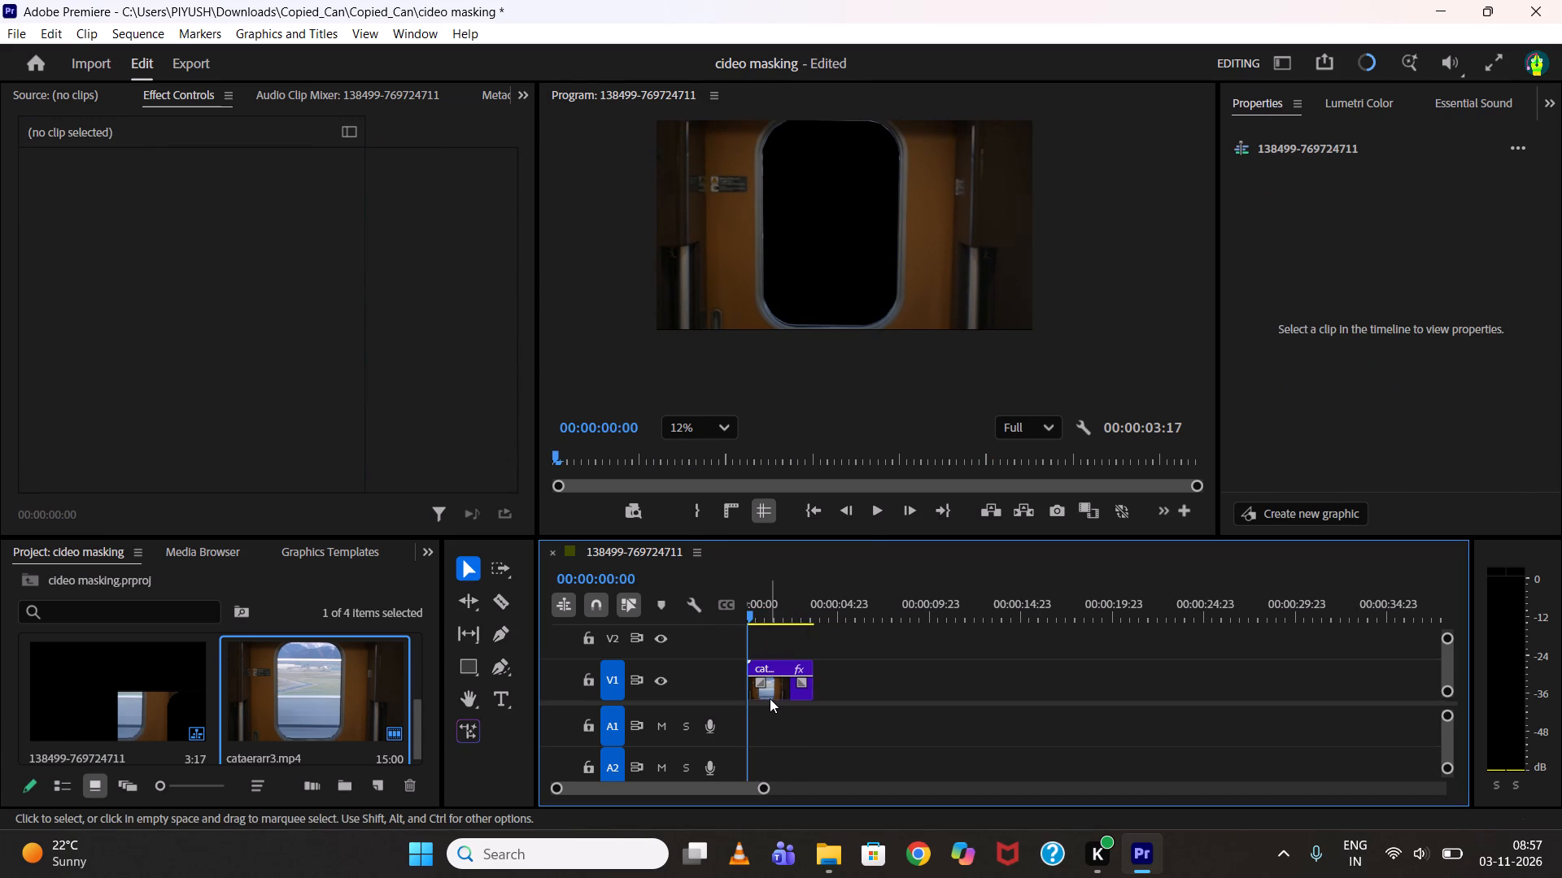
# Select the cataerarr3.mp4 clip and examine the cut-out's edge up close around the window's upper corners.
pyautogui.click(770, 698)
pyautogui.scroll(-8, 90, 361)
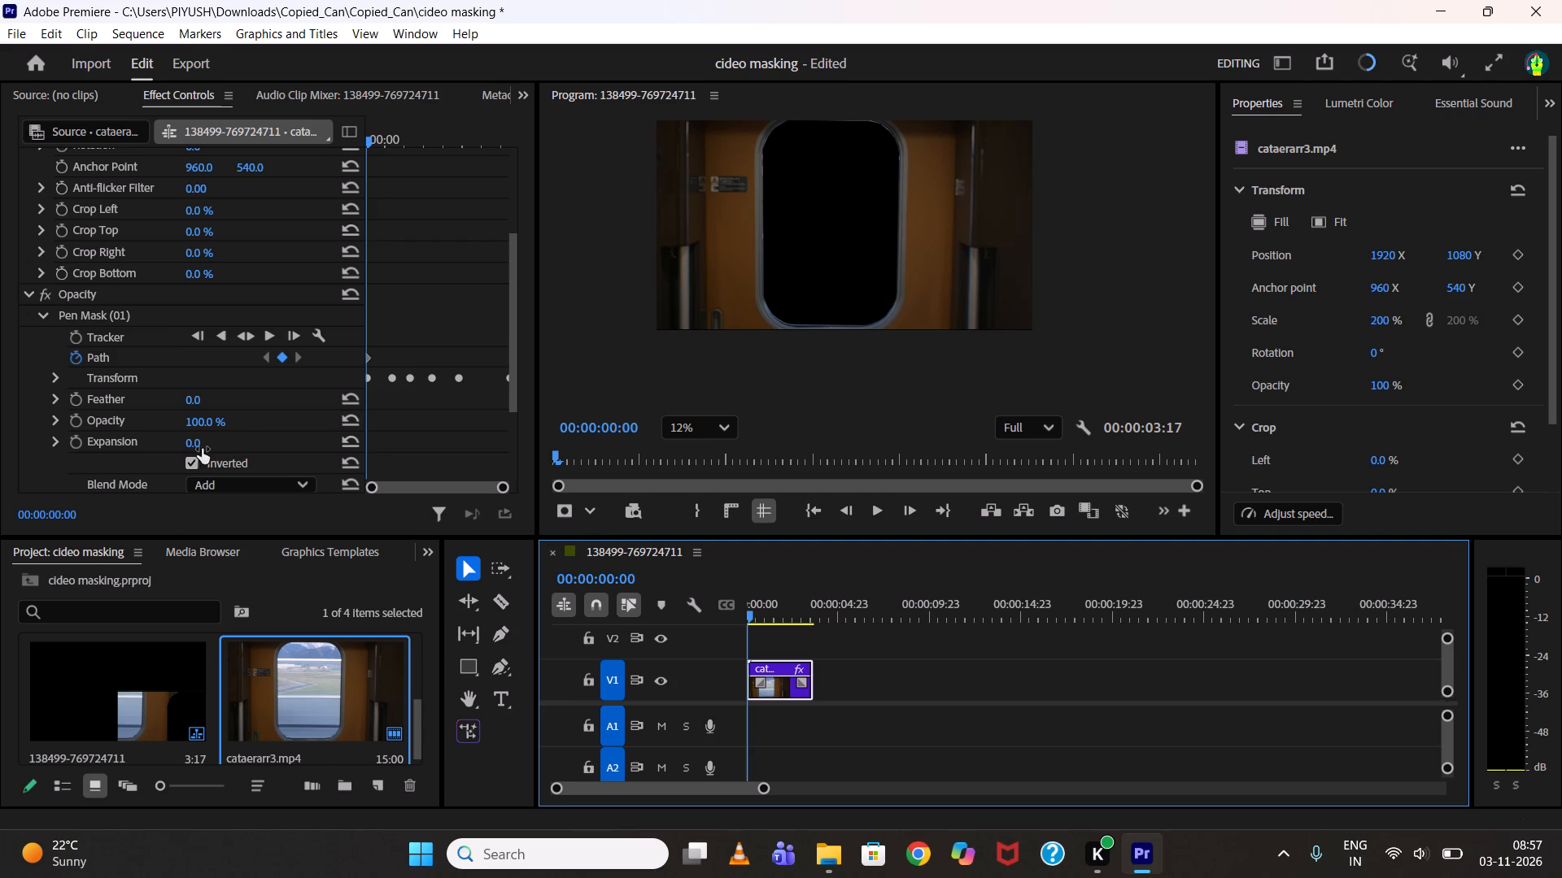
pyautogui.scroll(3, 132, 419)
pyautogui.scroll(-3, 125, 415)
pyautogui.scroll(17, 818, 105)
pyautogui.scroll(1, 829, 193)
pyautogui.moveTo(831, 194); pyautogui.dragTo(897, 276, button='middle')
pyautogui.moveTo(861, 242); pyautogui.dragTo(961, 364, button='middle')
pyautogui.scroll(2, 961, 366)
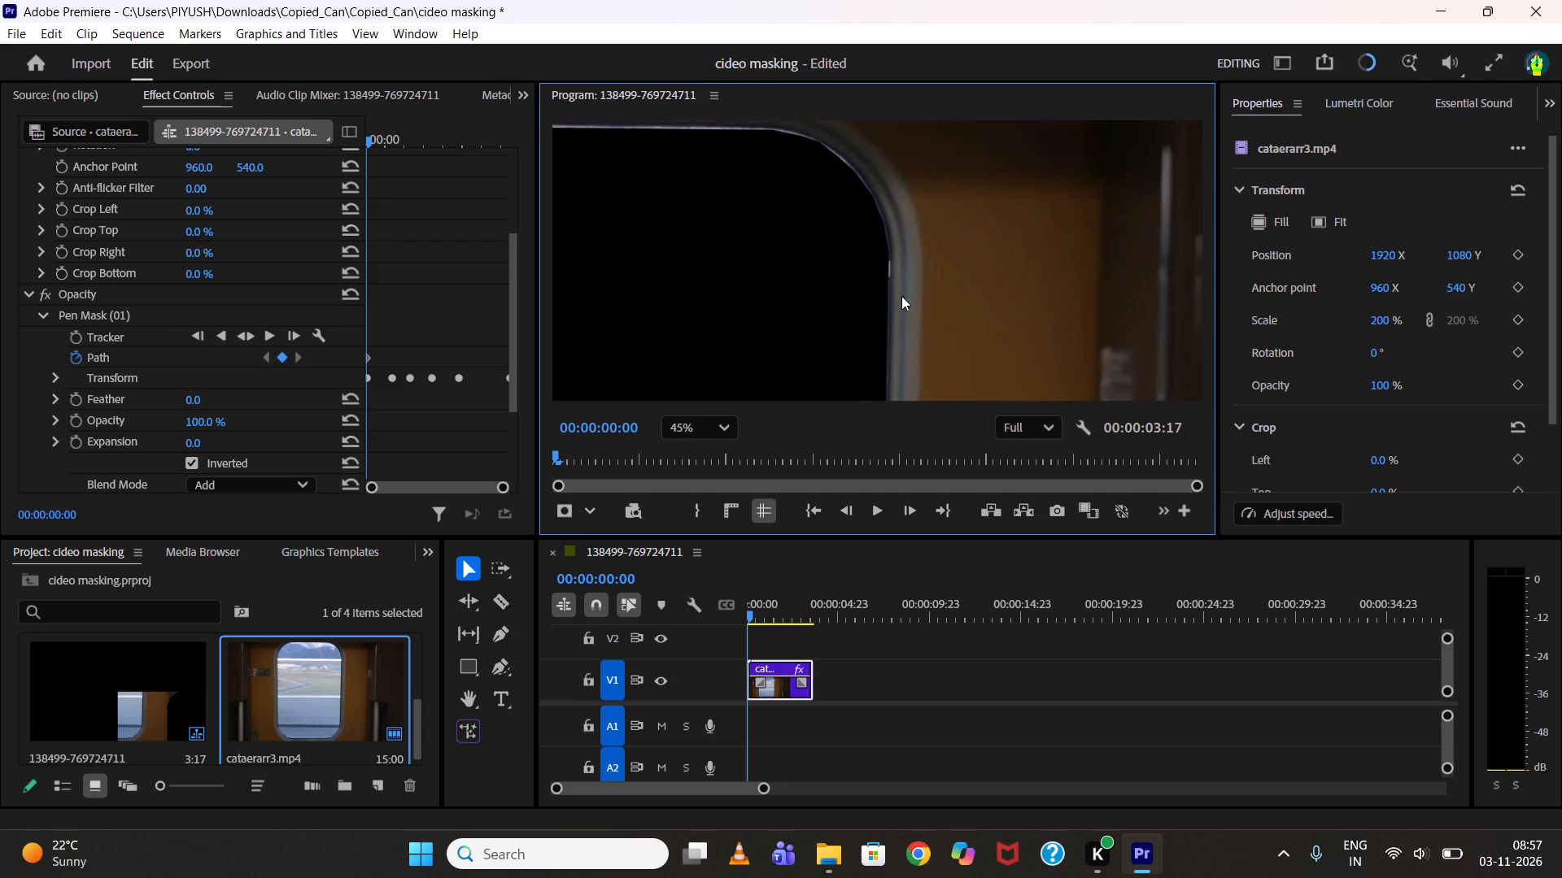
pyautogui.scroll(2, 901, 296)
pyautogui.moveTo(859, 204); pyautogui.dragTo(945, 326, button='middle')
pyautogui.moveTo(898, 211); pyautogui.dragTo(1004, 324, button='middle')
pyautogui.scroll(3, 849, 199)
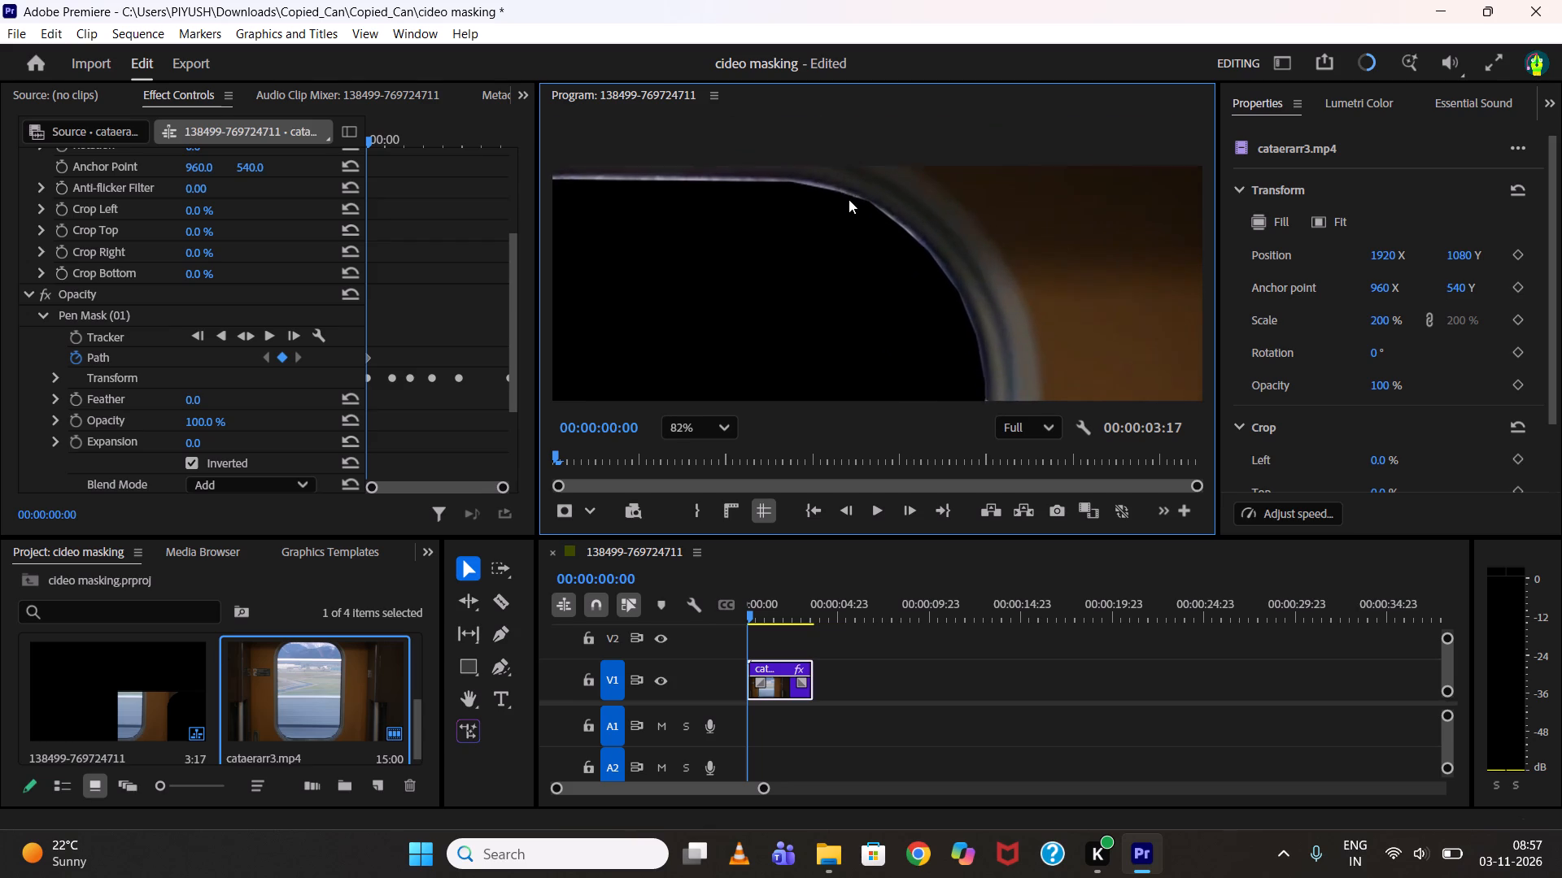
pyautogui.scroll(1, 849, 199)
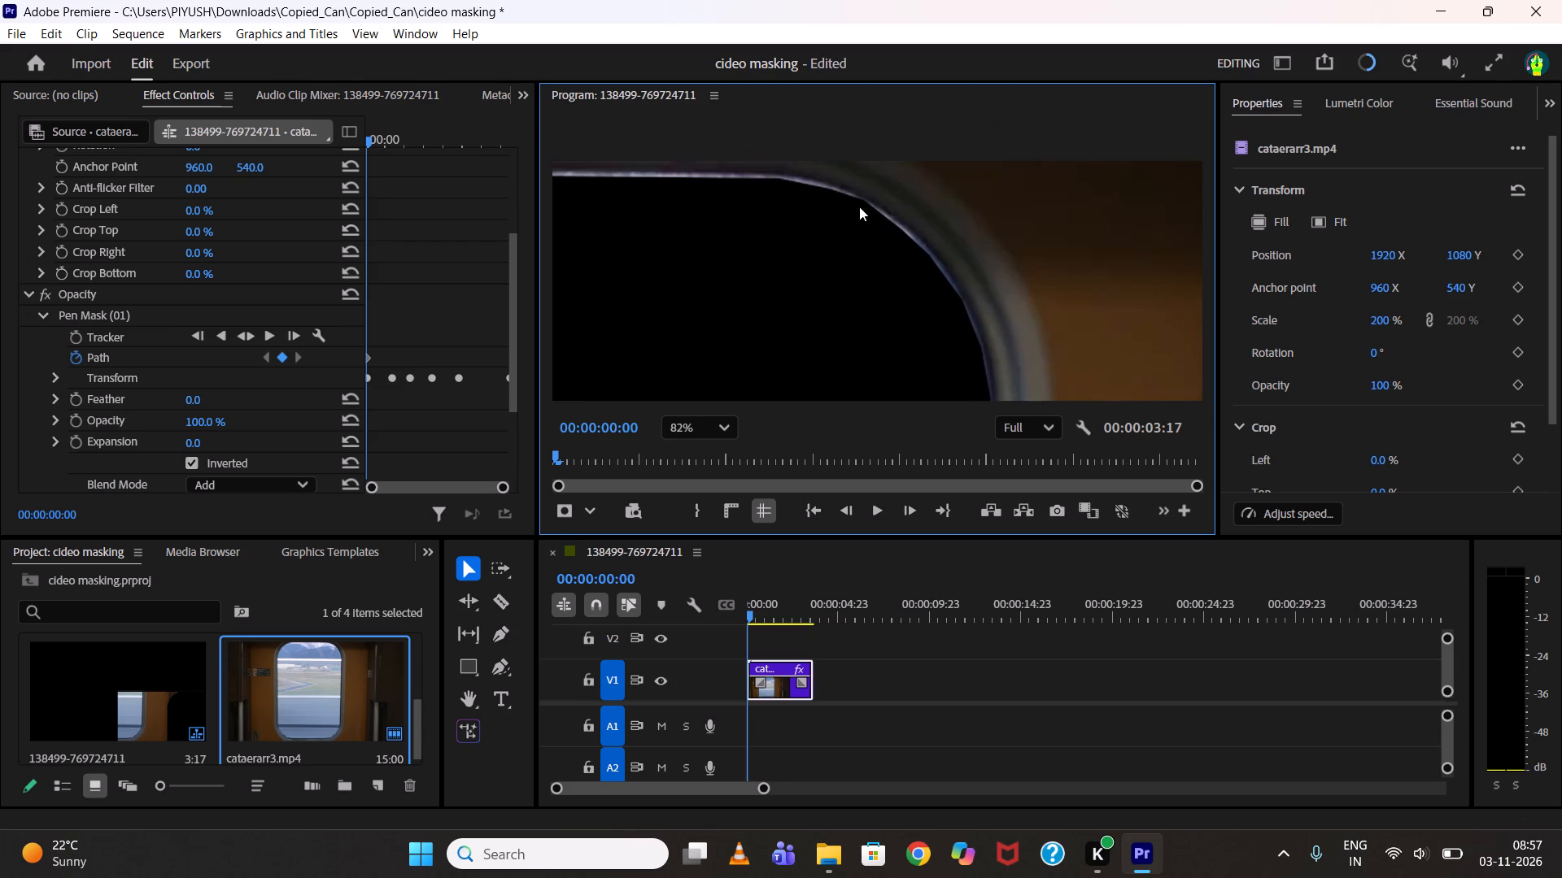
pyautogui.moveTo(680, 201); pyautogui.dragTo(942, 215, button='middle')
pyautogui.moveTo(753, 234); pyautogui.dragTo(1067, 245, button='middle')
pyautogui.scroll(1, 1067, 245)
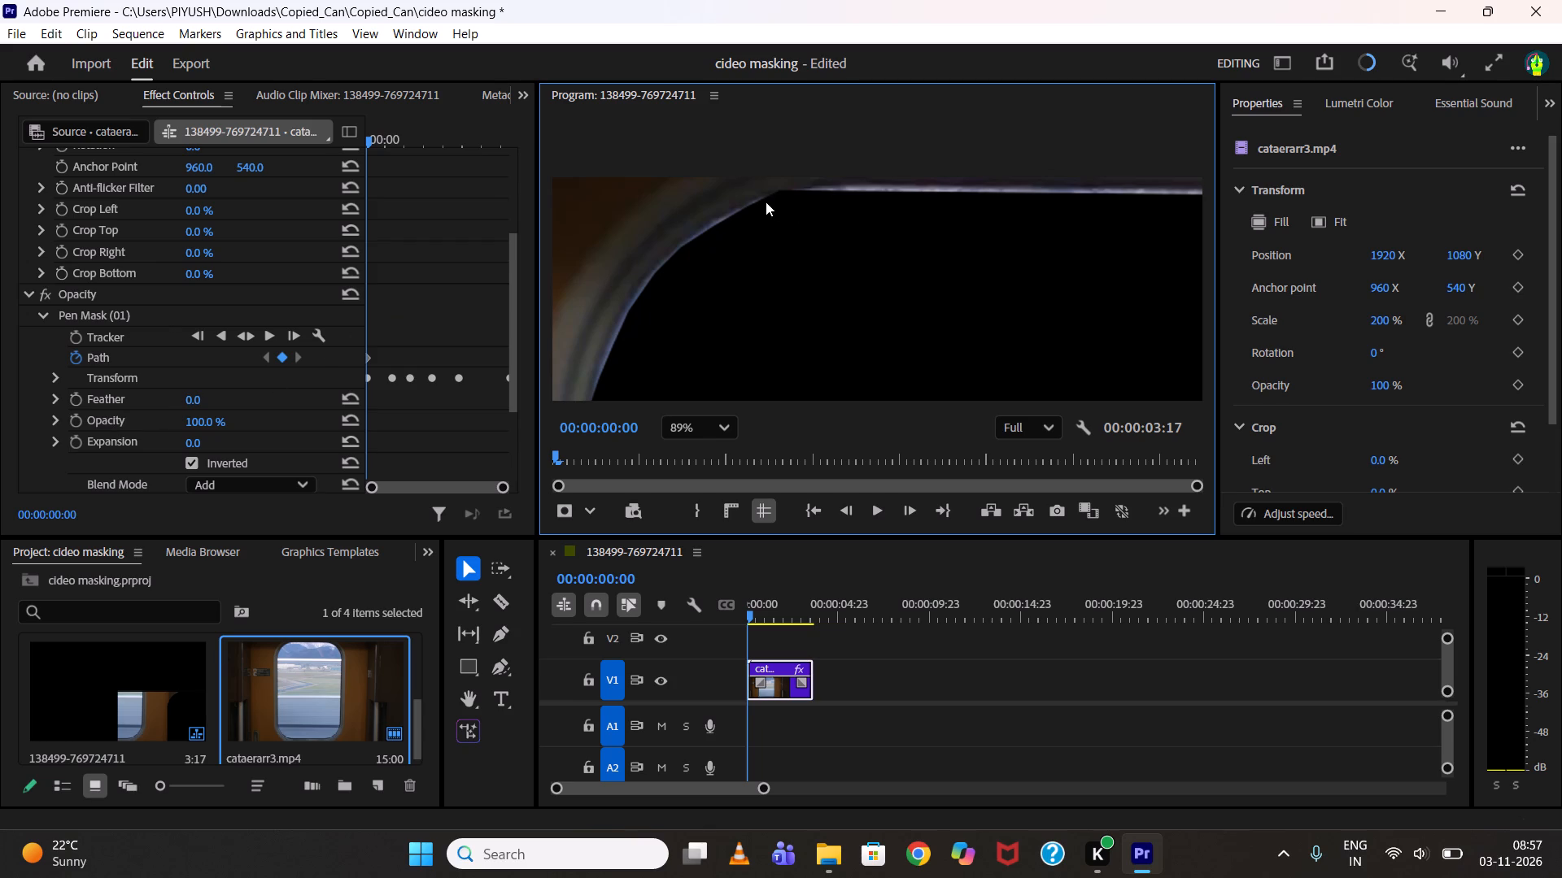
pyautogui.moveTo(720, 222); pyautogui.dragTo(861, 298, button='middle')
pyautogui.moveTo(841, 293); pyautogui.dragTo(853, 295, button='middle')
pyautogui.scroll(1, 851, 307)
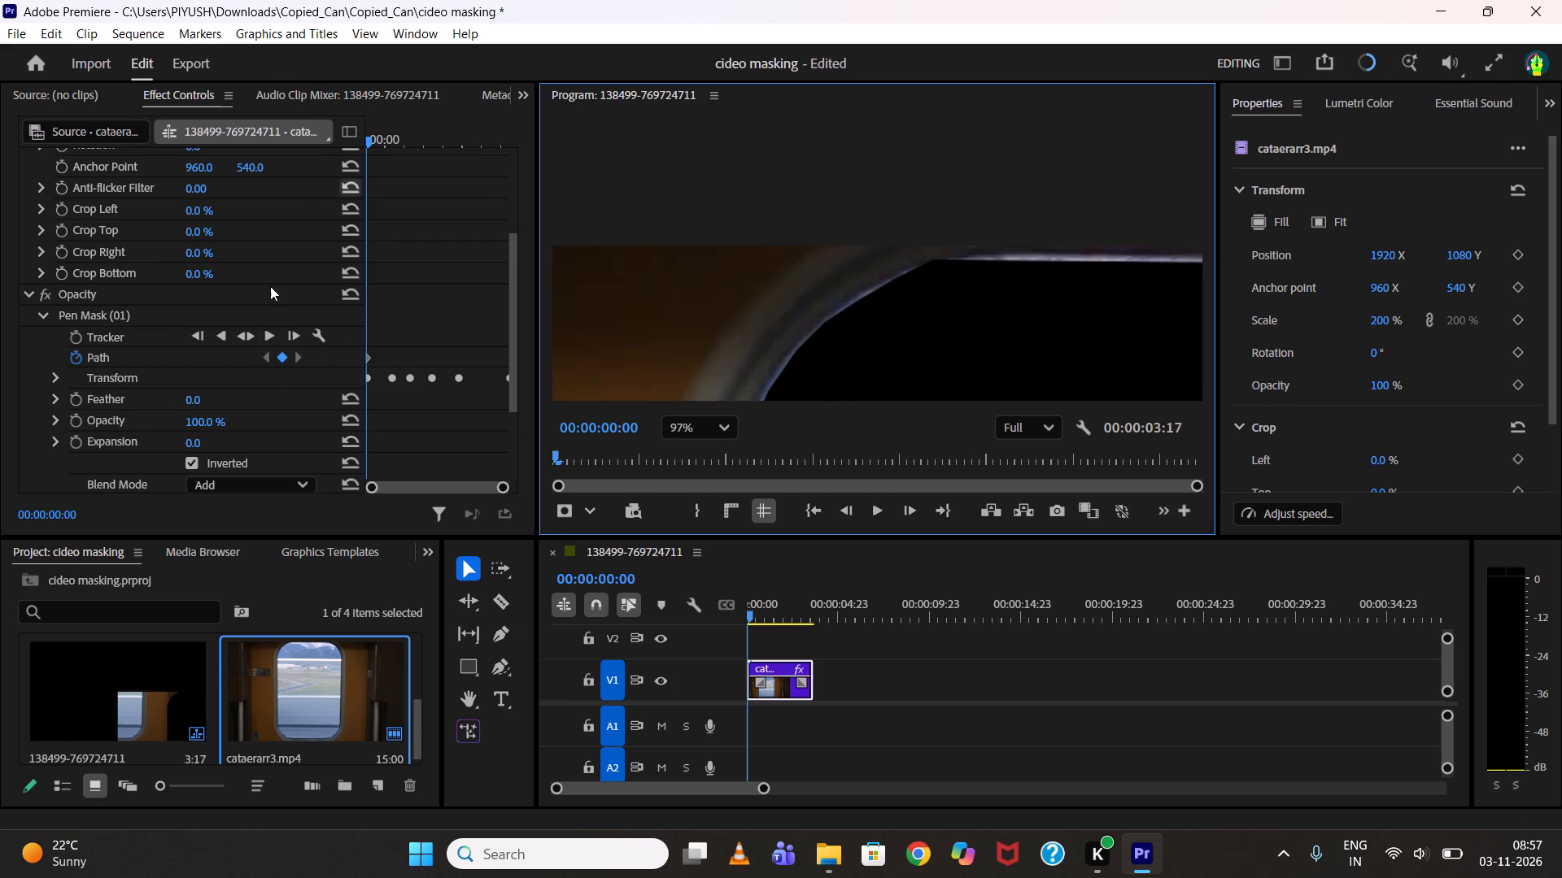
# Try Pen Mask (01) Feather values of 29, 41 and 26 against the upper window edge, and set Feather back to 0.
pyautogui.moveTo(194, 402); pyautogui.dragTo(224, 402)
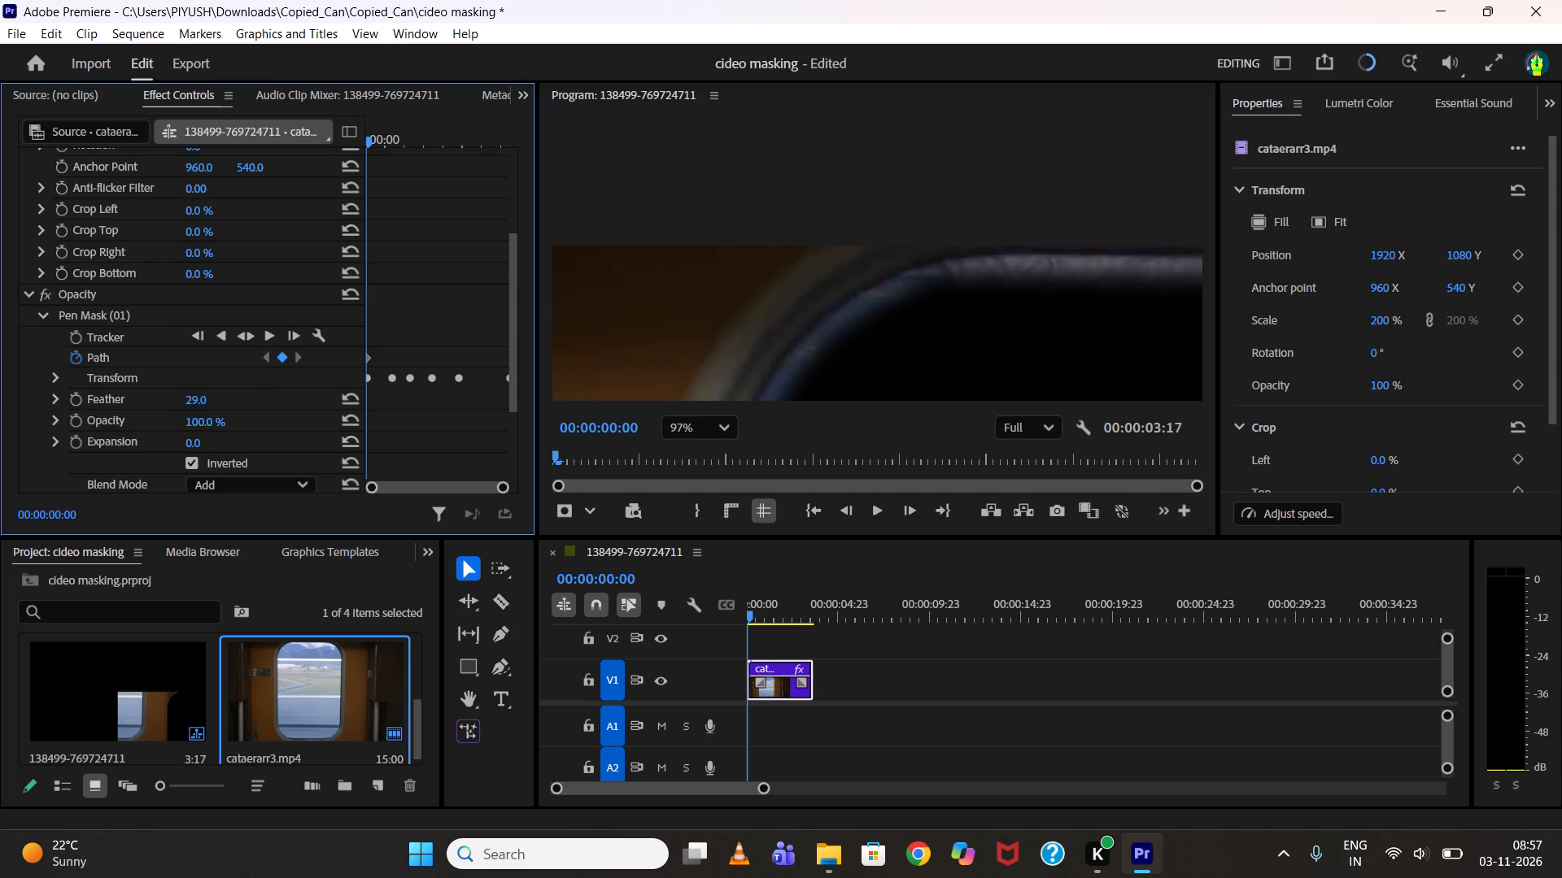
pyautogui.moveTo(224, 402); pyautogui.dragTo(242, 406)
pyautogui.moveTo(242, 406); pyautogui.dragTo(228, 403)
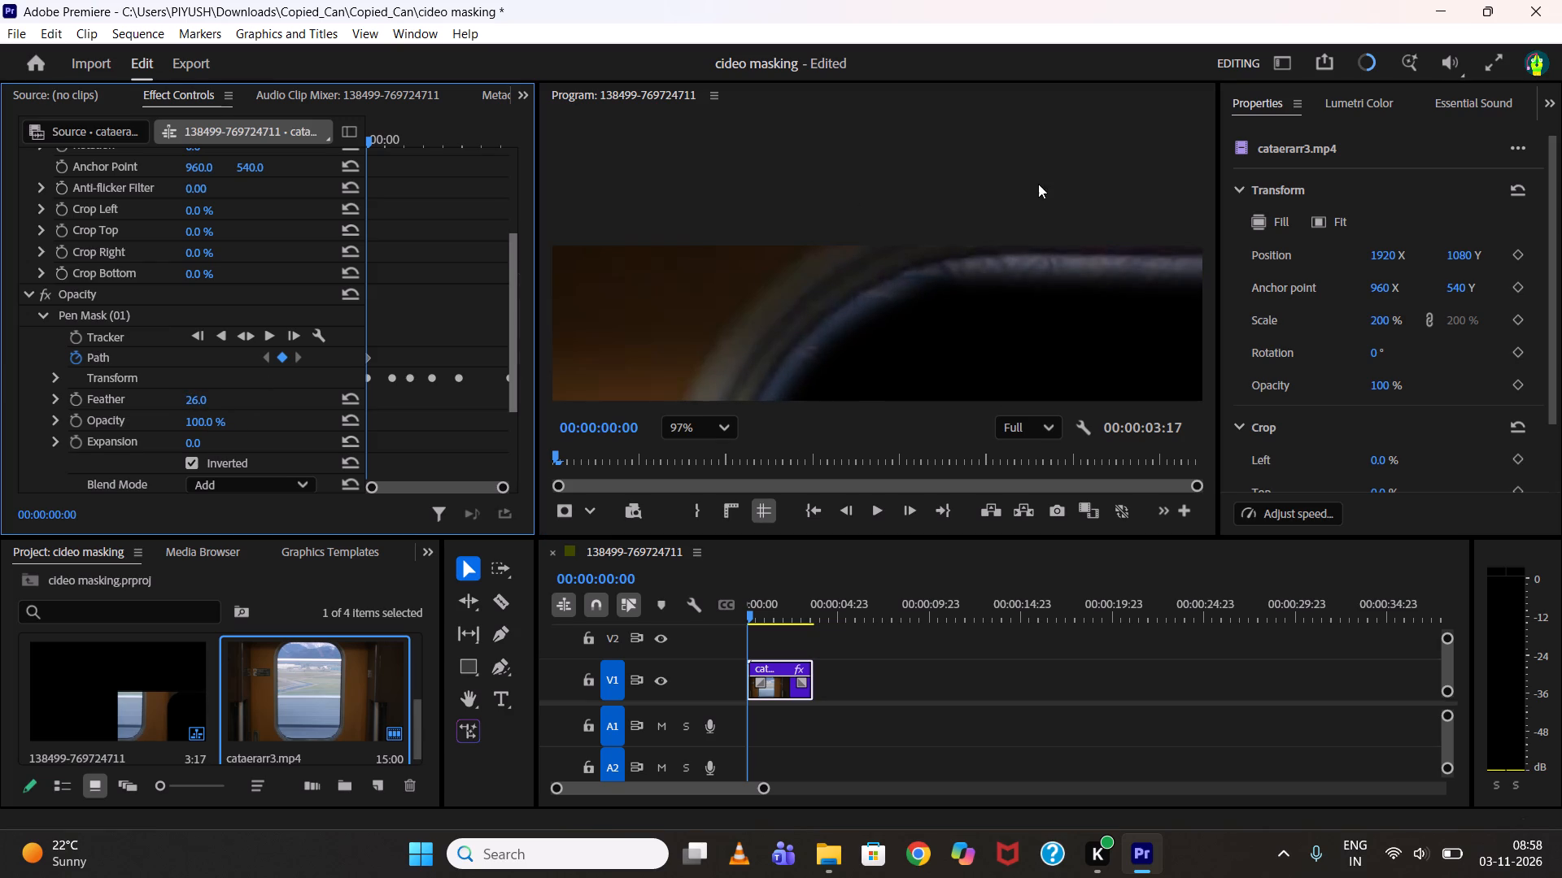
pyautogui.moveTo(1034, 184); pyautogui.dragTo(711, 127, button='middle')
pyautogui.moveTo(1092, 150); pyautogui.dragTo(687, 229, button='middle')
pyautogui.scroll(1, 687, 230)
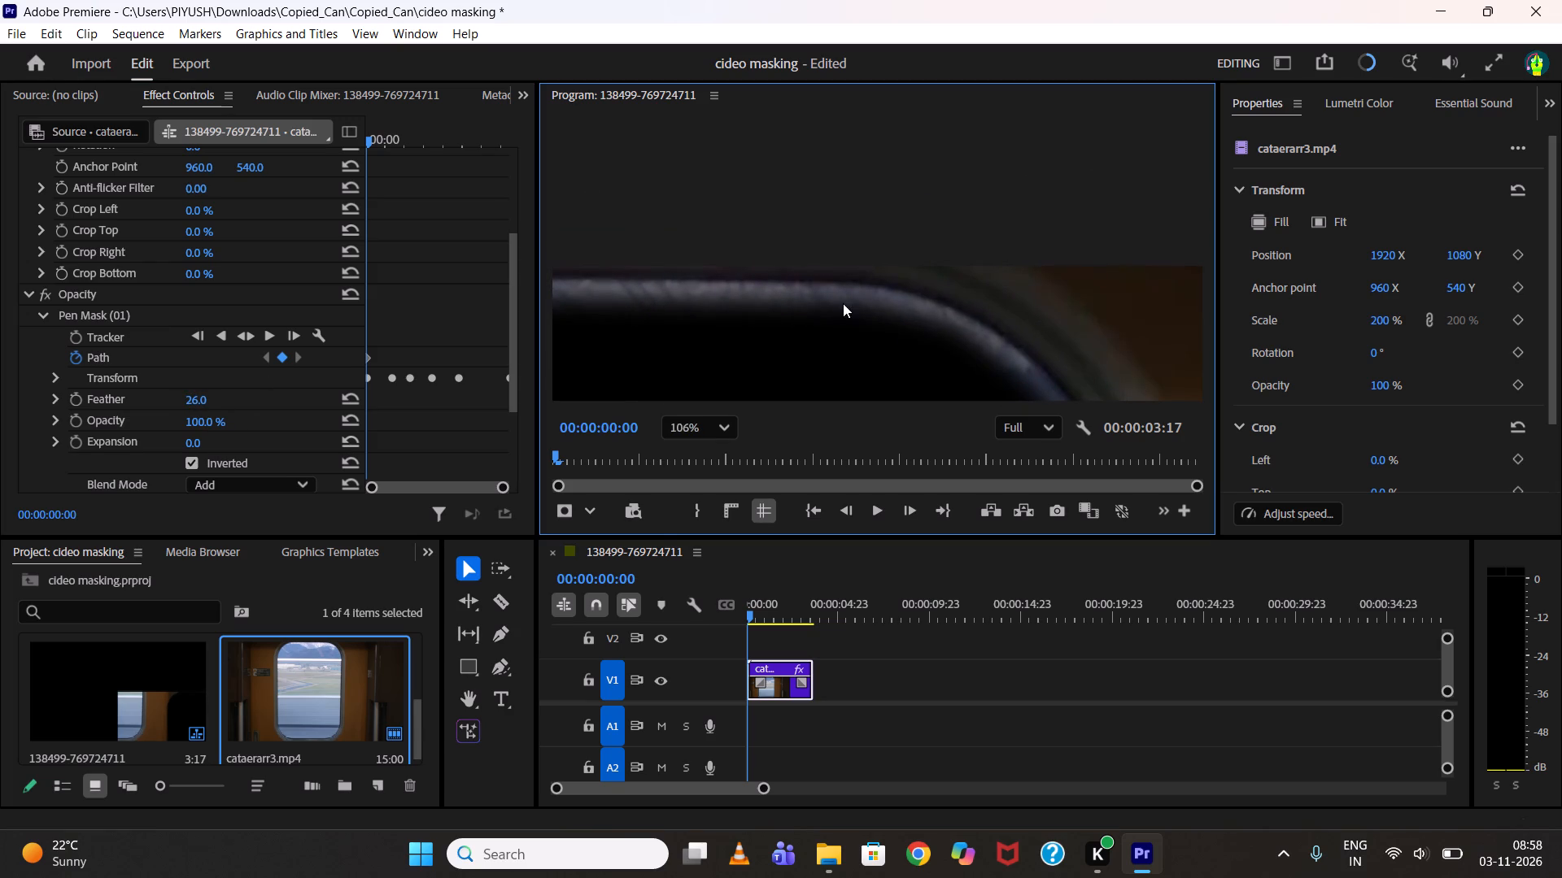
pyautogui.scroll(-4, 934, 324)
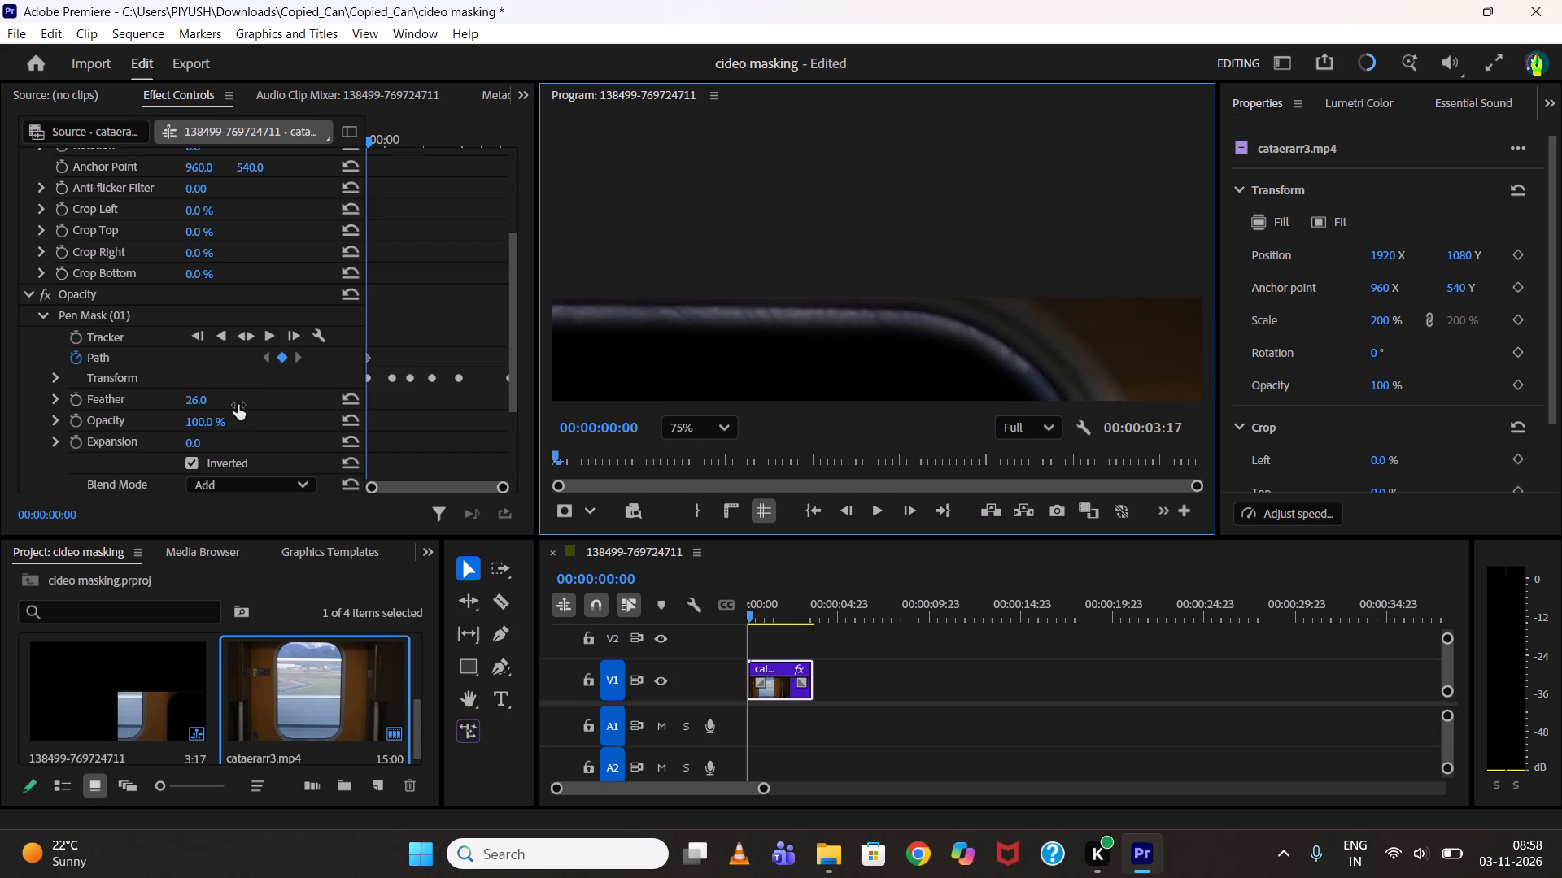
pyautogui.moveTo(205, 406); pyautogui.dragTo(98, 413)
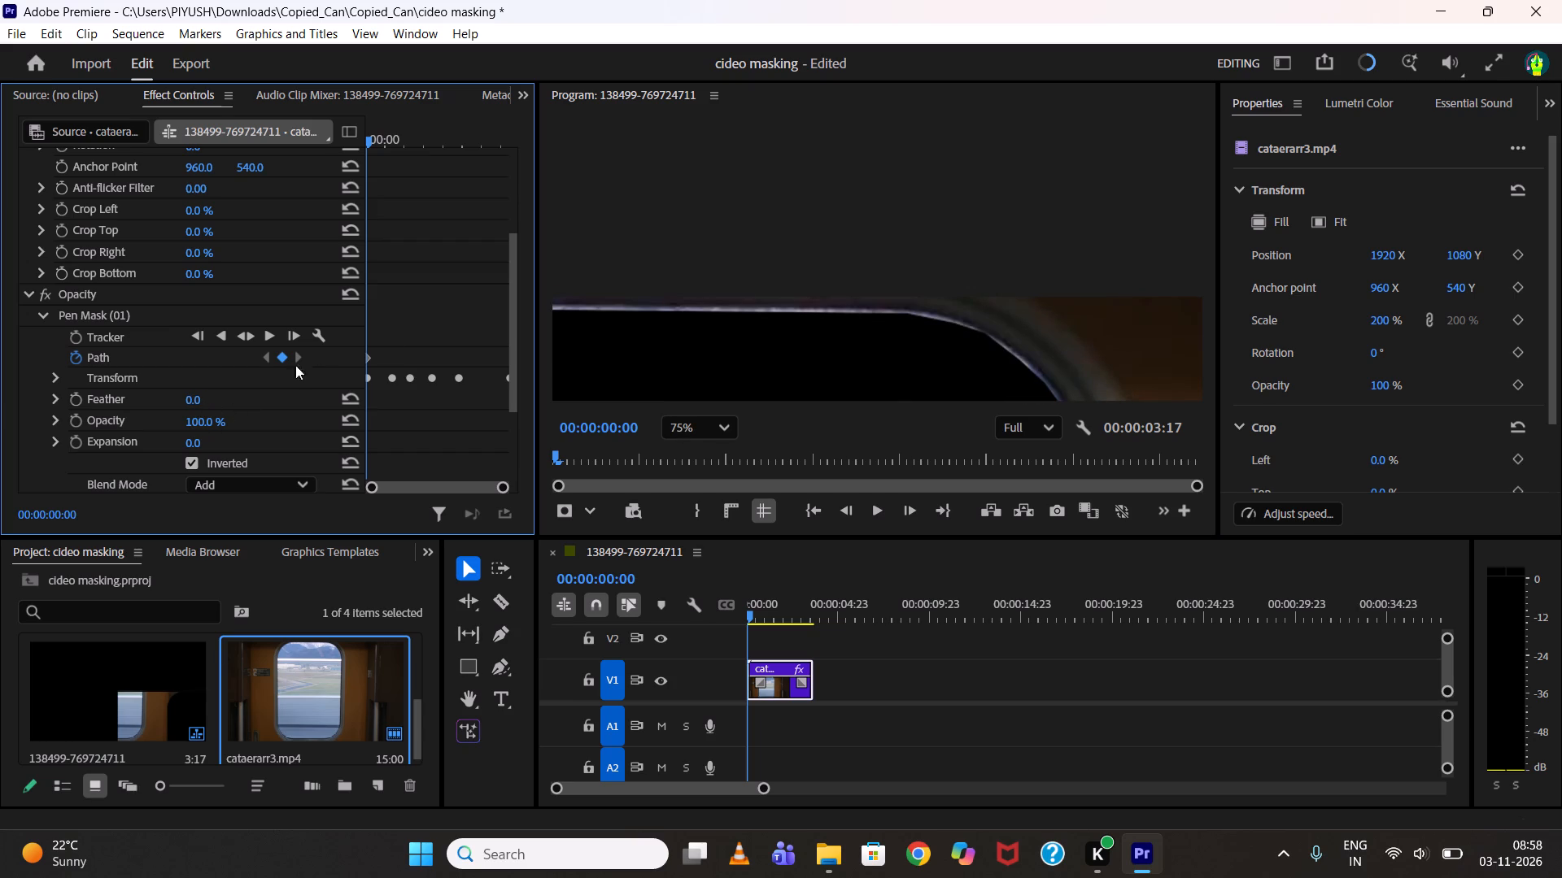
# Set the Expansion of Pen Mask (01) to 2.0, with the lower window edge in view.
pyautogui.scroll(-1, 1138, 285)
pyautogui.moveTo(737, 254); pyautogui.dragTo(745, 252, button='middle')
pyautogui.scroll(-9, 743, 252)
pyautogui.moveTo(661, 296); pyautogui.dragTo(694, 221, button='middle')
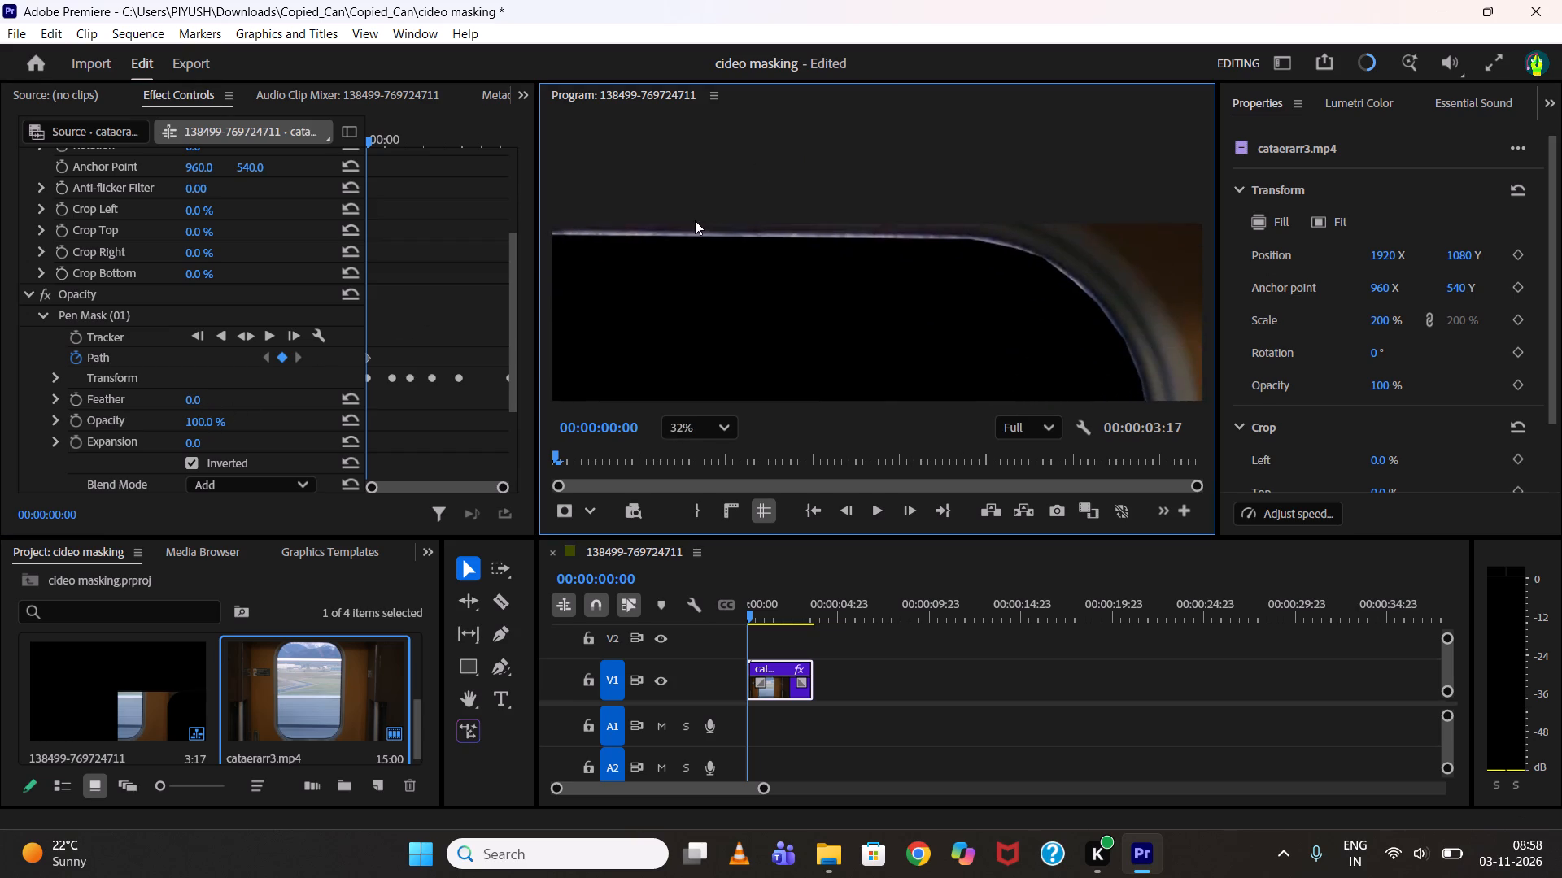
pyautogui.scroll(-3, 693, 224)
pyautogui.moveTo(740, 293); pyautogui.dragTo(771, 189, button='middle')
pyautogui.scroll(-3, 705, 241)
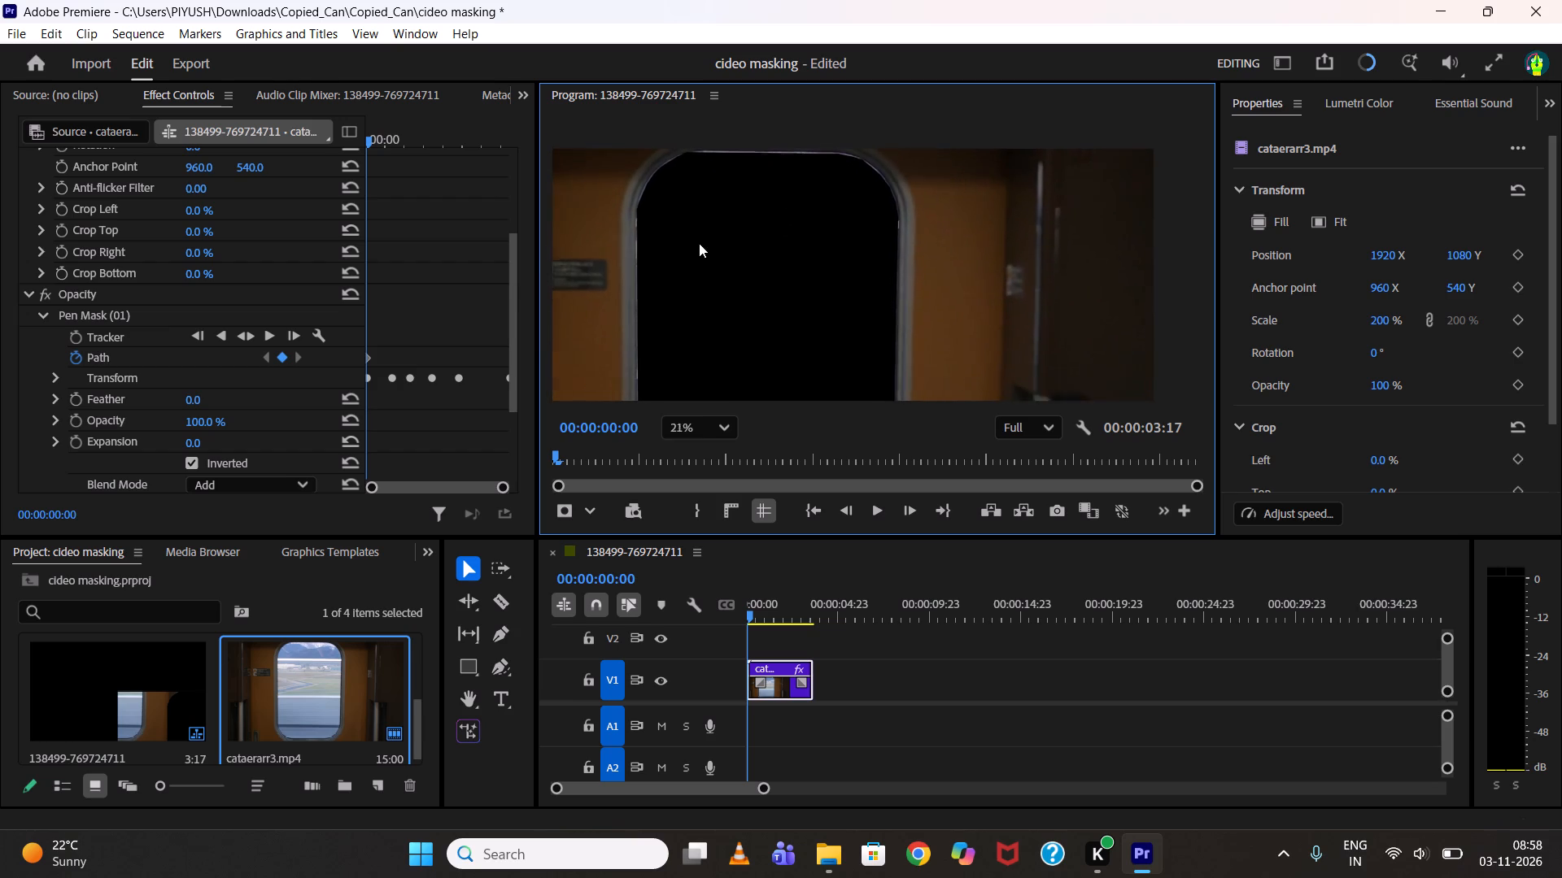
pyautogui.scroll(-1, 699, 243)
pyautogui.scroll(-2, 825, 237)
pyautogui.moveTo(809, 283); pyautogui.dragTo(806, 185, button='middle')
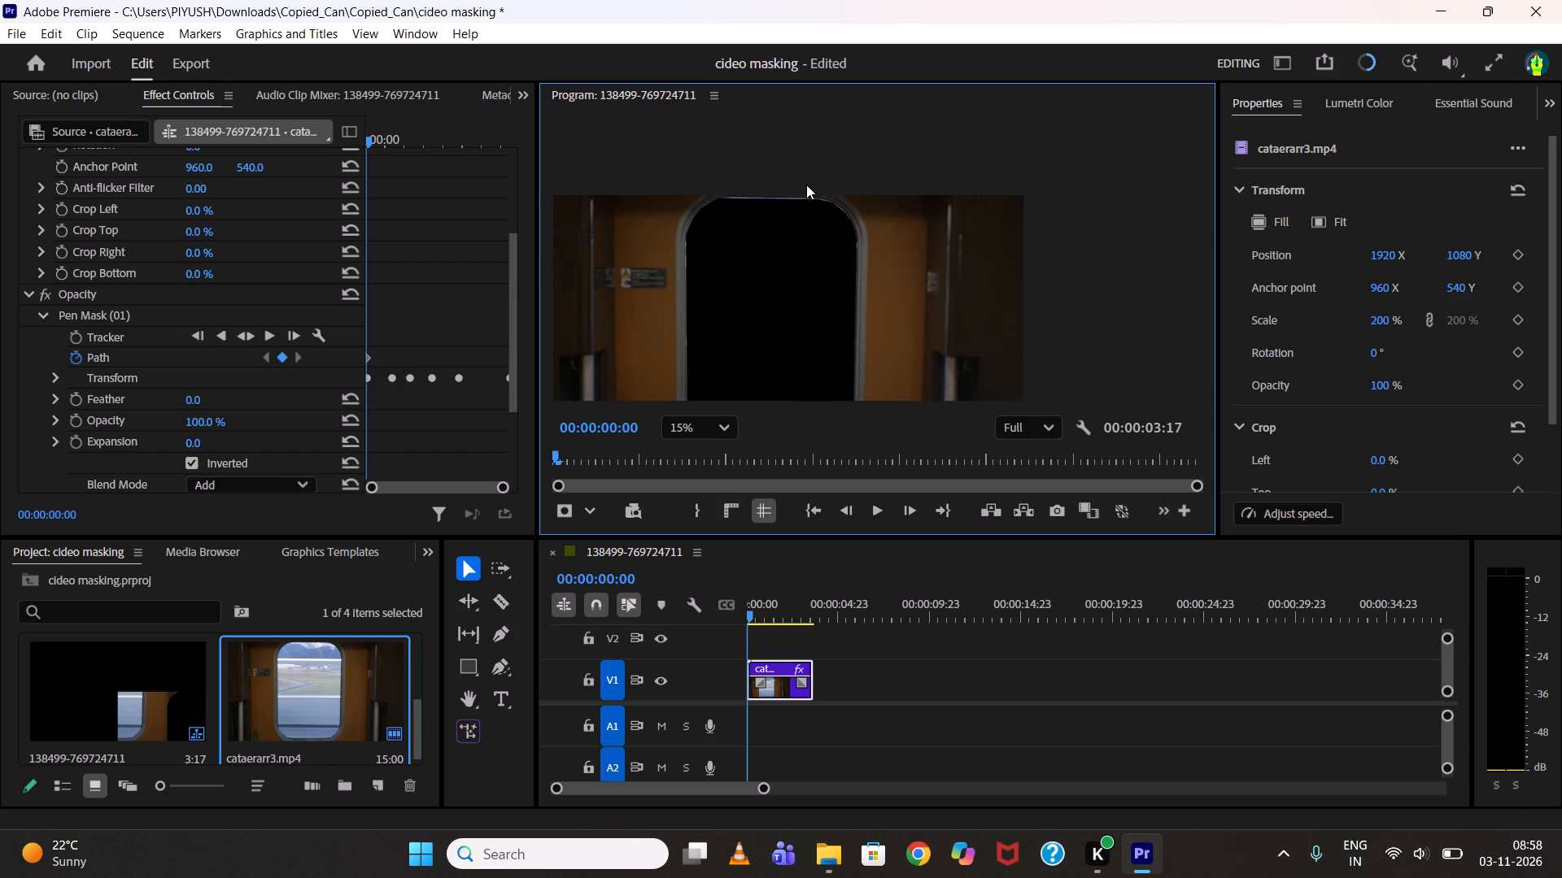
pyautogui.moveTo(806, 185); pyautogui.dragTo(811, 179, button='middle')
pyautogui.moveTo(798, 259); pyautogui.dragTo(801, 149, button='middle')
pyautogui.doubleClick(187, 450)
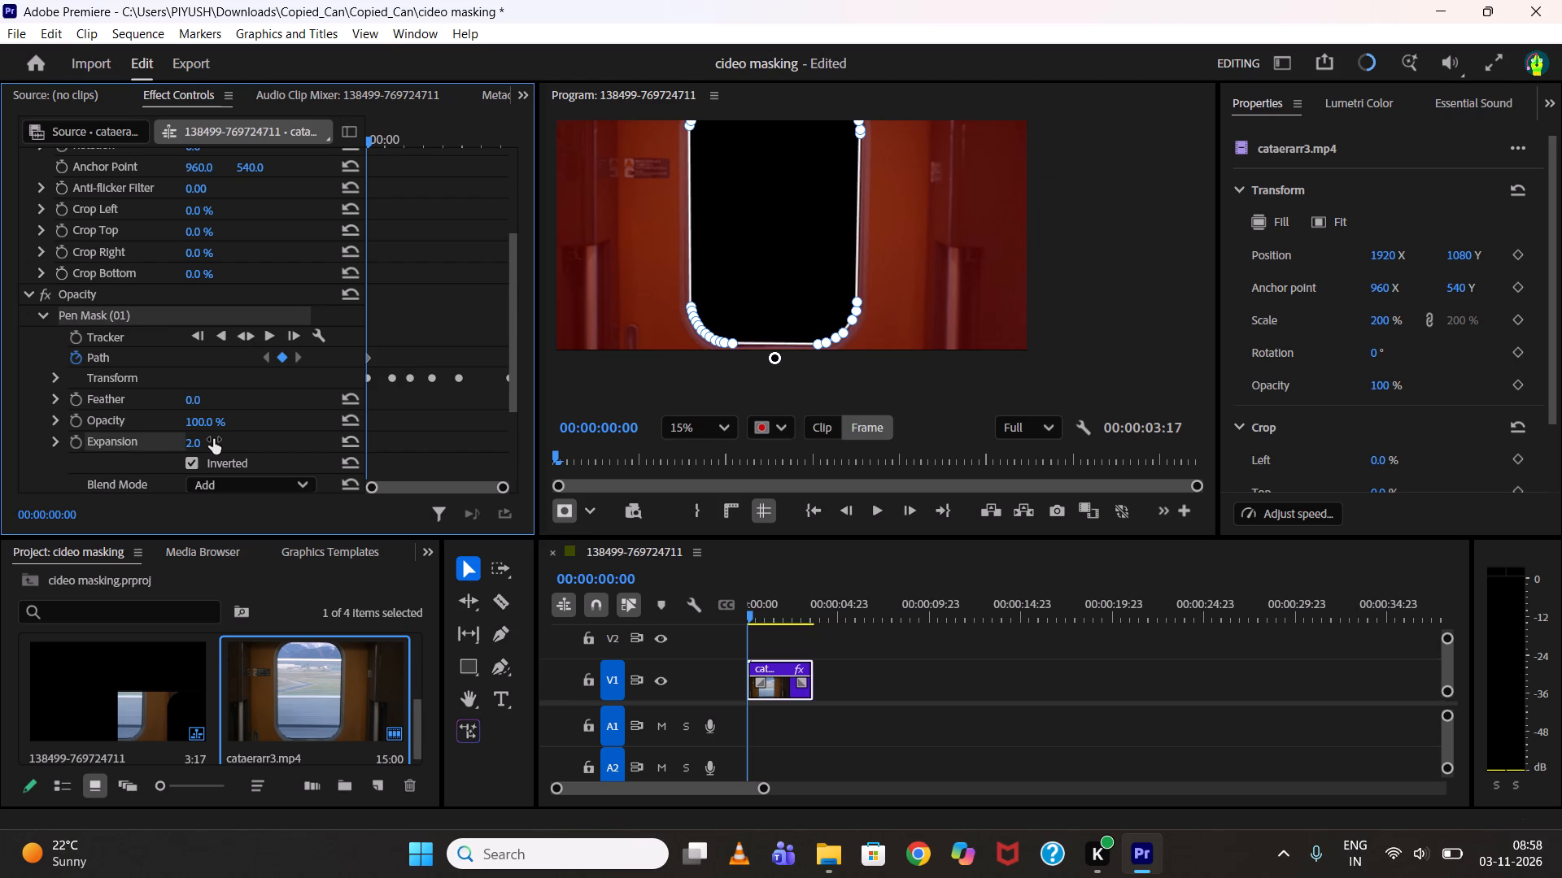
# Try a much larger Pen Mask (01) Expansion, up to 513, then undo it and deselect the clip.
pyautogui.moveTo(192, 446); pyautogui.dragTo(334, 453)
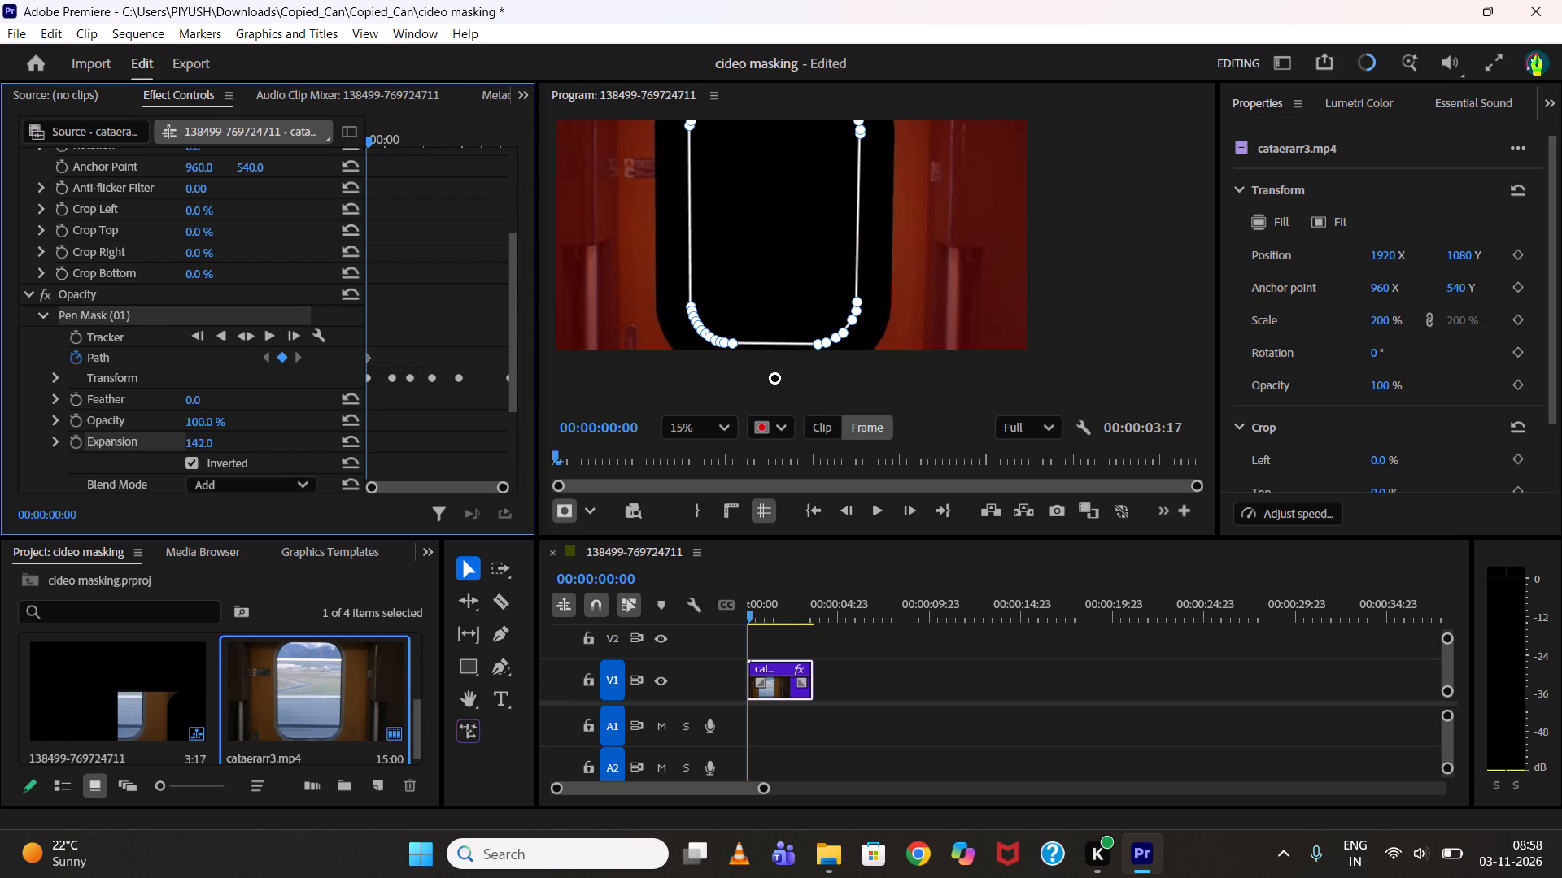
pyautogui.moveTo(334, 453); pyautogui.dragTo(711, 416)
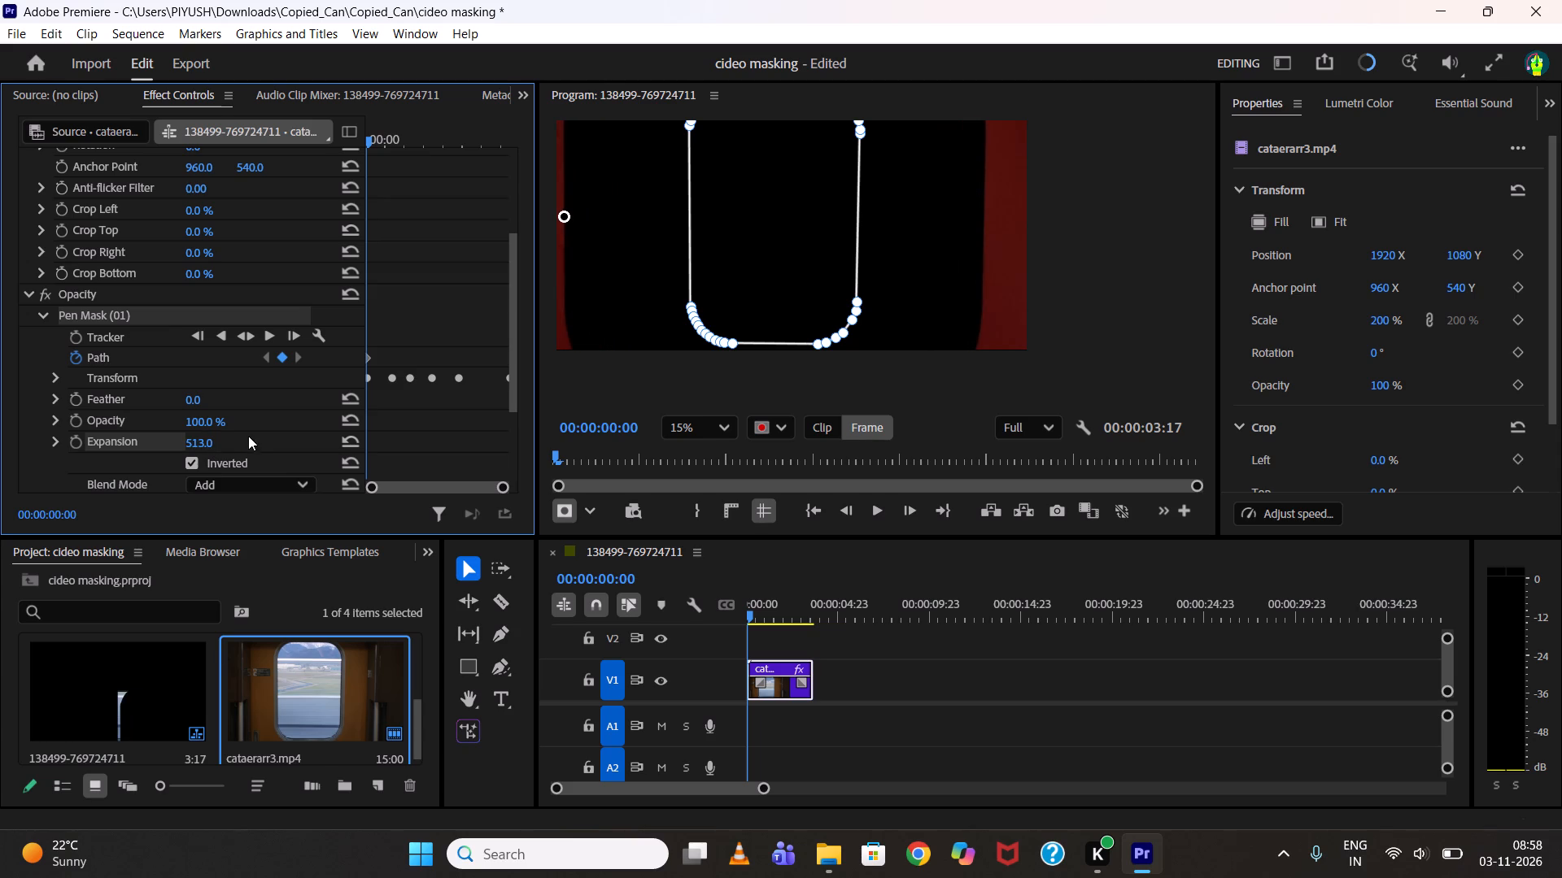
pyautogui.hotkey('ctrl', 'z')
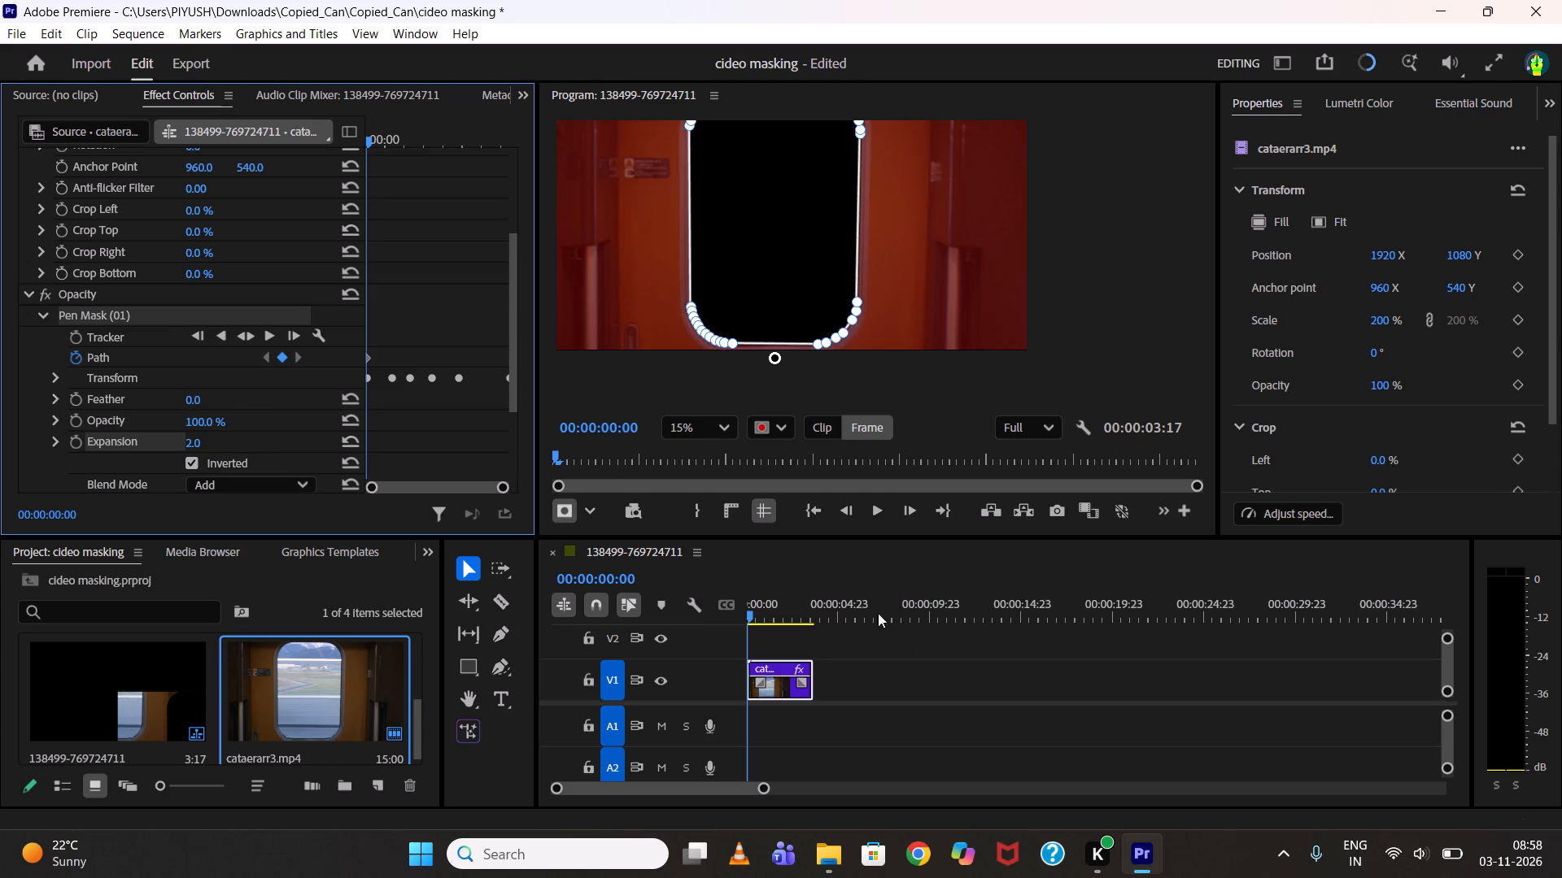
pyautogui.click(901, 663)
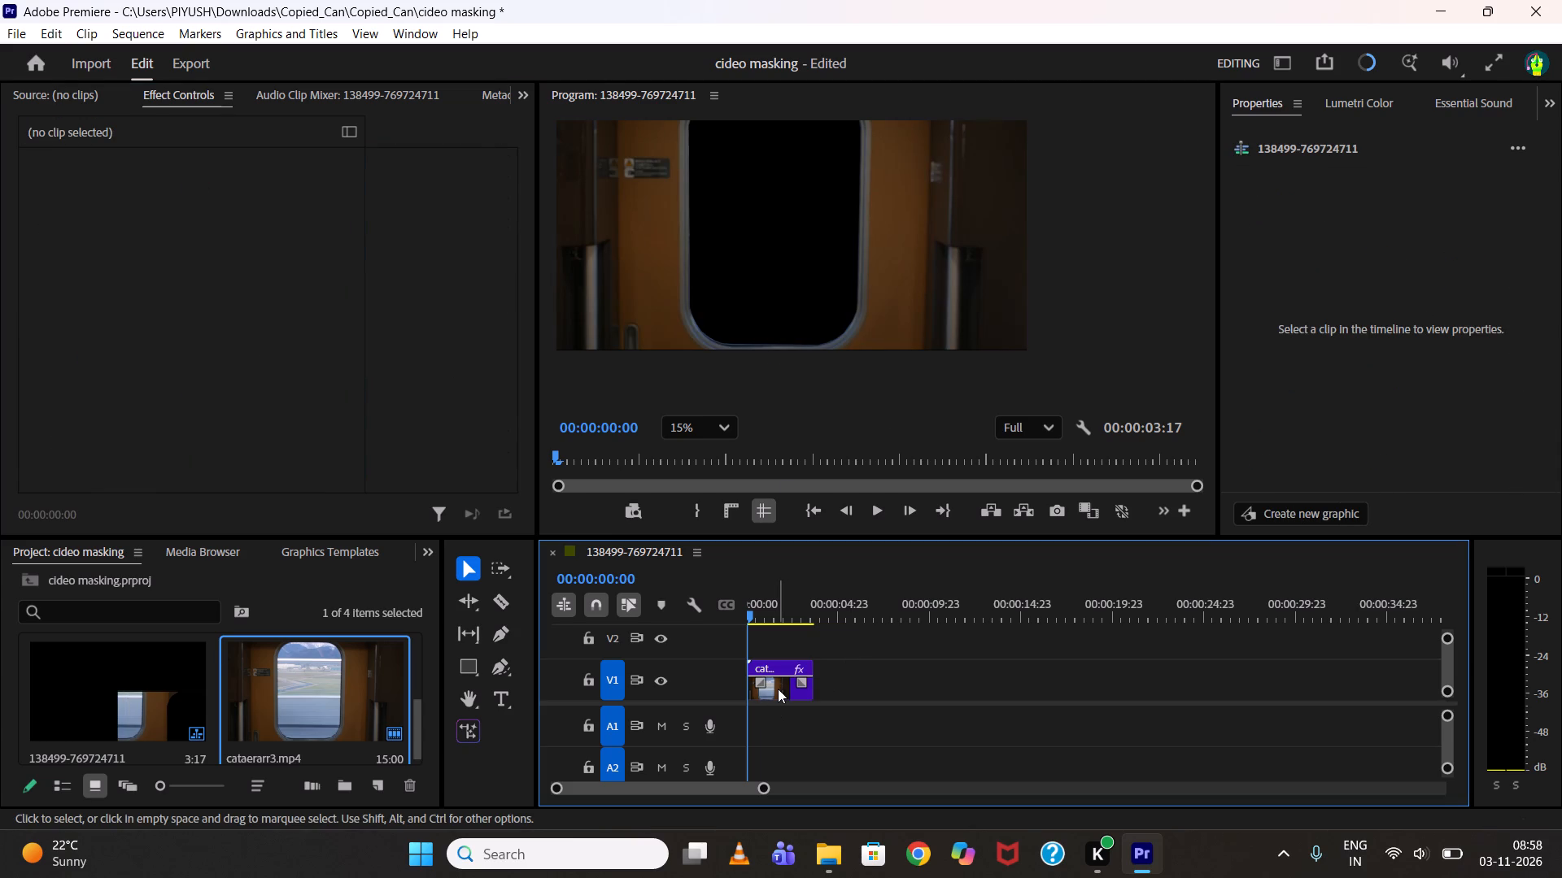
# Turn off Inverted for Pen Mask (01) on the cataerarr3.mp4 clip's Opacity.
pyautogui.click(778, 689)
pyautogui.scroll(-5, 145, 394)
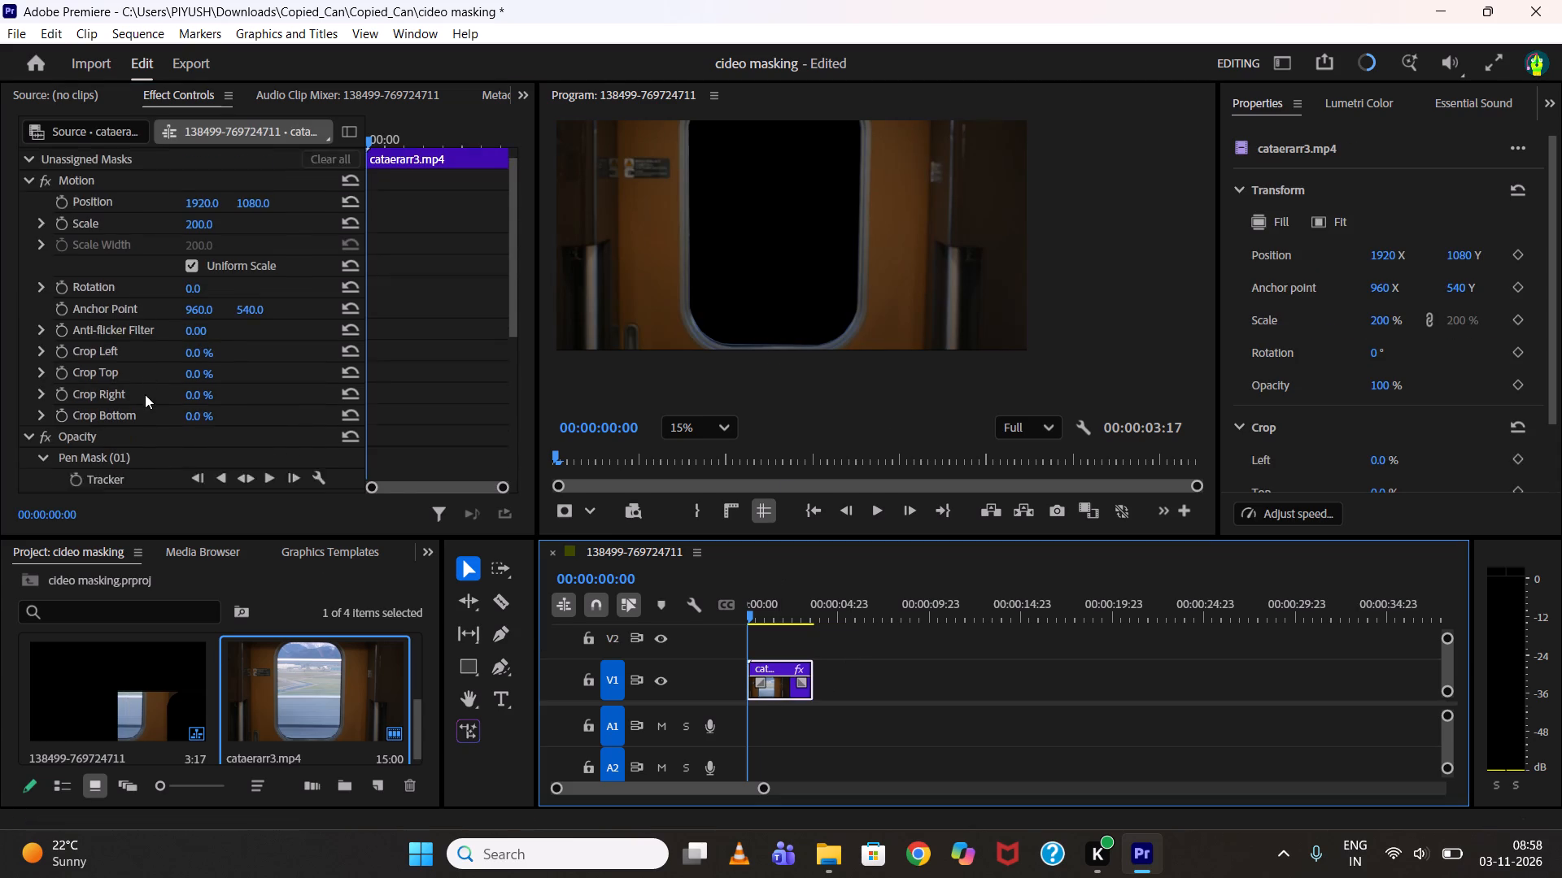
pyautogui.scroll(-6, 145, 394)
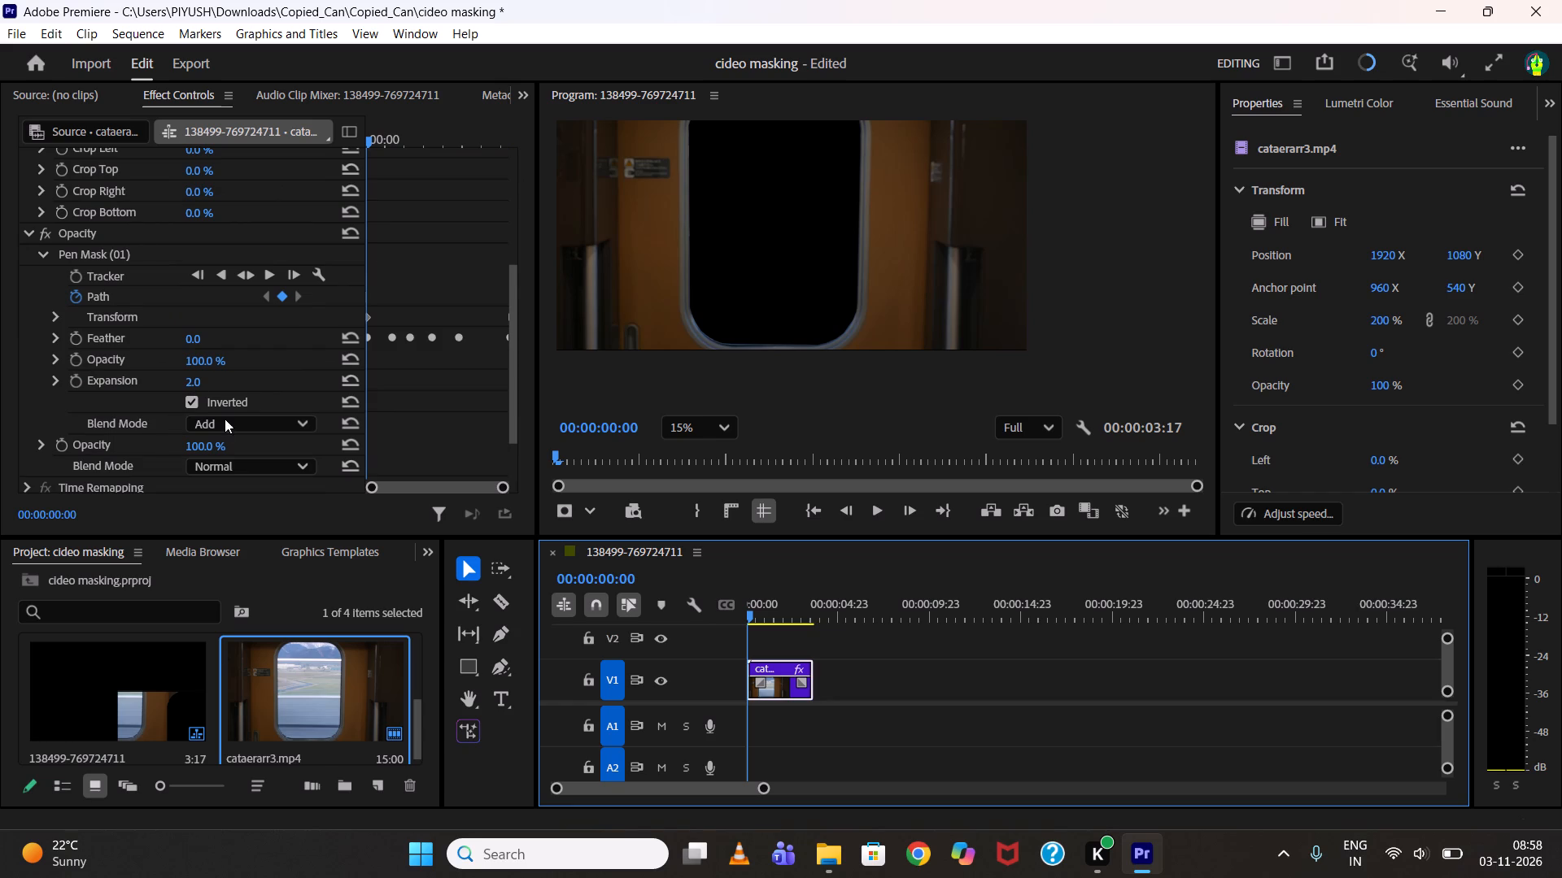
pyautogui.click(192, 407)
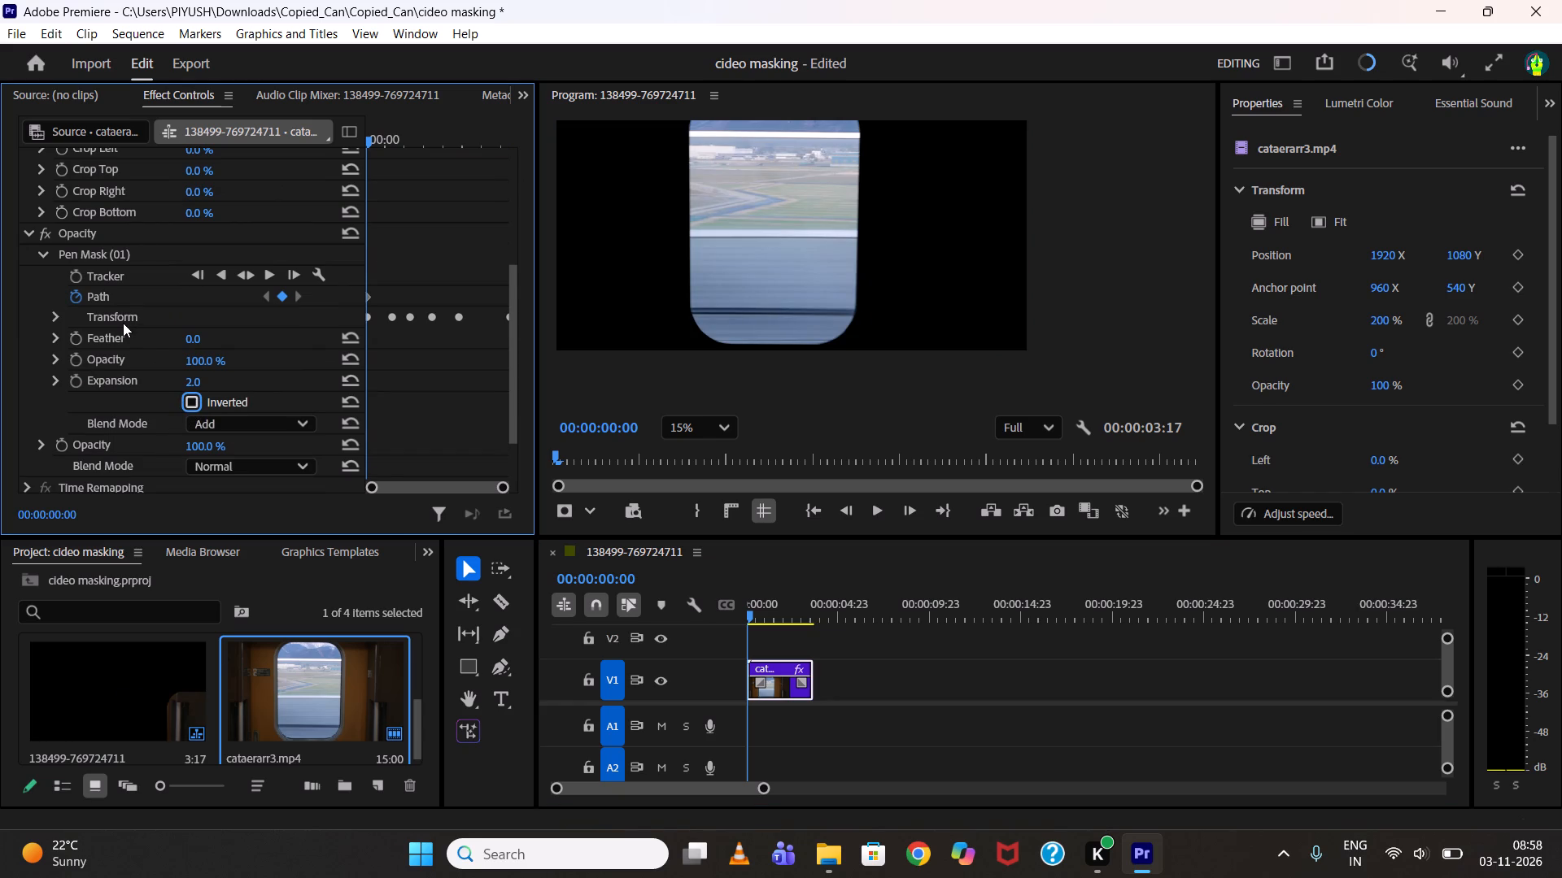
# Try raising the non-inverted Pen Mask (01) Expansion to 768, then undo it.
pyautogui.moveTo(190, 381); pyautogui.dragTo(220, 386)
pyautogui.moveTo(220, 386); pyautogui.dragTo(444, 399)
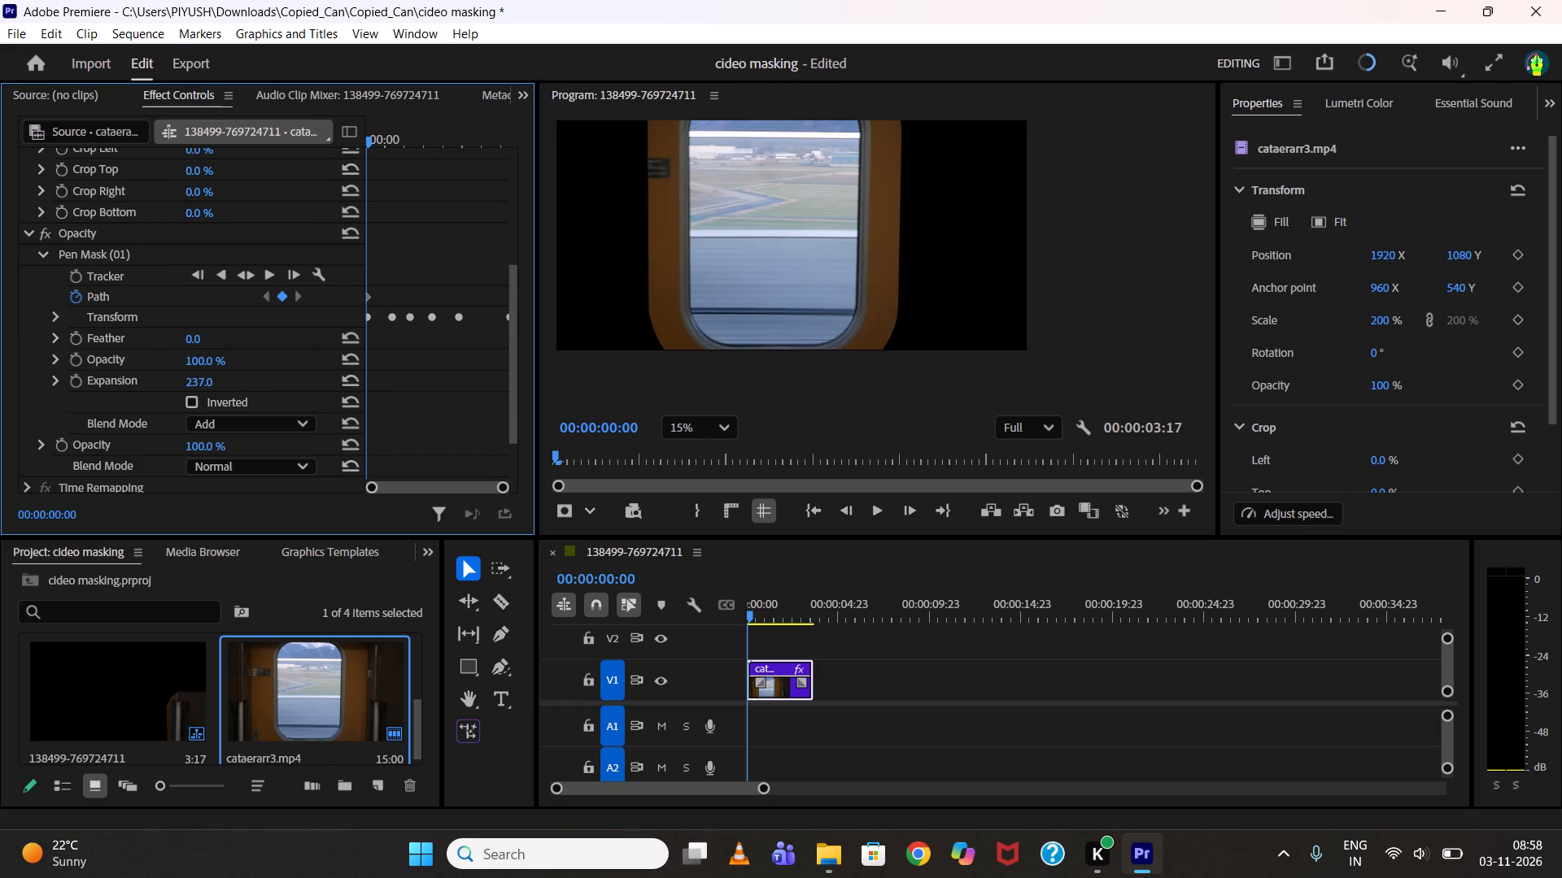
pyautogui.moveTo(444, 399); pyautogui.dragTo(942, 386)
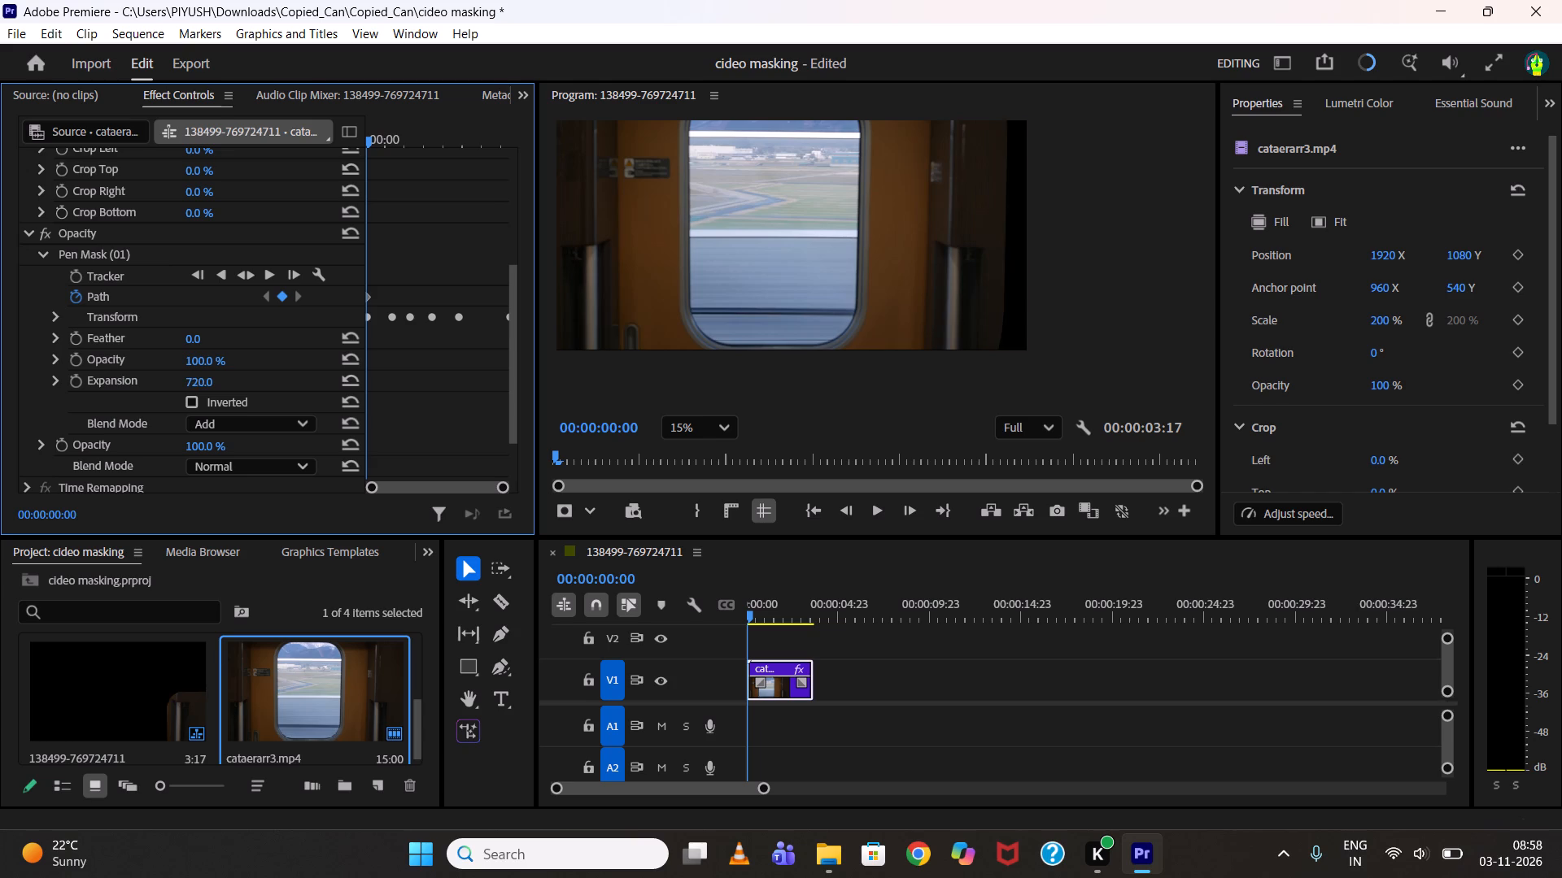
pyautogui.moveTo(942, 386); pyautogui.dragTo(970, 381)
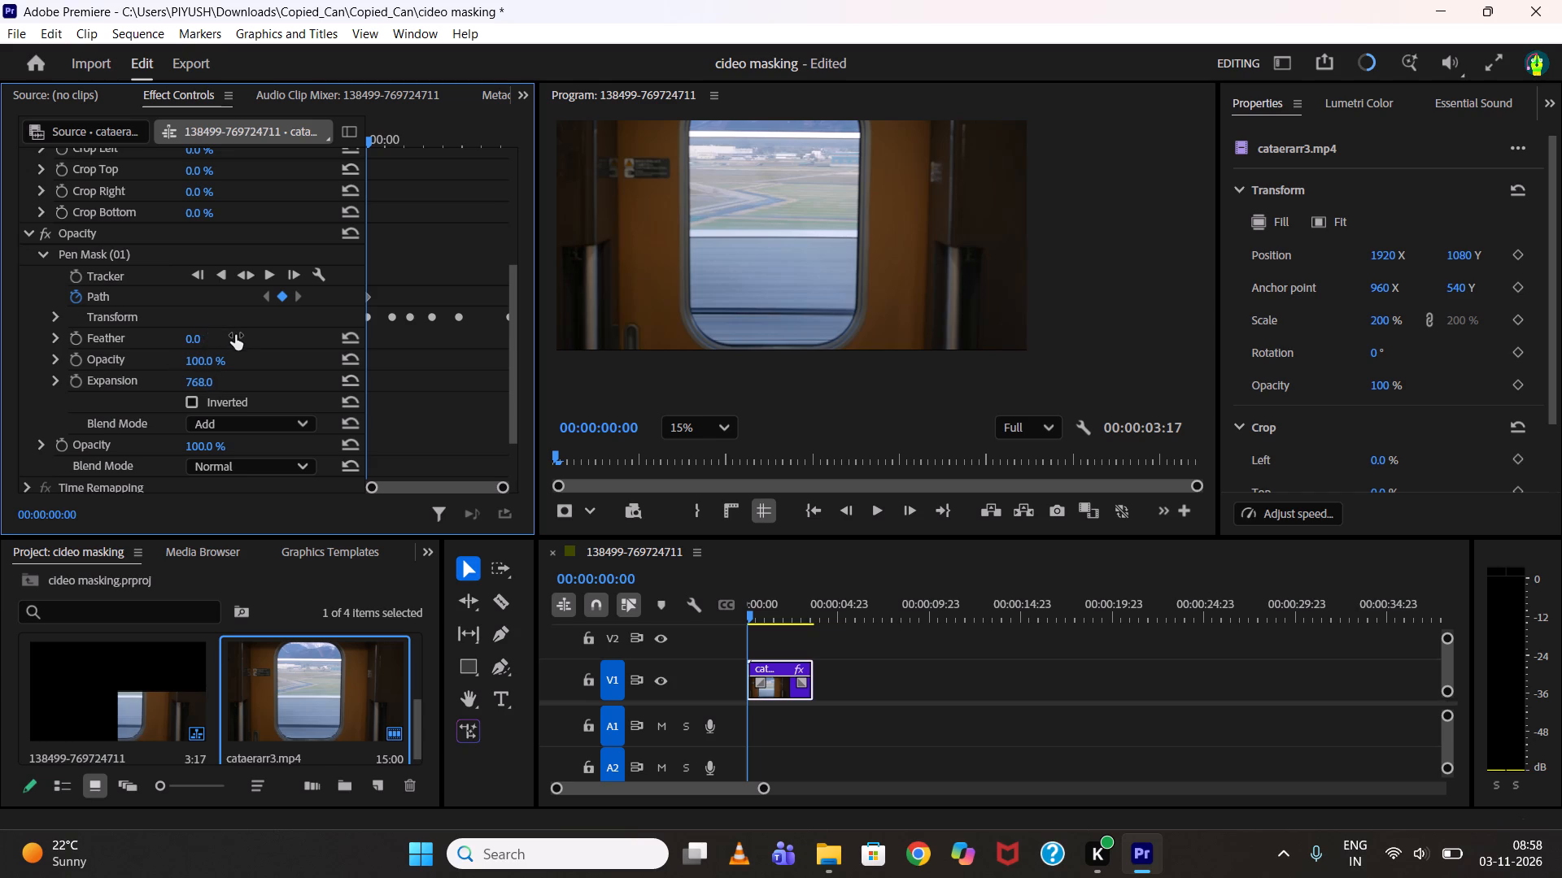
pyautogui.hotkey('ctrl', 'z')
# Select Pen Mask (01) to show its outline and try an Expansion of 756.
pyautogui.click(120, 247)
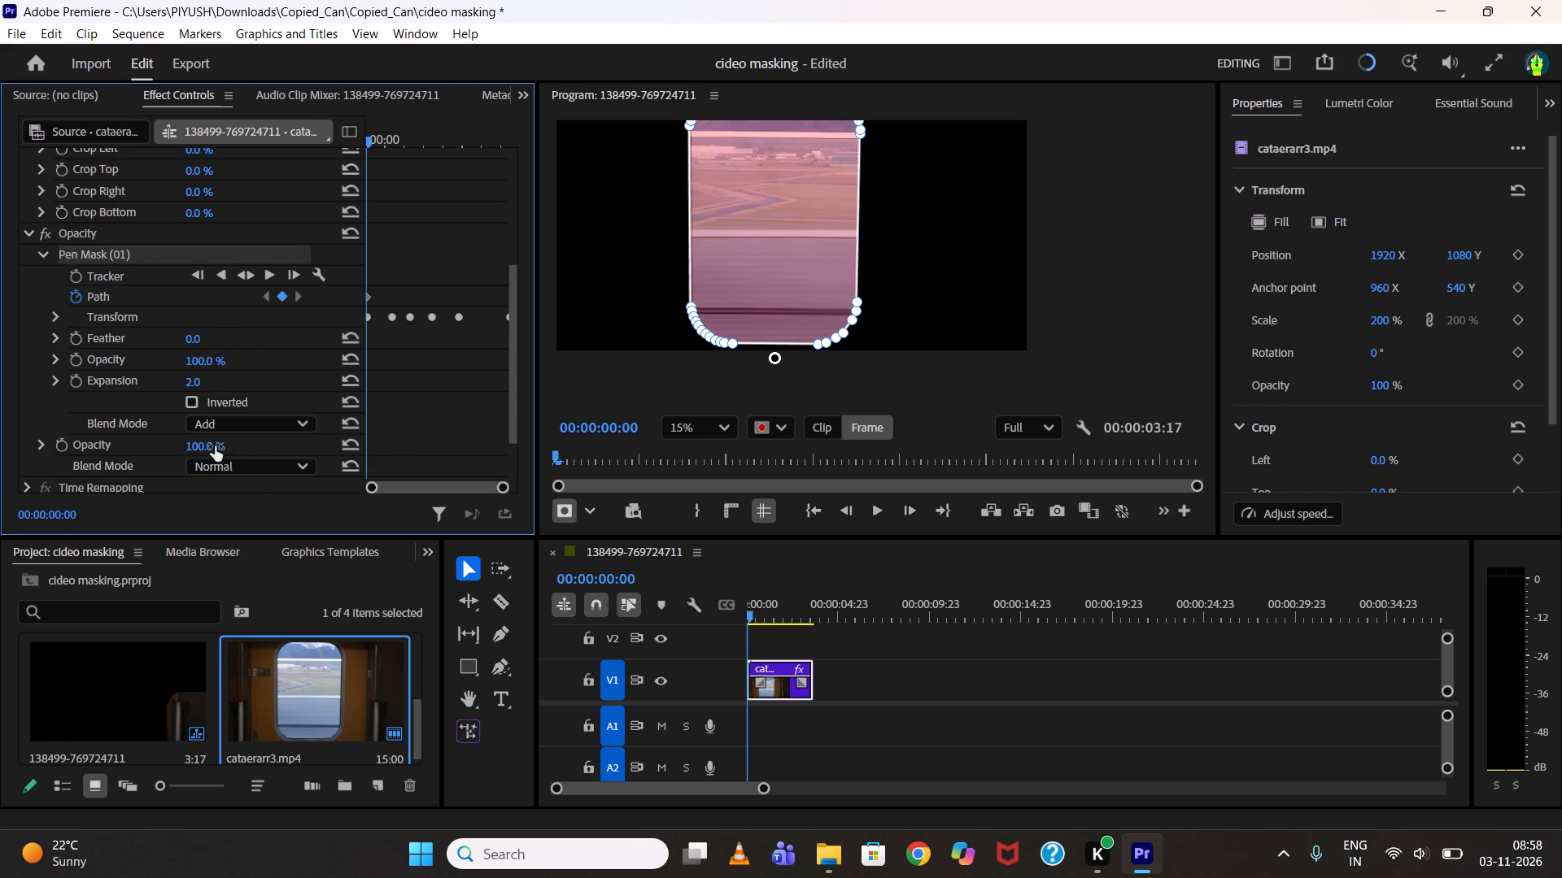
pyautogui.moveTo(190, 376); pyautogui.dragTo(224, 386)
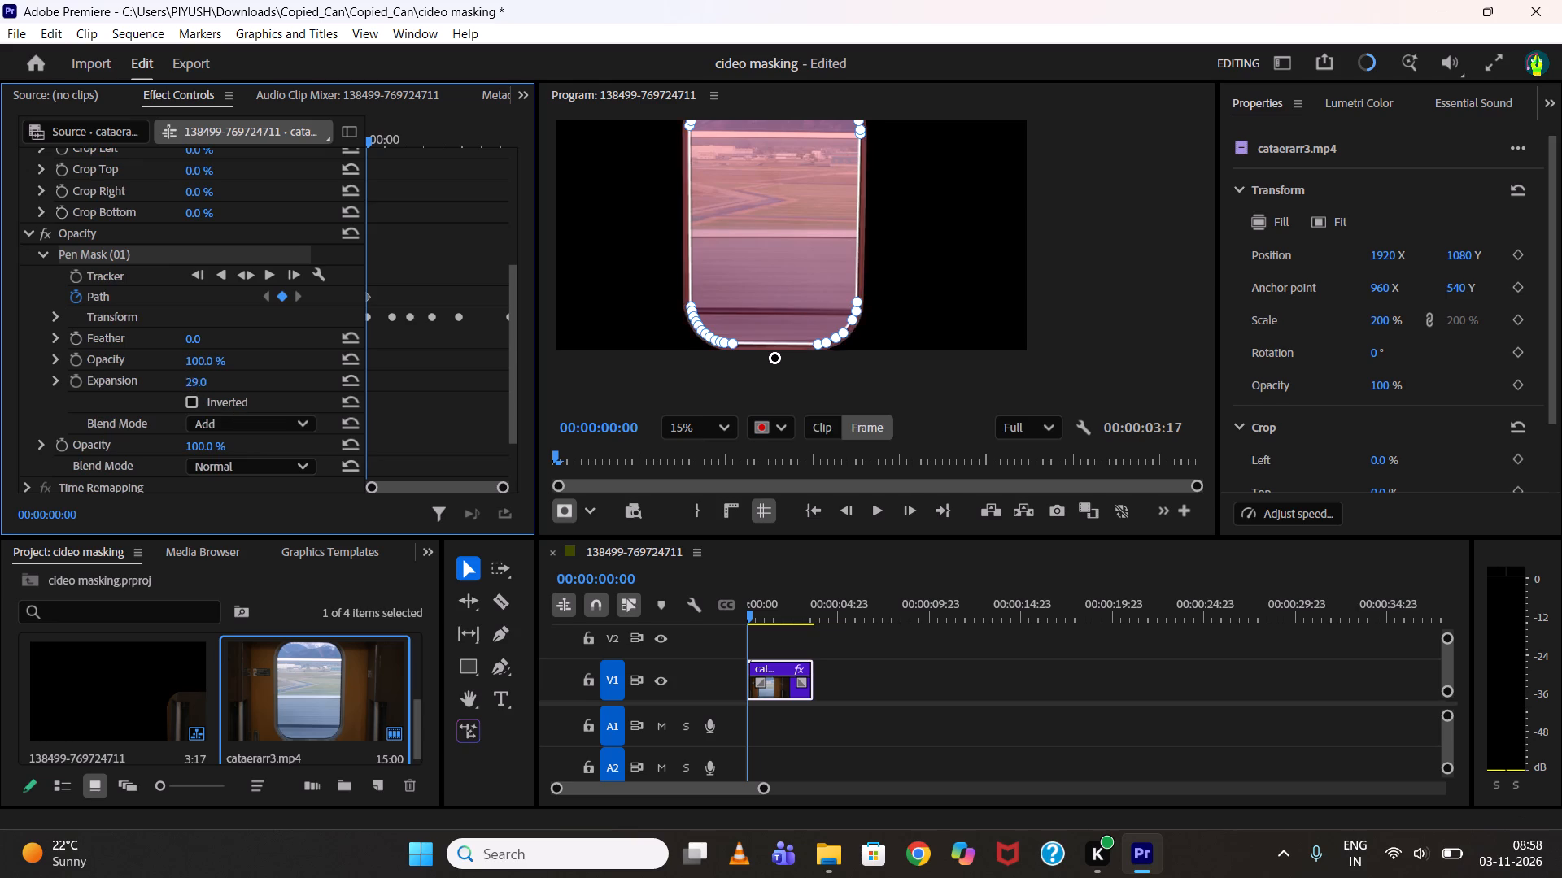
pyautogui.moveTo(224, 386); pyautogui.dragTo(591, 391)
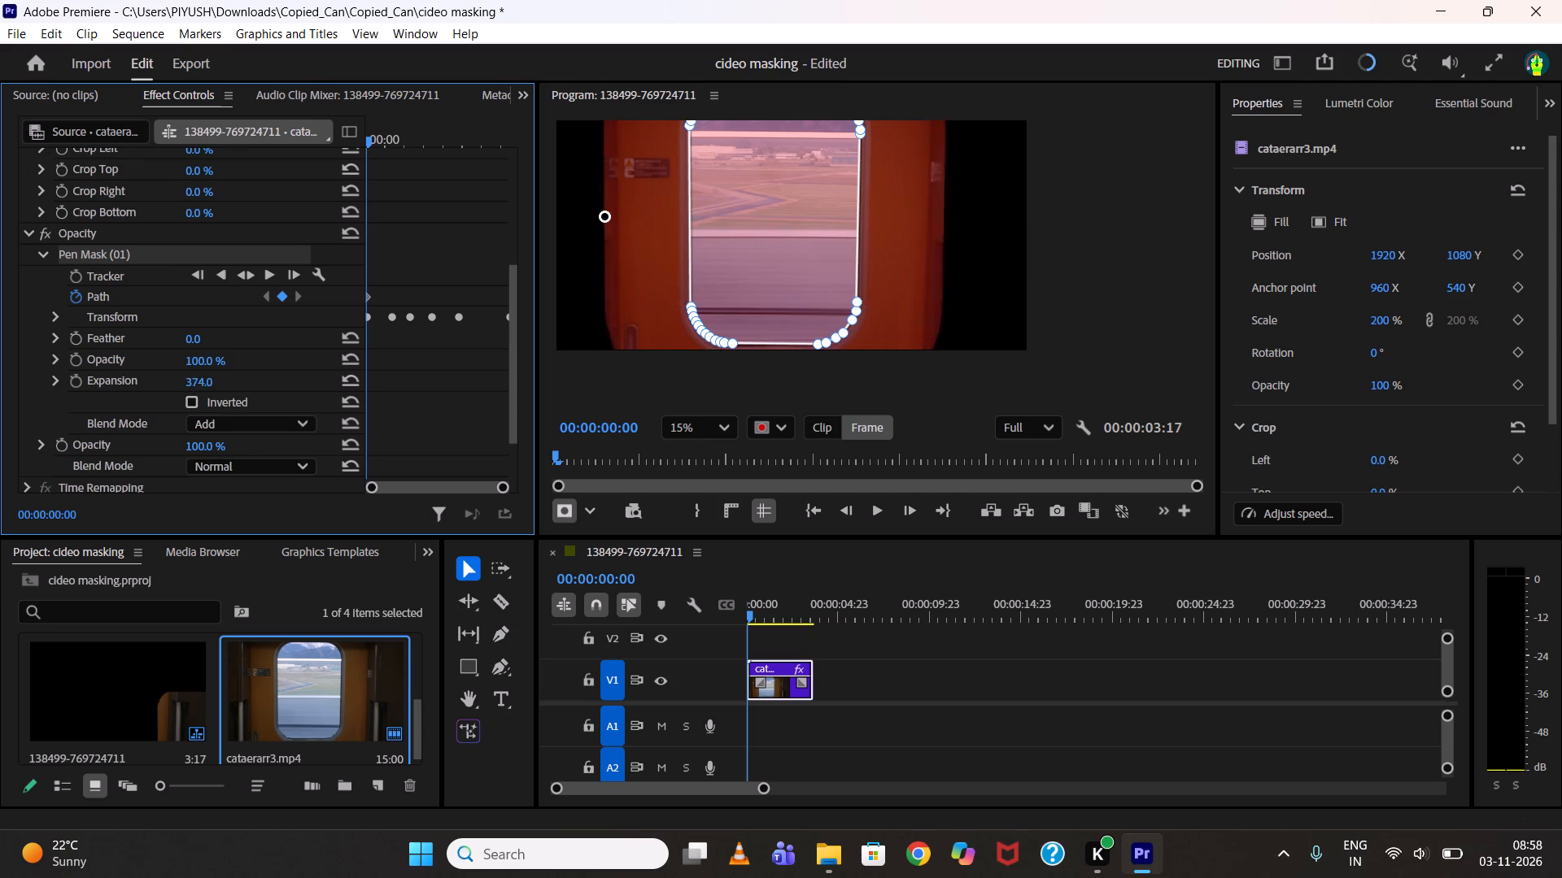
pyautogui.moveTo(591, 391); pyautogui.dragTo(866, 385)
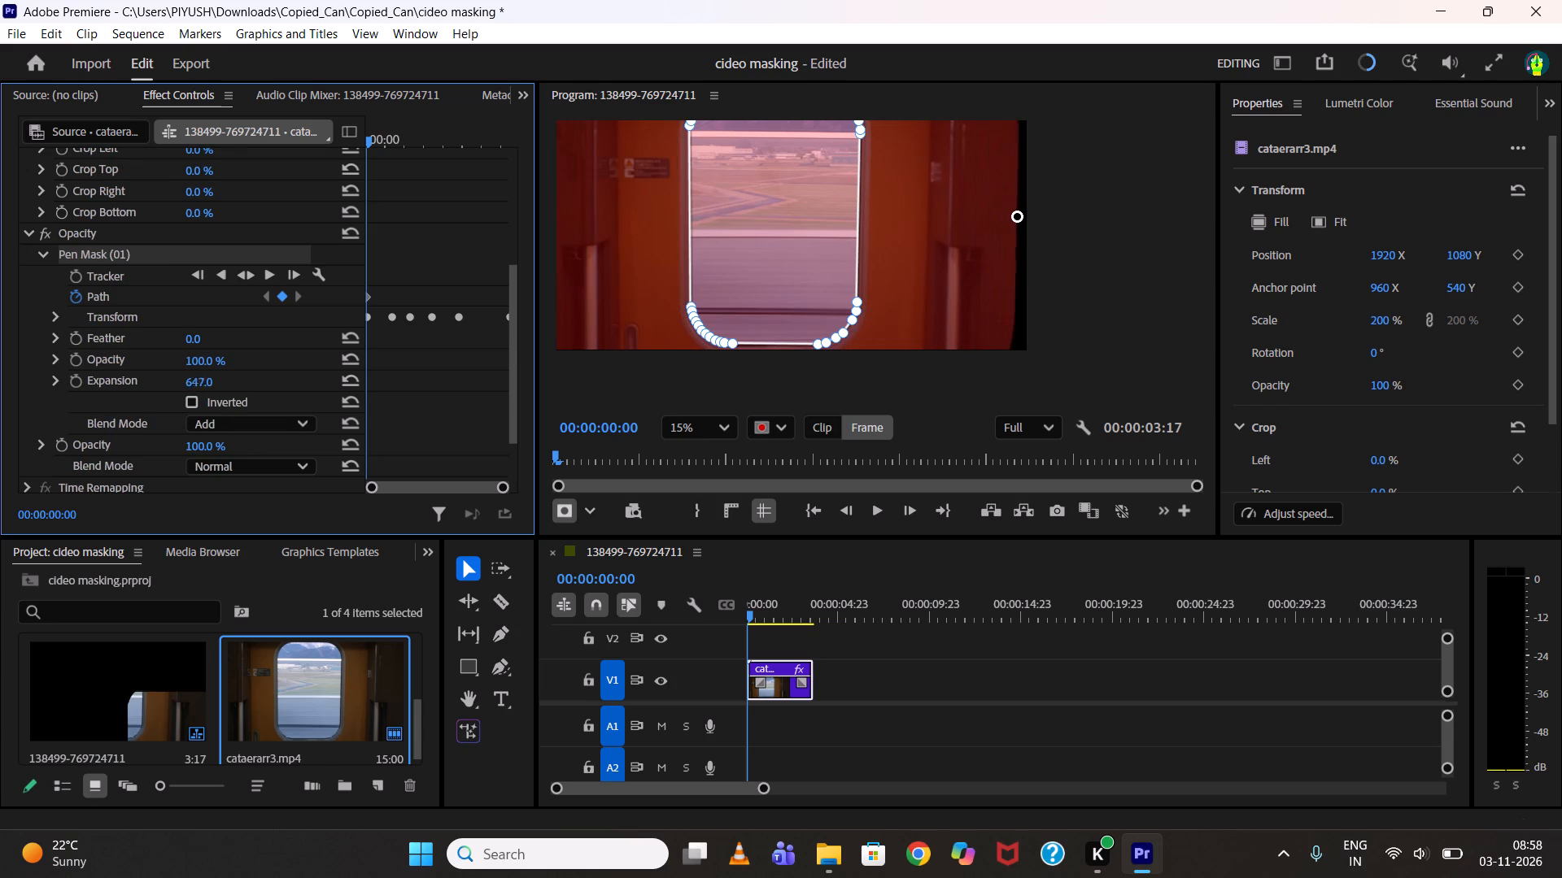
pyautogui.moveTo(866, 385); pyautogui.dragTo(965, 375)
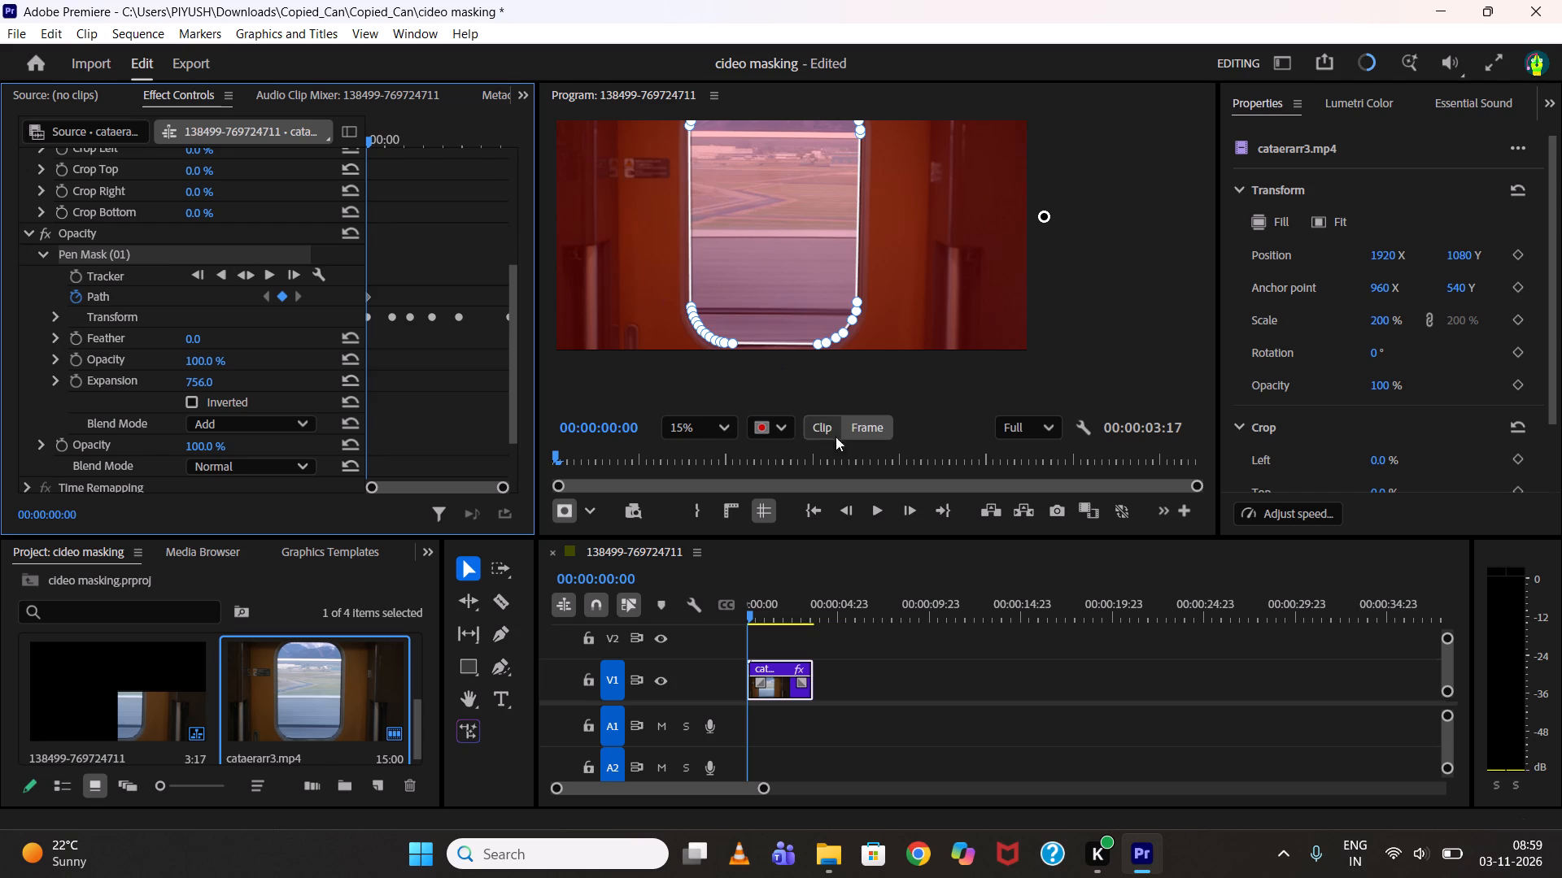
# Turn Inverted back on for Pen Mask (01) and set its Expansion to 0.
pyautogui.click(188, 406)
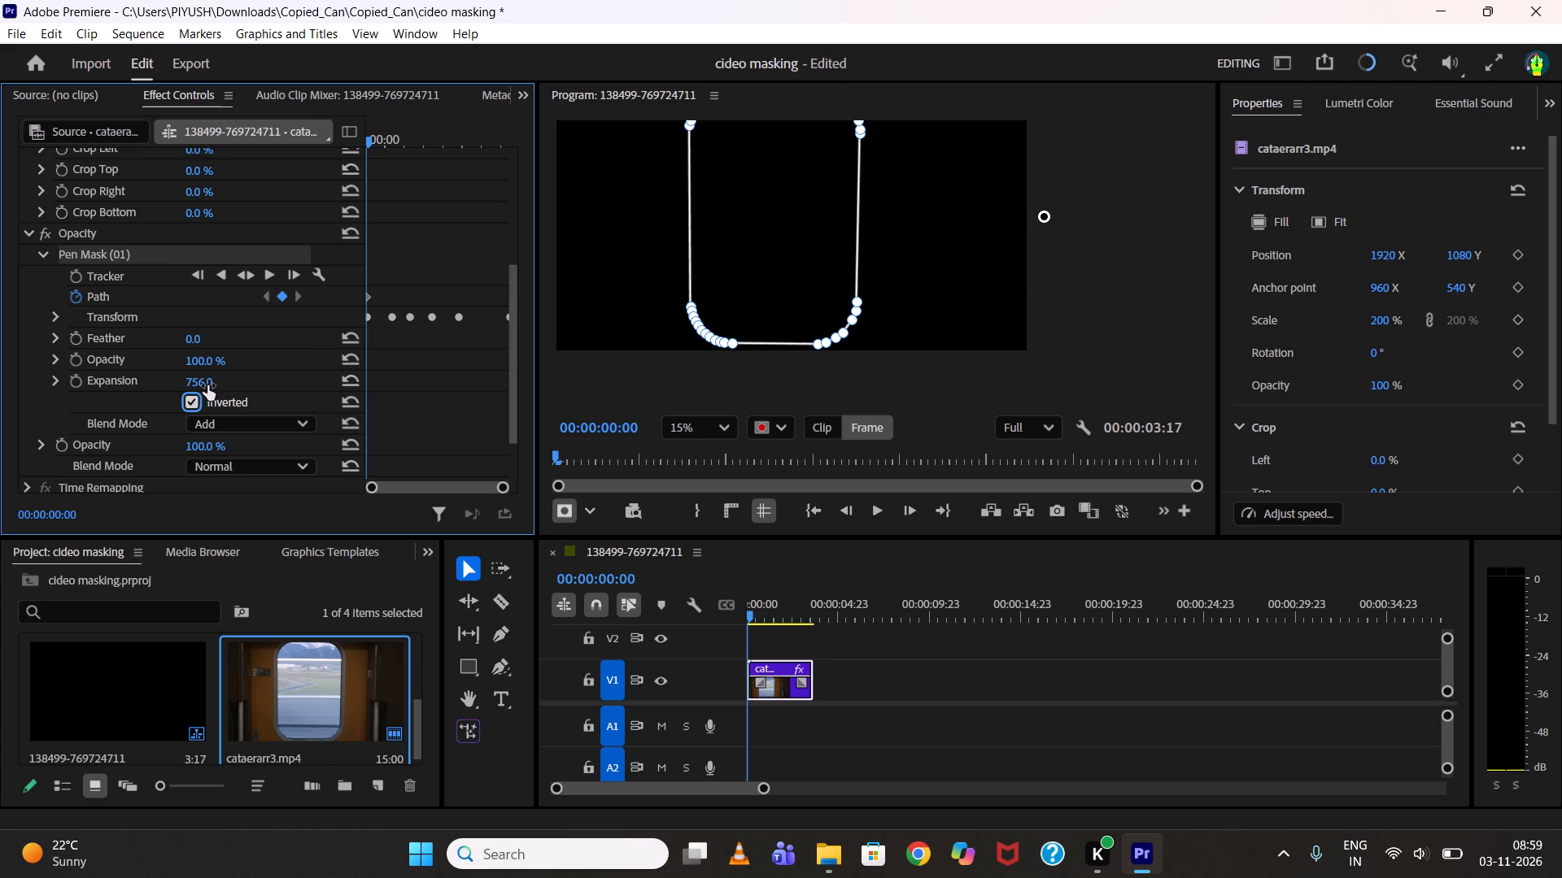
pyautogui.moveTo(209, 384); pyautogui.dragTo(126, 389)
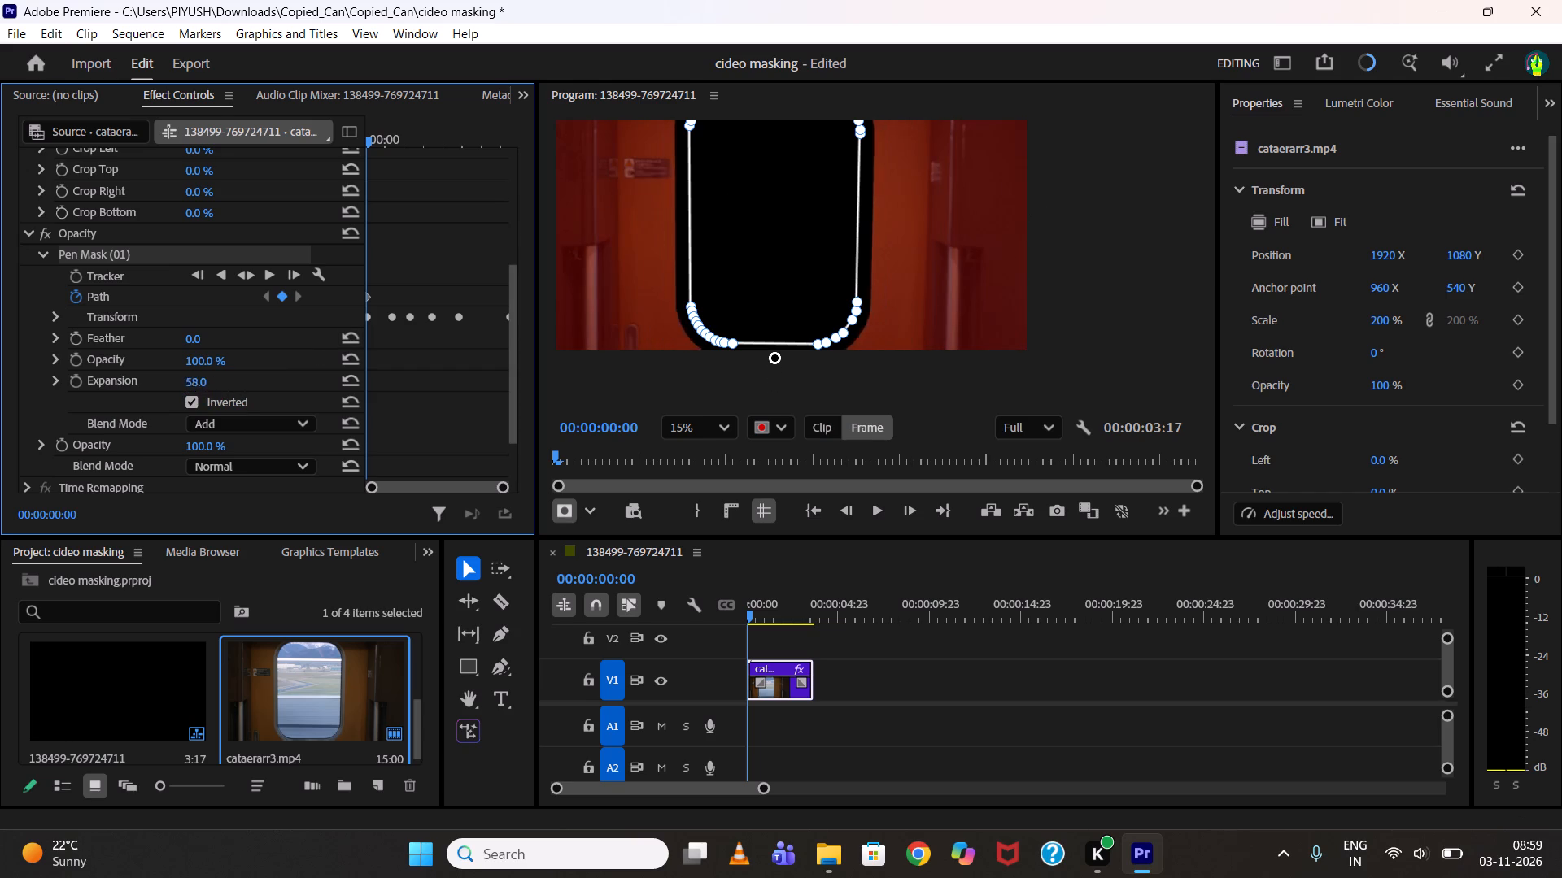
pyautogui.moveTo(126, 389); pyautogui.dragTo(55, 403)
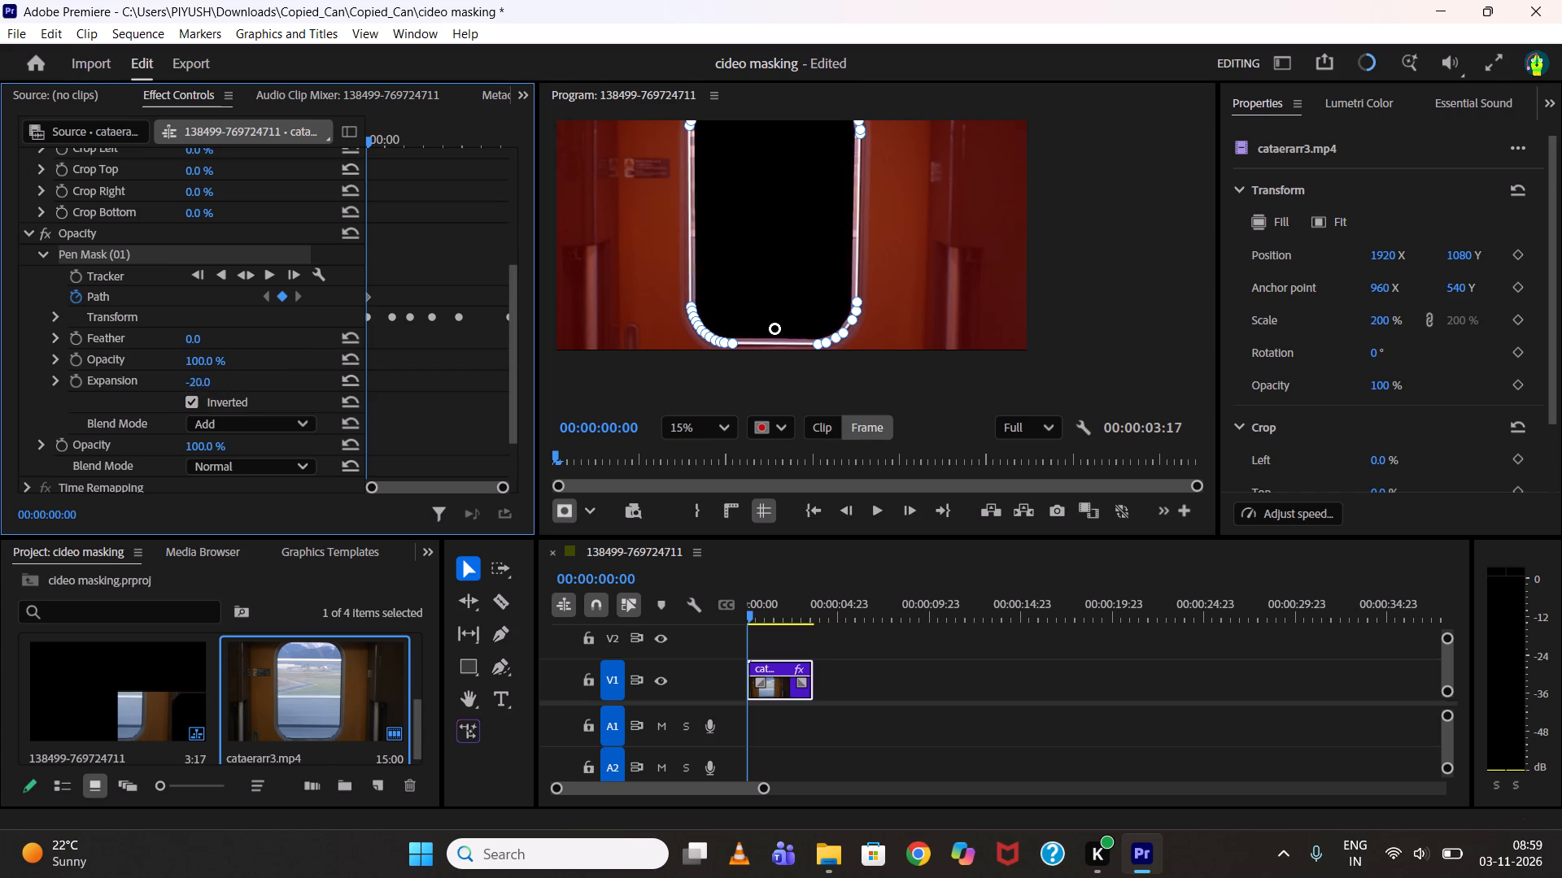
pyautogui.moveTo(55, 403); pyautogui.dragTo(67, 403)
pyautogui.click(204, 378)
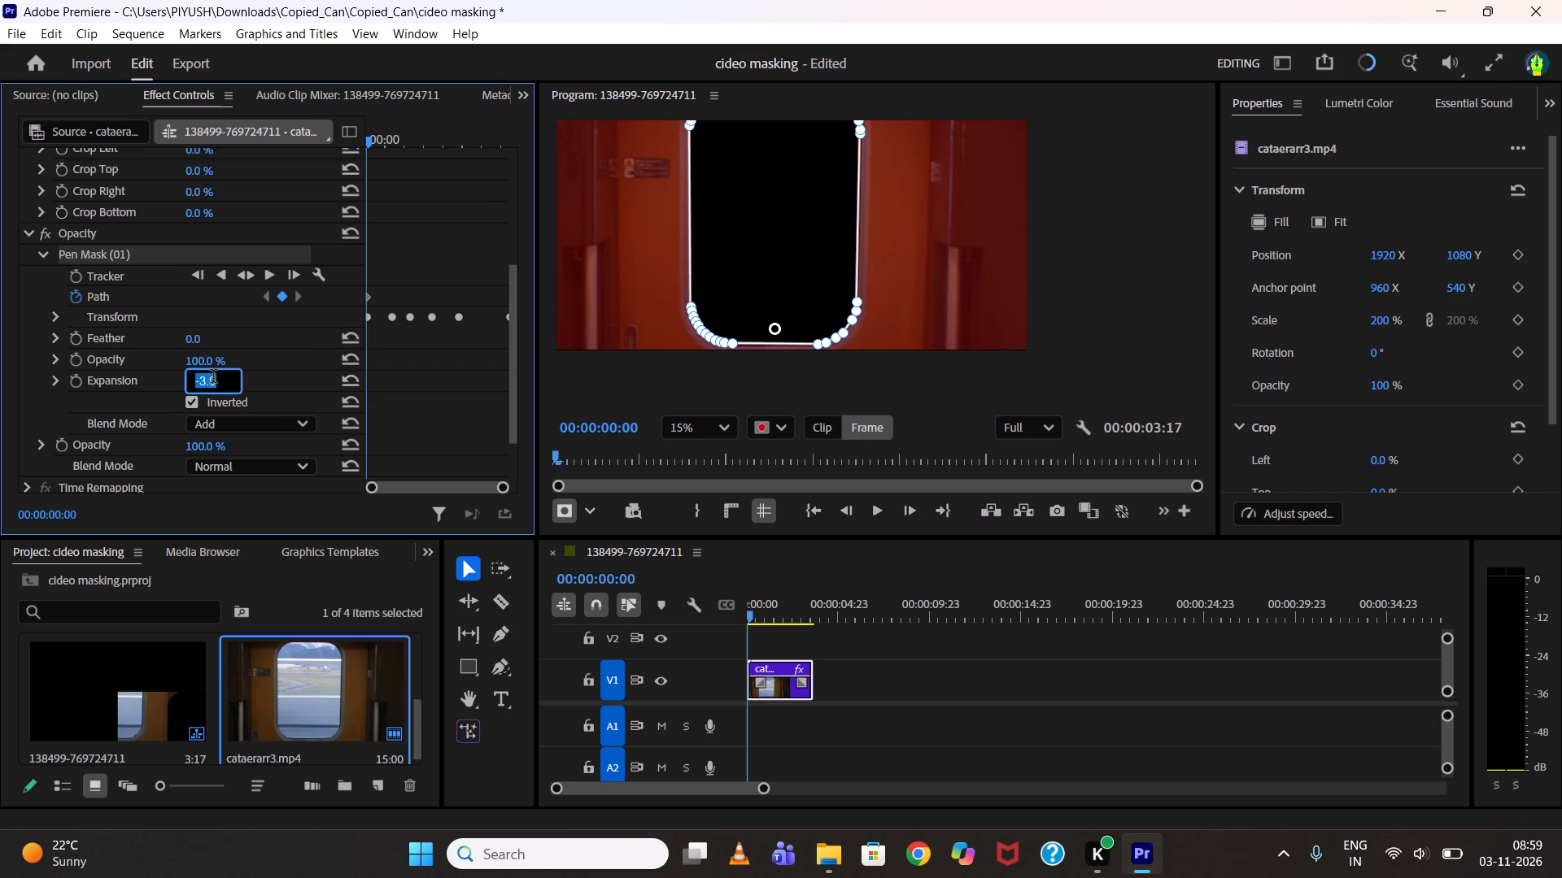
pyautogui.press('0')
pyautogui.press('Return')
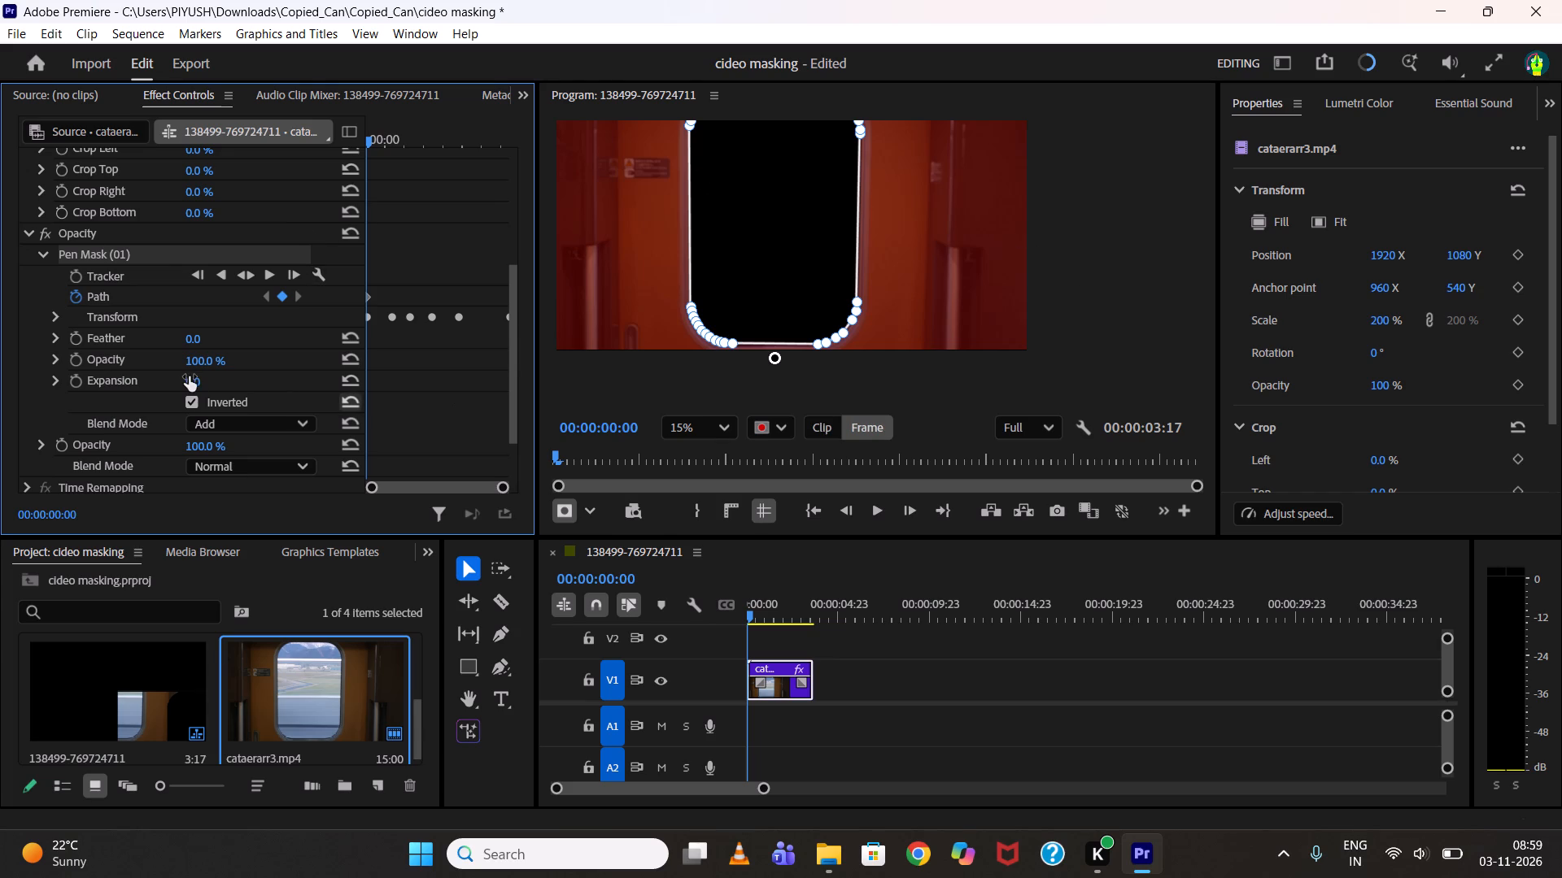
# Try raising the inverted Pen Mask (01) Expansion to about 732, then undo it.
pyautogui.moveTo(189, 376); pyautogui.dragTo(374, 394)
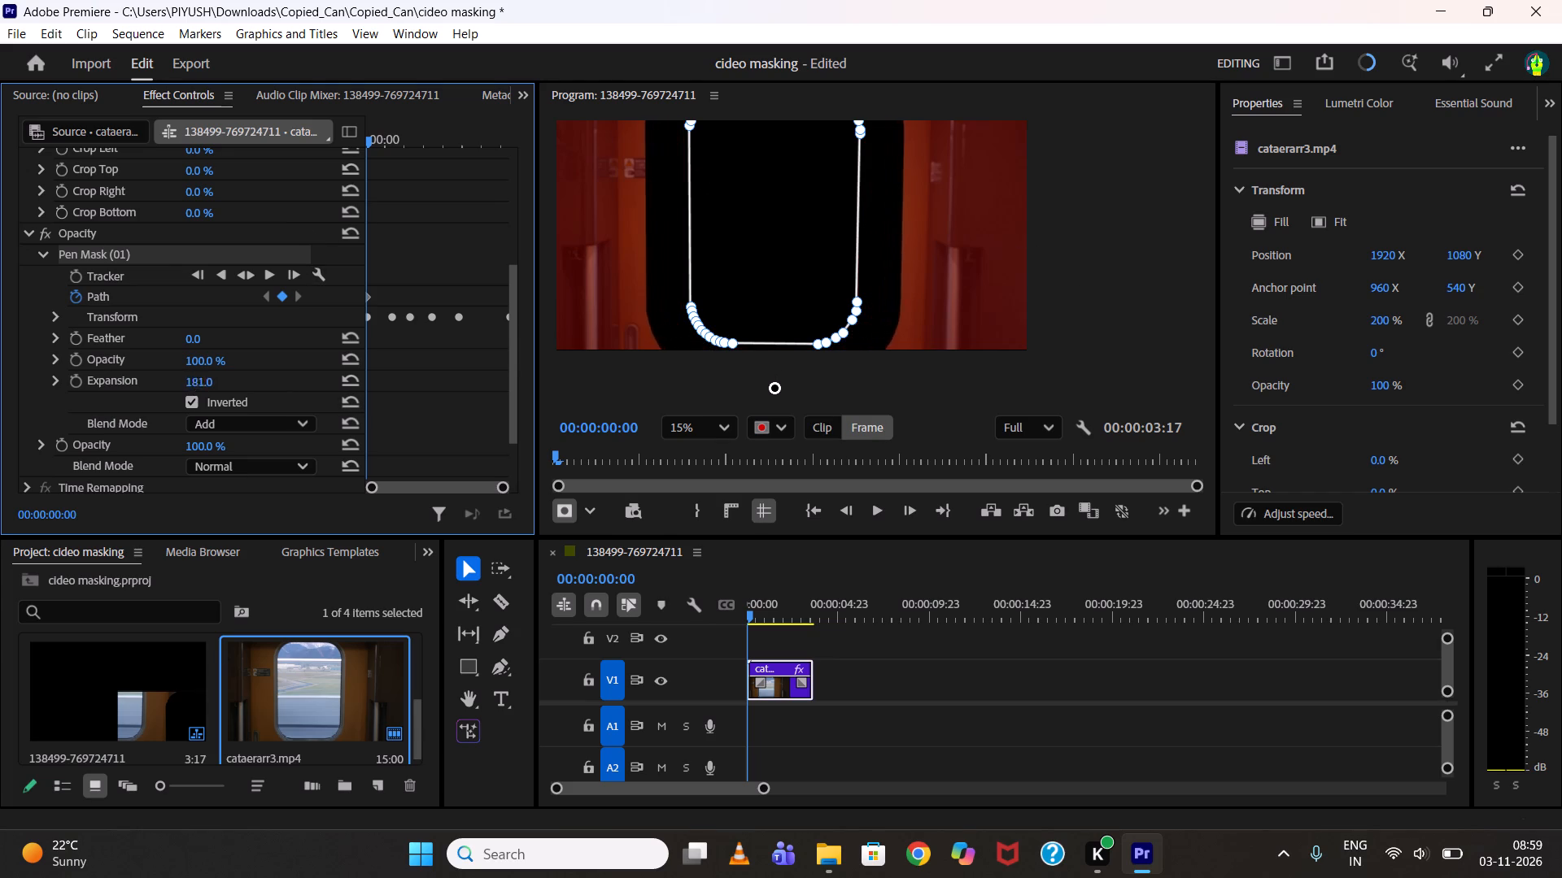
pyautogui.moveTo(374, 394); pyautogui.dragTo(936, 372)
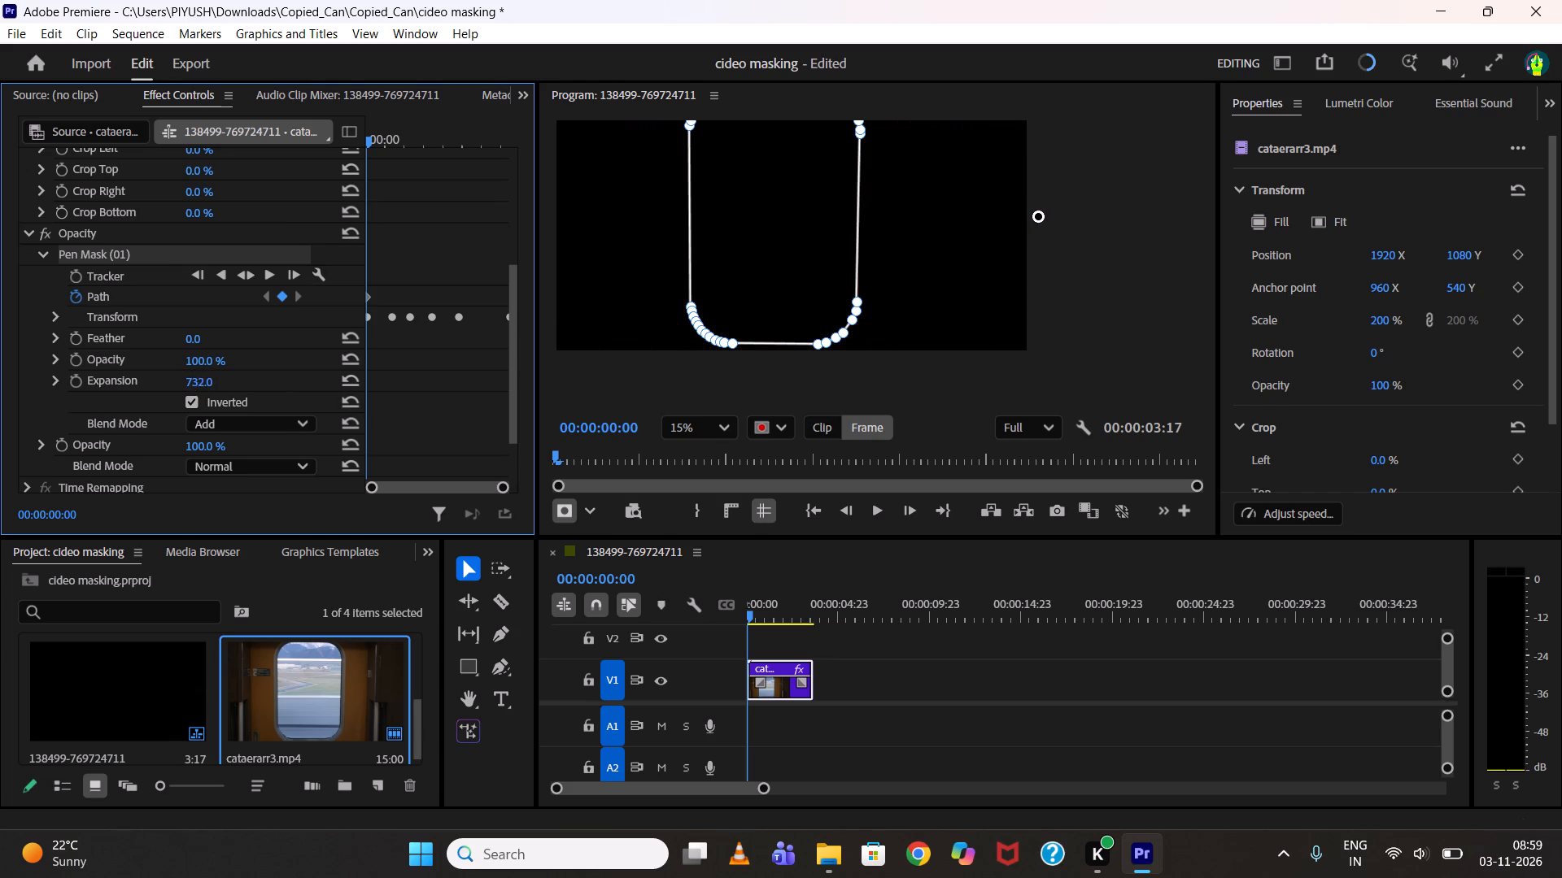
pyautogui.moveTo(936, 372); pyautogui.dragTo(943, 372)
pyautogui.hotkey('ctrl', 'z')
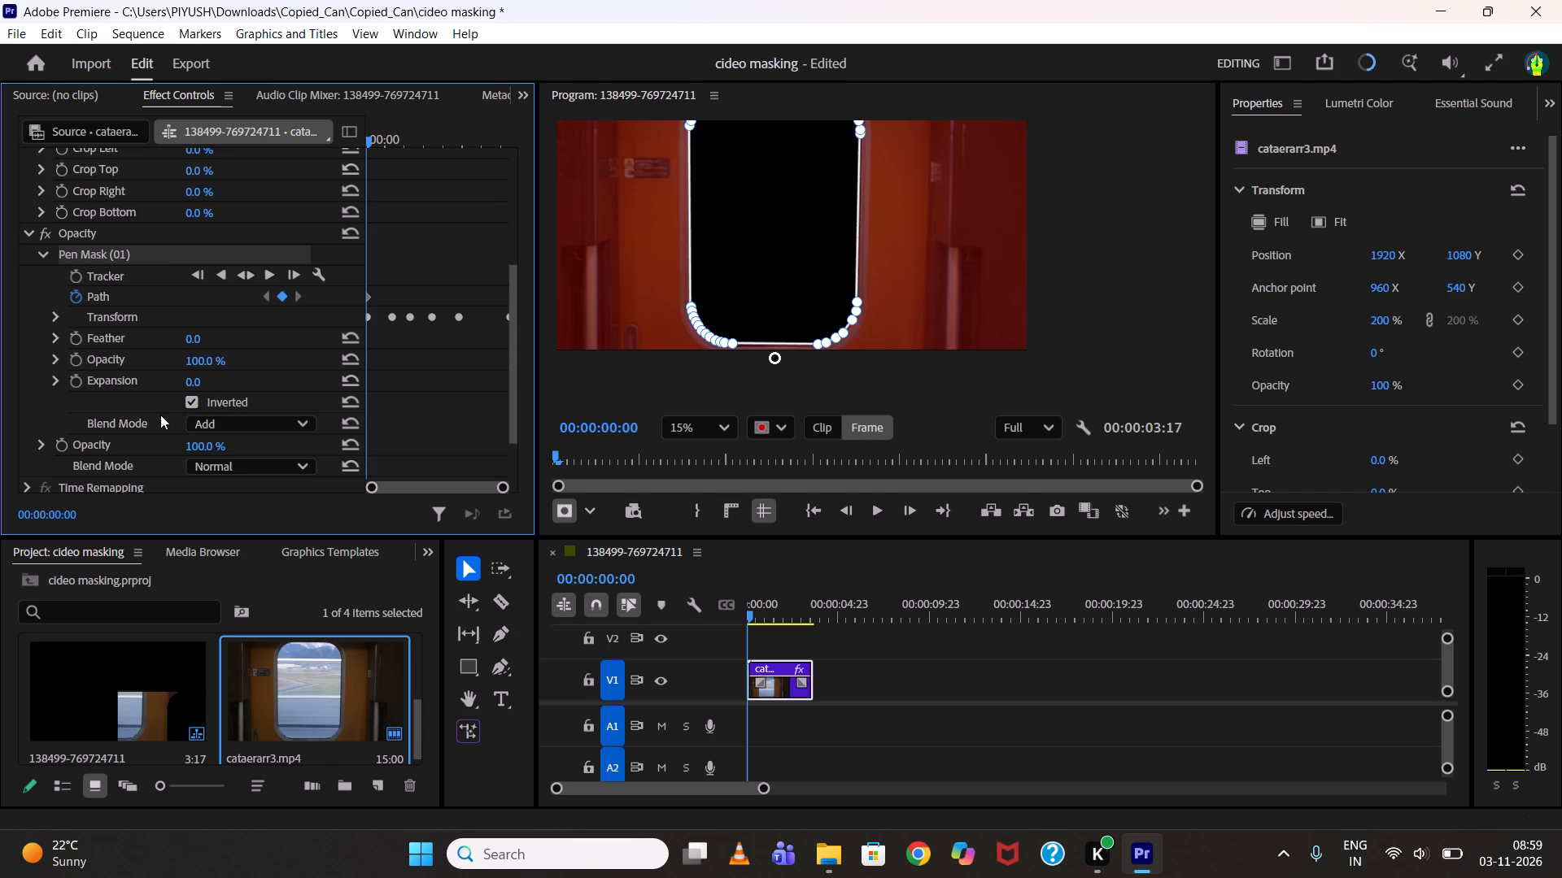
# Turn off Inverted for Pen Mask (01).
pyautogui.click(189, 402)
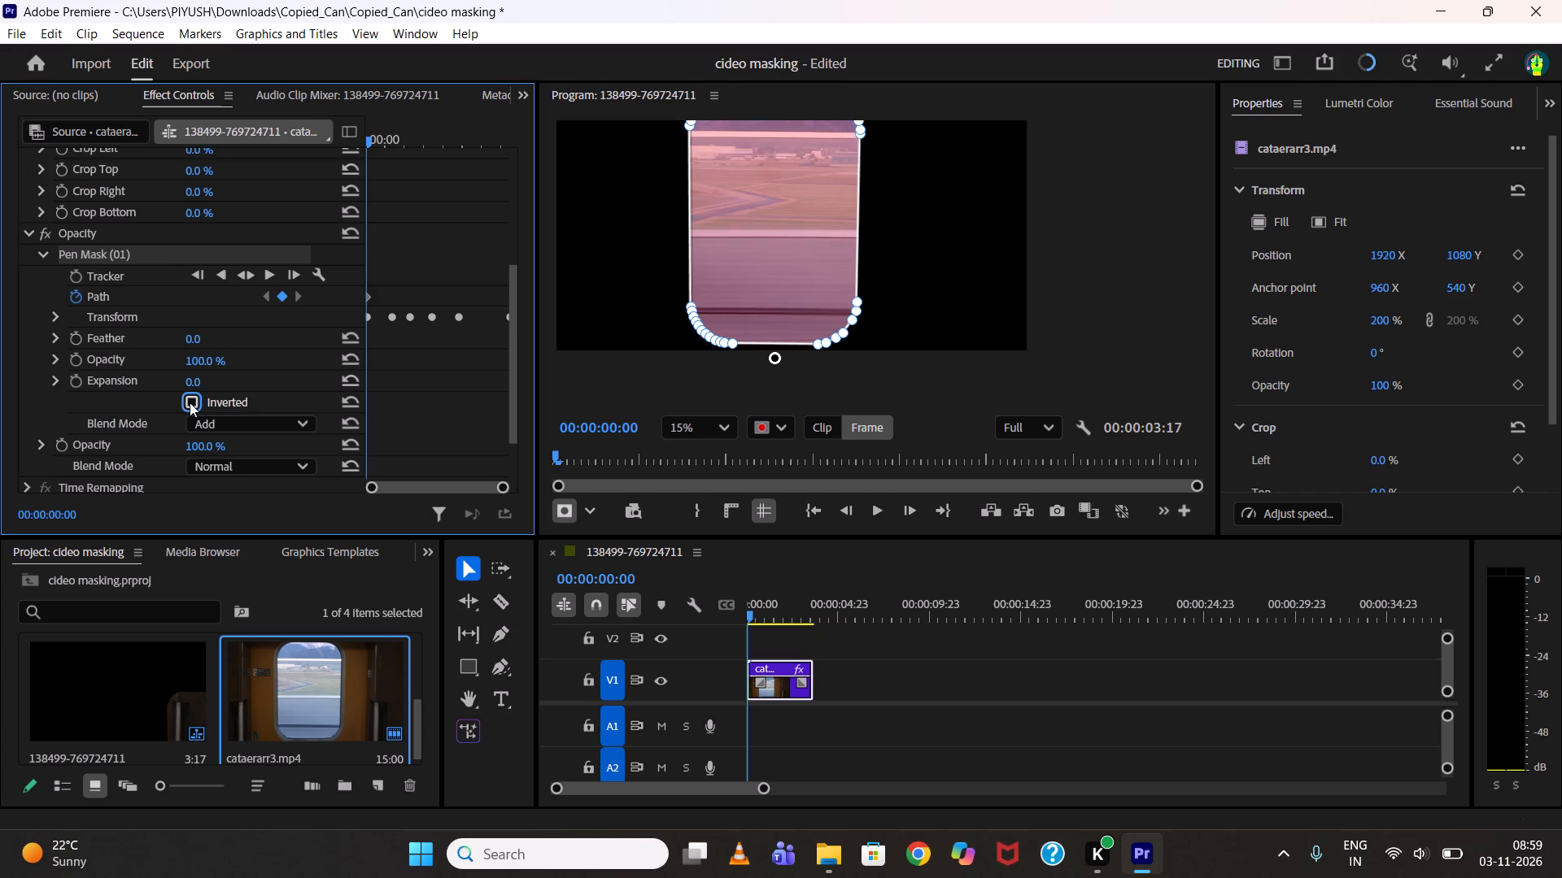
# Keyframe Pen Mask (01) Expansion from 0 at 00:00:00:00 to 855 at 00:00:00:07.
pyautogui.click(72, 383)
pyautogui.click(753, 615)
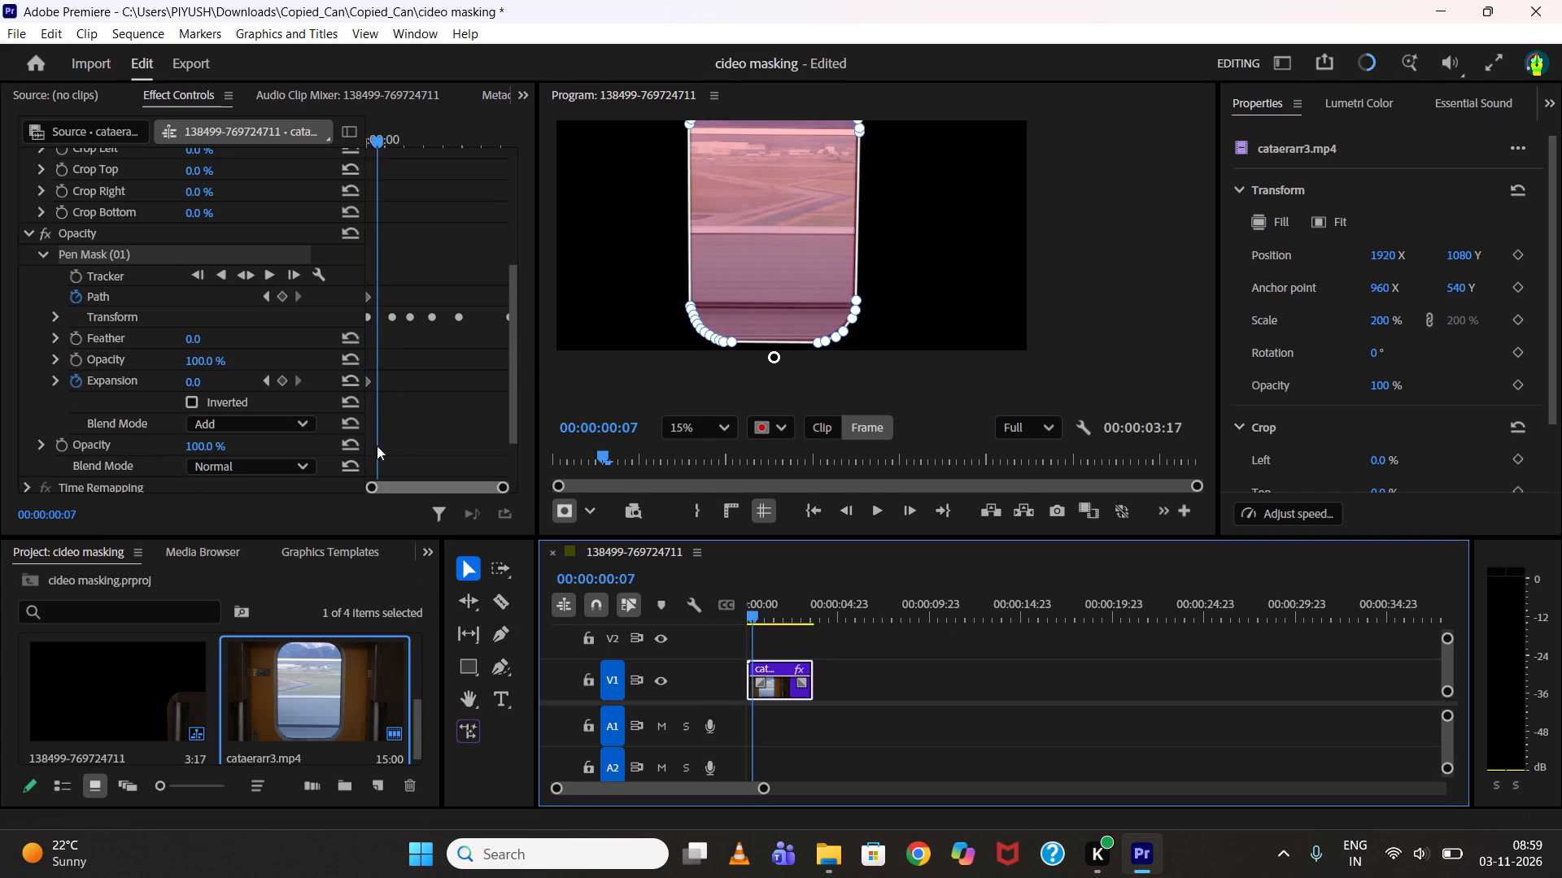
pyautogui.moveTo(196, 376); pyautogui.dragTo(1065, 388)
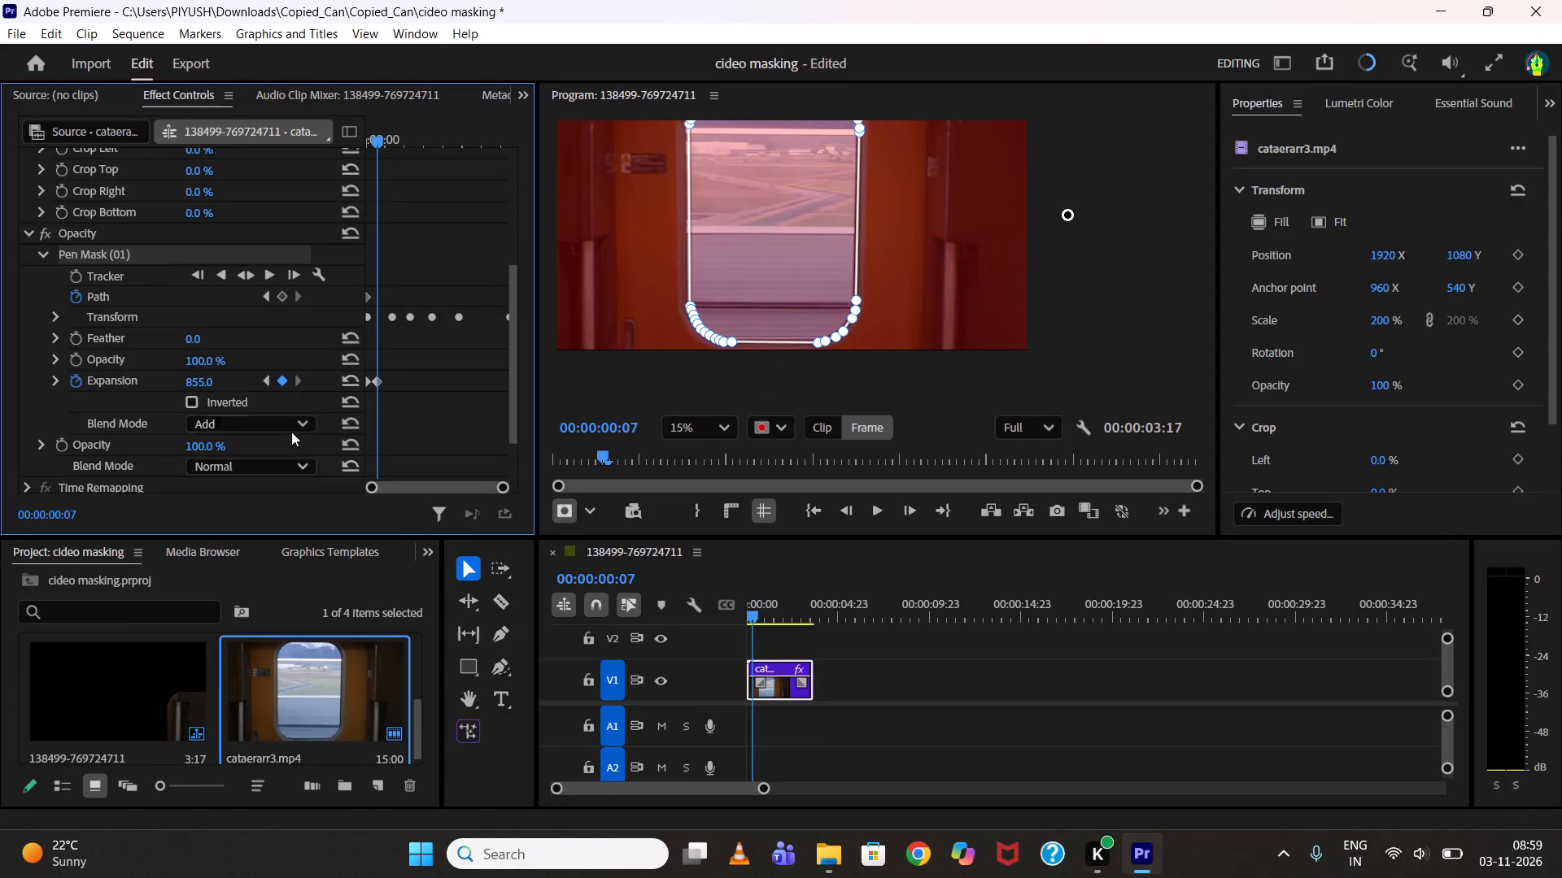
# Deselect the clip and play the mask expansion from the start of the sequence, with the full frame in view.
pyautogui.click(815, 645)
pyautogui.moveTo(746, 615); pyautogui.dragTo(696, 617)
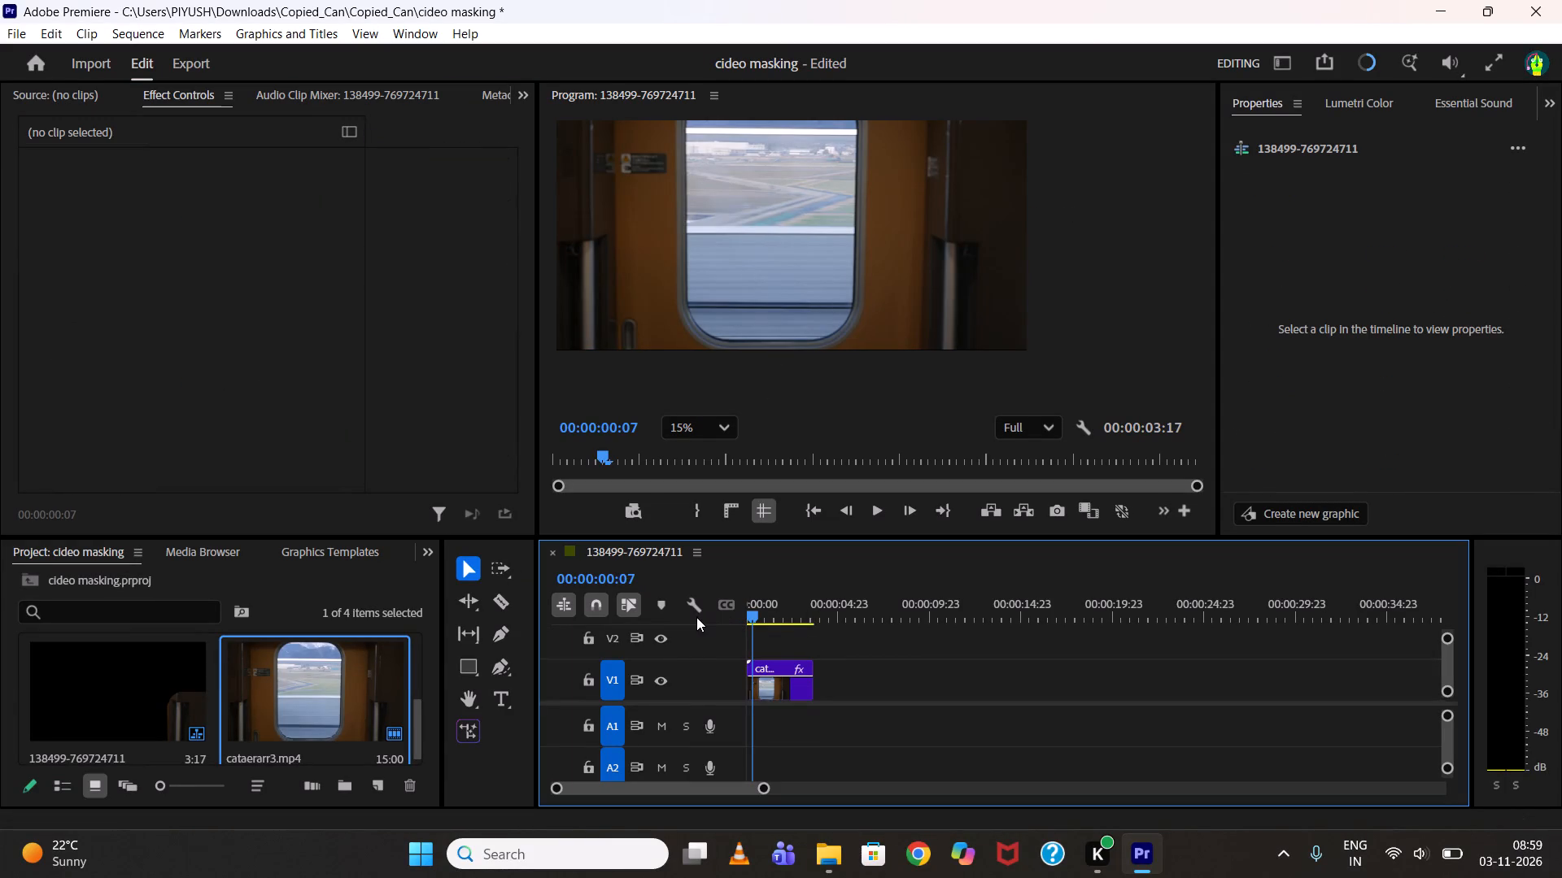
pyautogui.moveTo(753, 610); pyautogui.dragTo(696, 608)
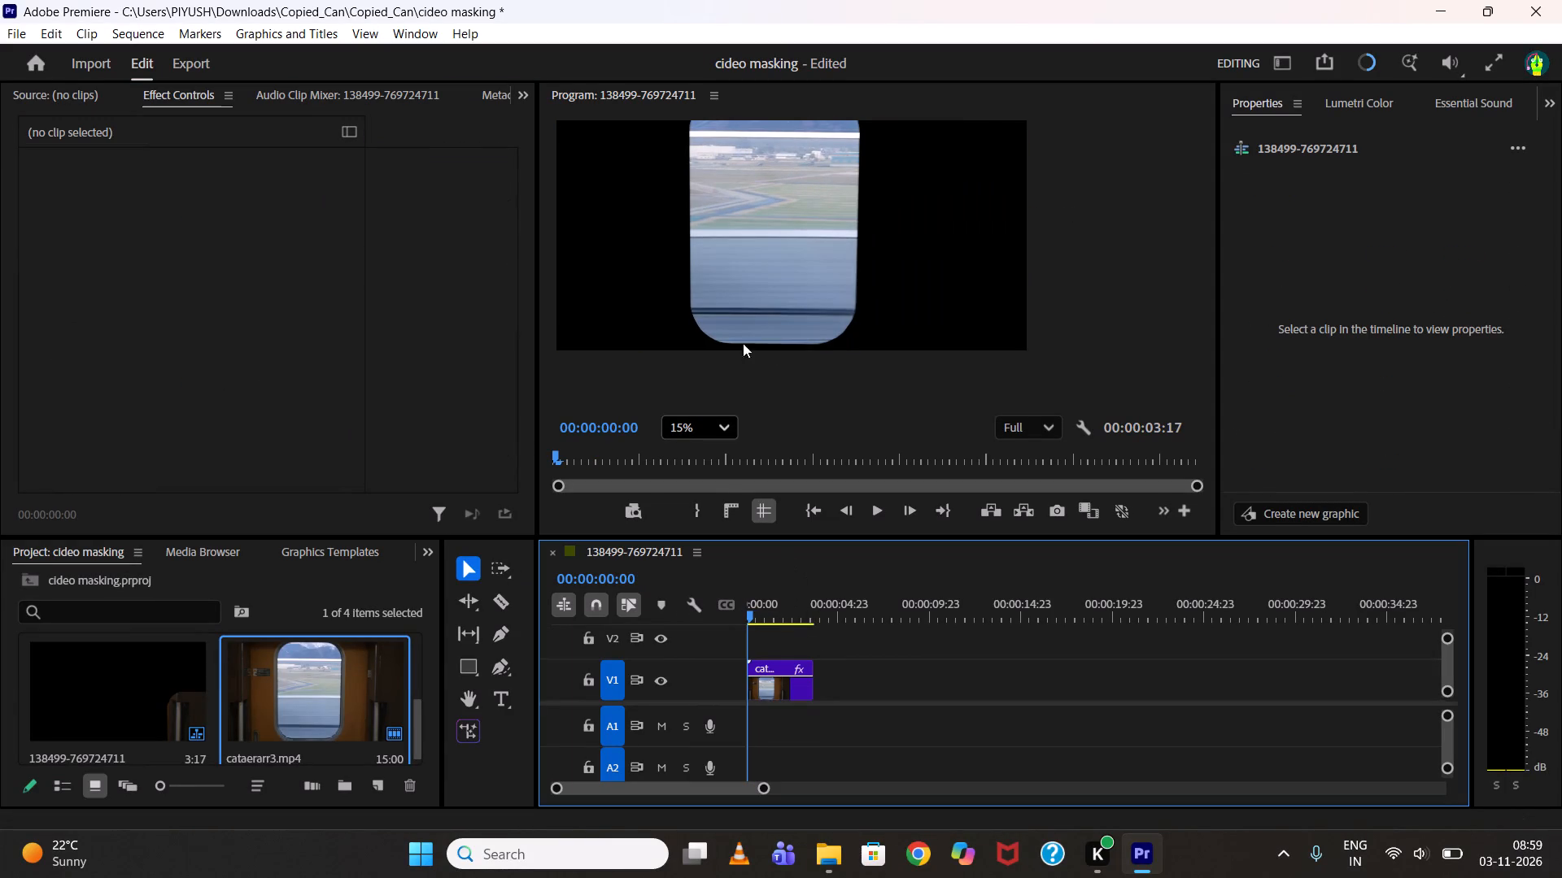
pyautogui.scroll(-5, 852, 280)
pyautogui.press('space')
pyautogui.press('space')
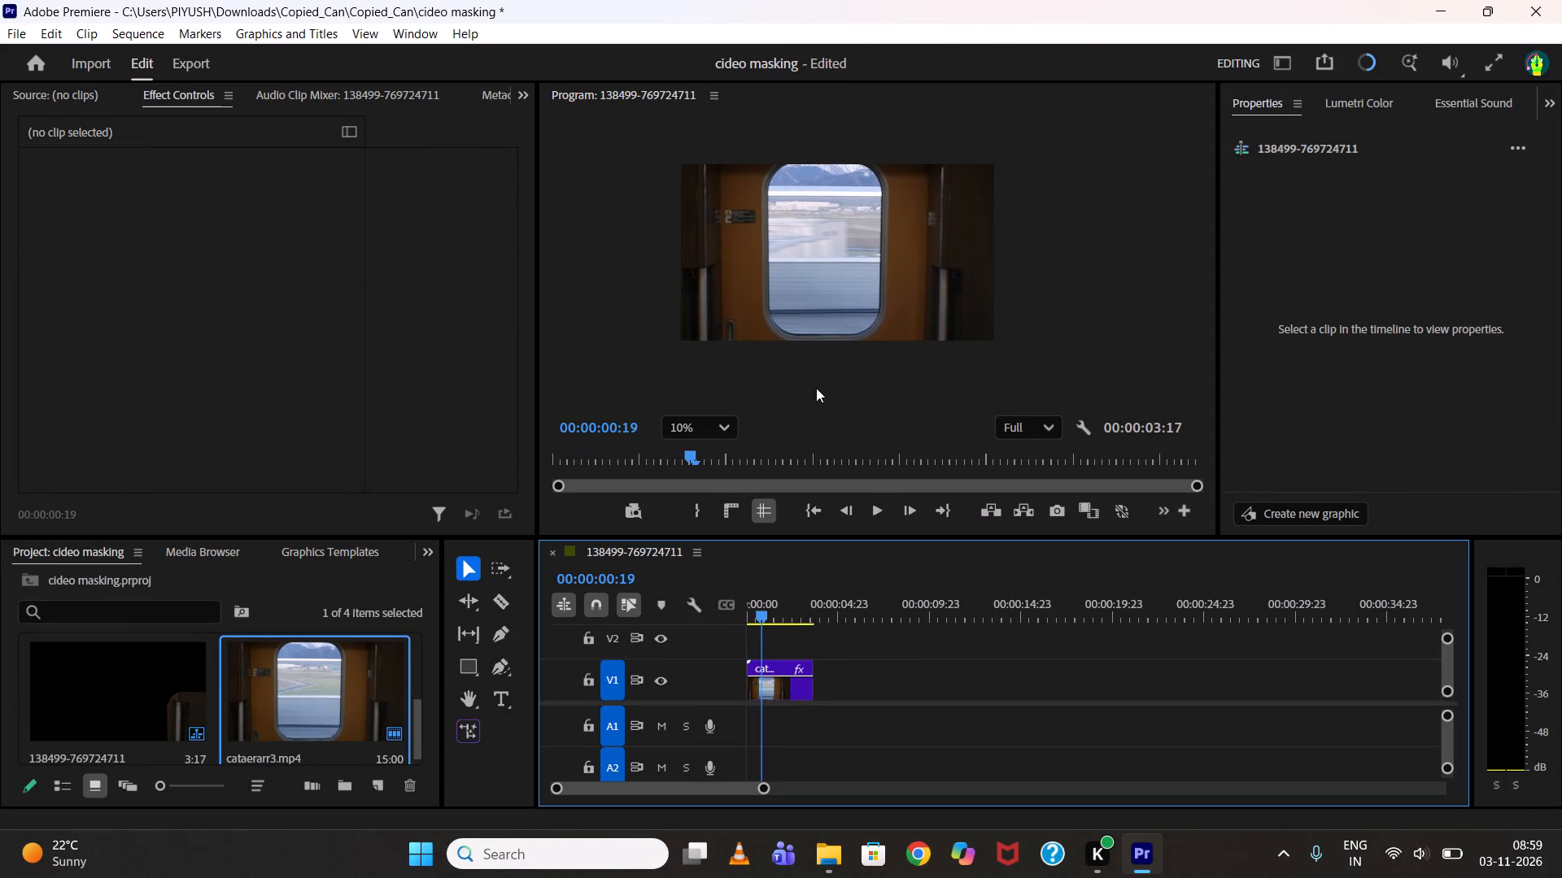
# Slow the mask reveal by moving the second Expansion keyframe of Pen Mask (01) to 00:00:00:19.
pyautogui.click(774, 675)
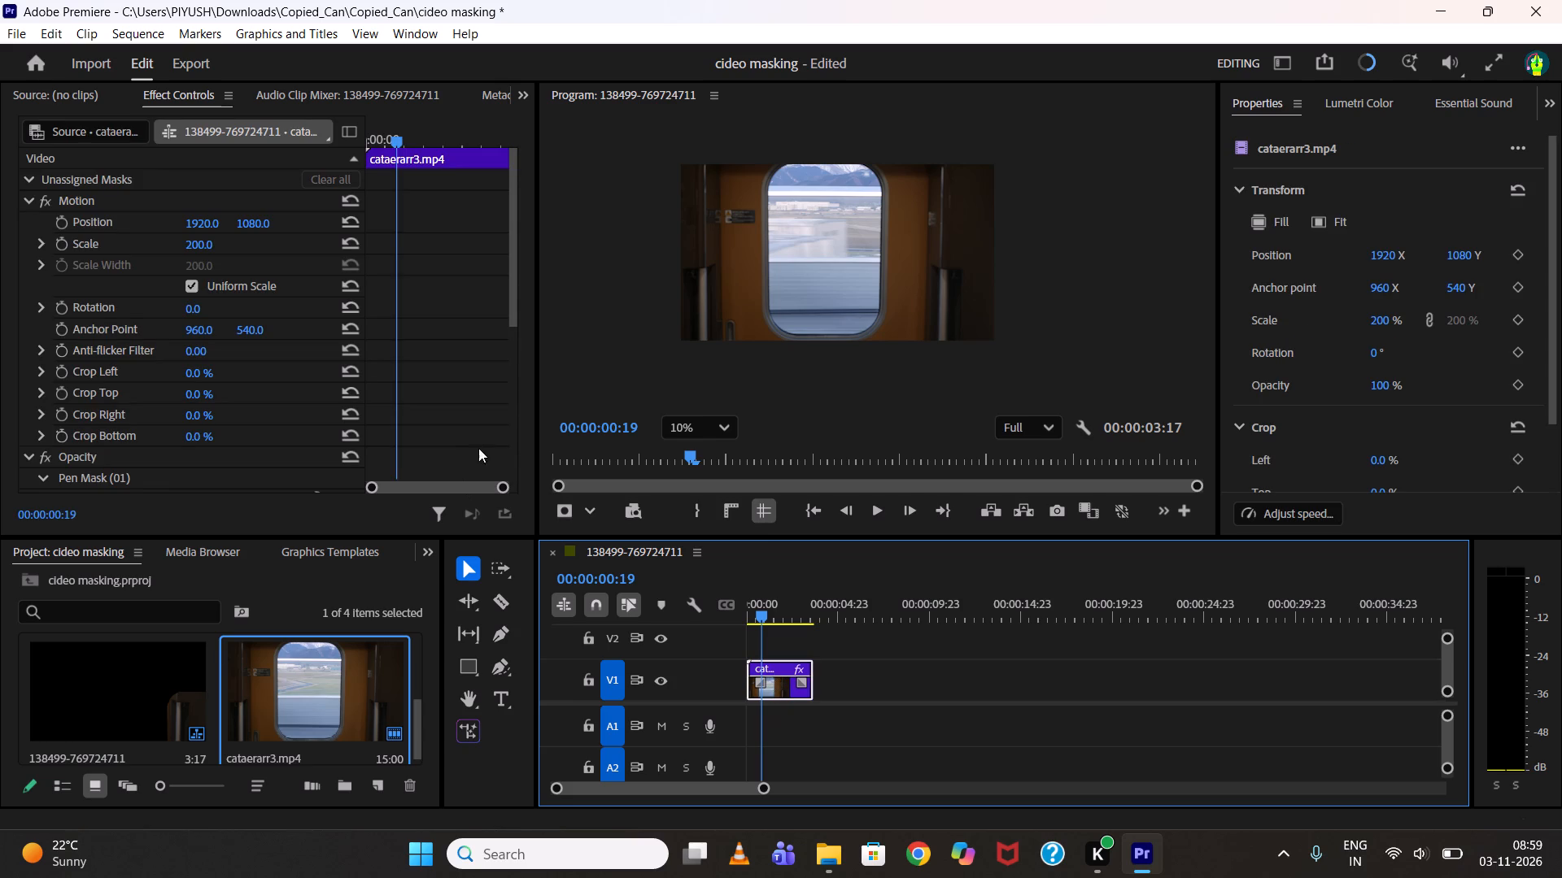
pyautogui.moveTo(512, 318); pyautogui.dragTo(538, 447)
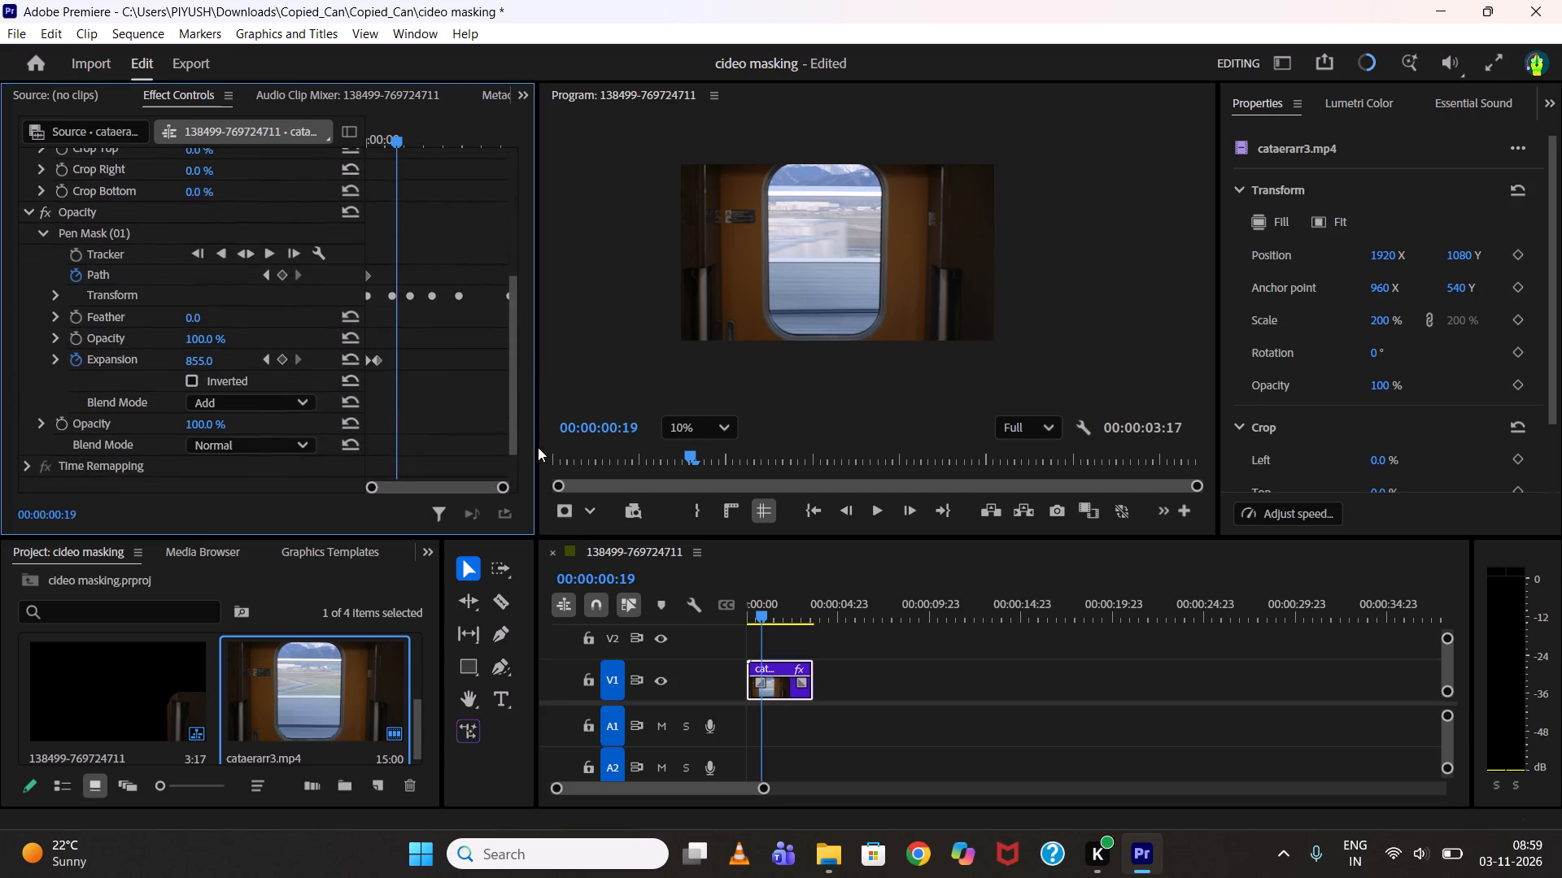
pyautogui.moveTo(538, 447); pyautogui.dragTo(537, 447)
pyautogui.moveTo(376, 359); pyautogui.dragTo(396, 362)
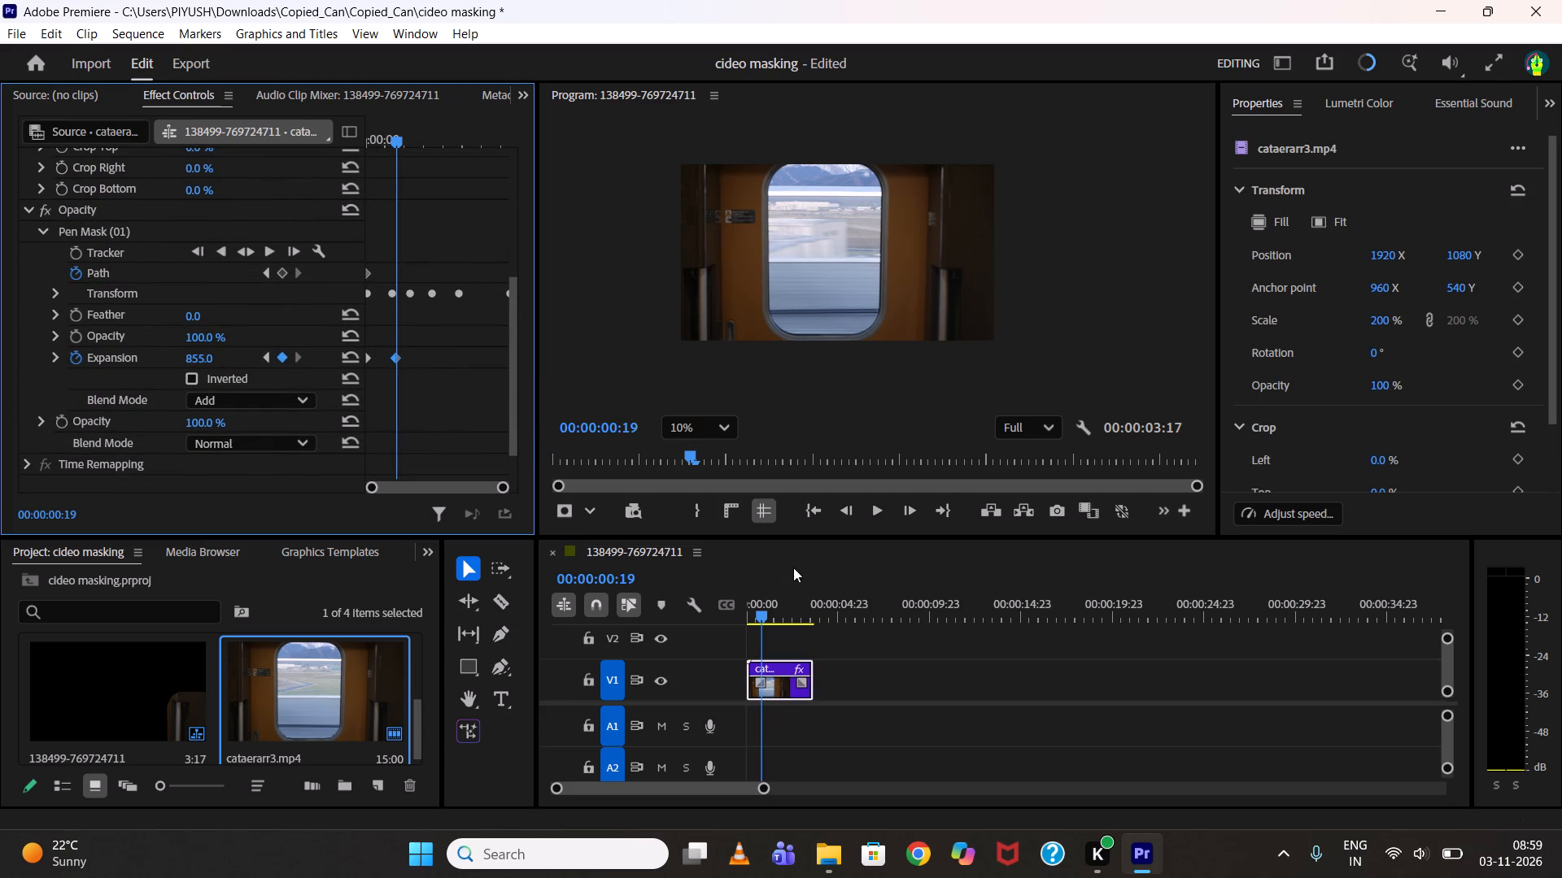
# Replay the sequence from the start several times to check the slower mask expansion.
pyautogui.moveTo(763, 602); pyautogui.dragTo(697, 610)
pyautogui.press('space')
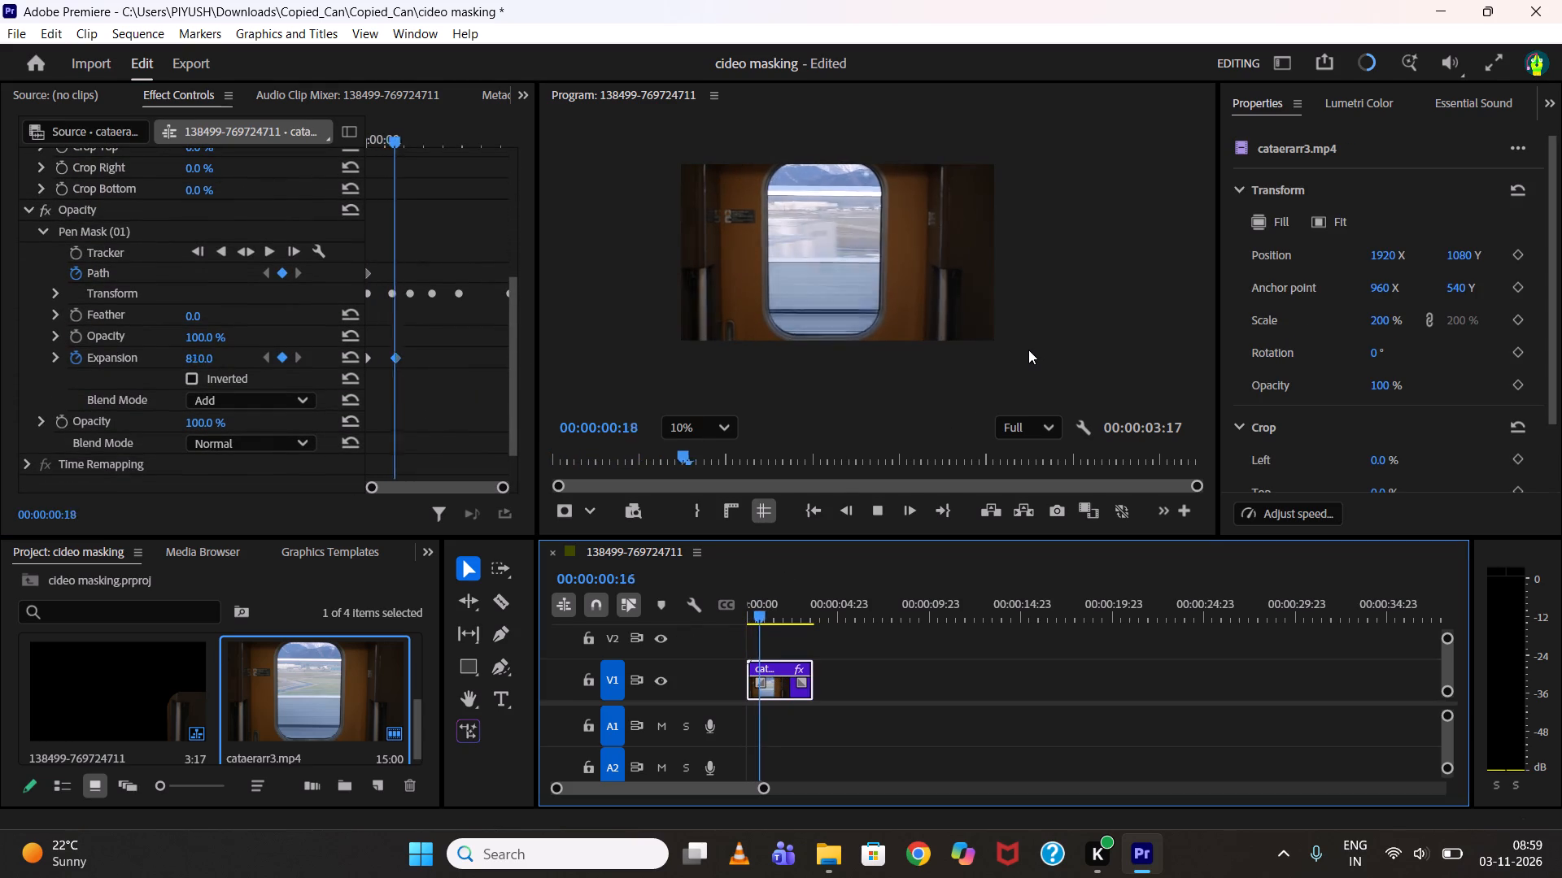
pyautogui.press('space')
pyautogui.moveTo(764, 613); pyautogui.dragTo(709, 603)
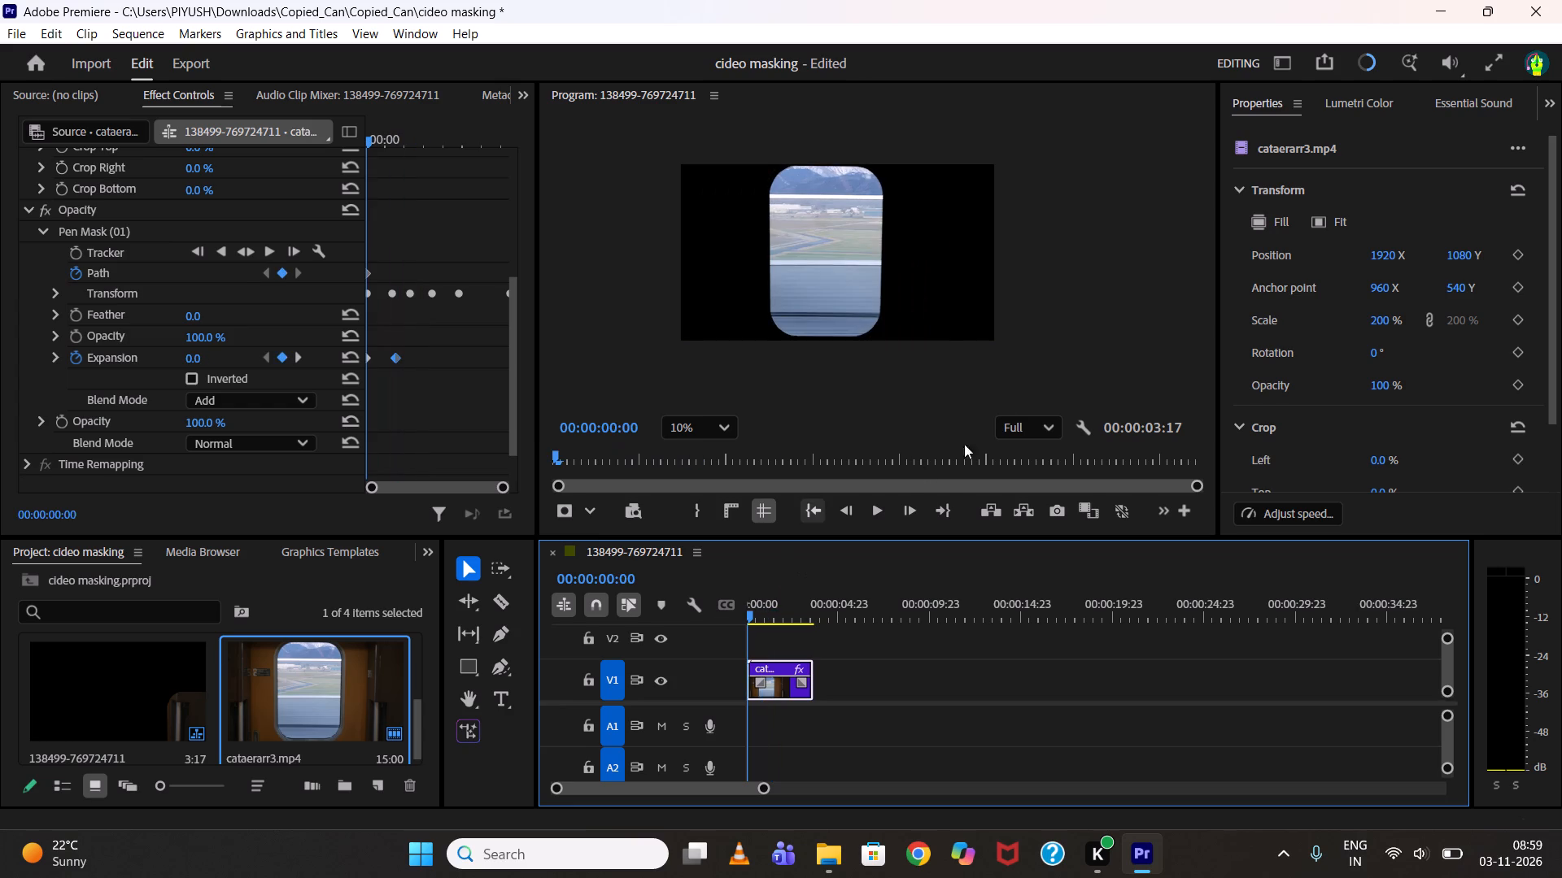
pyautogui.press('space')
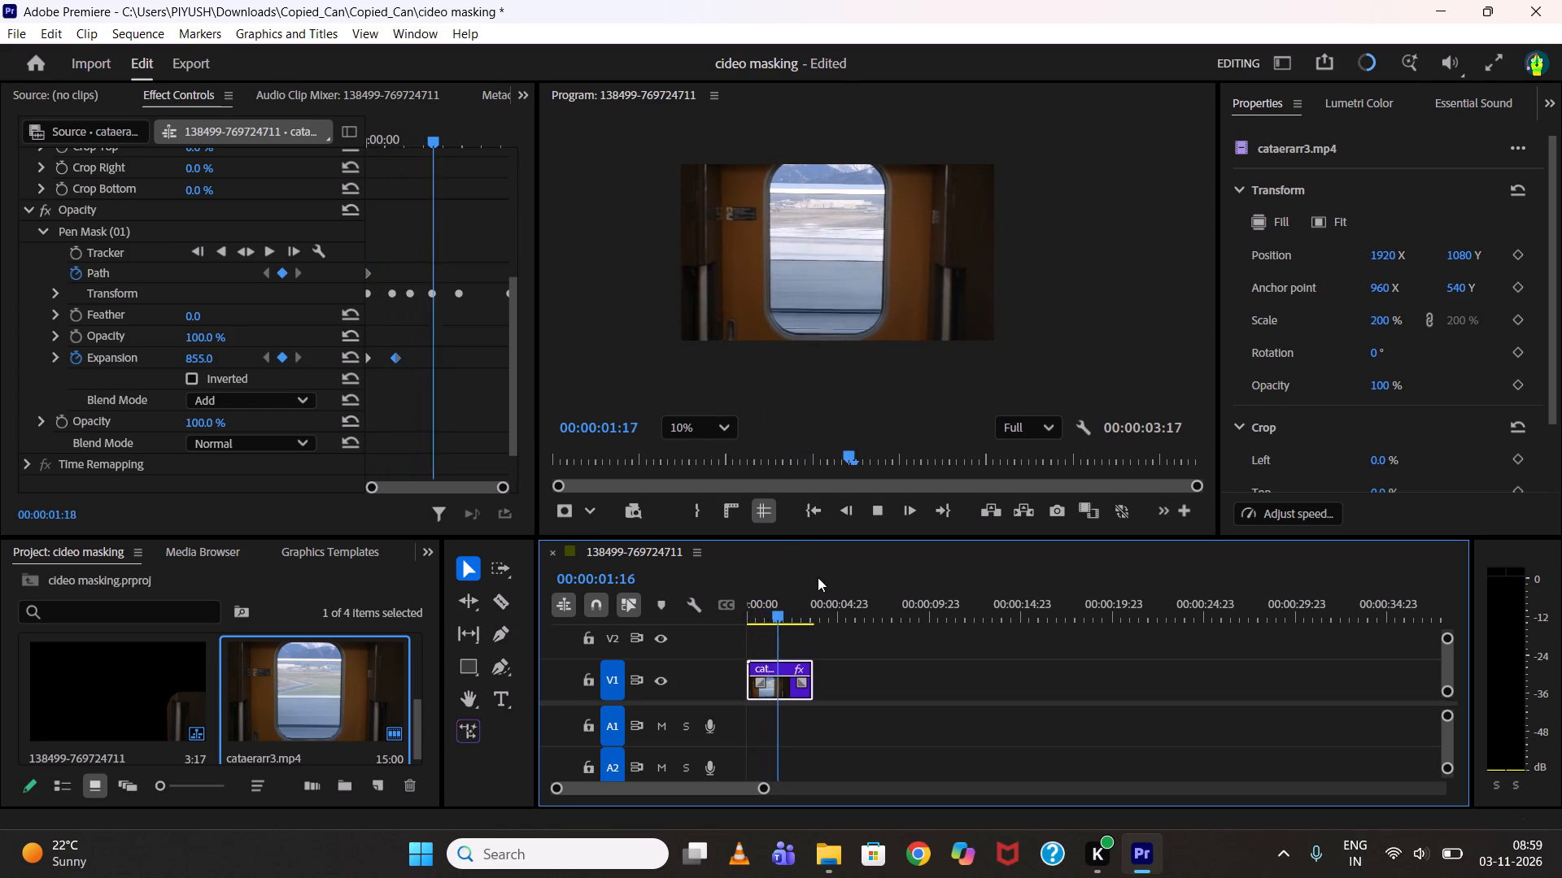
pyautogui.moveTo(792, 600); pyautogui.dragTo(731, 611)
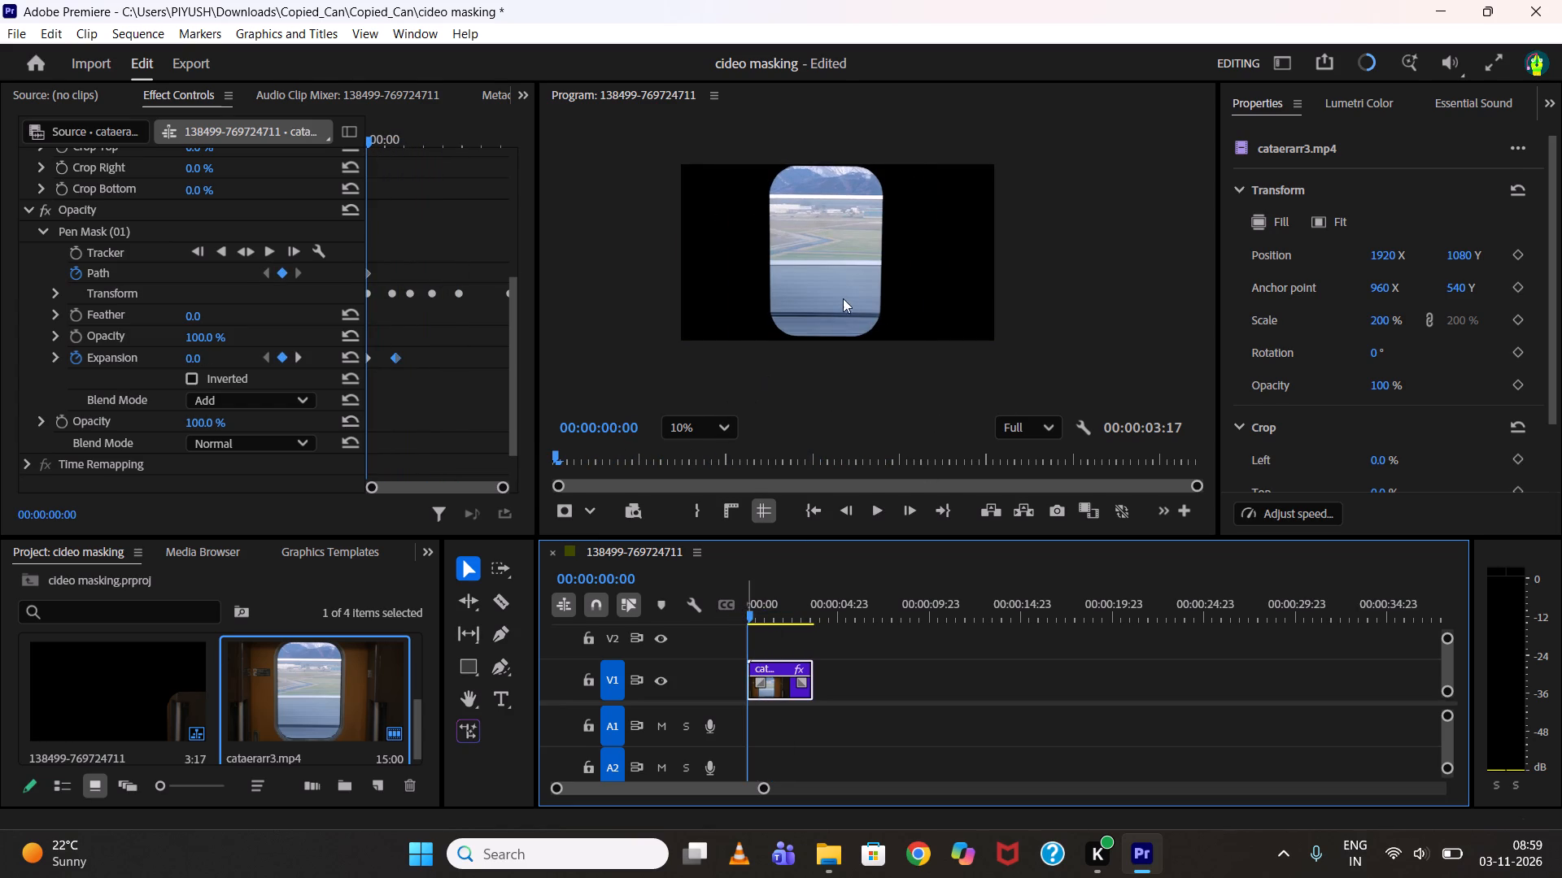
pyautogui.press('space')
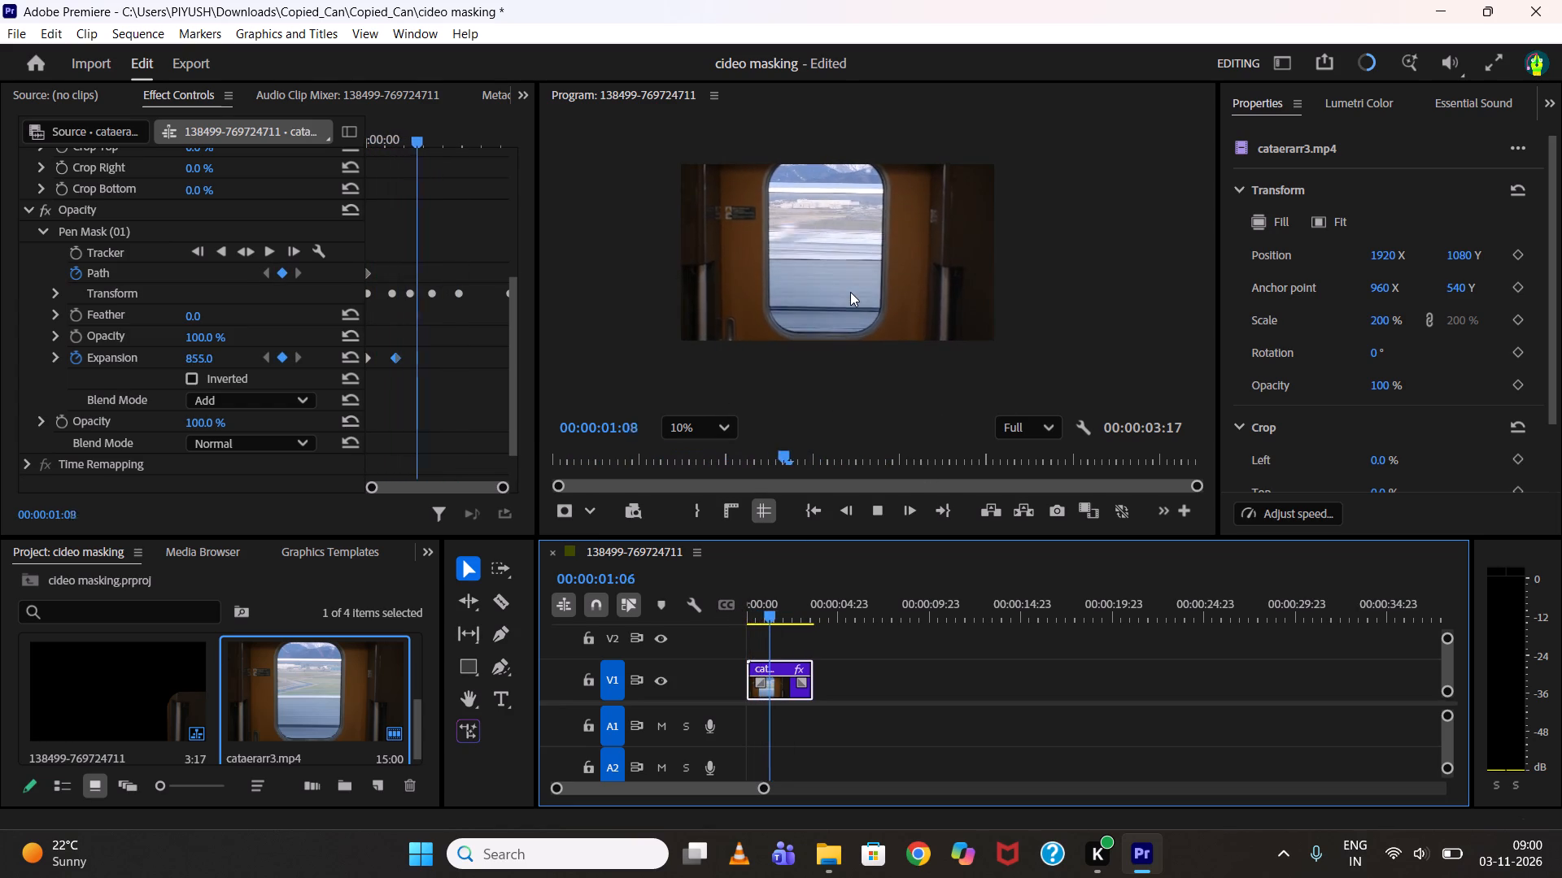
# Shift the cataerarr3 clip later on V1, leaving a gap of about 00:00:02:19 at the start of the sequence.
pyautogui.press('space')
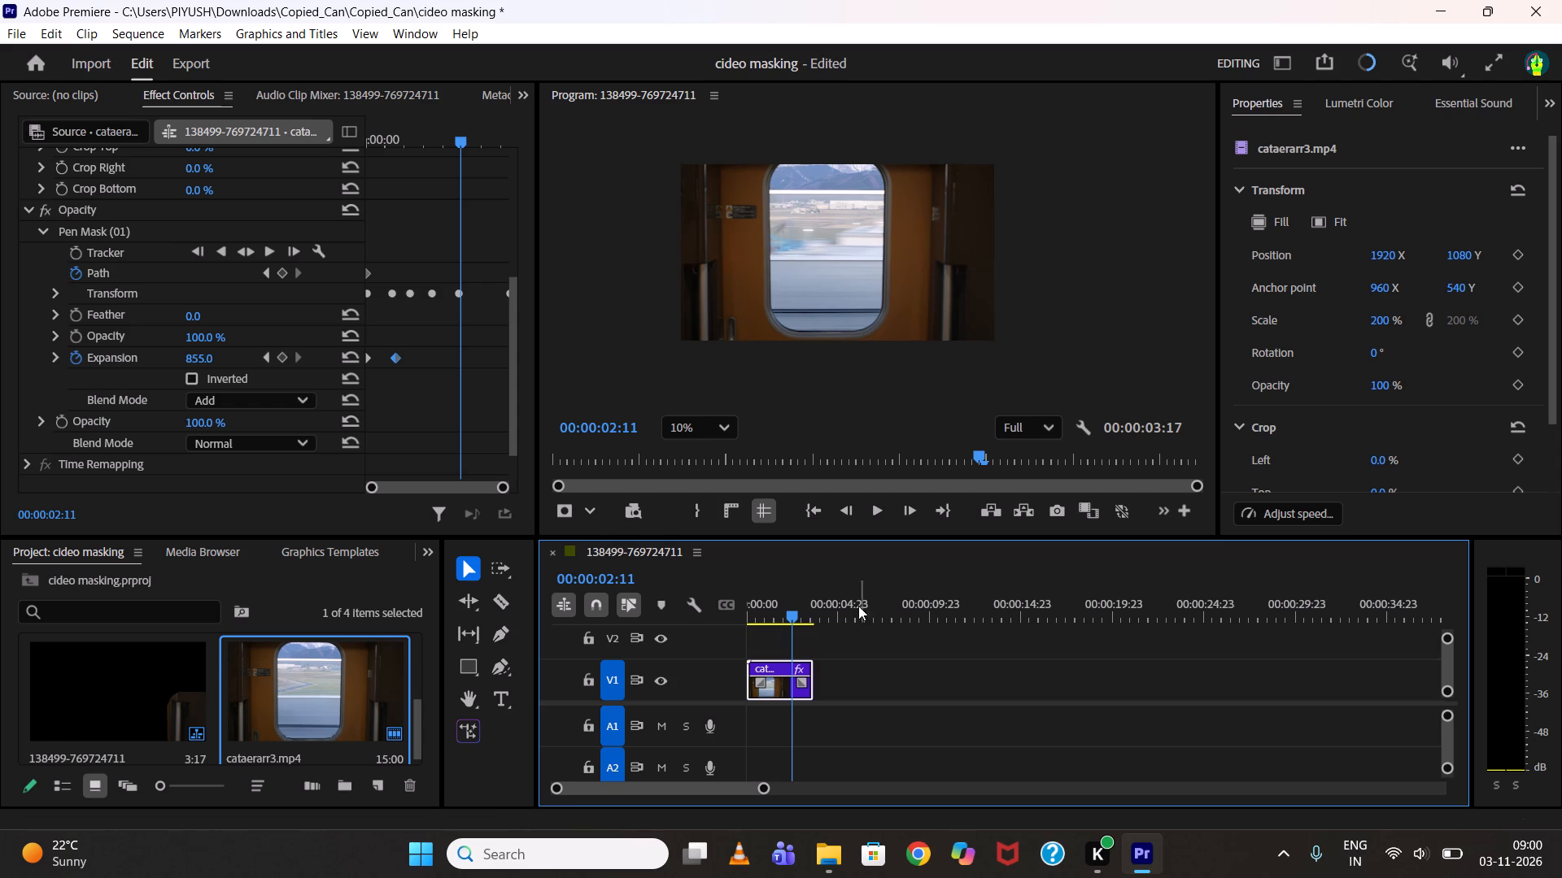
pyautogui.moveTo(806, 606); pyautogui.dragTo(715, 618)
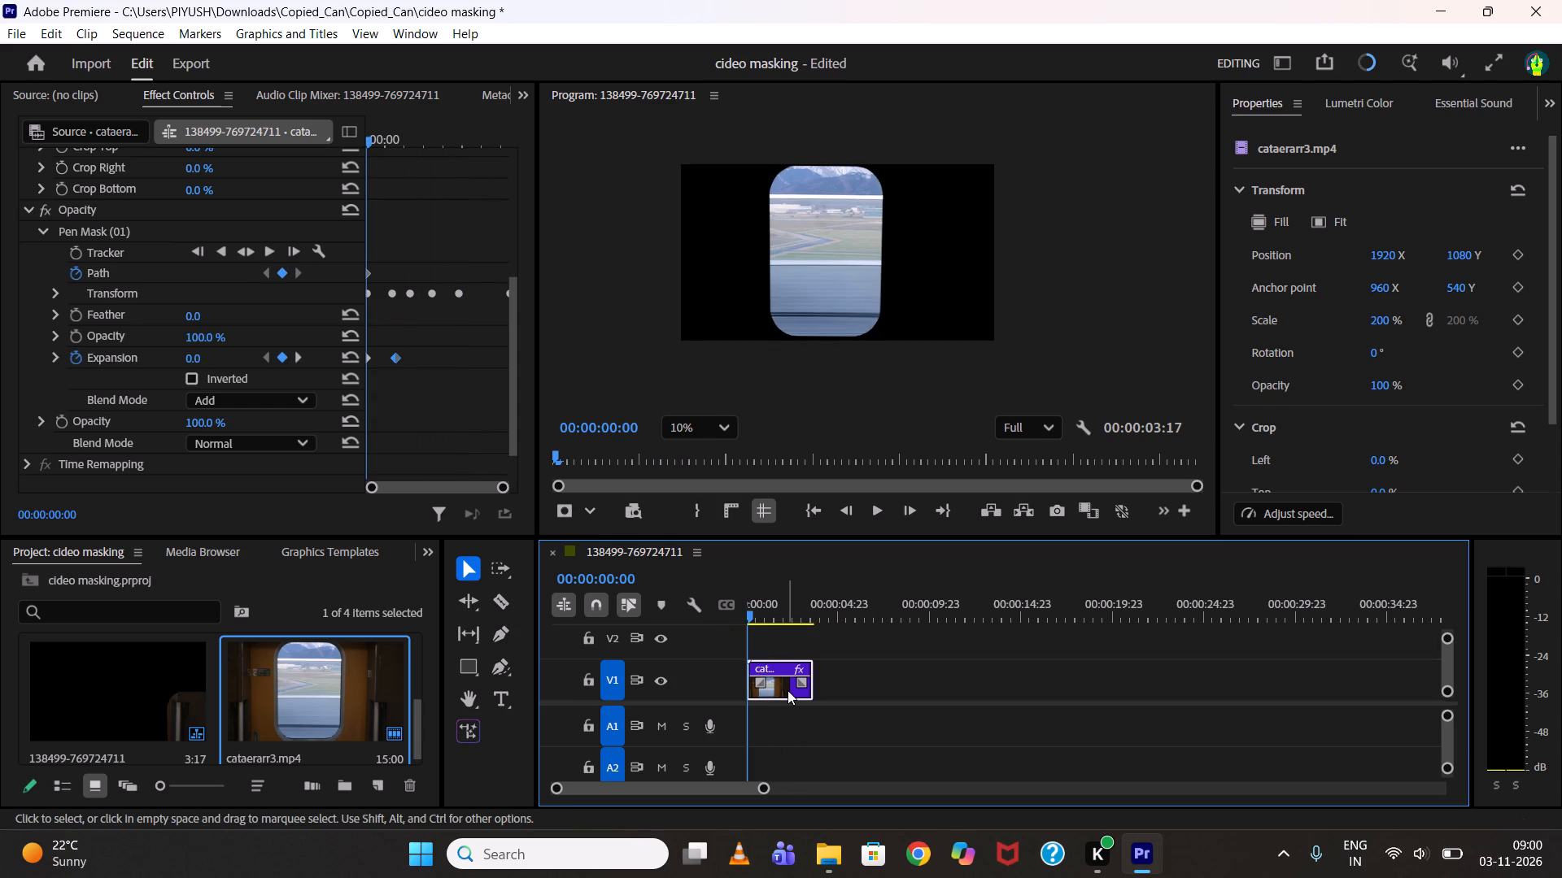
pyautogui.moveTo(788, 690); pyautogui.dragTo(838, 703)
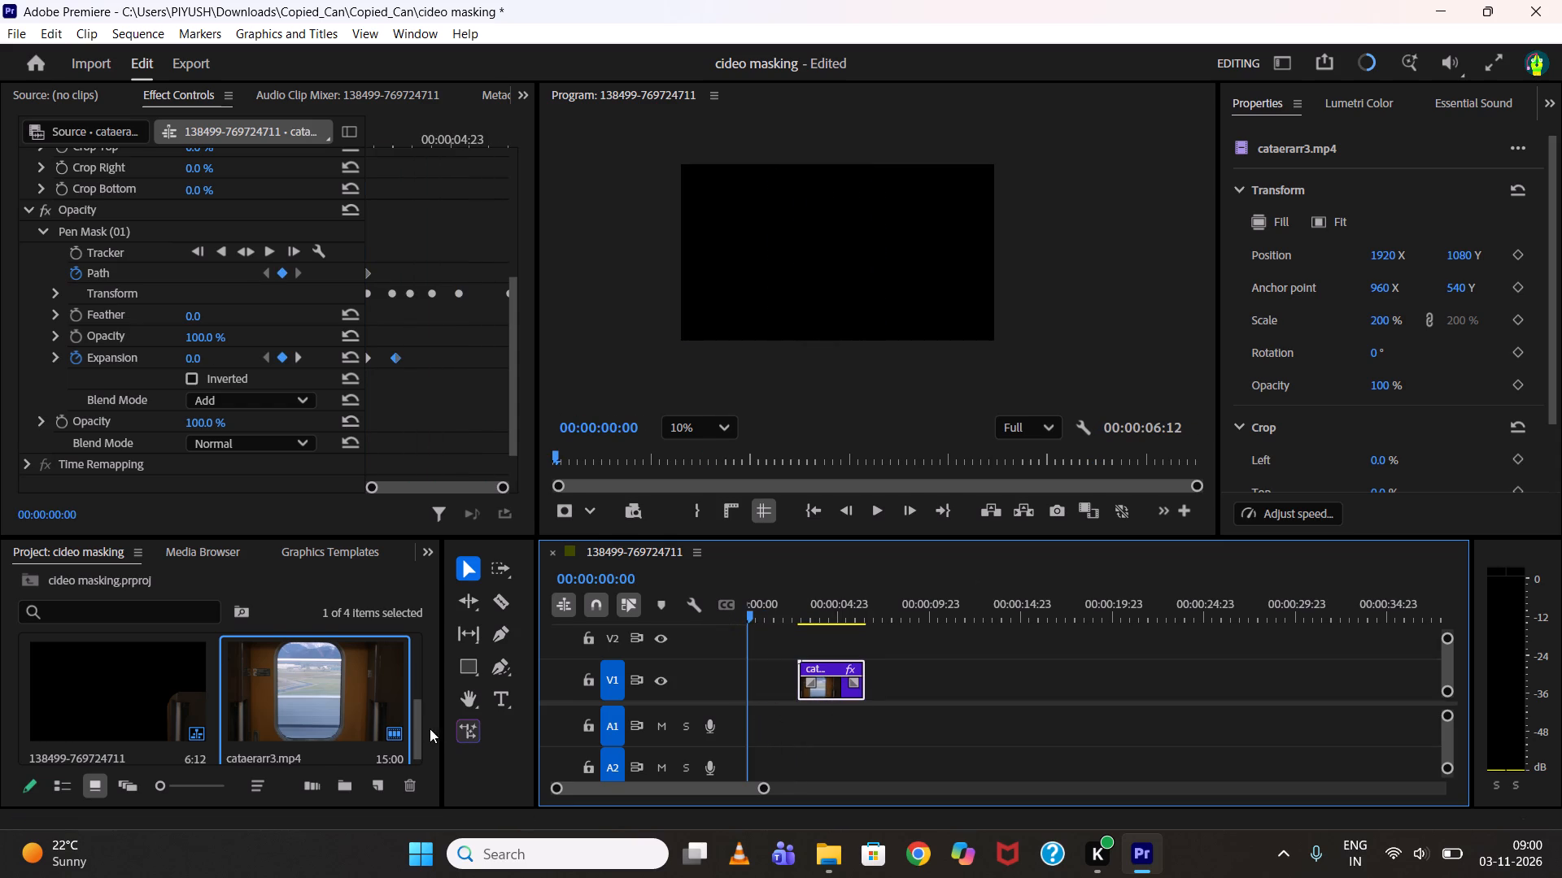
pyautogui.moveTo(419, 724); pyautogui.dragTo(409, 652)
pyautogui.moveTo(352, 676); pyautogui.dragTo(430, 639)
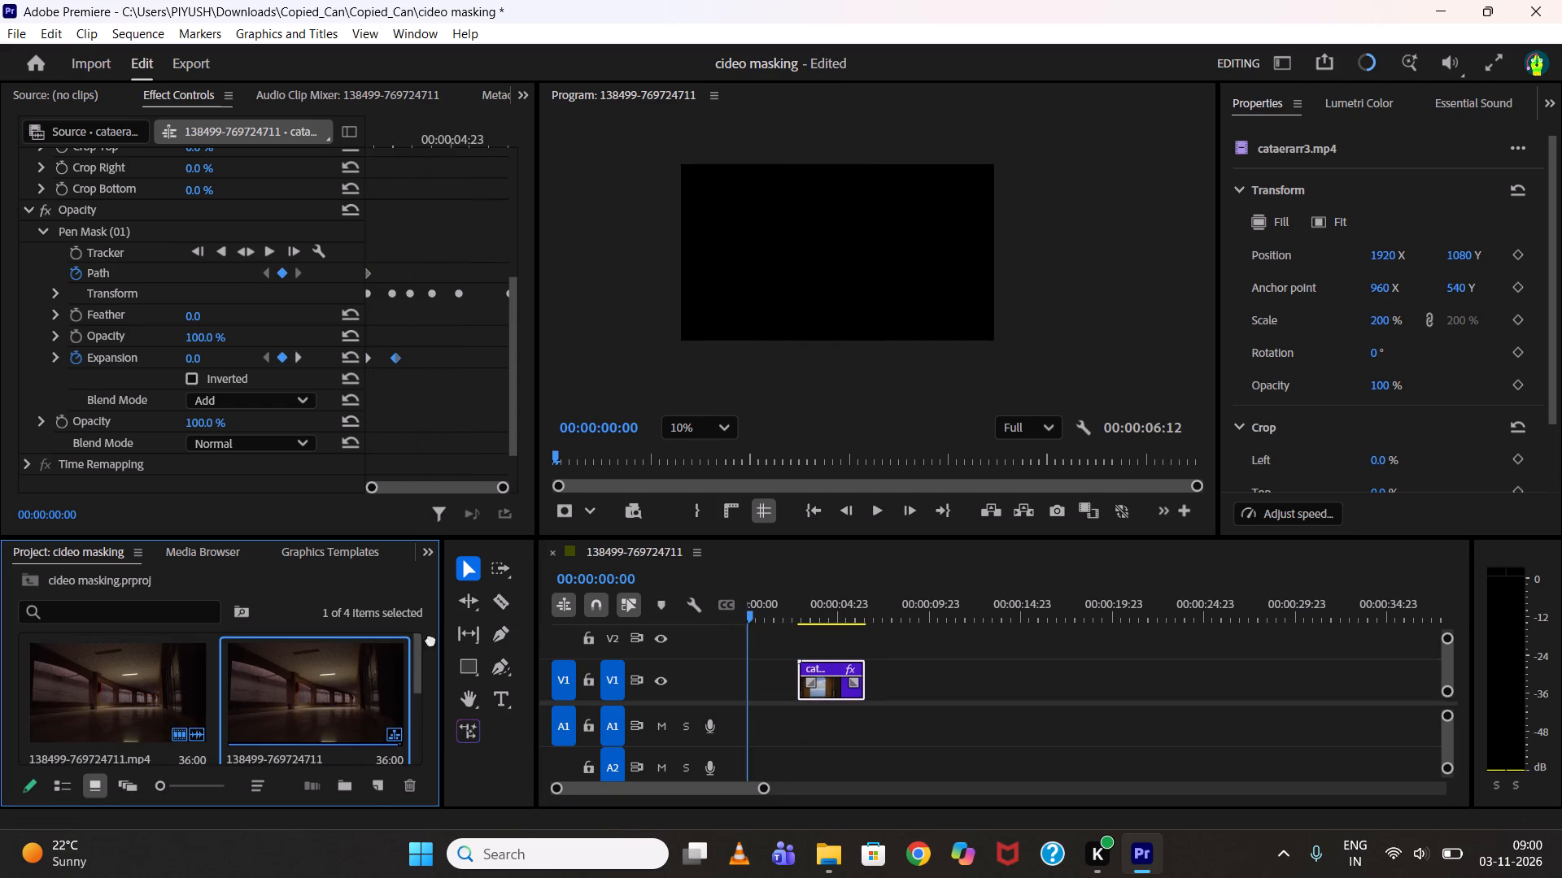
pyautogui.moveTo(430, 639); pyautogui.dragTo(743, 637)
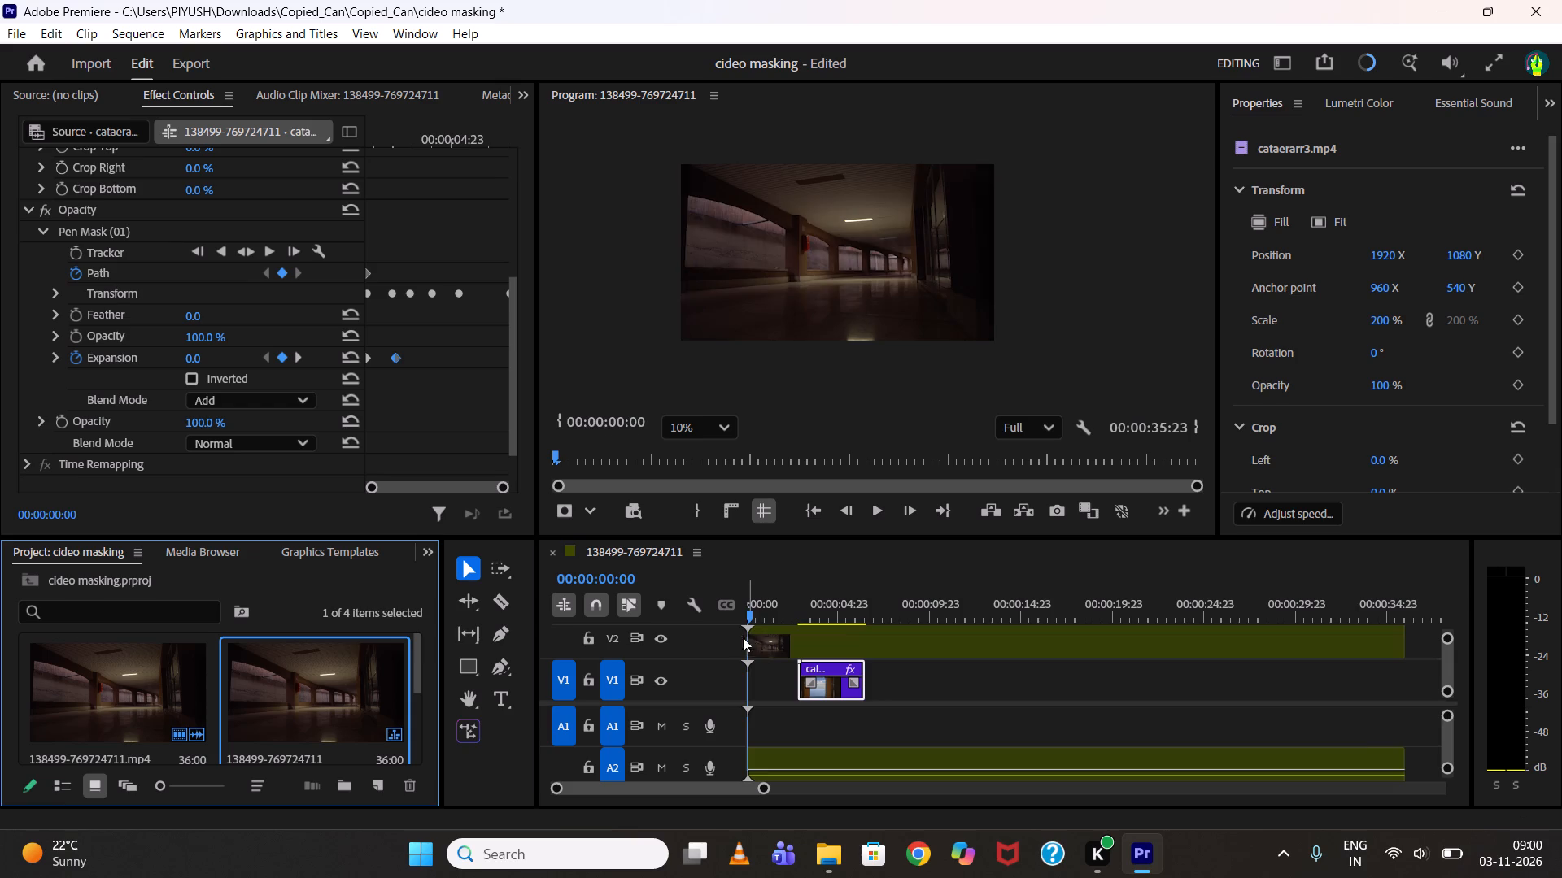
# Cut the corridor clip at 00:00:02:15 and delete the part after the cut.
pyautogui.click(791, 603)
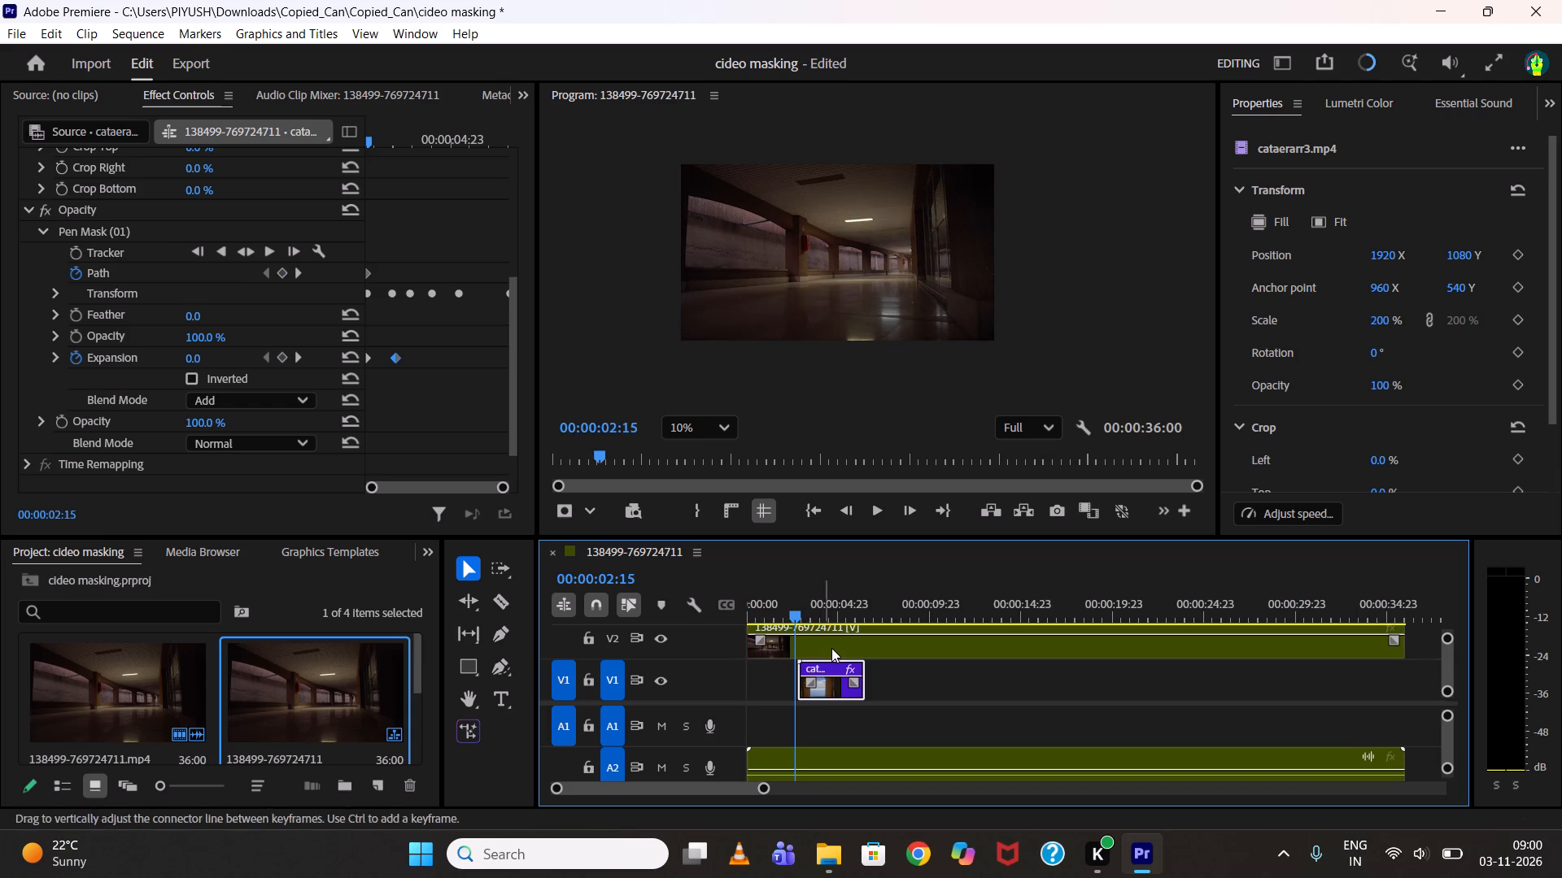
pyautogui.click(831, 648)
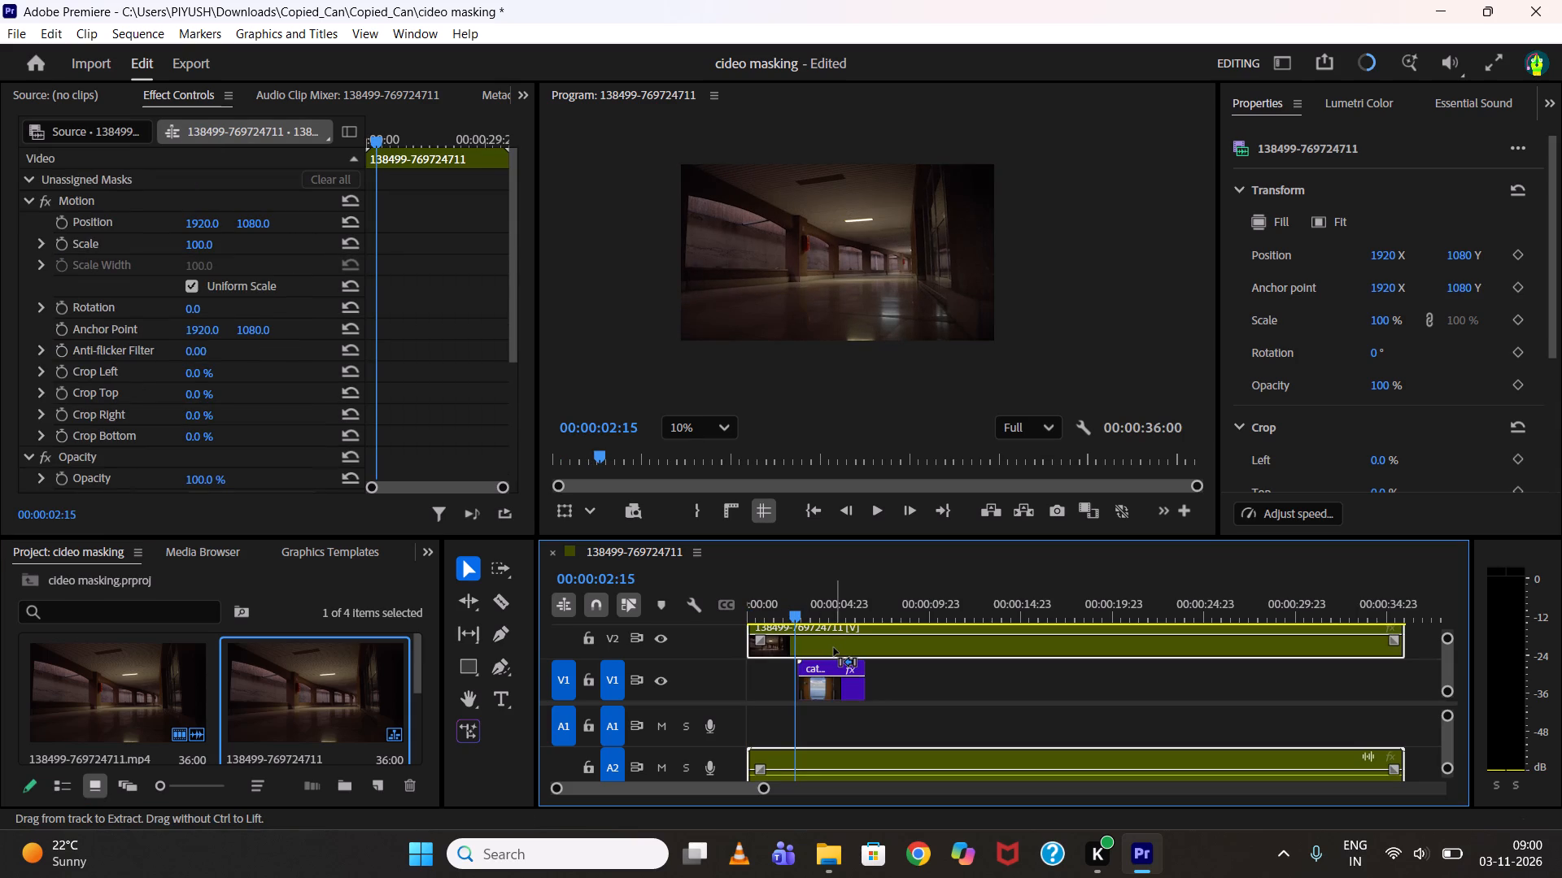
pyautogui.hotkey('ctrl', 'k')
pyautogui.click(834, 648)
pyautogui.press('Delete')
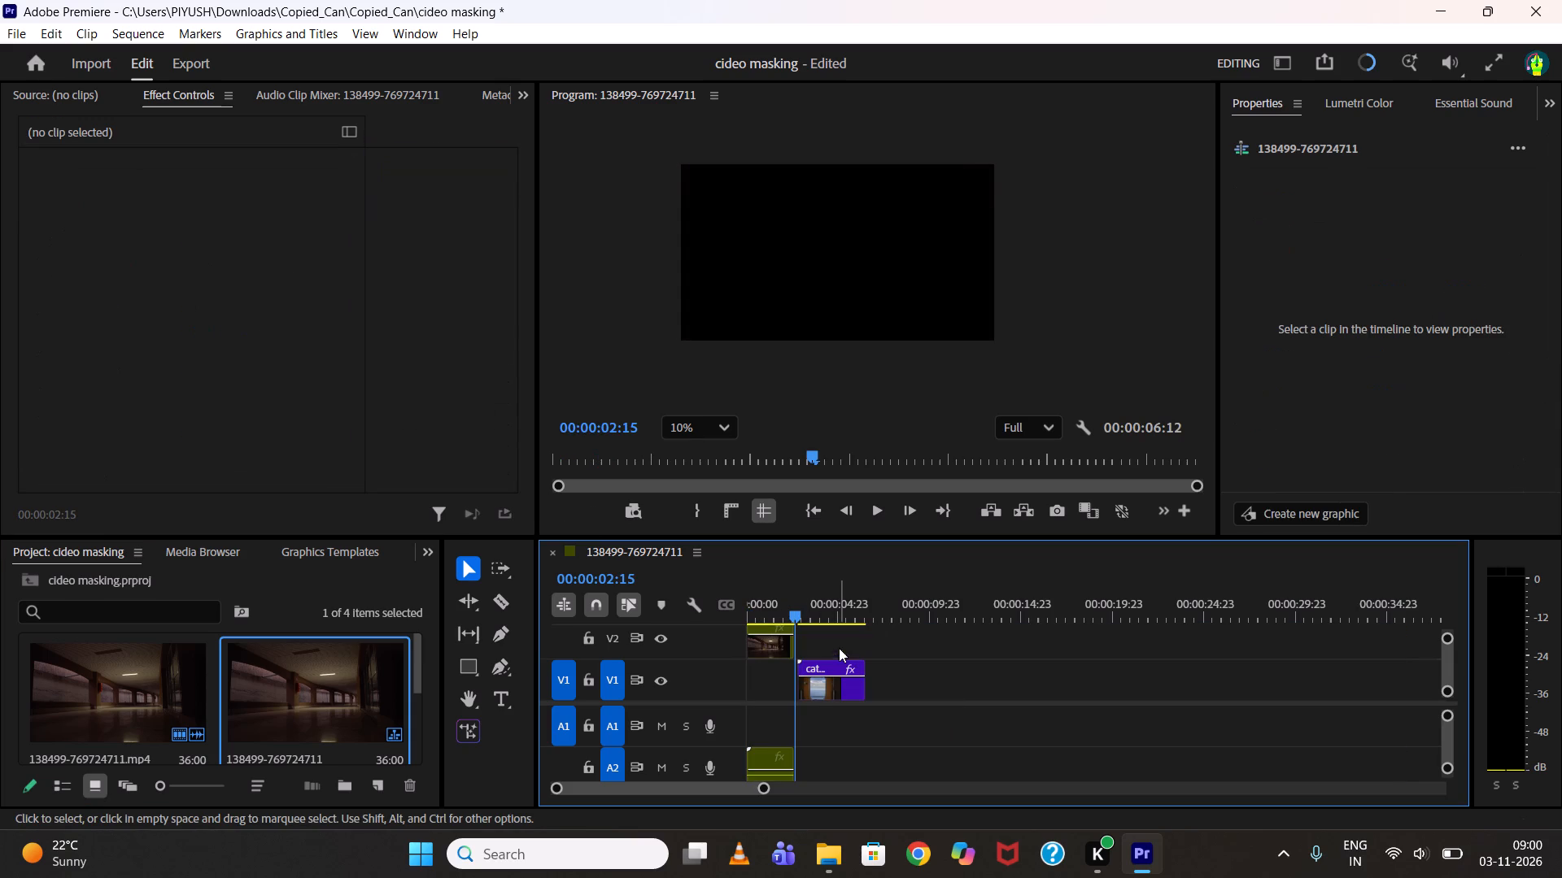
# Put the corridor clip on V1 and the cataerarr3 clip above it on V2, starting at 00:00:02:00 so they overlap.
pyautogui.moveTo(773, 642); pyautogui.dragTo(792, 672)
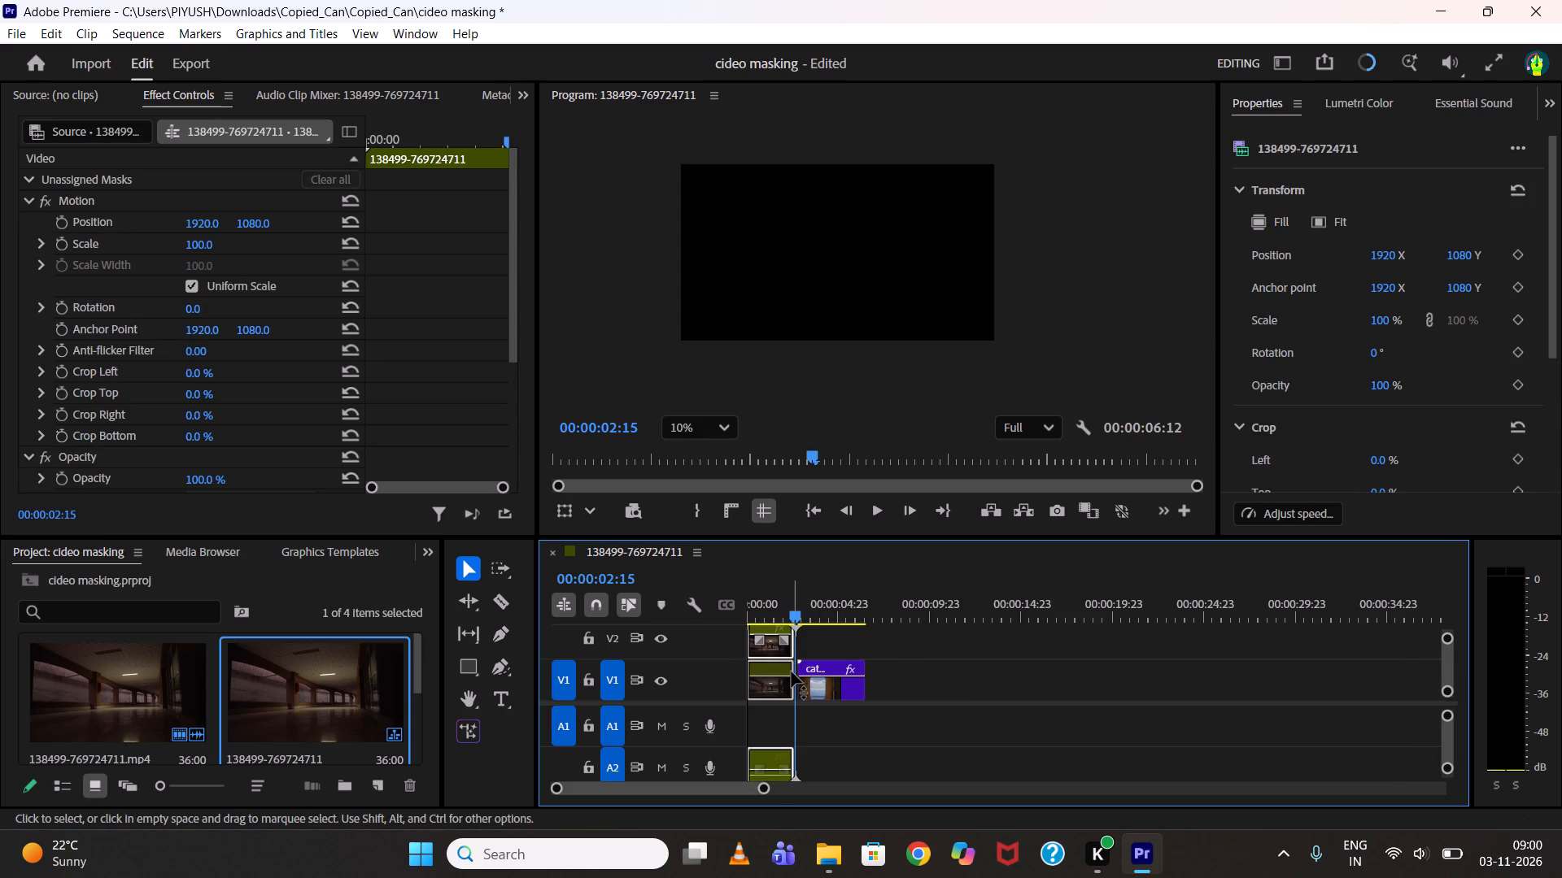
pyautogui.moveTo(800, 610); pyautogui.dragTo(774, 602)
pyautogui.moveTo(826, 685); pyautogui.dragTo(822, 657)
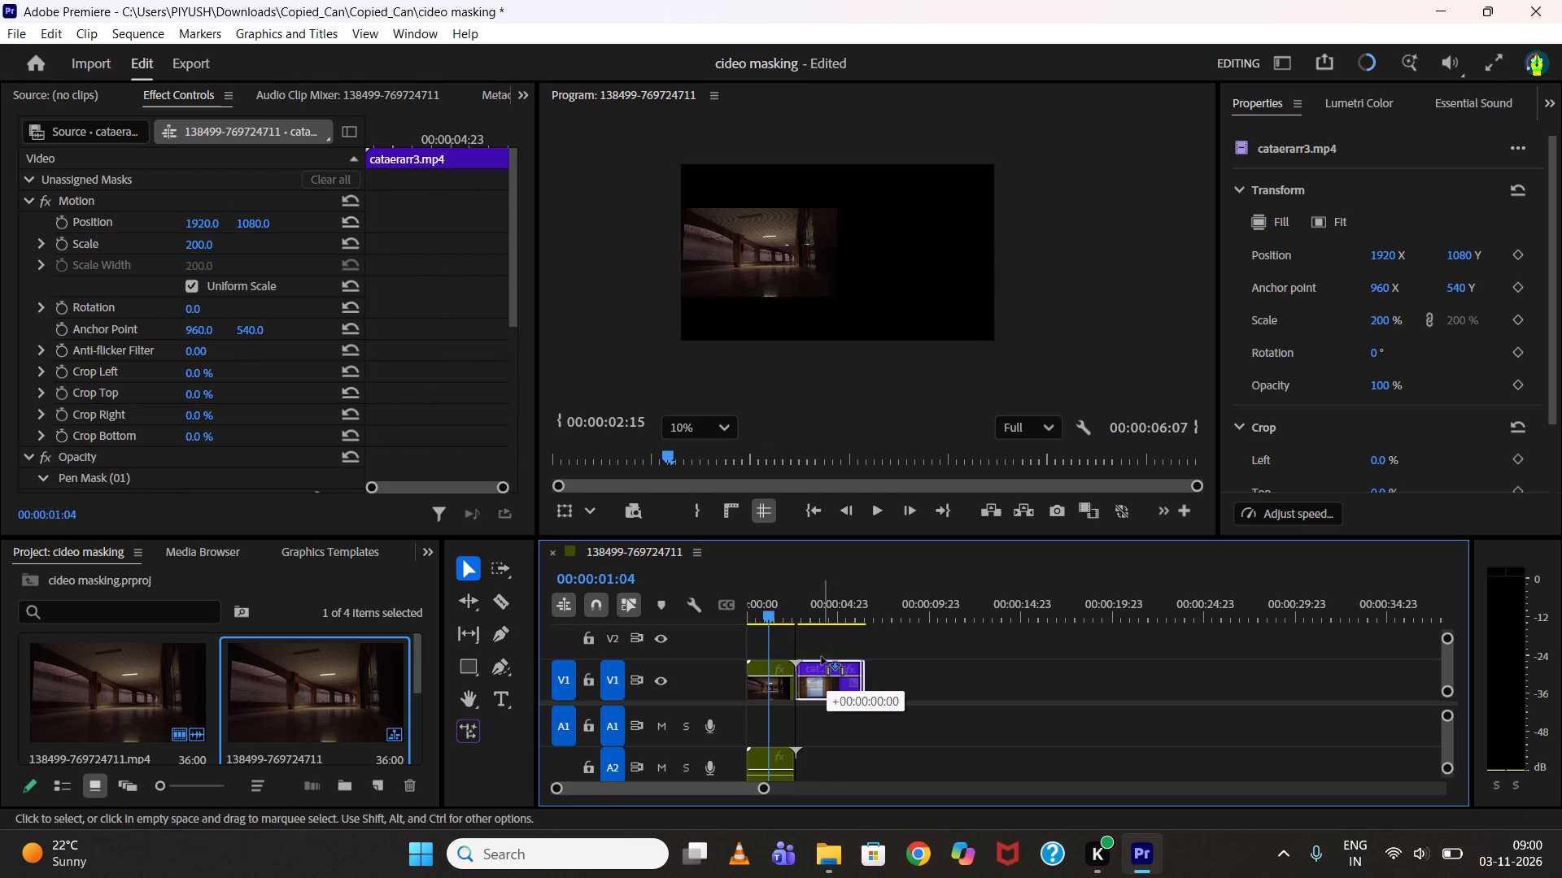
pyautogui.moveTo(822, 657); pyautogui.dragTo(814, 654)
pyautogui.moveTo(794, 617); pyautogui.dragTo(791, 618)
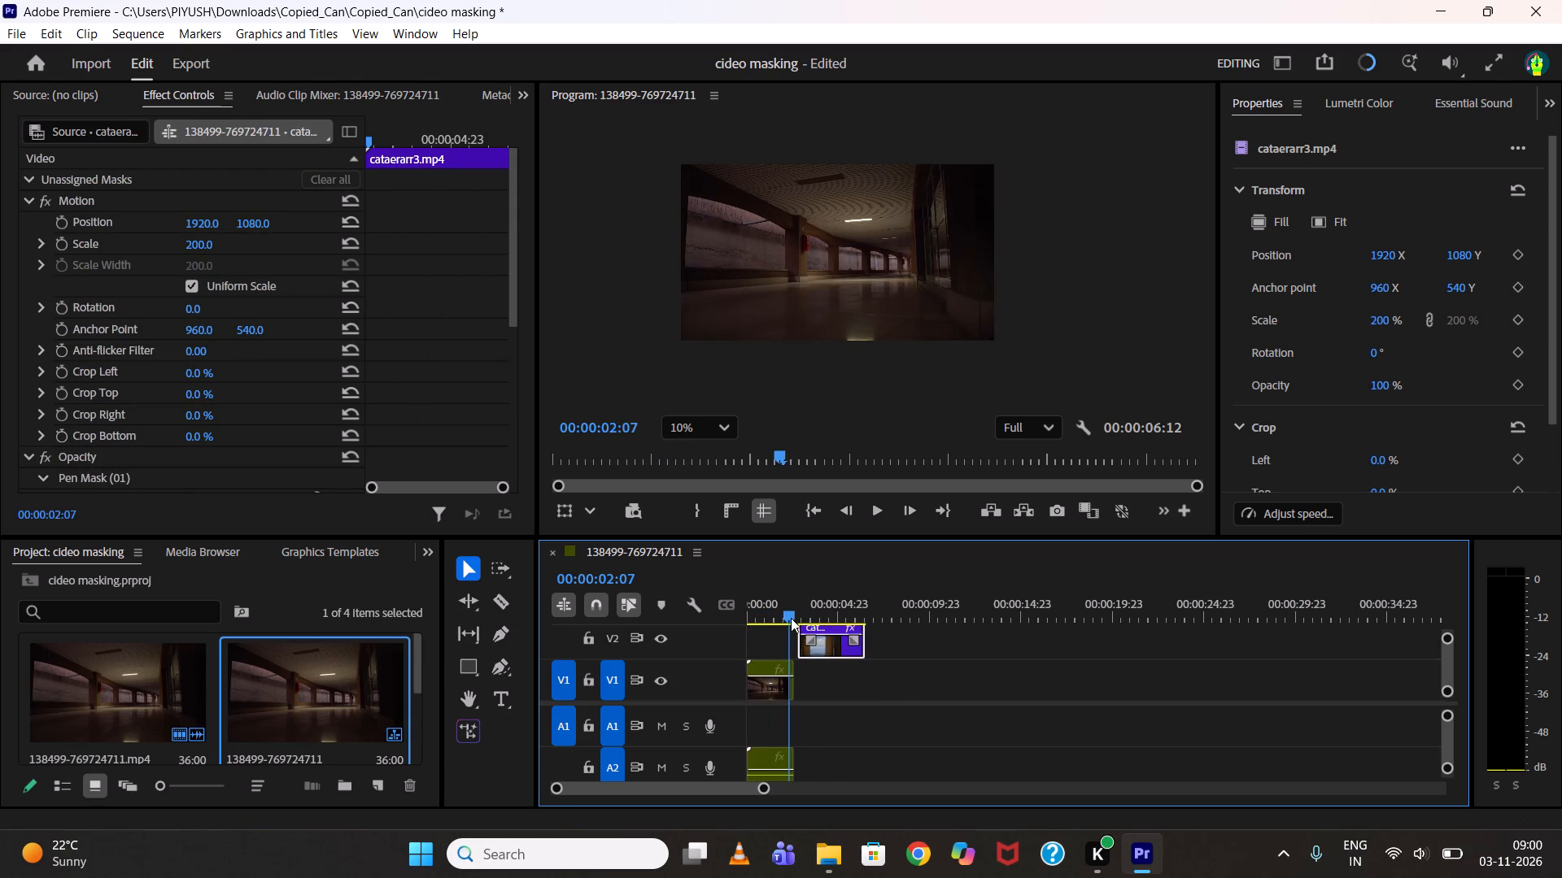
pyautogui.moveTo(791, 618); pyautogui.dragTo(786, 617)
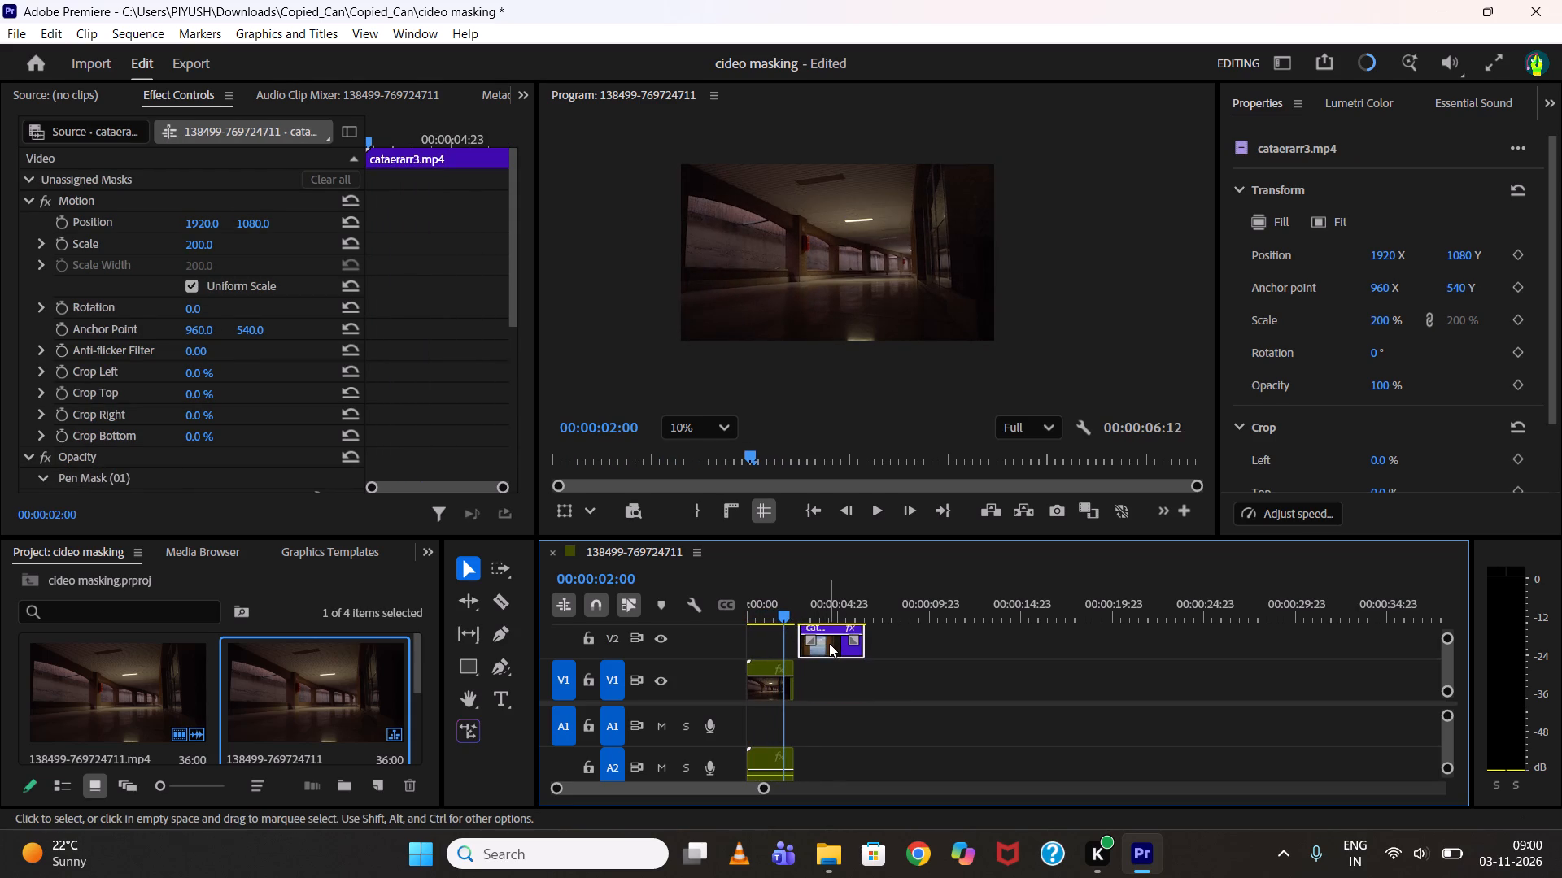
pyautogui.moveTo(829, 650); pyautogui.dragTo(818, 652)
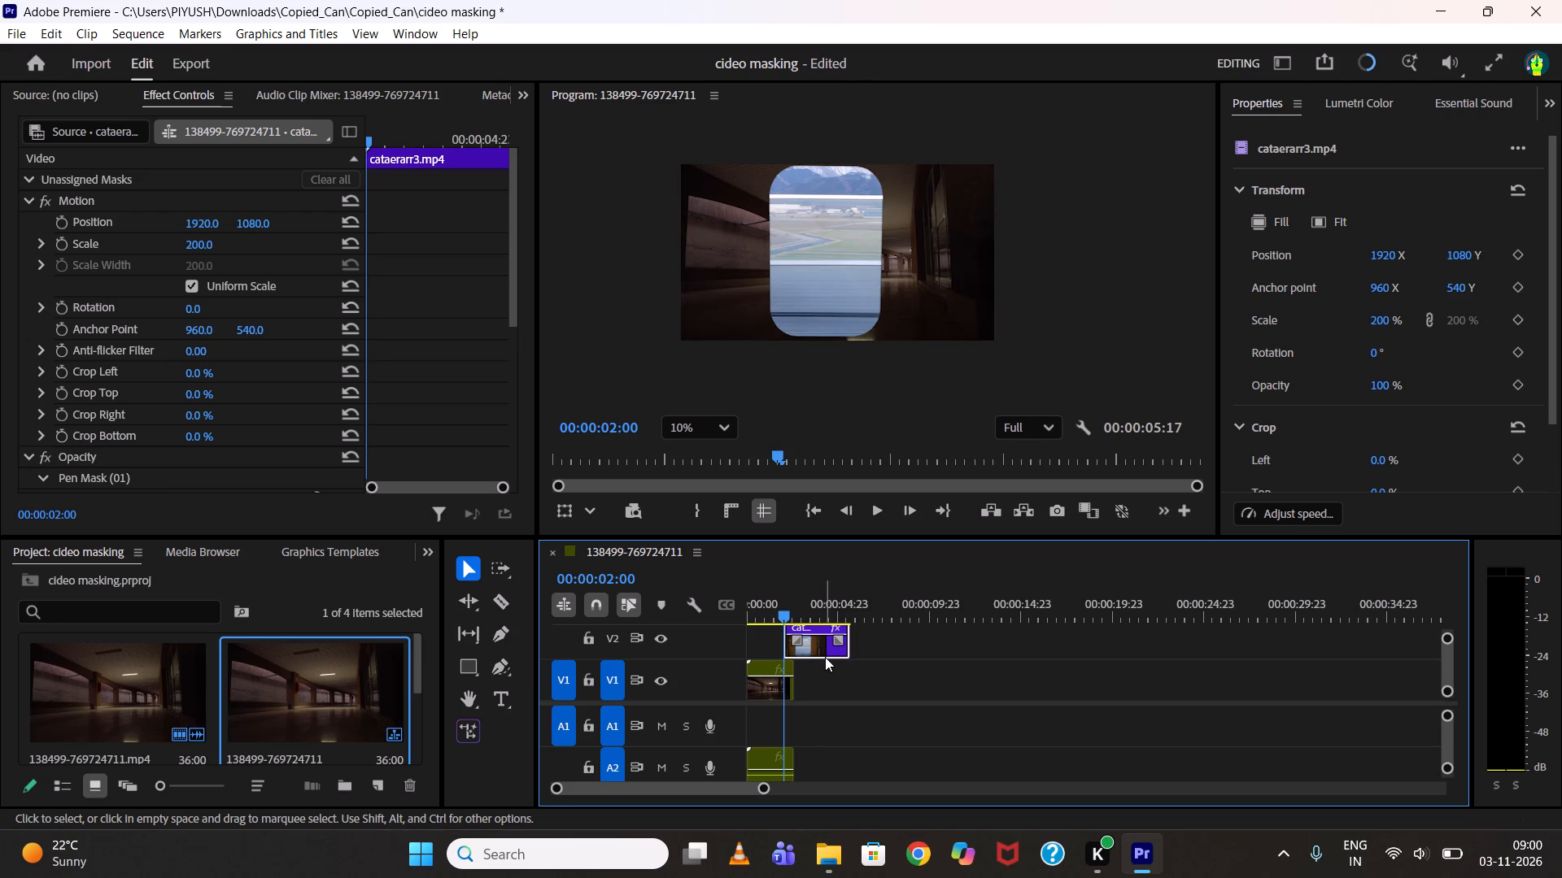
# Play the sequence from the start and scrub through the overlap to check the window mask reveal over the corridor clip.
pyautogui.moveTo(782, 613); pyautogui.dragTo(705, 633)
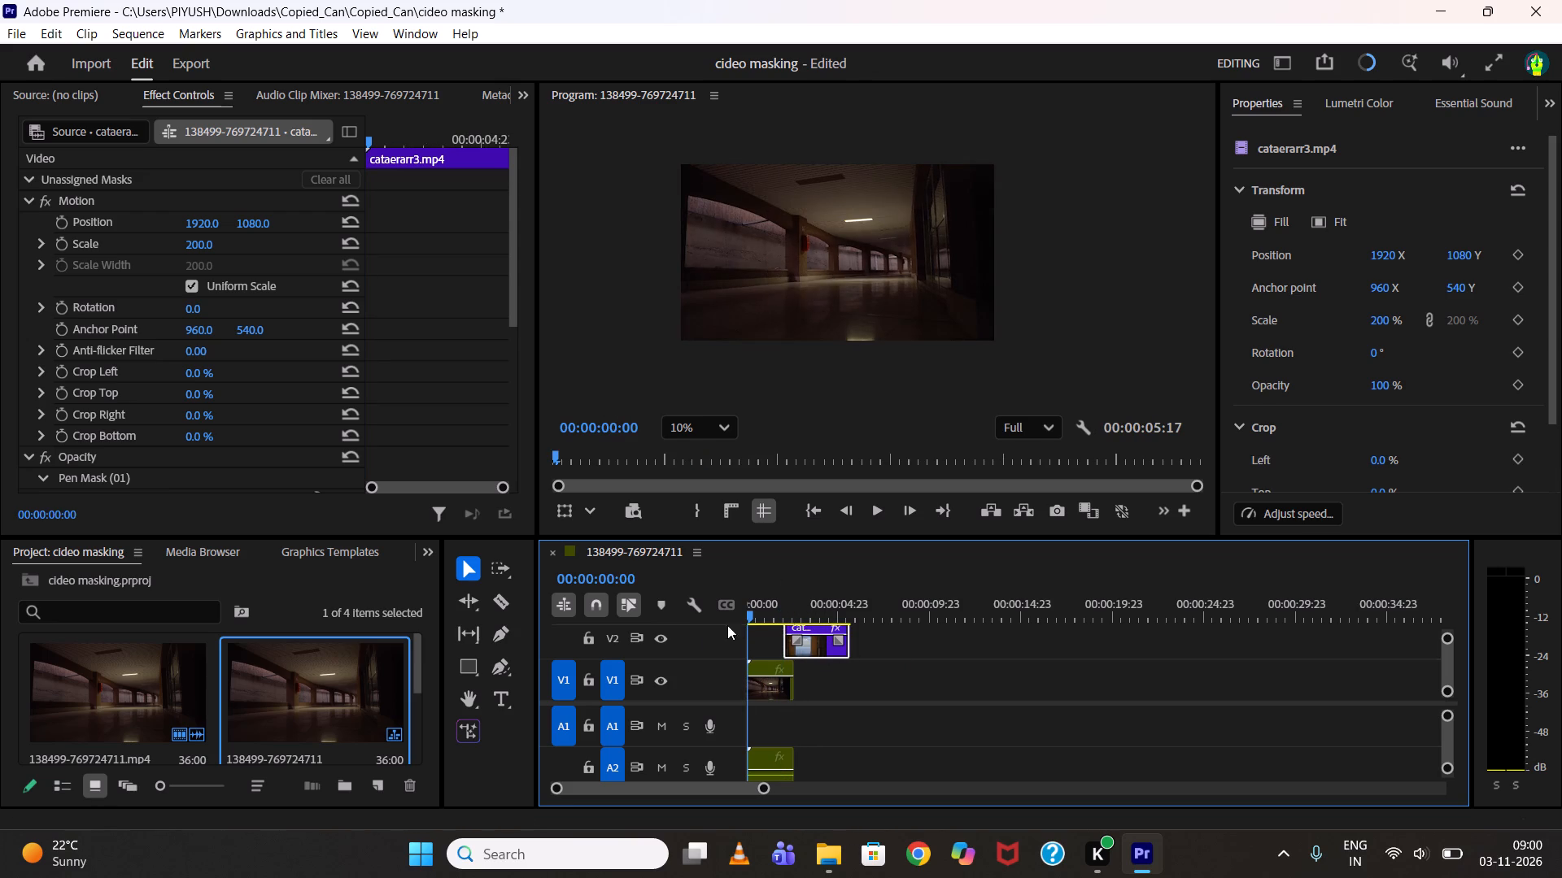
pyautogui.press('space')
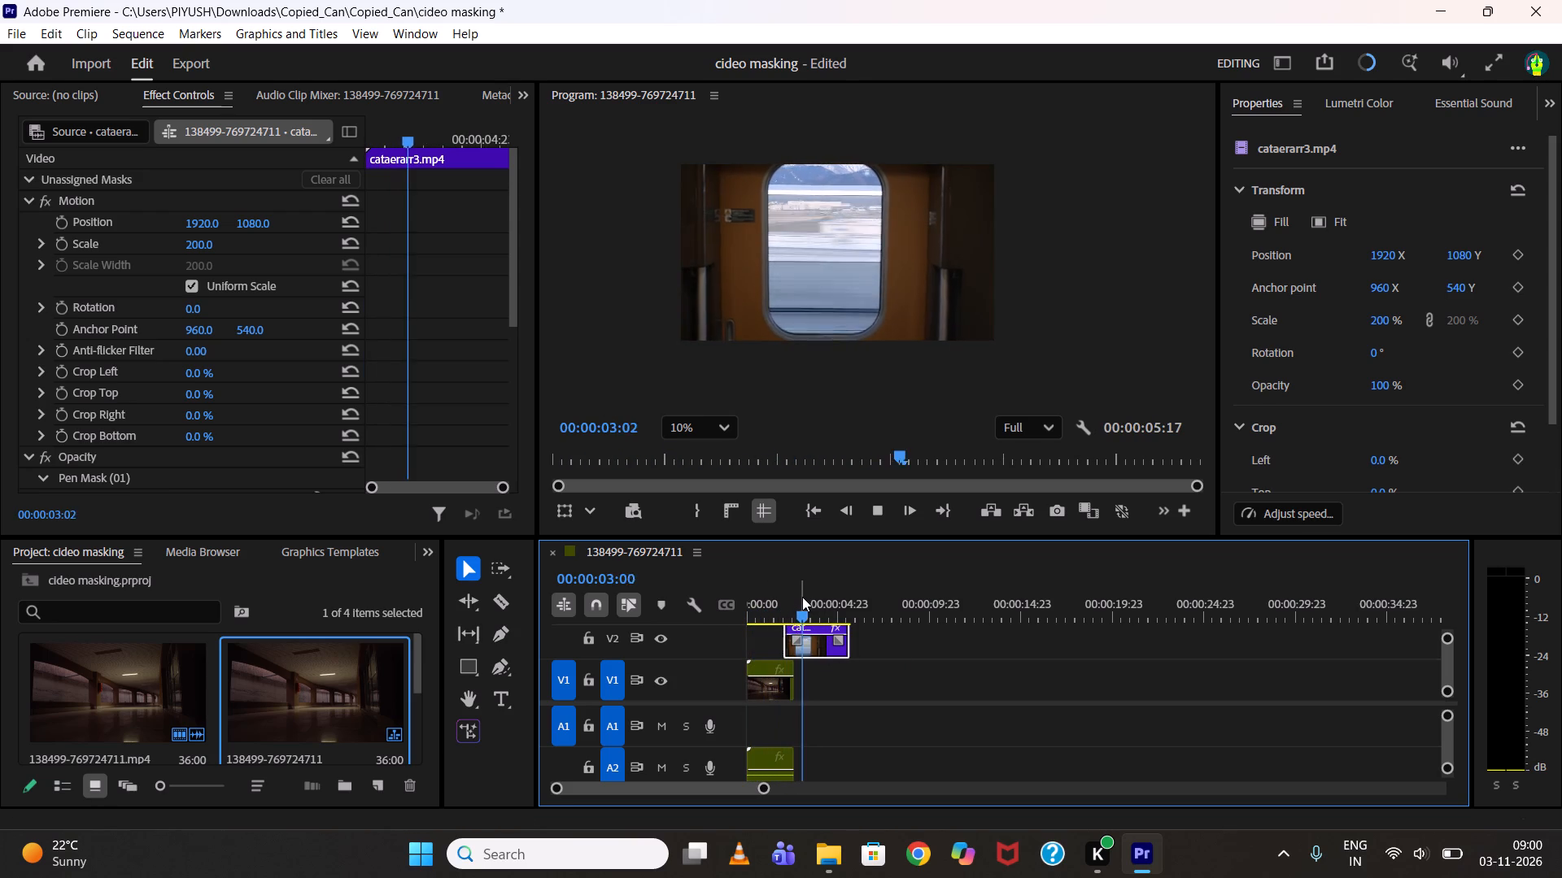
pyautogui.press('space')
pyautogui.moveTo(802, 597); pyautogui.dragTo(786, 596)
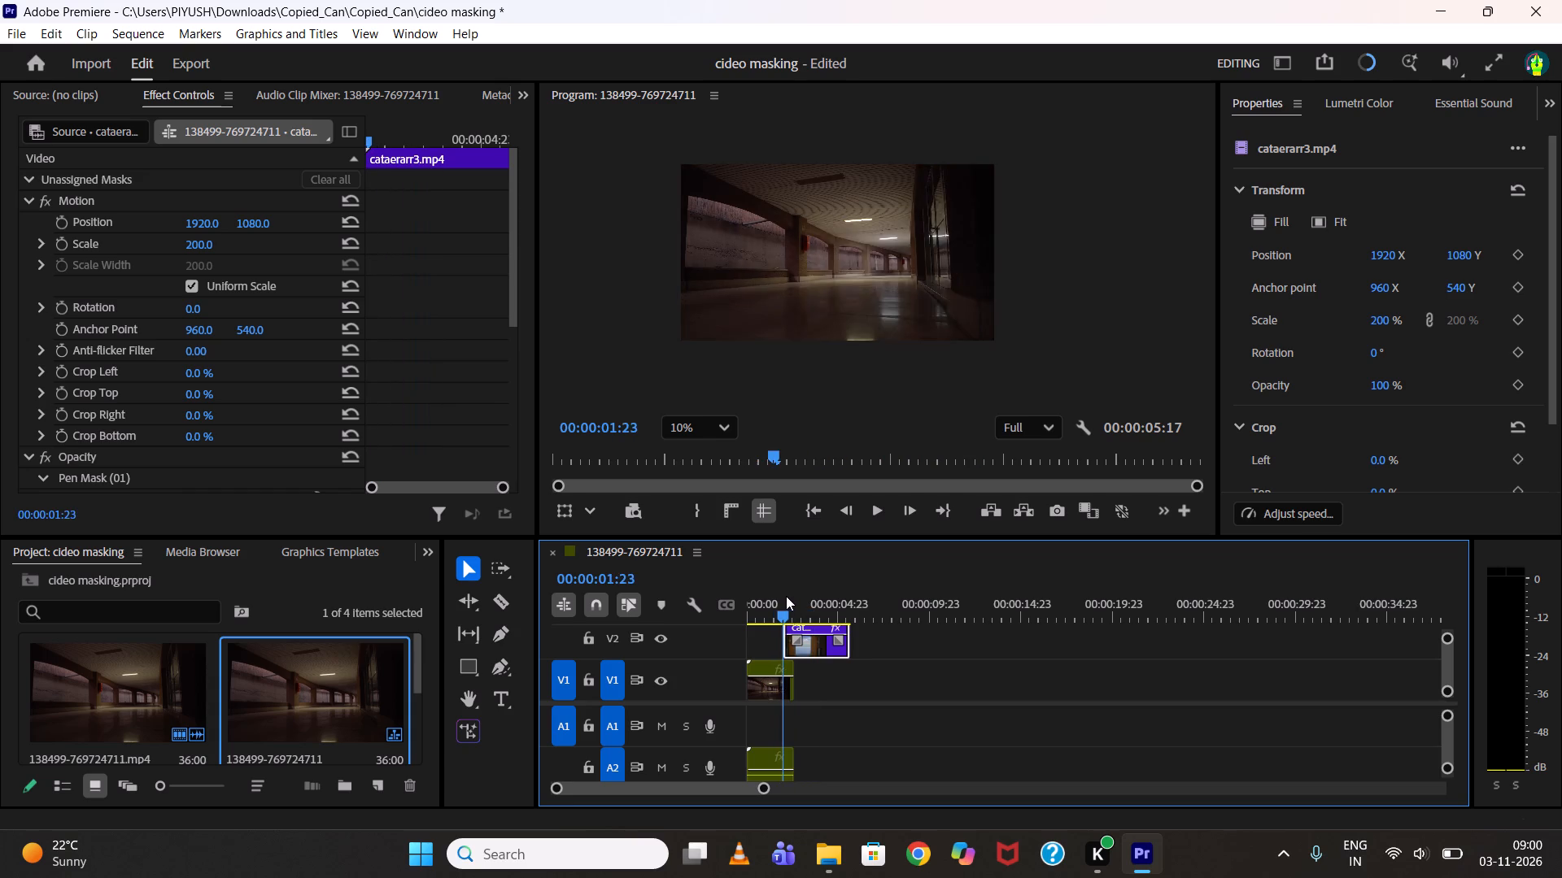
pyautogui.moveTo(786, 596); pyautogui.dragTo(788, 593)
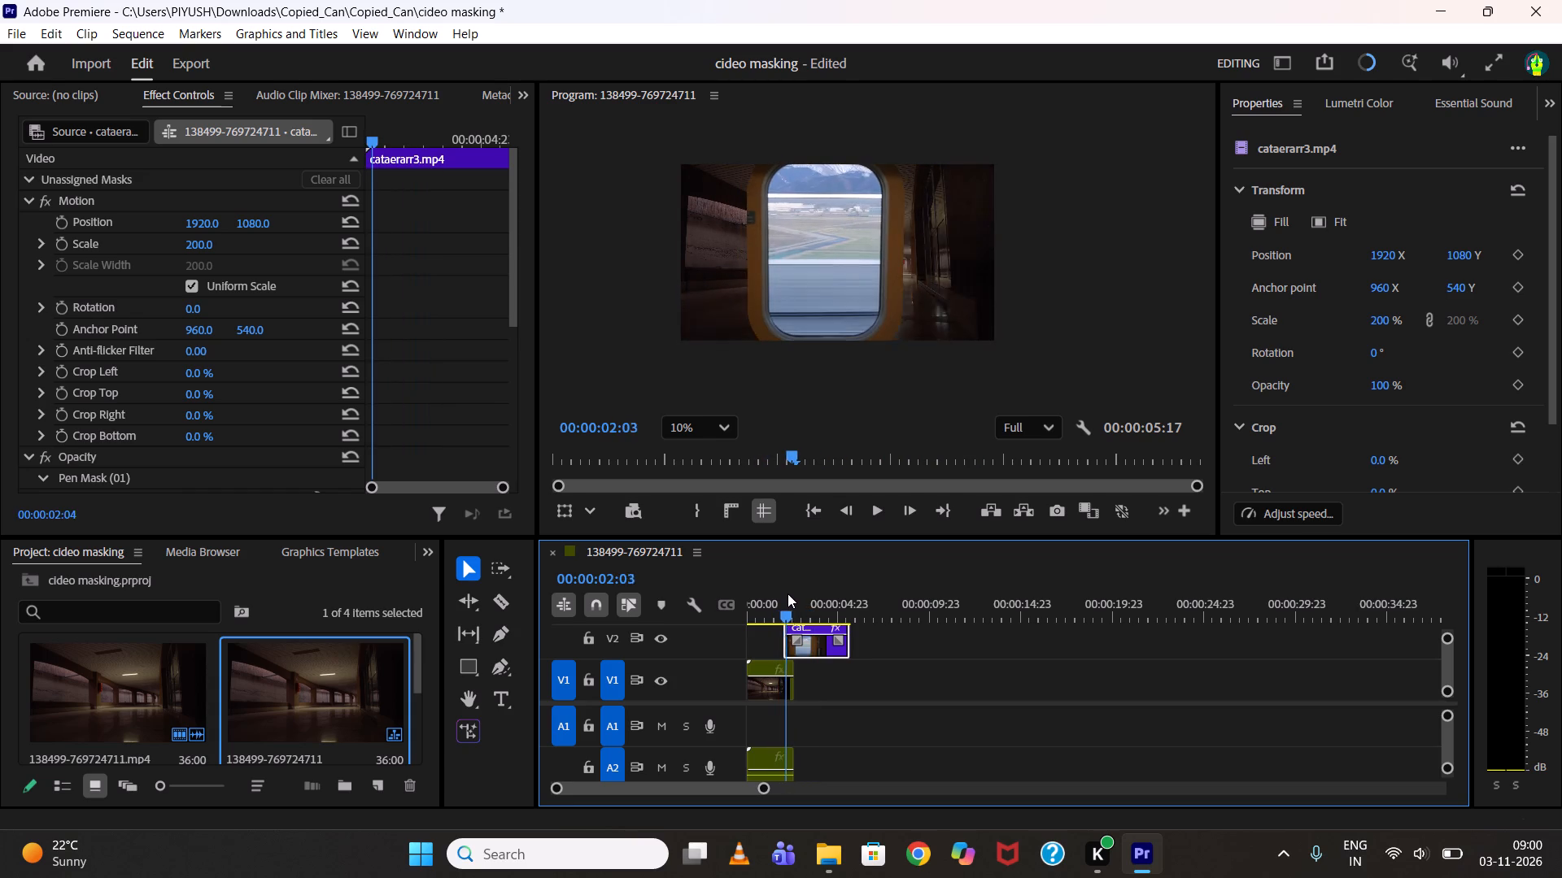
pyautogui.moveTo(788, 593); pyautogui.dragTo(798, 593)
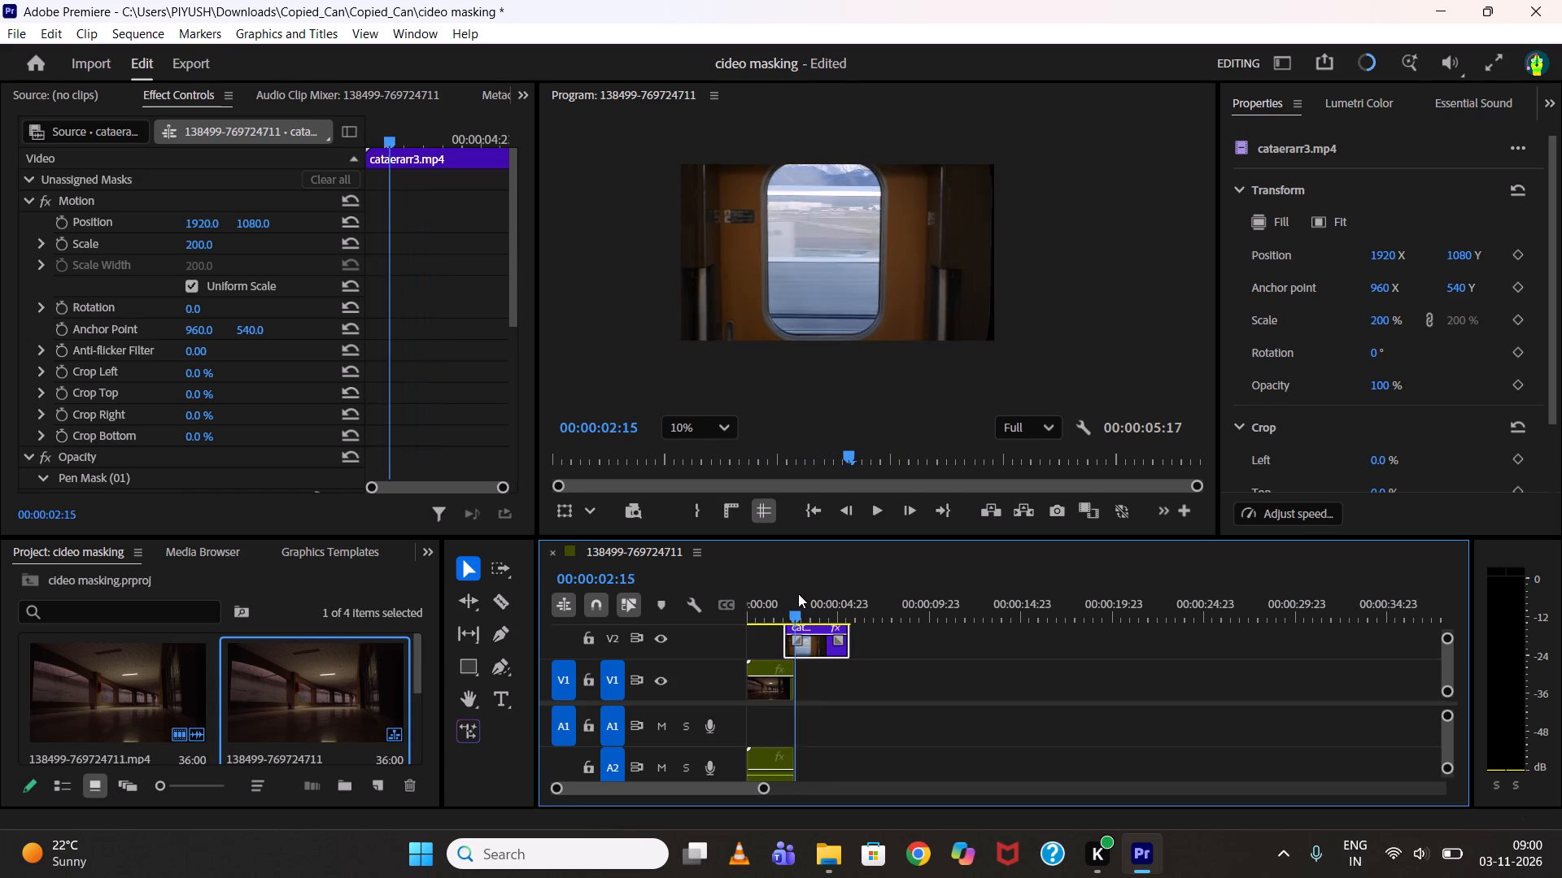
pyautogui.moveTo(798, 593); pyautogui.dragTo(810, 593)
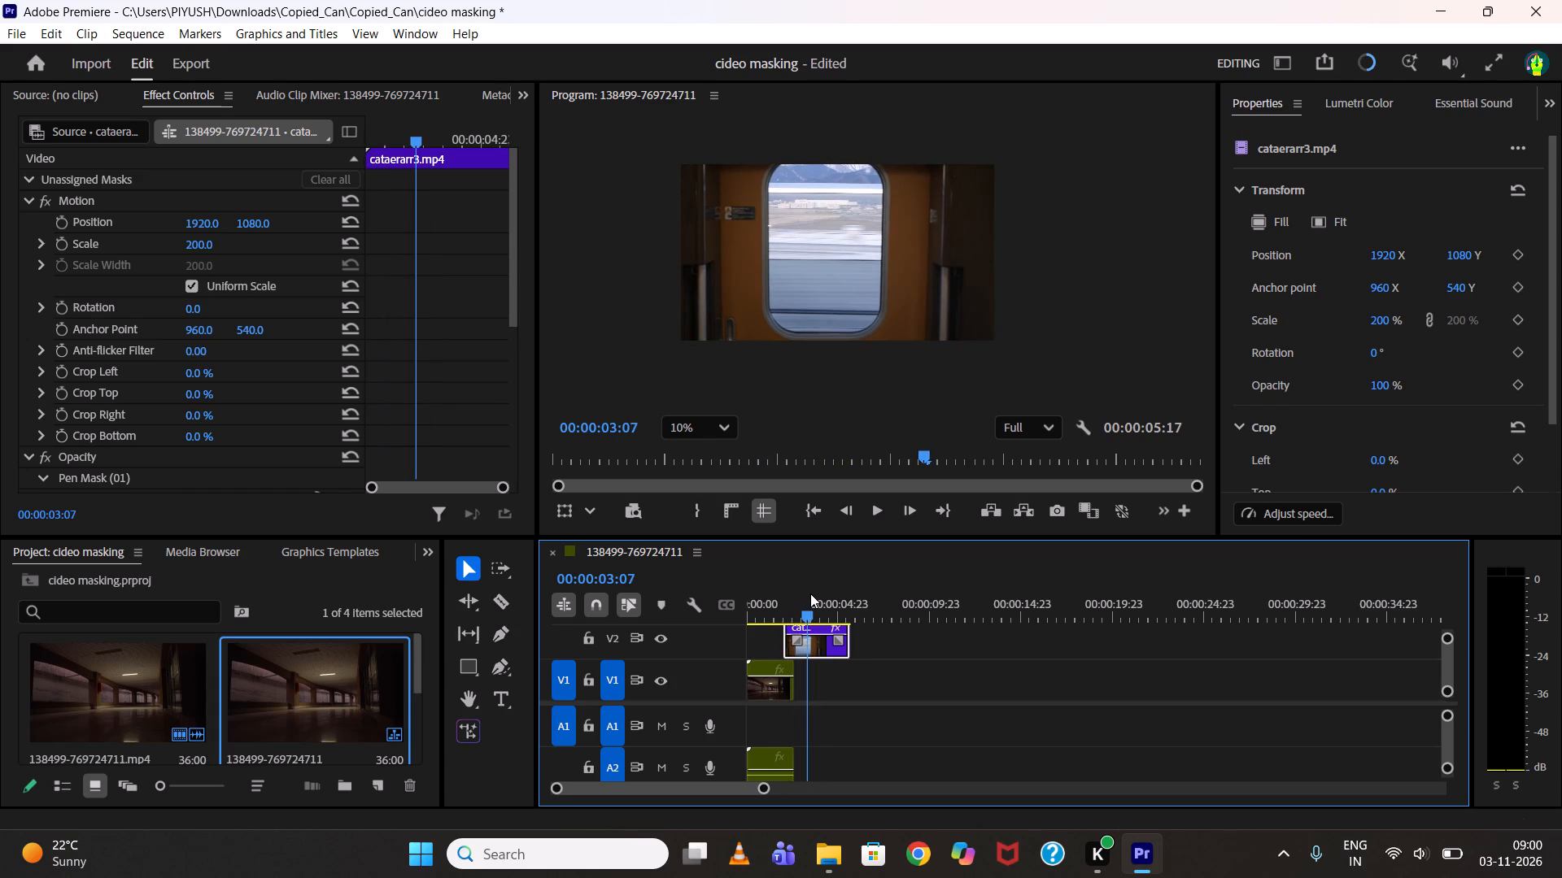
pyautogui.moveTo(810, 593); pyautogui.dragTo(788, 592)
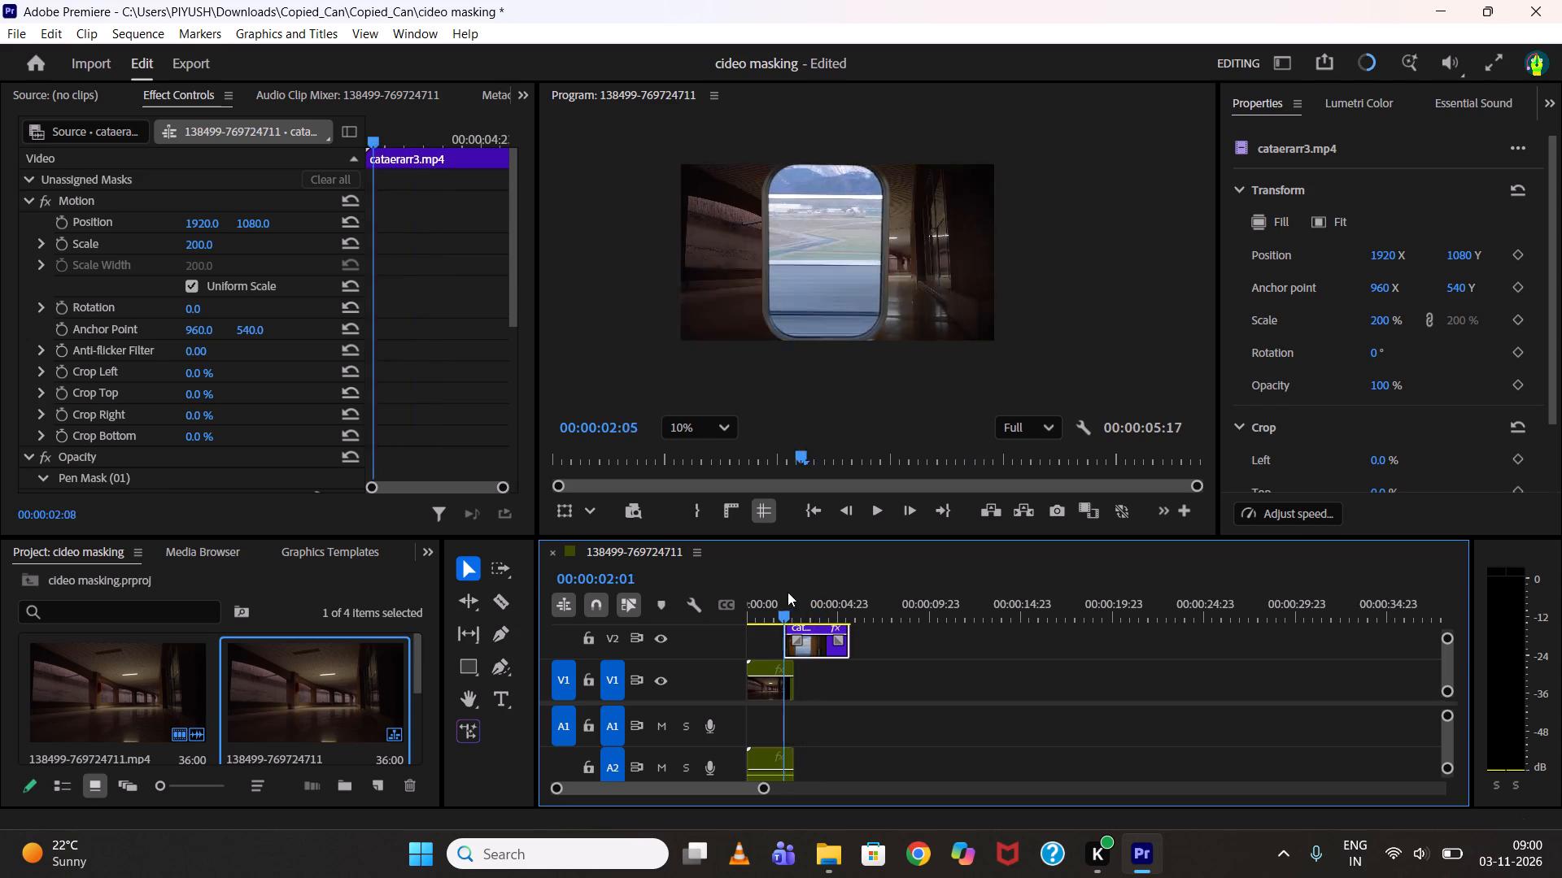
pyautogui.moveTo(788, 592); pyautogui.dragTo(661, 610)
# Delete Pen Mask (01) from the Opacity effect of the cataerarr3 clip.
pyautogui.click(945, 655)
pyautogui.click(818, 635)
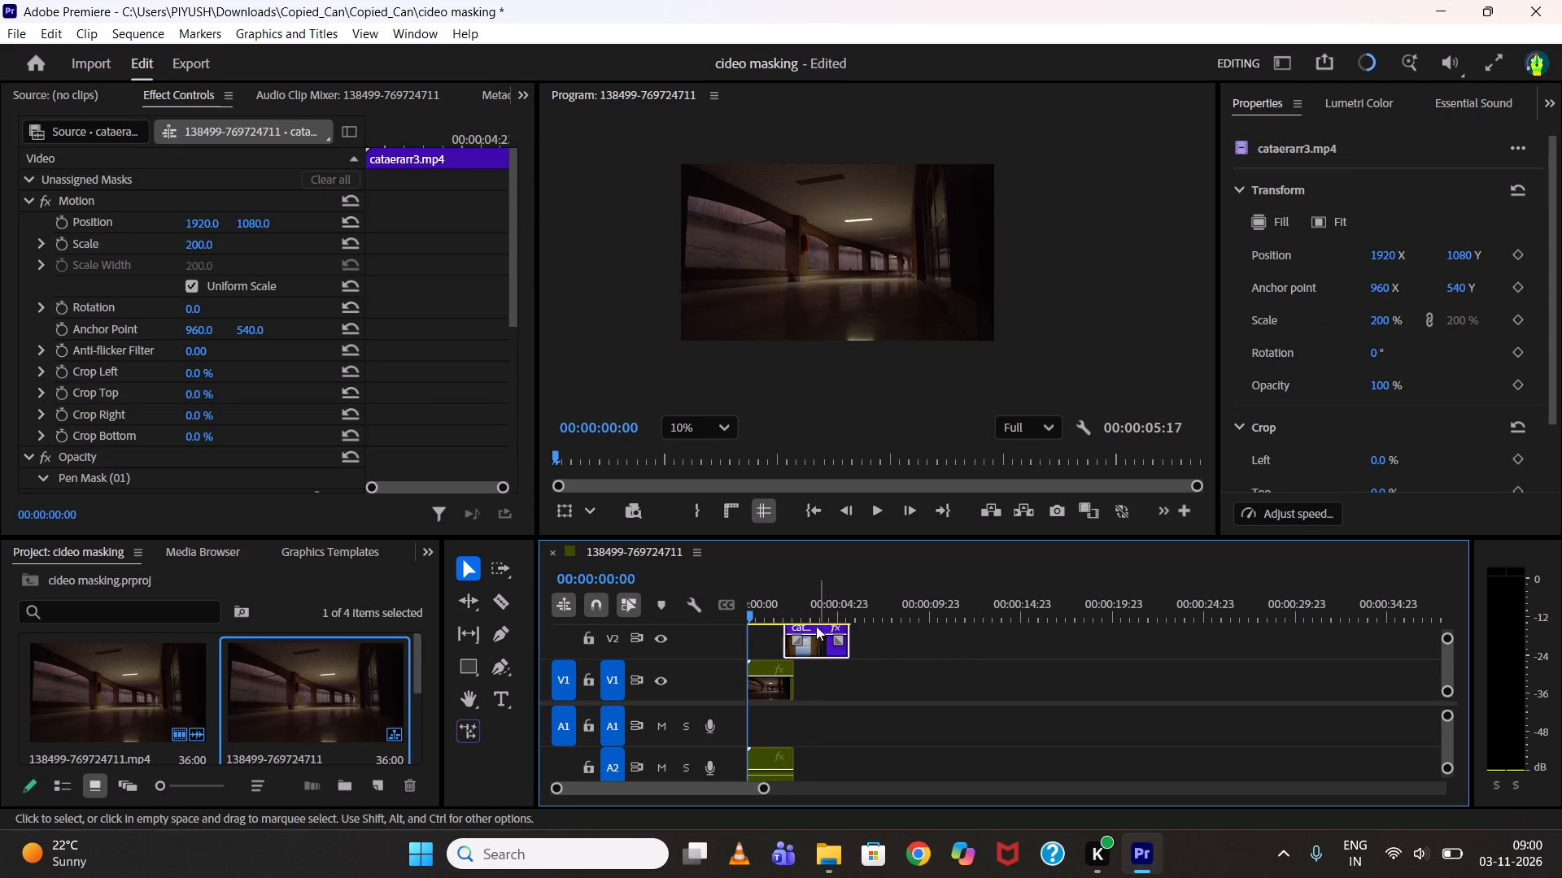
pyautogui.moveTo(800, 614); pyautogui.dragTo(786, 611)
pyautogui.click(817, 633)
pyautogui.scroll(6, 47, 246)
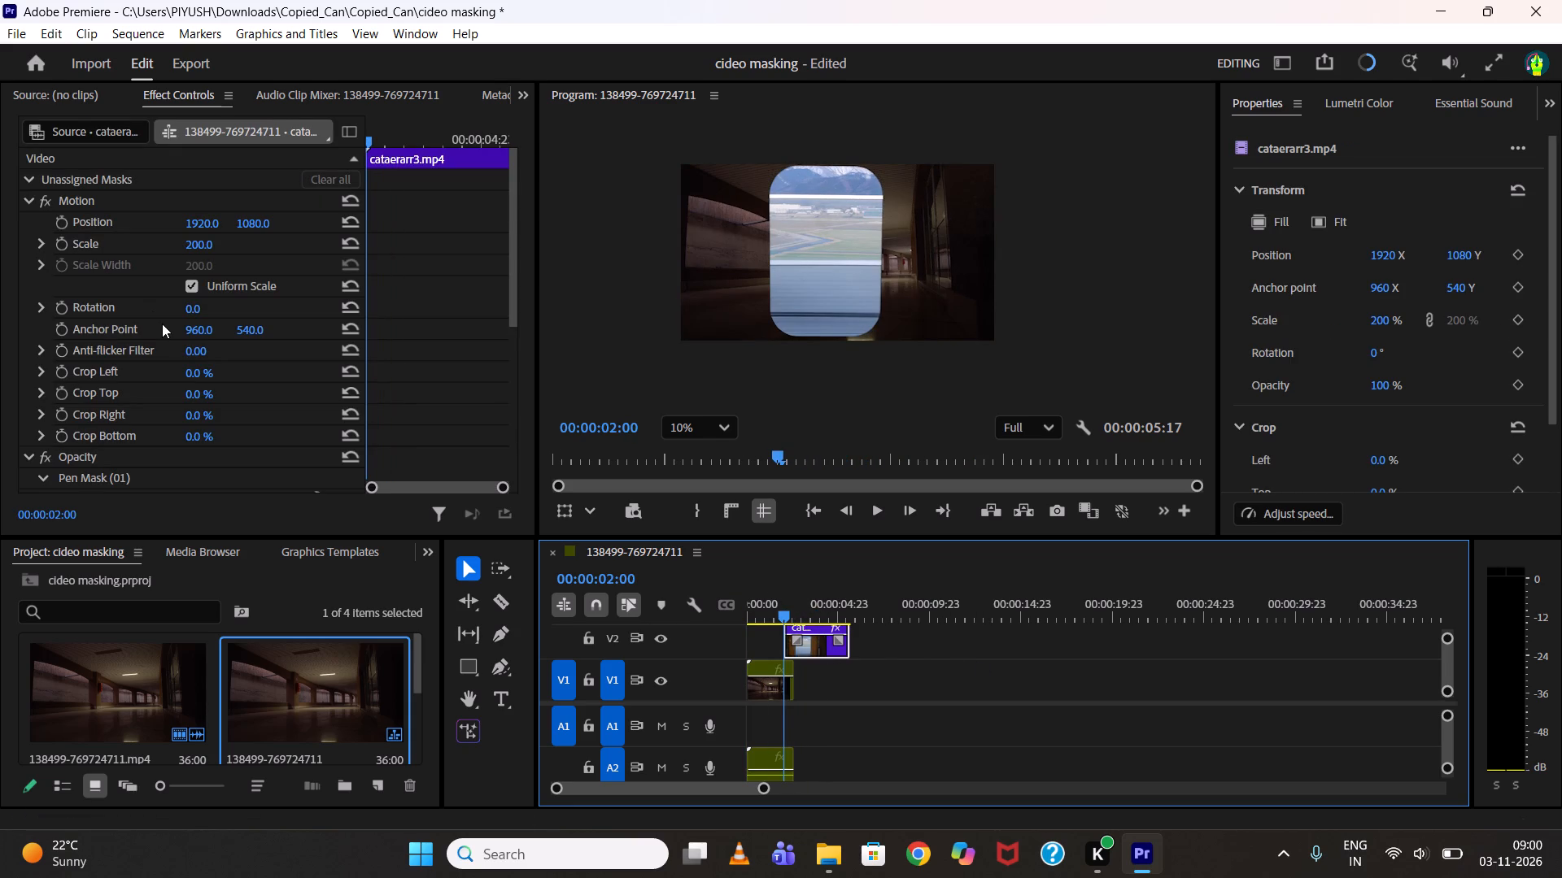
pyautogui.click(835, 599)
pyautogui.click(818, 602)
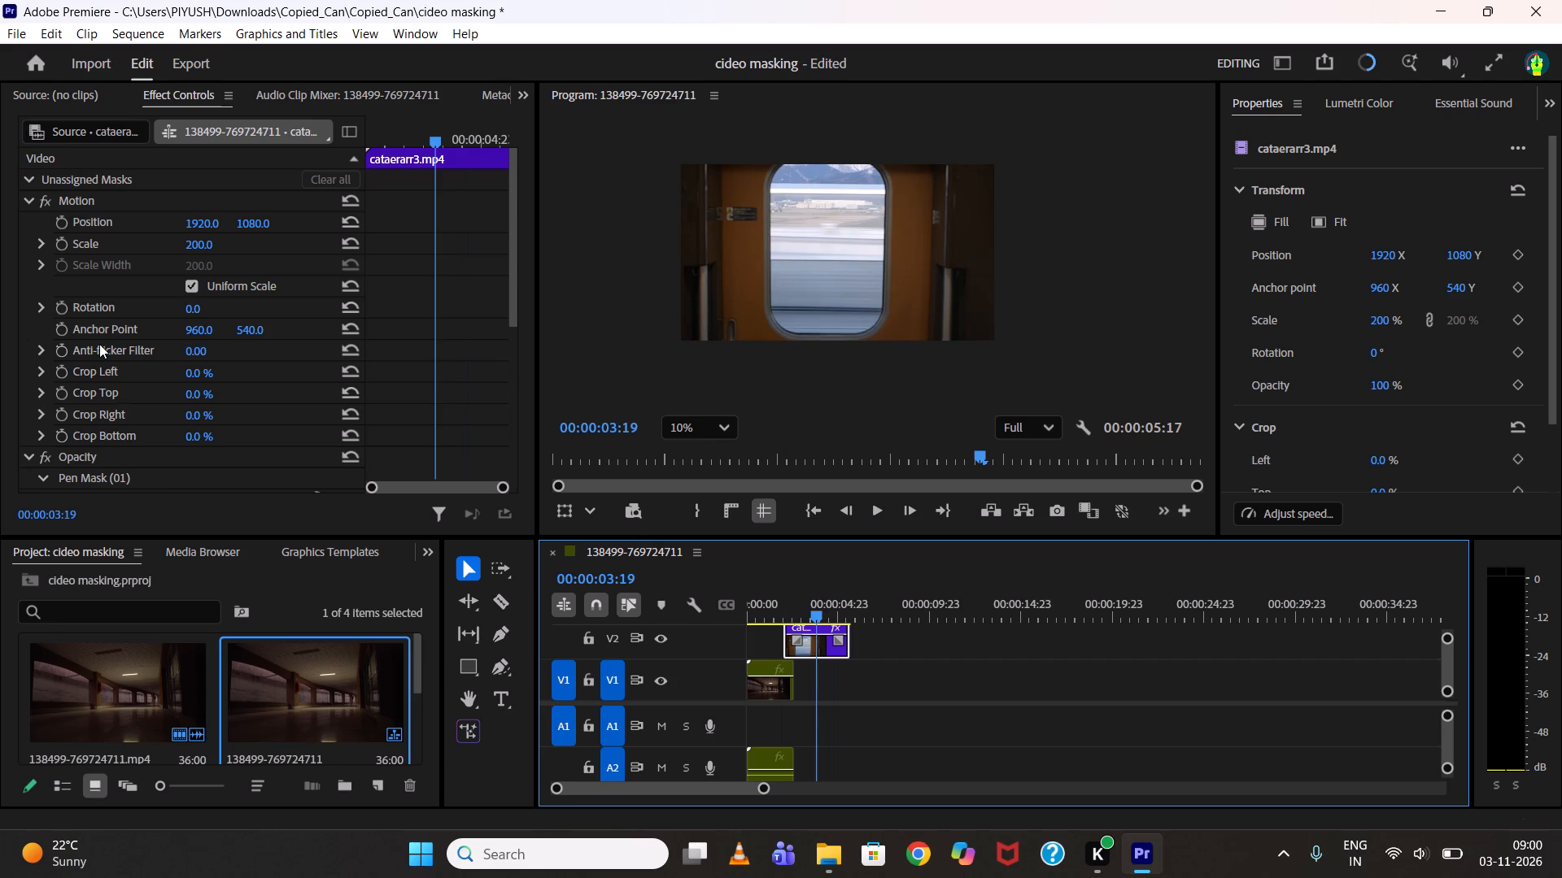
pyautogui.scroll(-4, 99, 356)
pyautogui.click(107, 395)
pyautogui.click(107, 395)
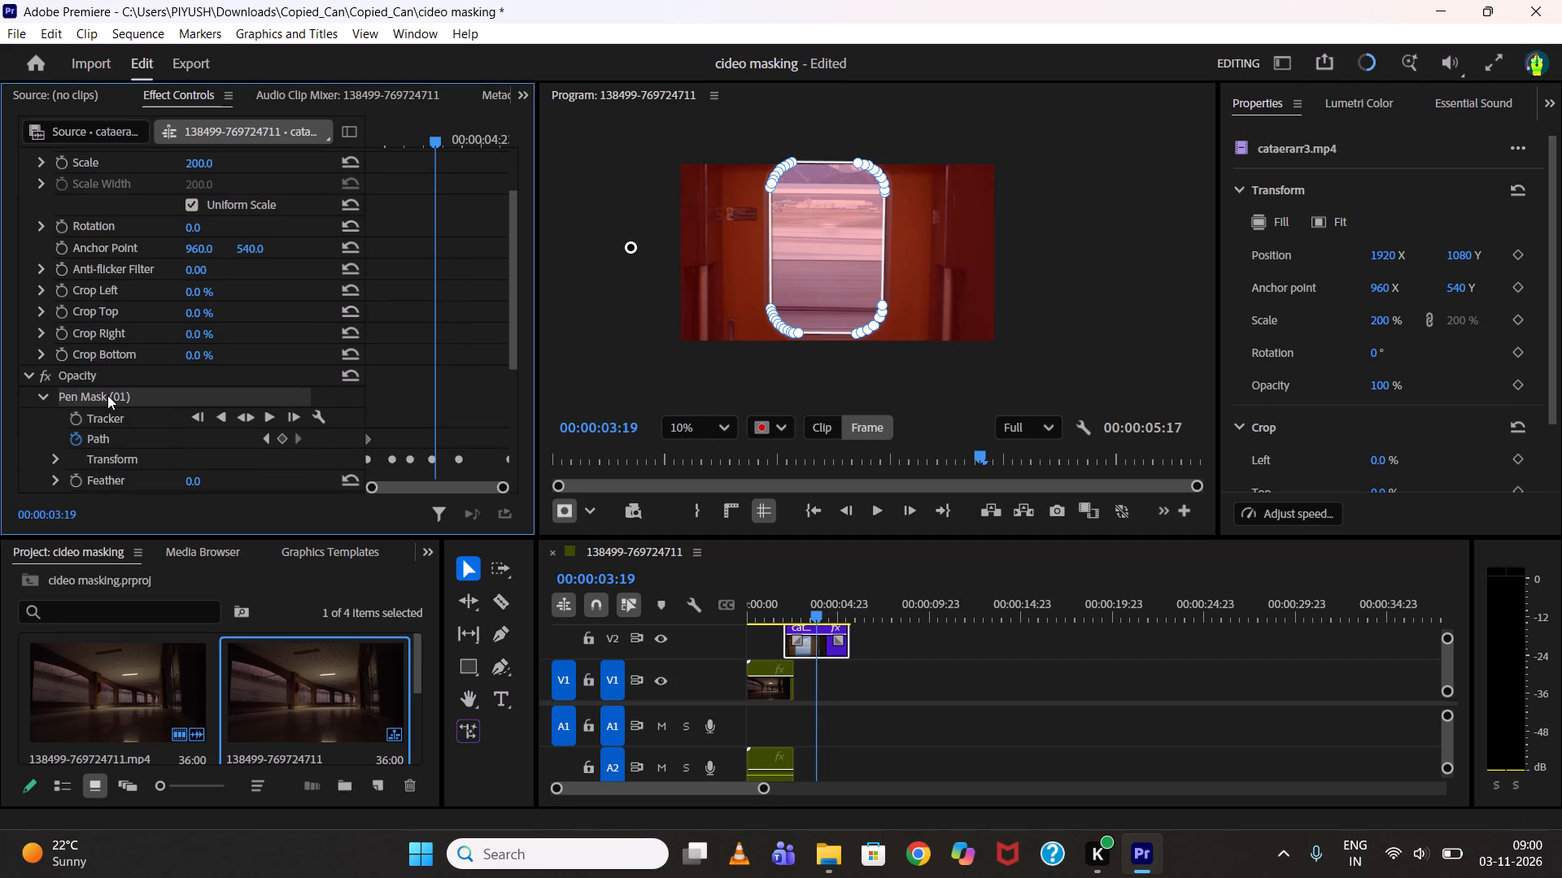
pyautogui.press('Delete')
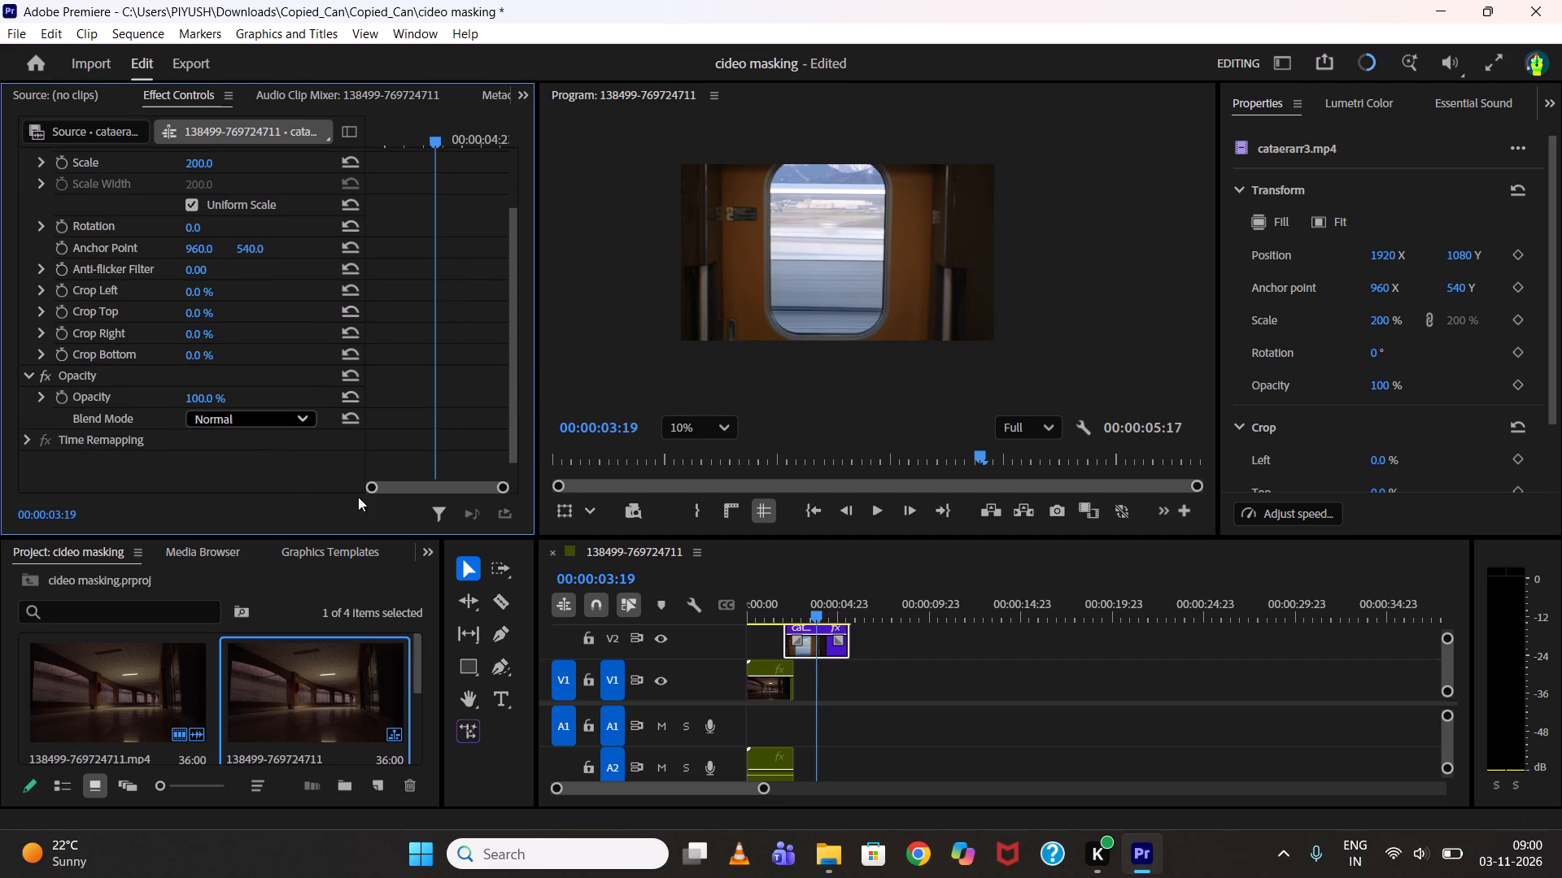
# Draw a rectangle mask around the entire frame of the cataerarr3 clip at 00:00:03:19.
pyautogui.scroll(7, 55, 283)
pyautogui.scroll(3, 132, 252)
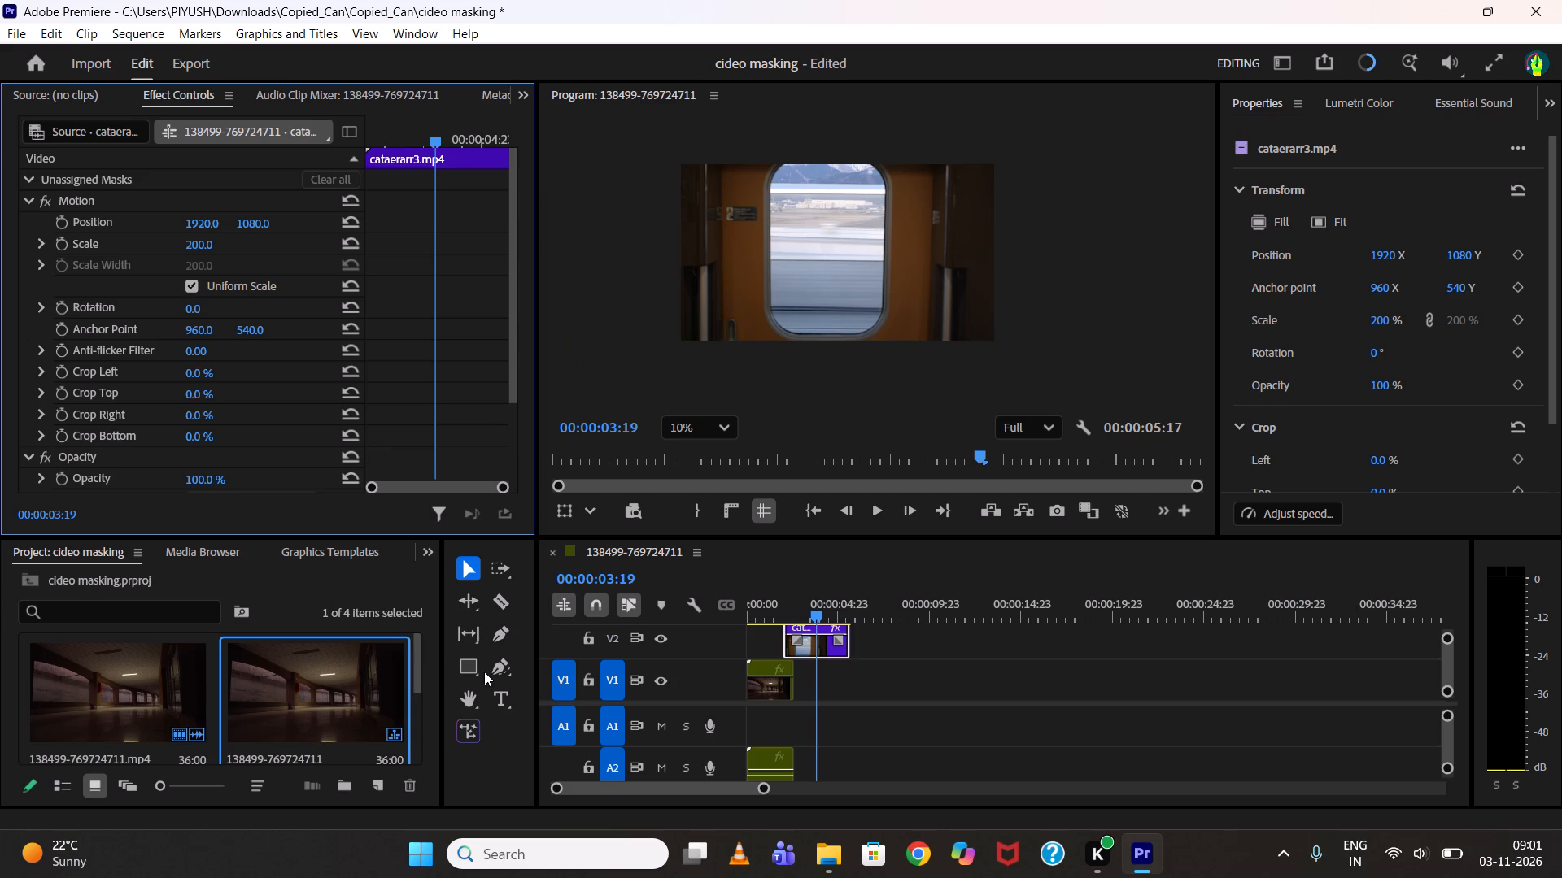
pyautogui.moveTo(487, 673); pyautogui.dragTo(501, 673)
pyautogui.moveTo(501, 673); pyautogui.dragTo(508, 673)
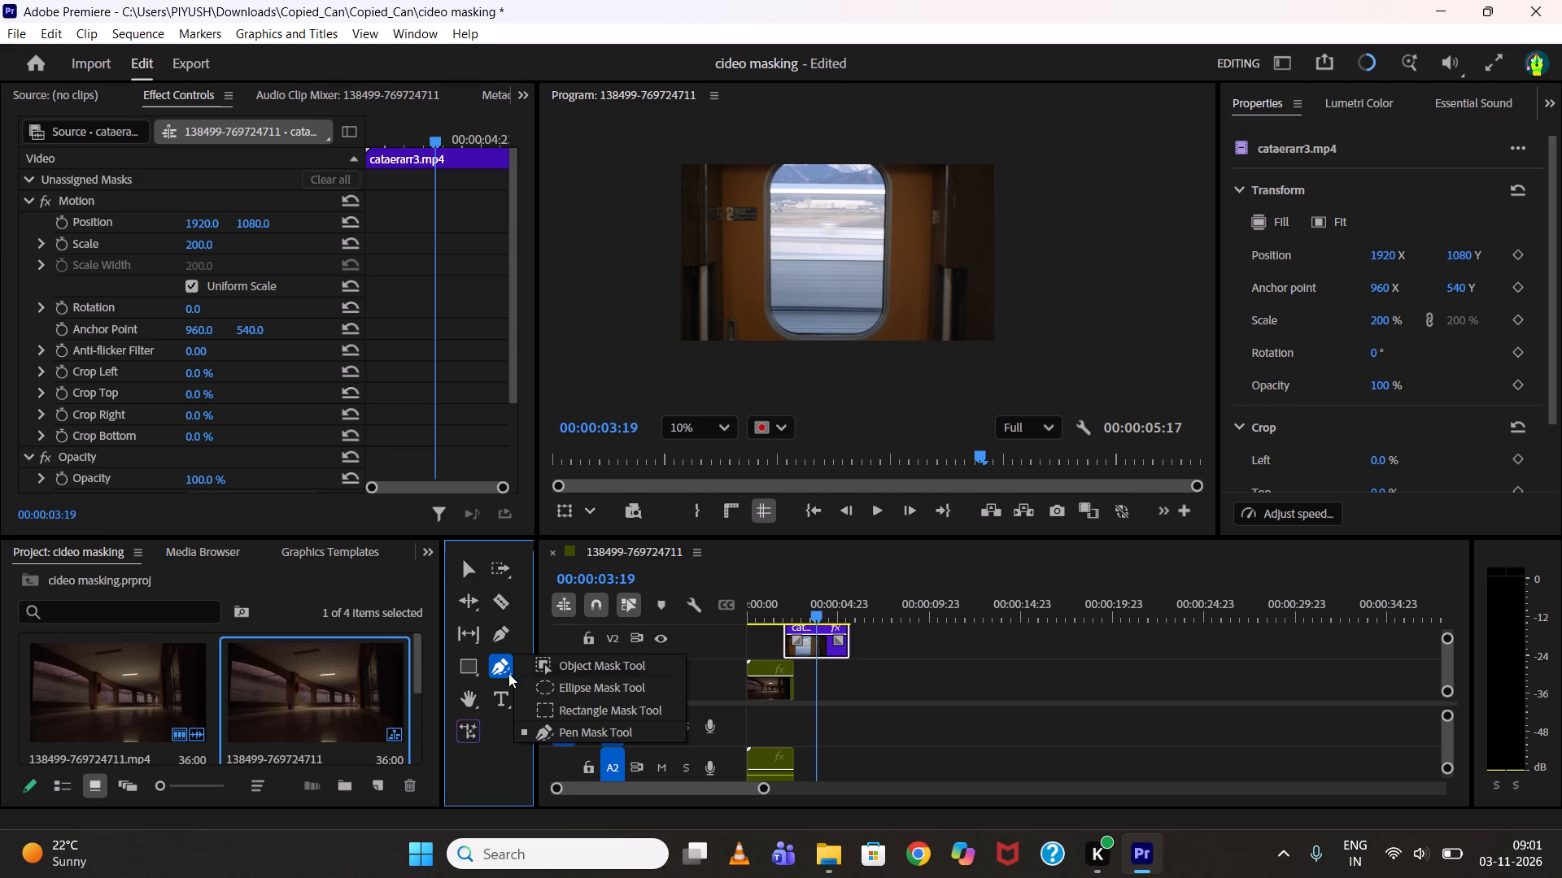
pyautogui.moveTo(508, 673); pyautogui.dragTo(577, 711)
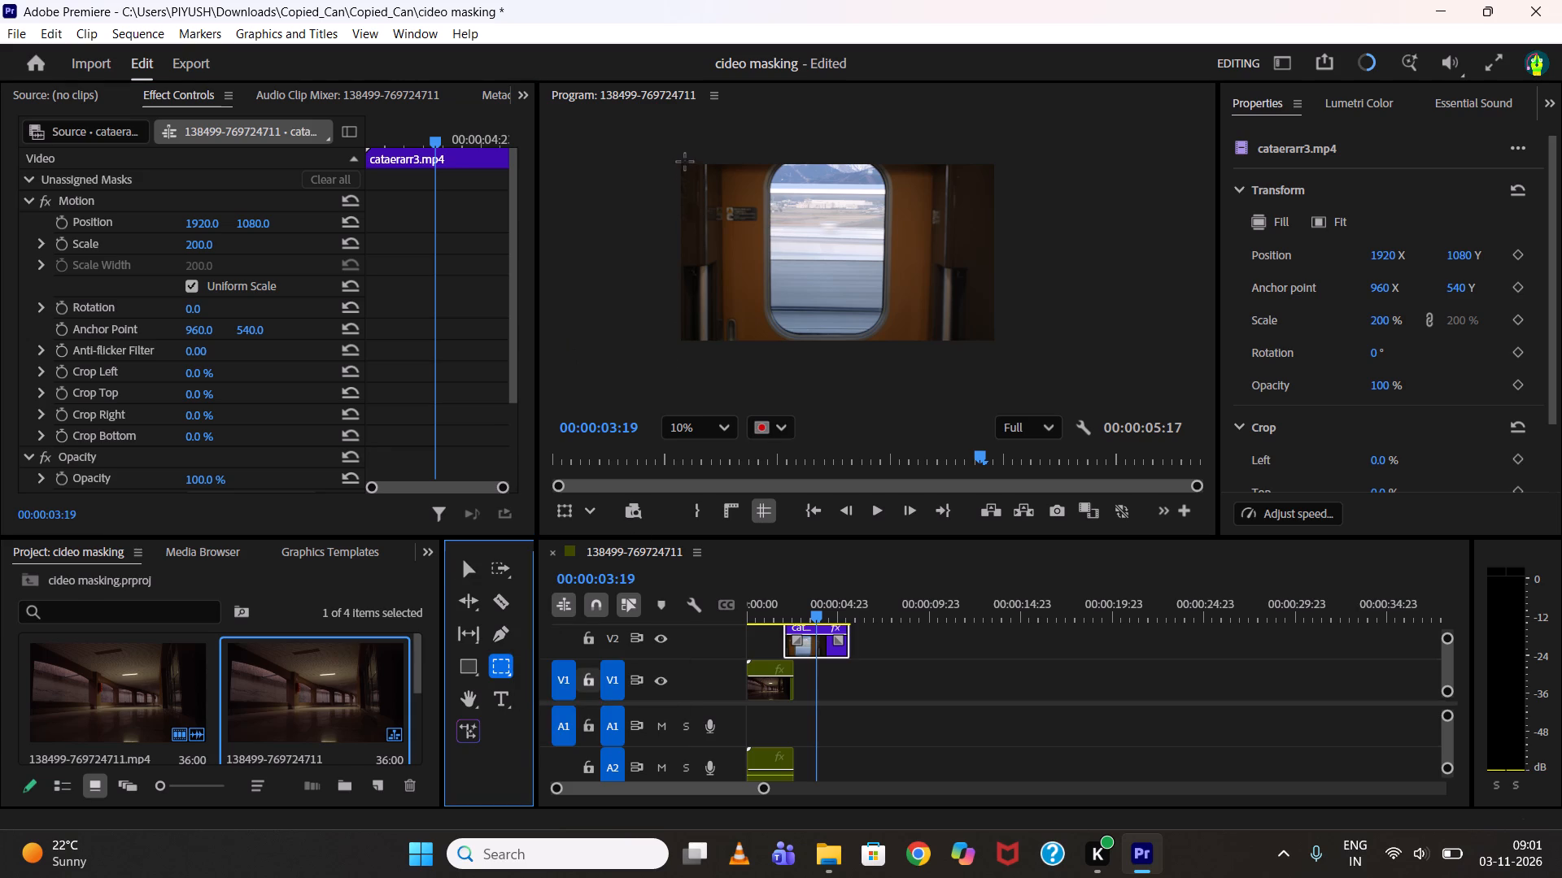
pyautogui.moveTo(674, 157); pyautogui.dragTo(911, 333)
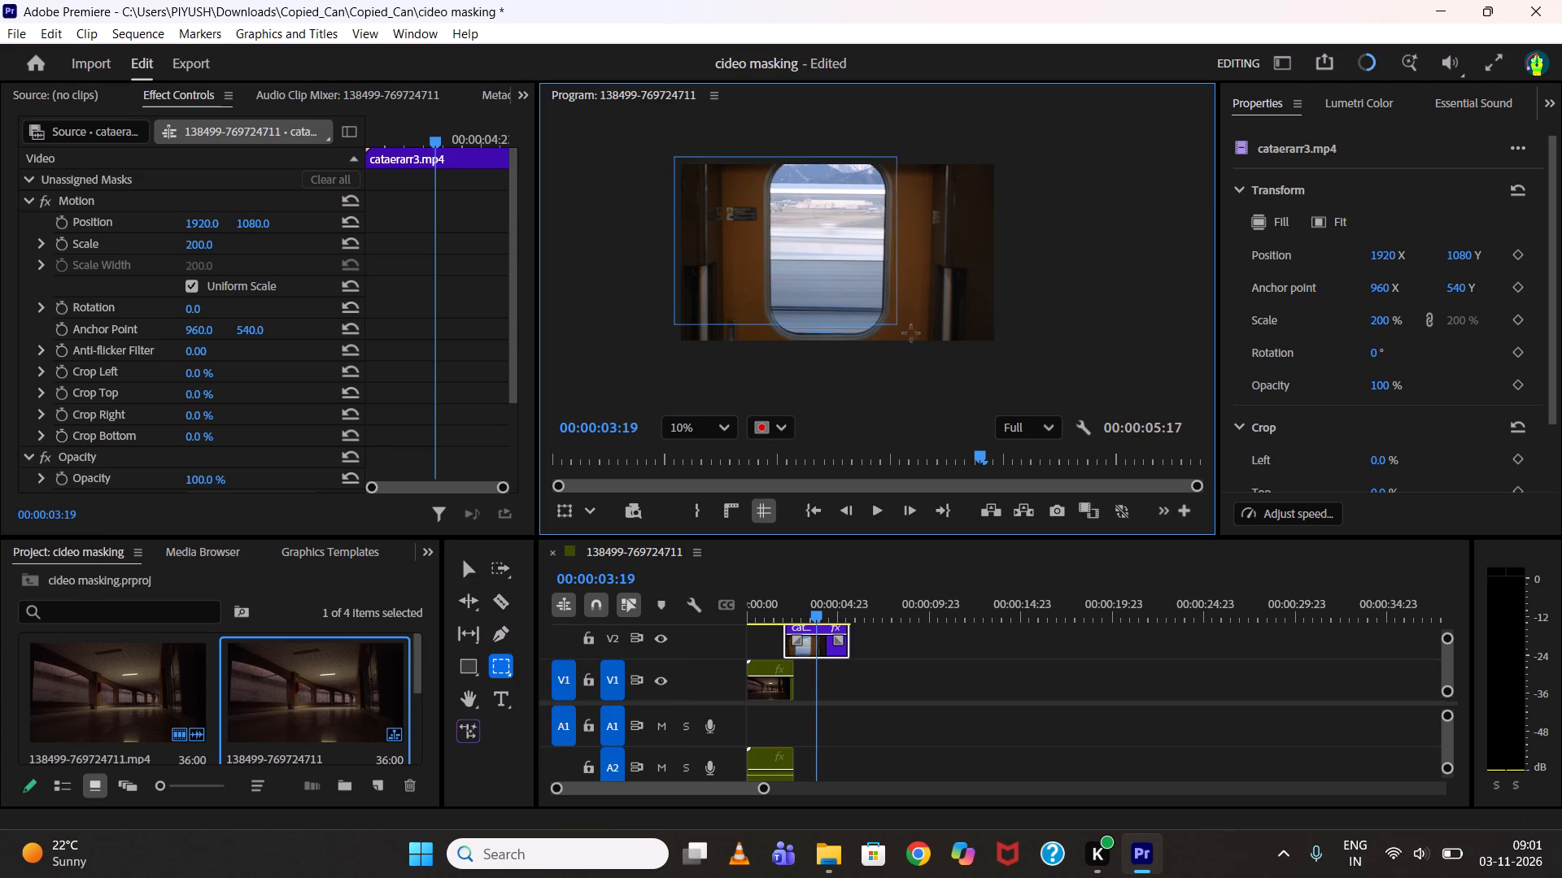
pyautogui.moveTo(911, 333); pyautogui.dragTo(1007, 345)
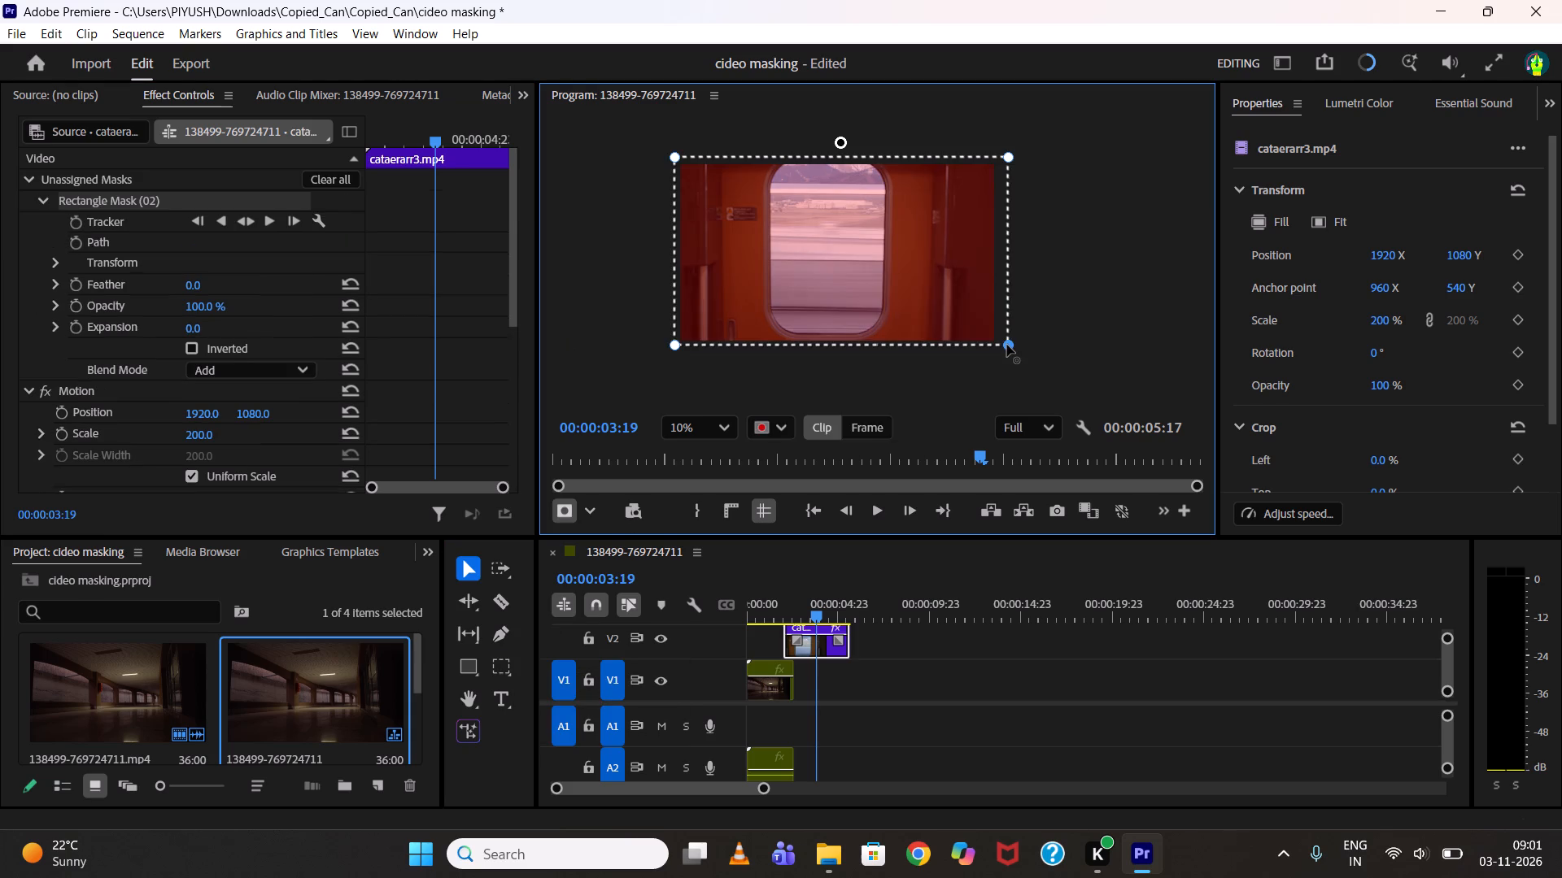
# Assign Rectangle Mask (02) to the Opacity effect of the cataerarr3 clip.
pyautogui.scroll(3, 154, 246)
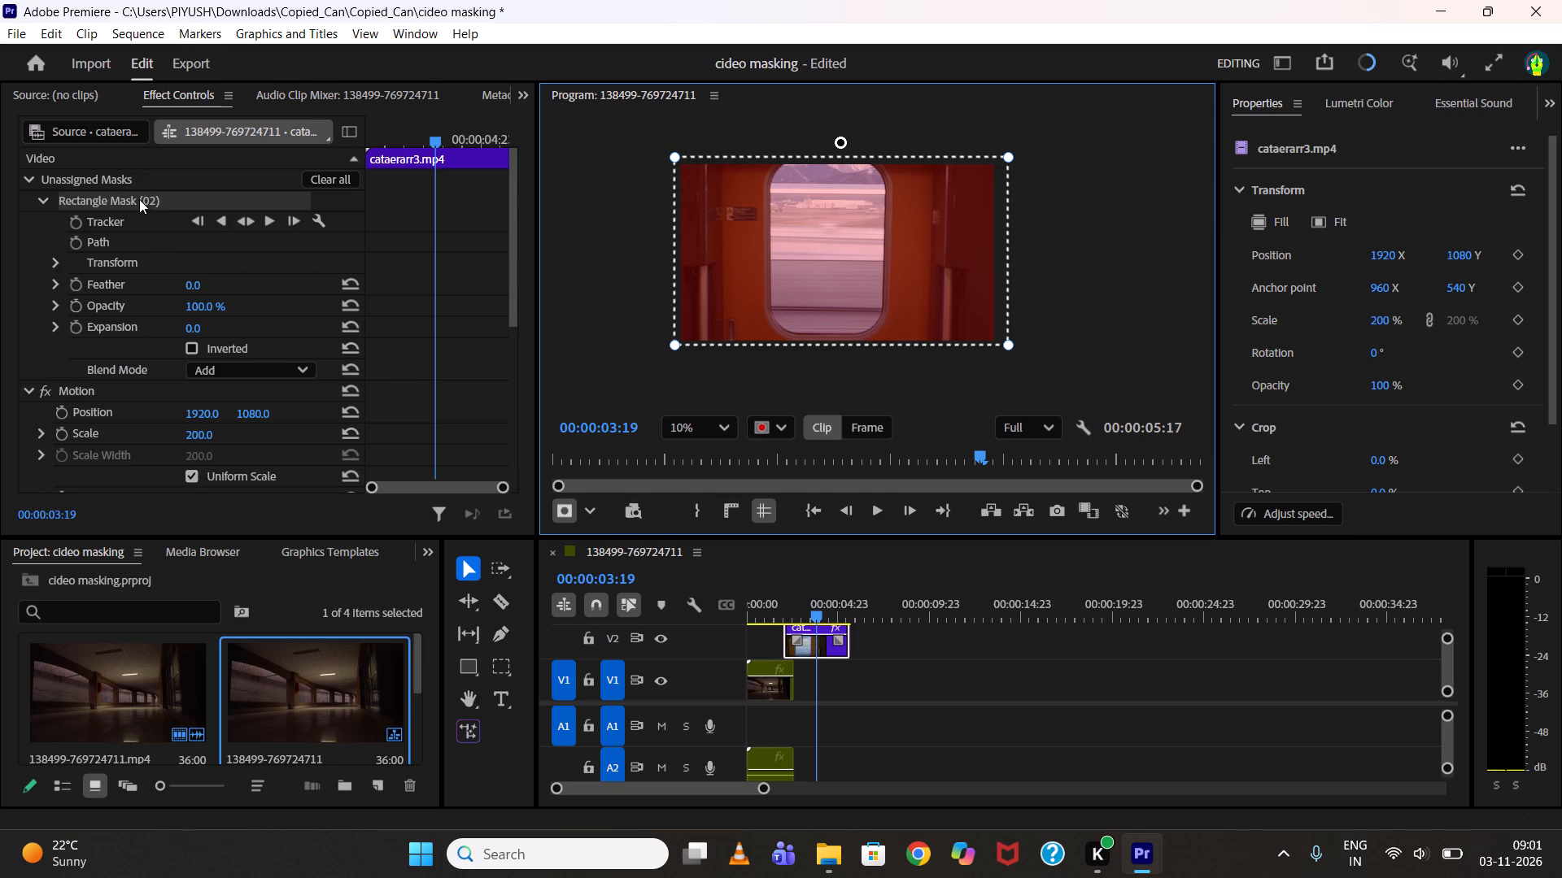
pyautogui.rightClick(139, 199)
pyautogui.click(229, 211)
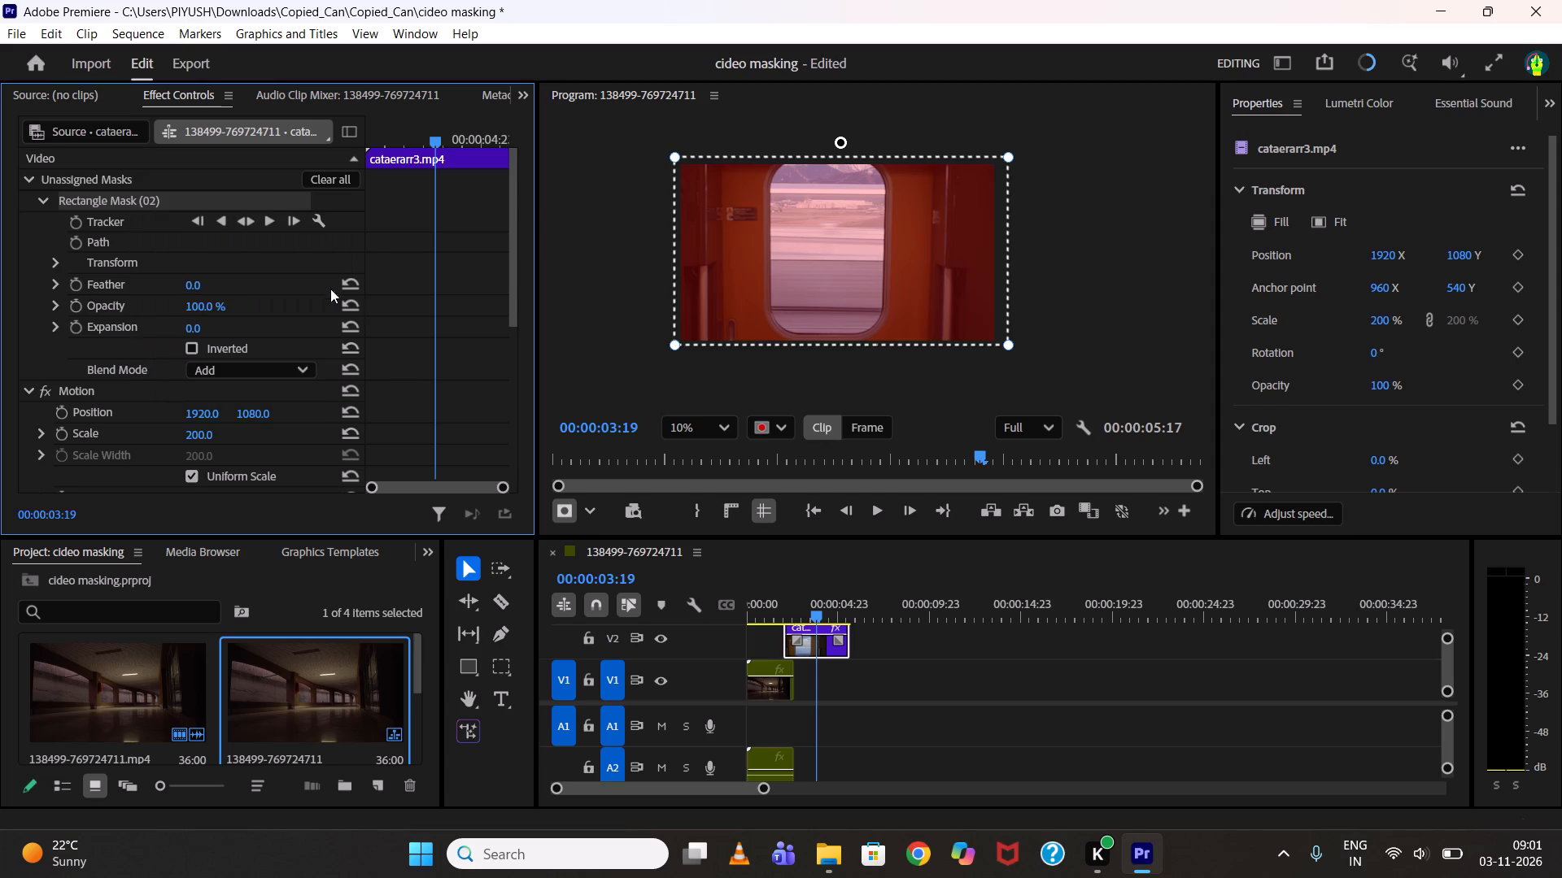
pyautogui.scroll(-6, 38, 338)
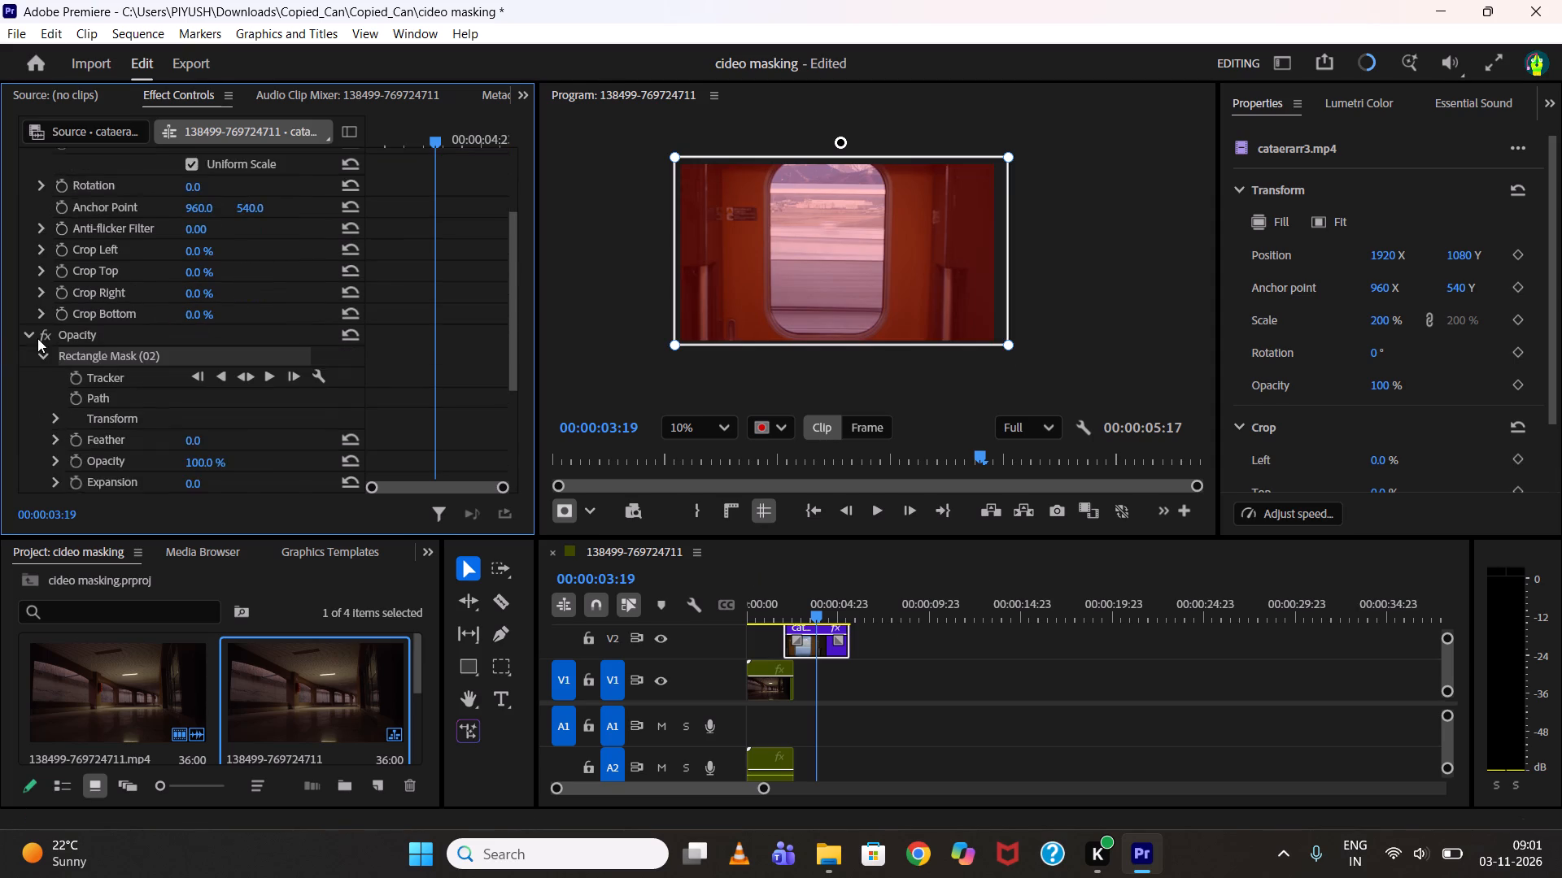
pyautogui.scroll(-3, 37, 338)
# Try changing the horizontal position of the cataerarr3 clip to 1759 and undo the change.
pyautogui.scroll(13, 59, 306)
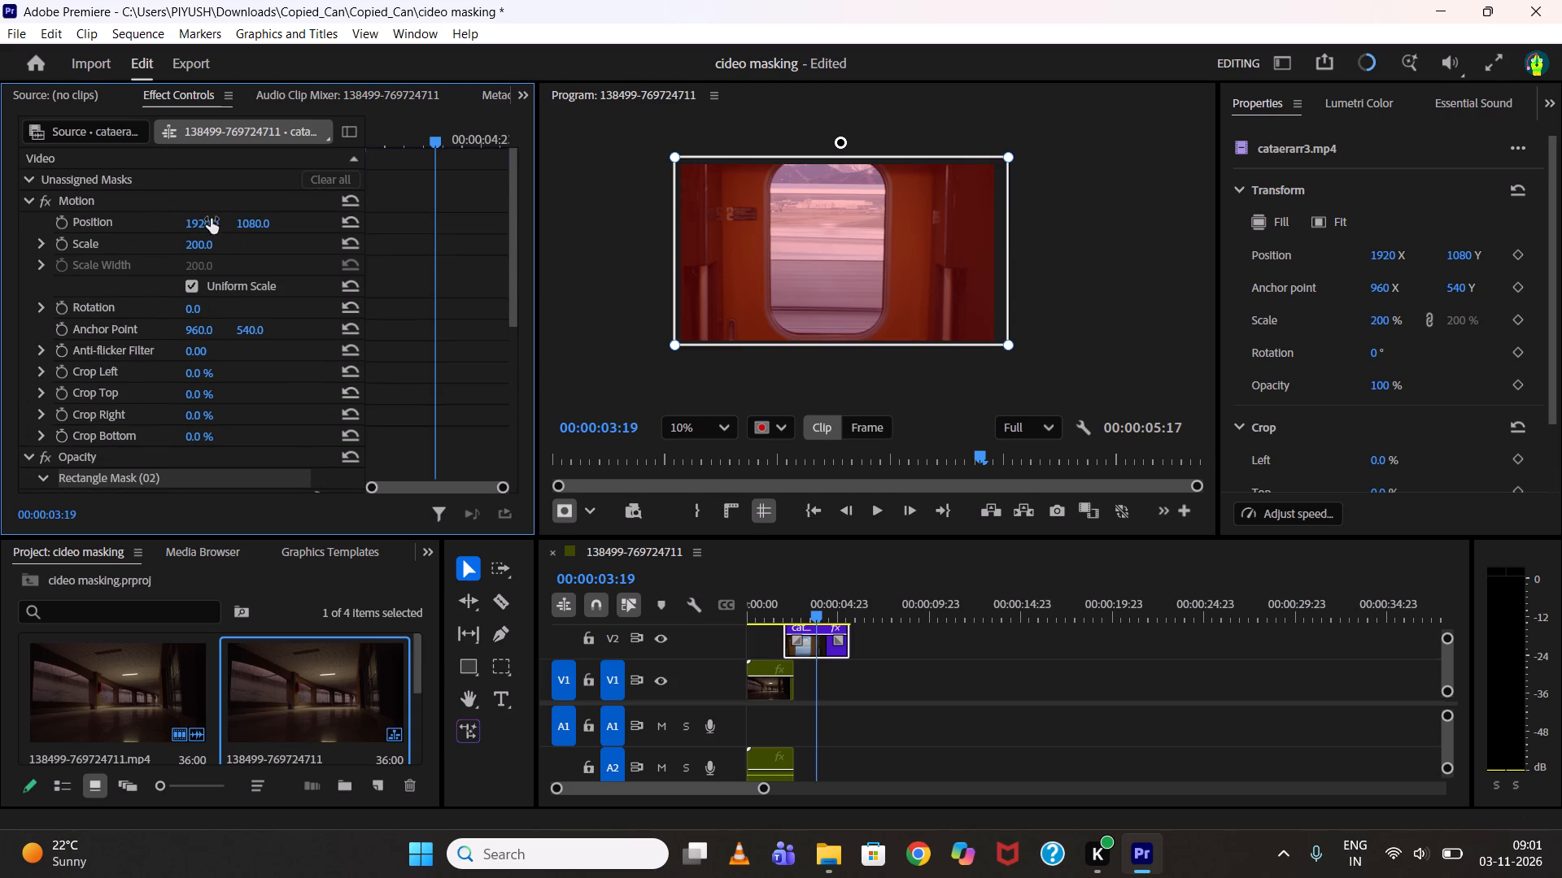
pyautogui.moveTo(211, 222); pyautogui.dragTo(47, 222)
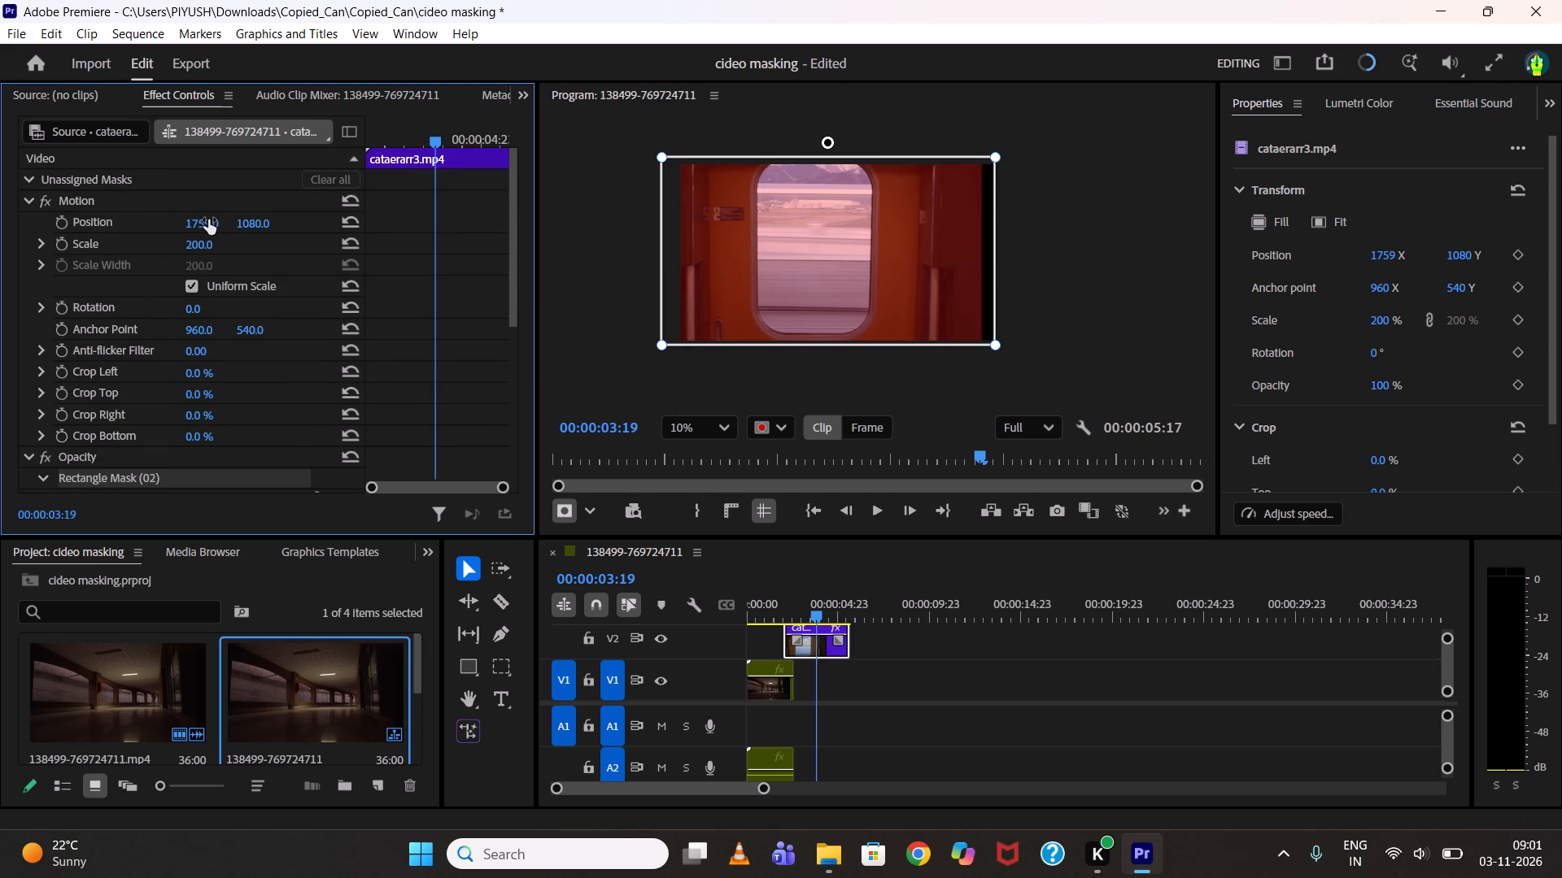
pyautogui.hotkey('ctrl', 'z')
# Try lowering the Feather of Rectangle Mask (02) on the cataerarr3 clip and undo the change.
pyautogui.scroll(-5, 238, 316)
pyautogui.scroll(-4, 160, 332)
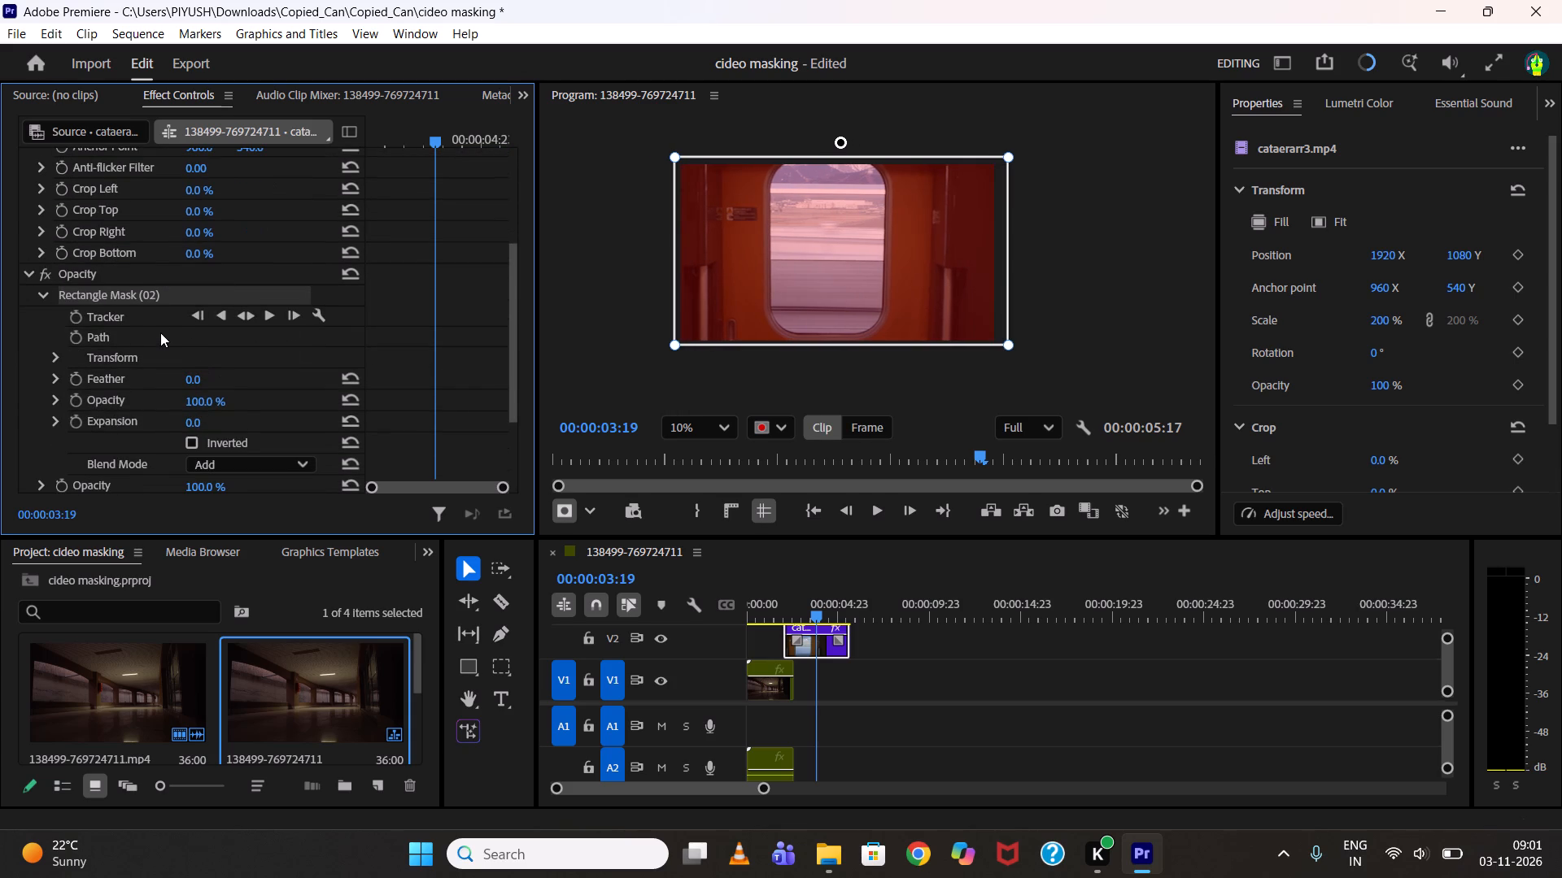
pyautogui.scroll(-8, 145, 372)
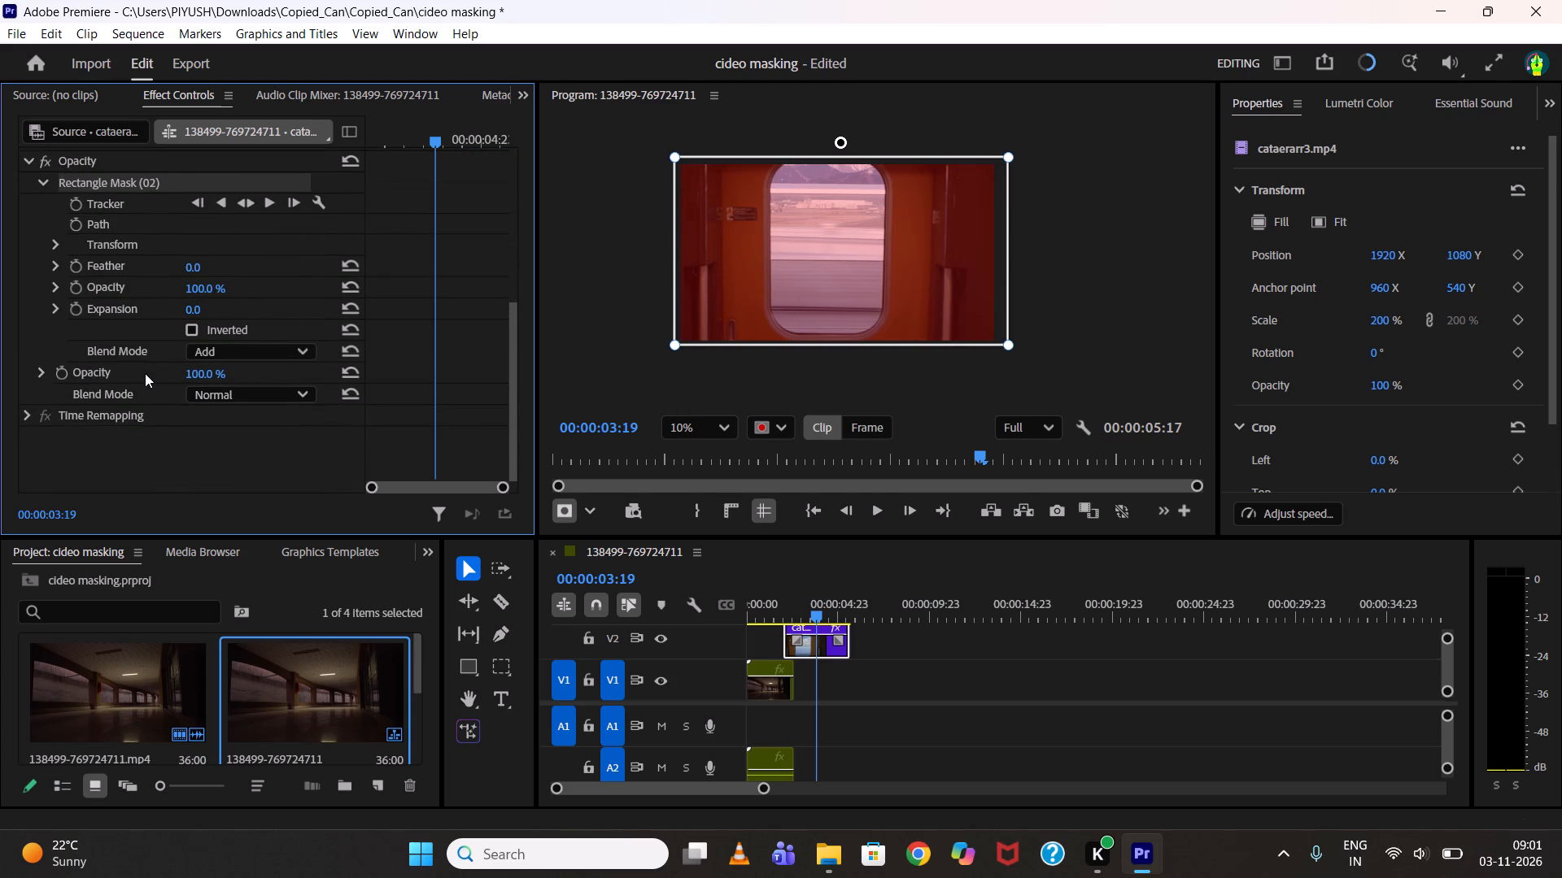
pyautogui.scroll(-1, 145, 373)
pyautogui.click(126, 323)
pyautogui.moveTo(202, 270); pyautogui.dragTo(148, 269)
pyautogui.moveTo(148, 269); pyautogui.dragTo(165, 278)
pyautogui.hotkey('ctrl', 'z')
# Set the Expansion of Rectangle Mask (02) to -578 and move the playhead back toward the start of the overlap.
pyautogui.moveTo(201, 306); pyautogui.dragTo(142, 305)
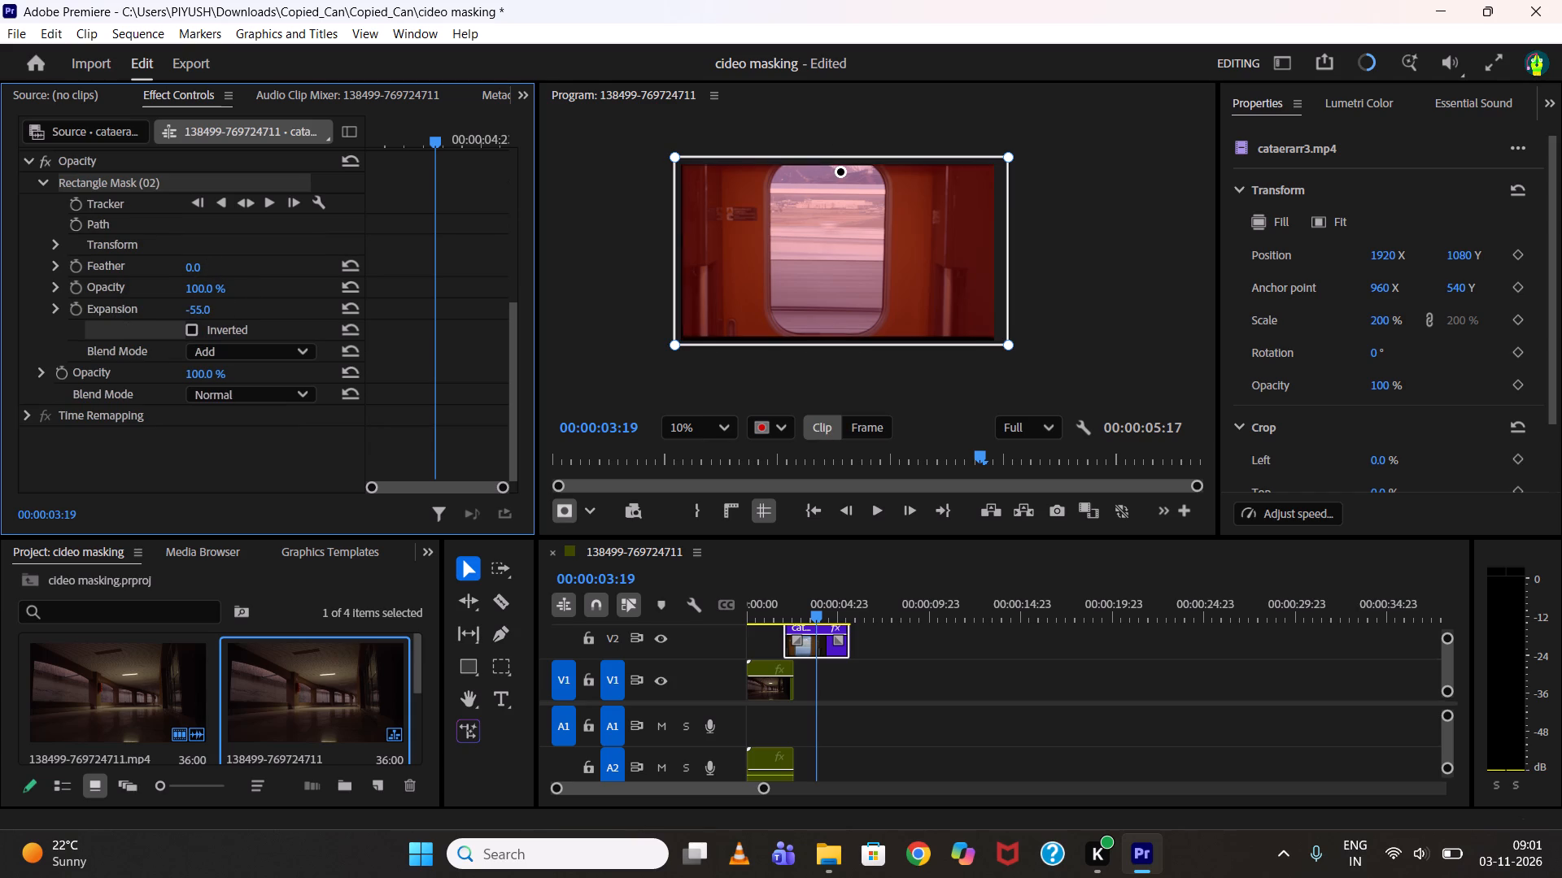
pyautogui.moveTo(142, 305); pyautogui.dragTo(14, 350)
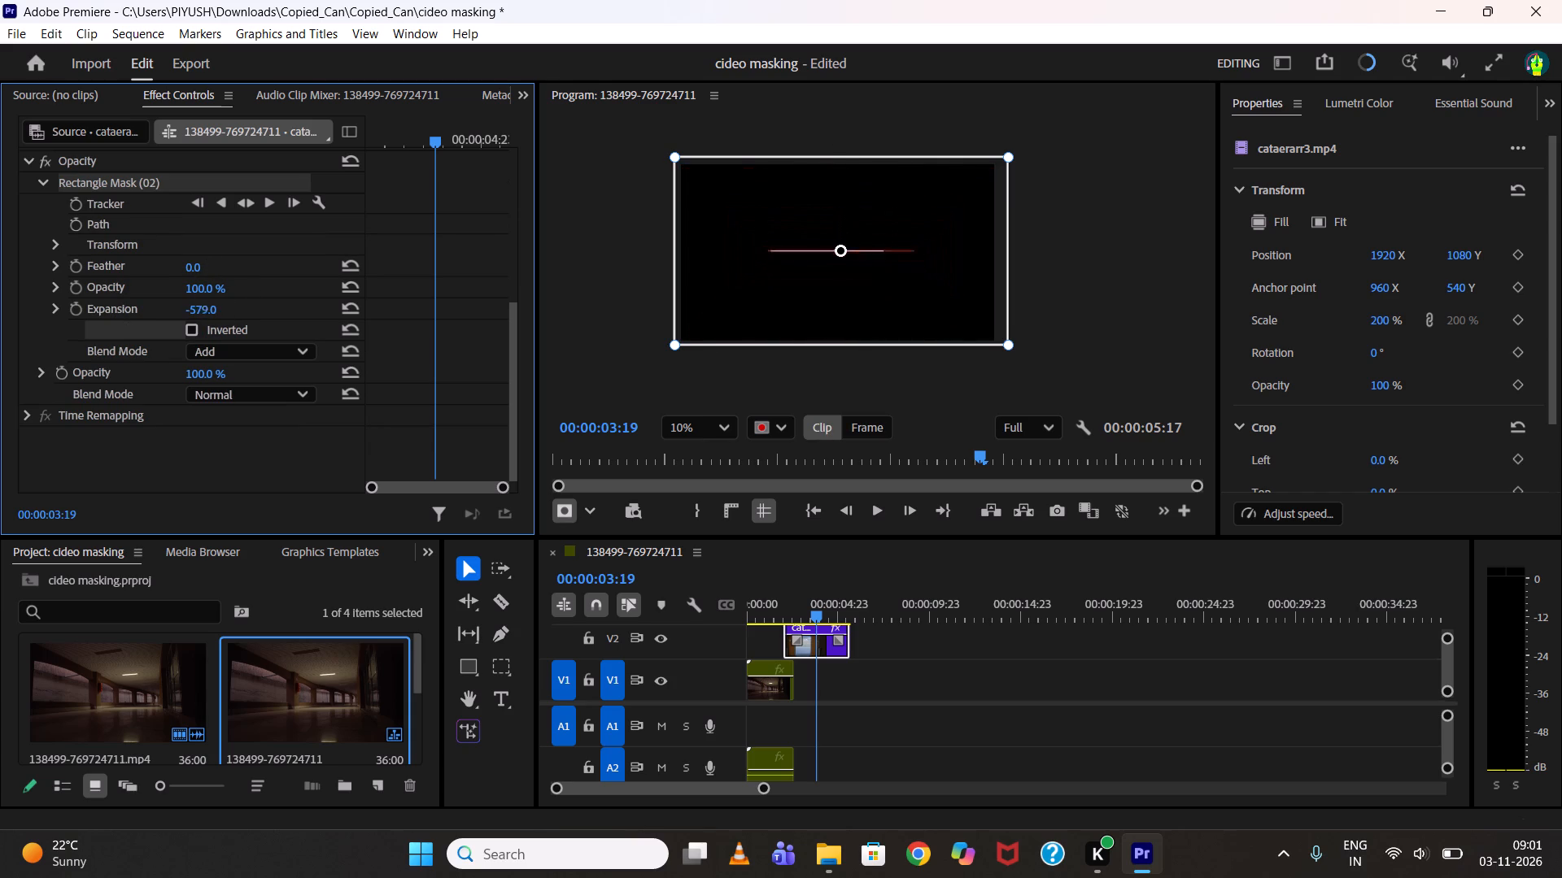
pyautogui.moveTo(14, 350); pyautogui.dragTo(19, 353)
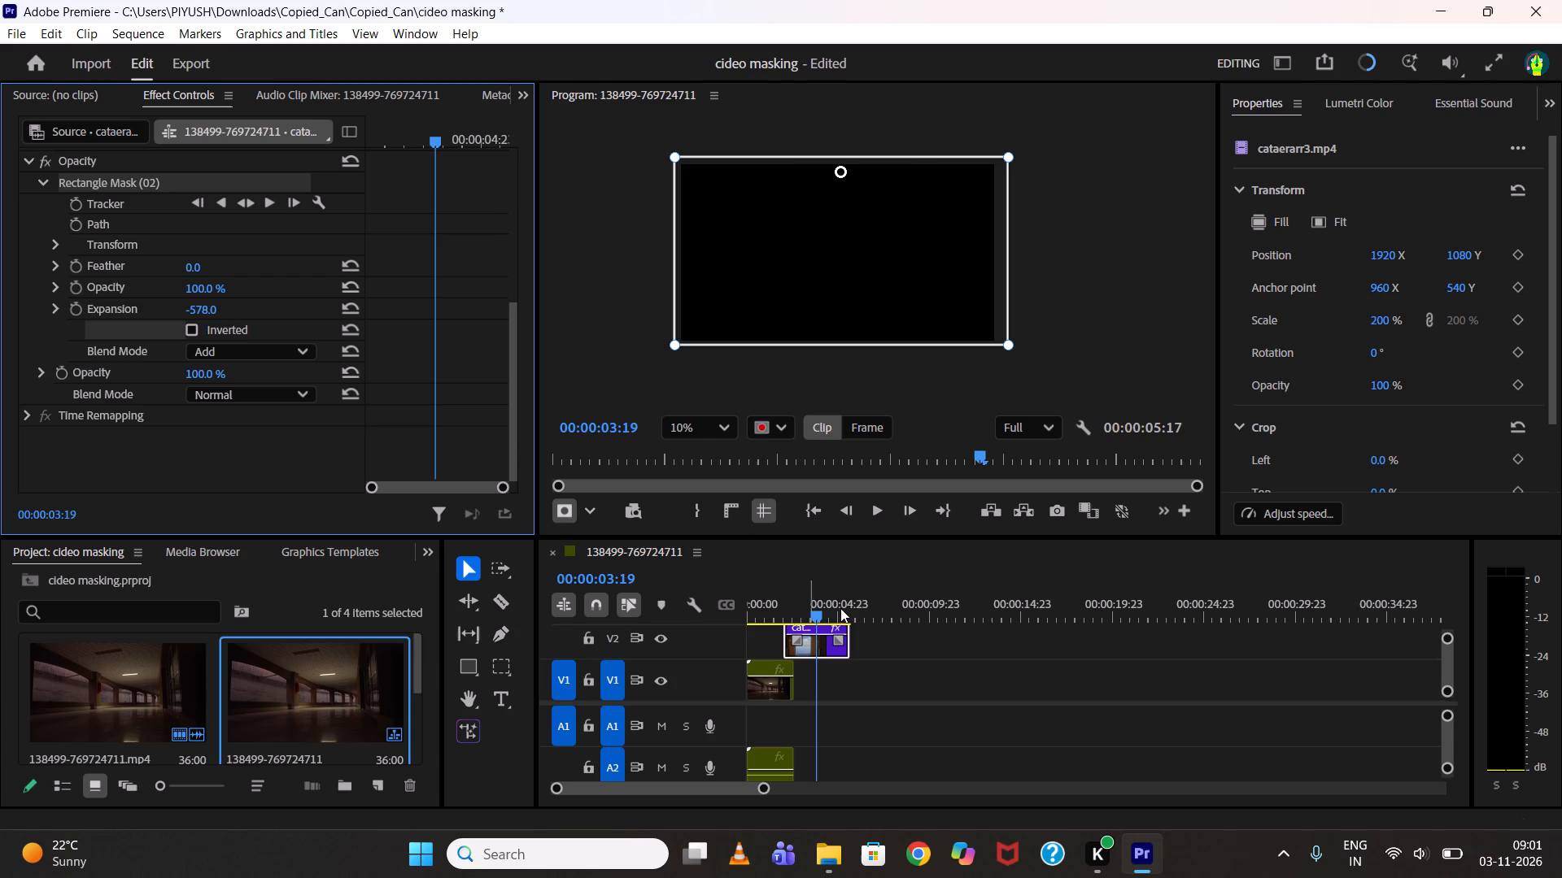
pyautogui.moveTo(804, 602); pyautogui.dragTo(772, 597)
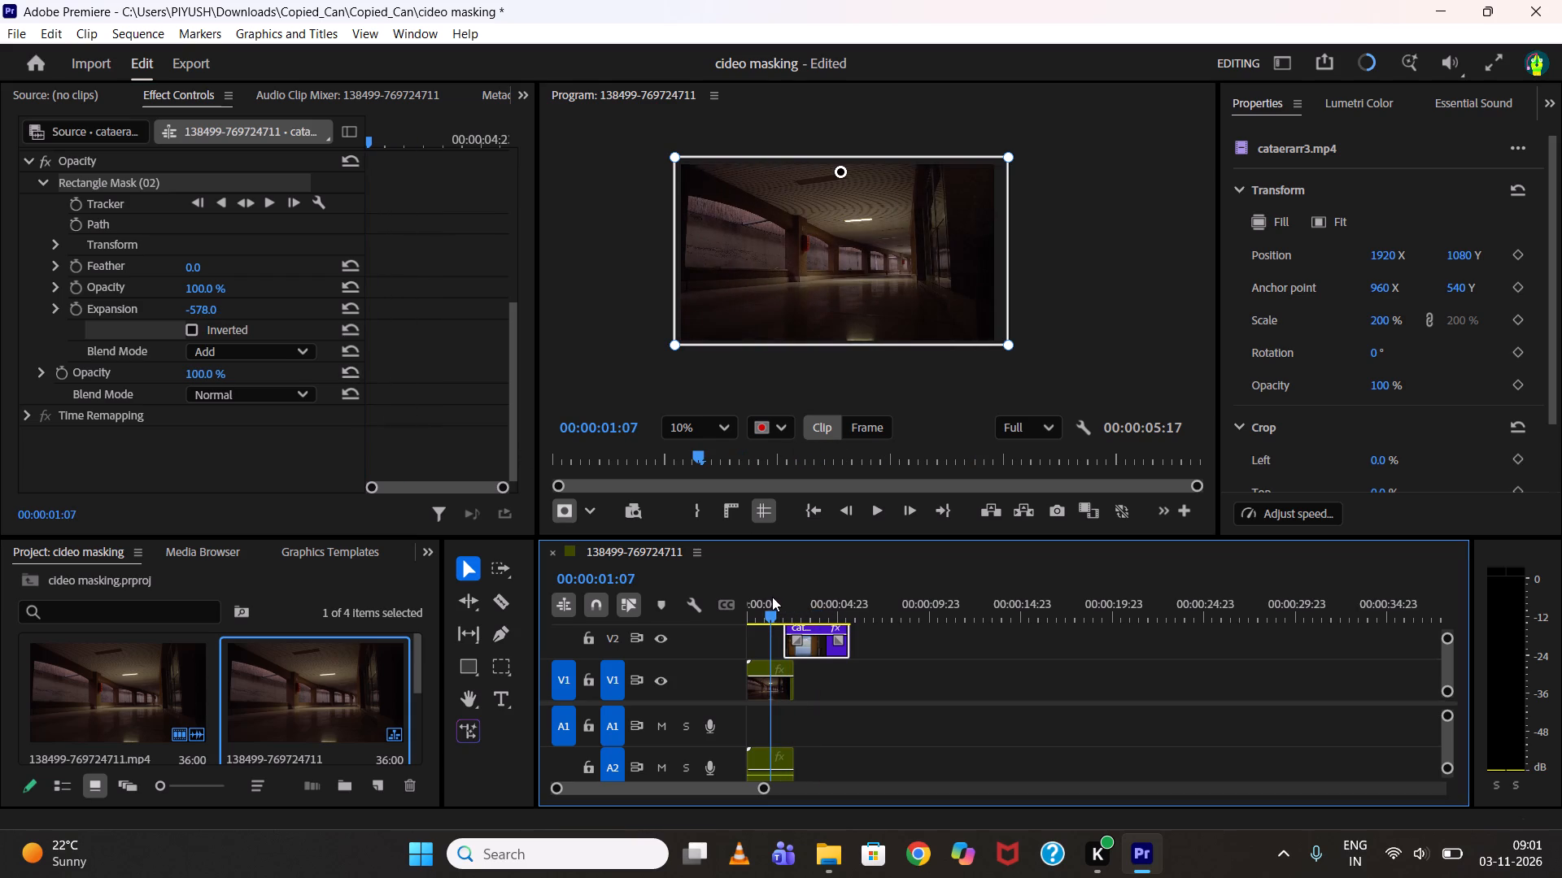
# Move the cataerarr3 clip on V2 earlier so that it starts at the playhead, 00:00:01:07.
pyautogui.moveTo(820, 645); pyautogui.dragTo(812, 644)
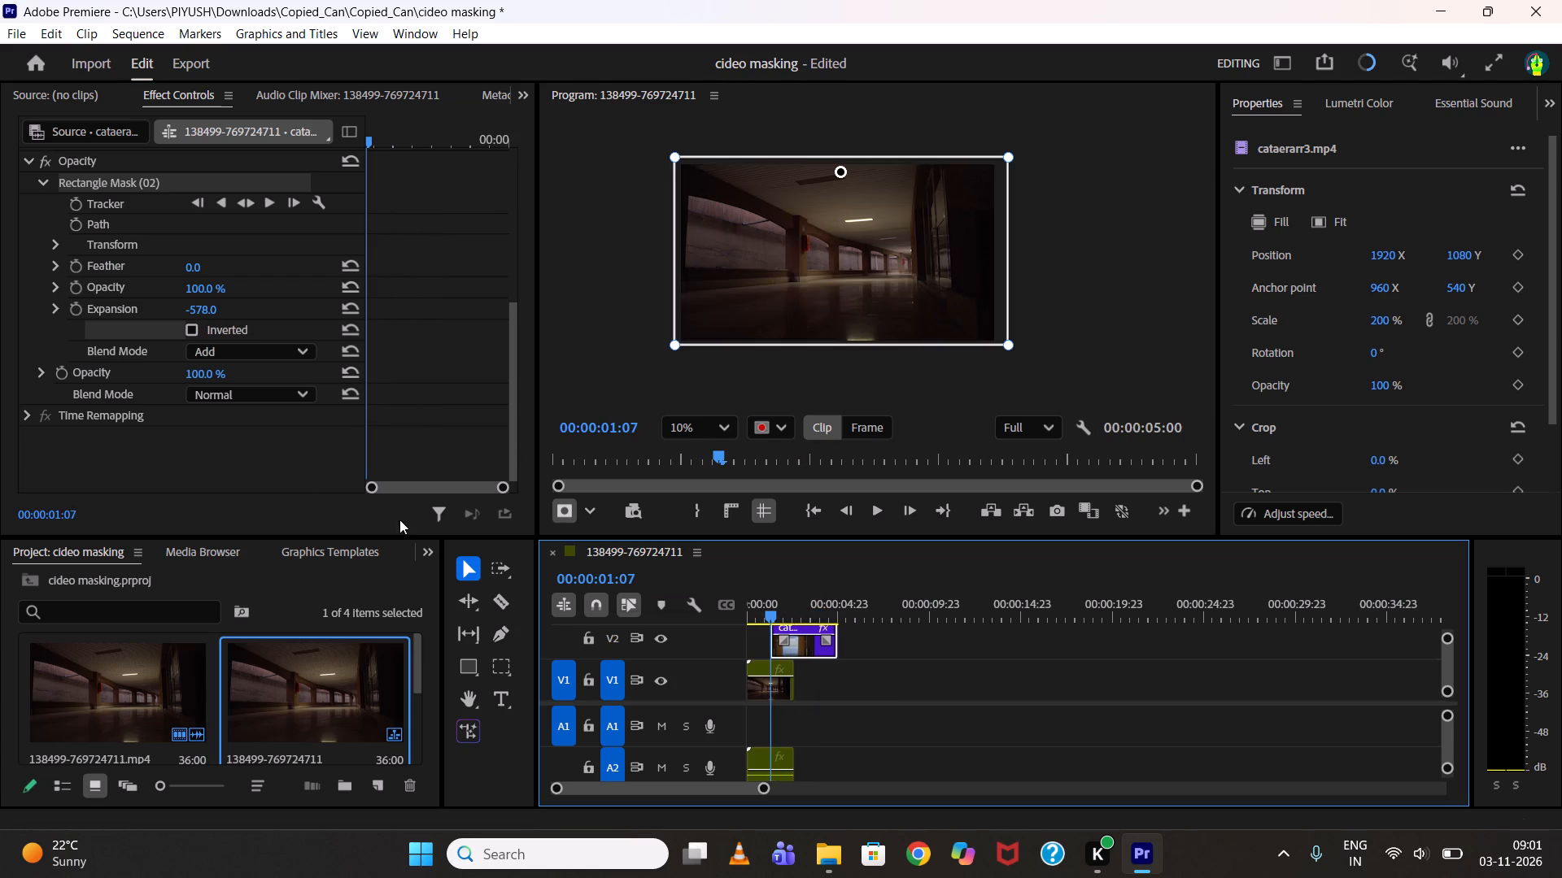
# Keyframe the Expansion of Rectangle Mask (02) from -578 at 00:00:01:07 to 457 at 00:00:02:03.
pyautogui.click(75, 307)
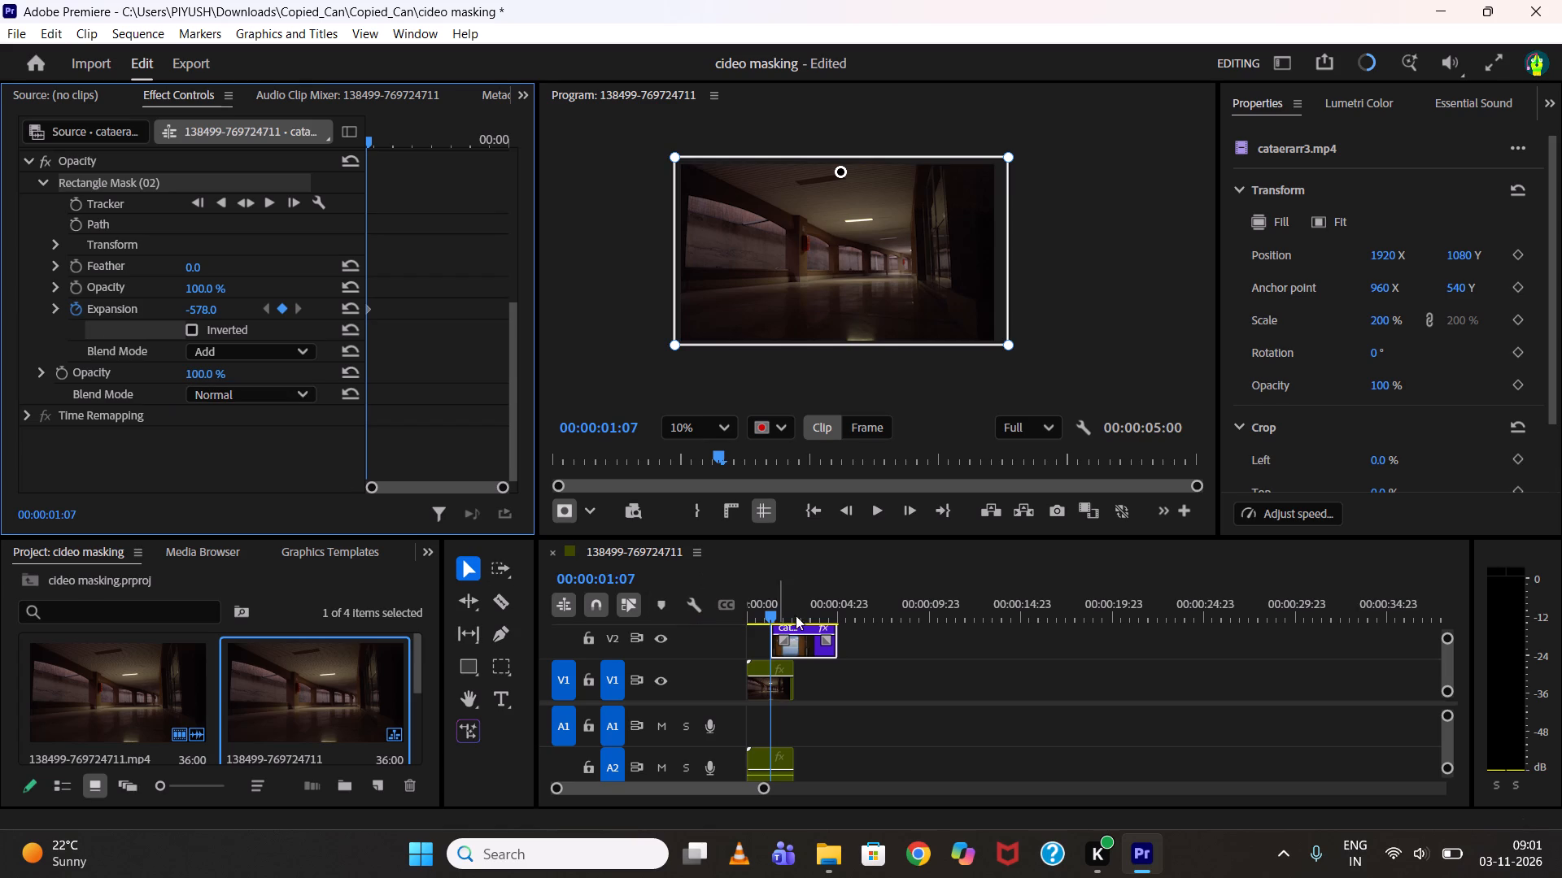
pyautogui.moveTo(774, 610); pyautogui.dragTo(788, 611)
pyautogui.moveTo(203, 310); pyautogui.dragTo(229, 318)
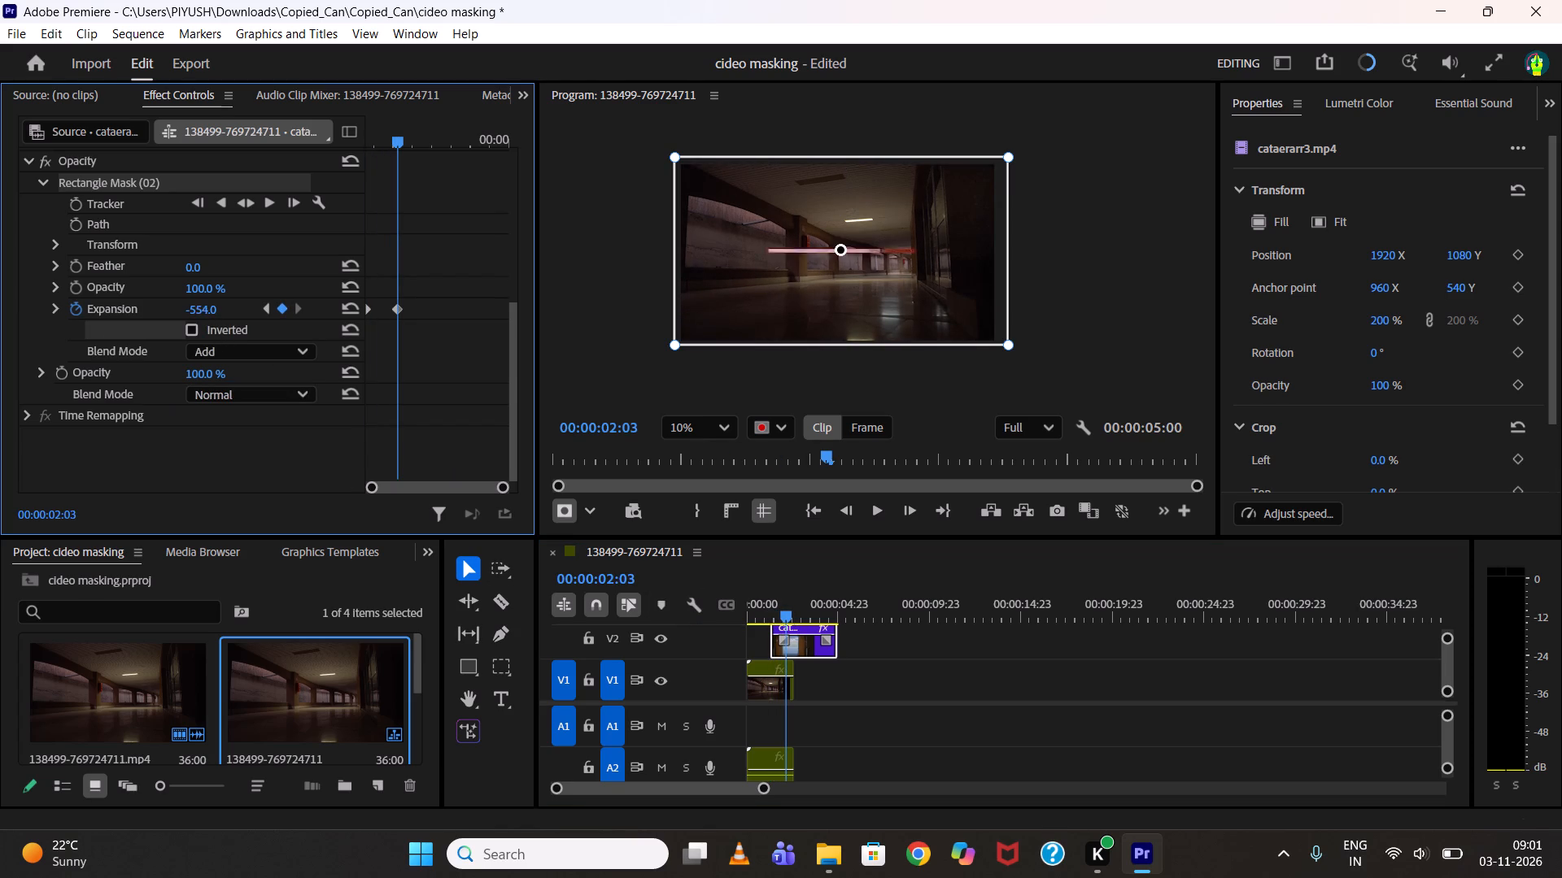
pyautogui.moveTo(229, 318); pyautogui.dragTo(1125, 321)
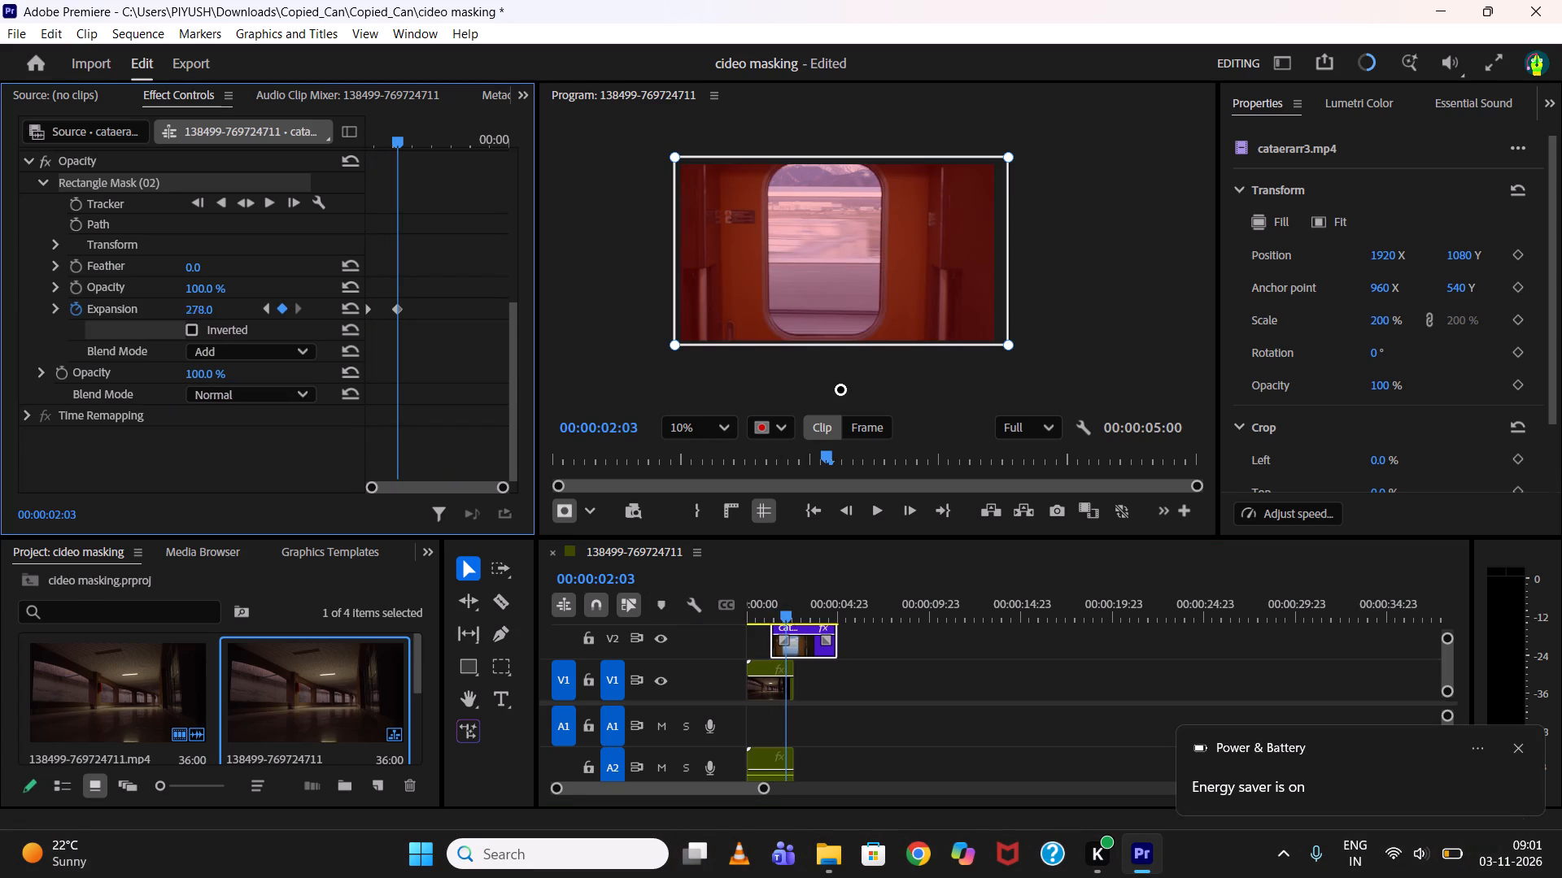
pyautogui.moveTo(1125, 321); pyautogui.dragTo(1257, 333)
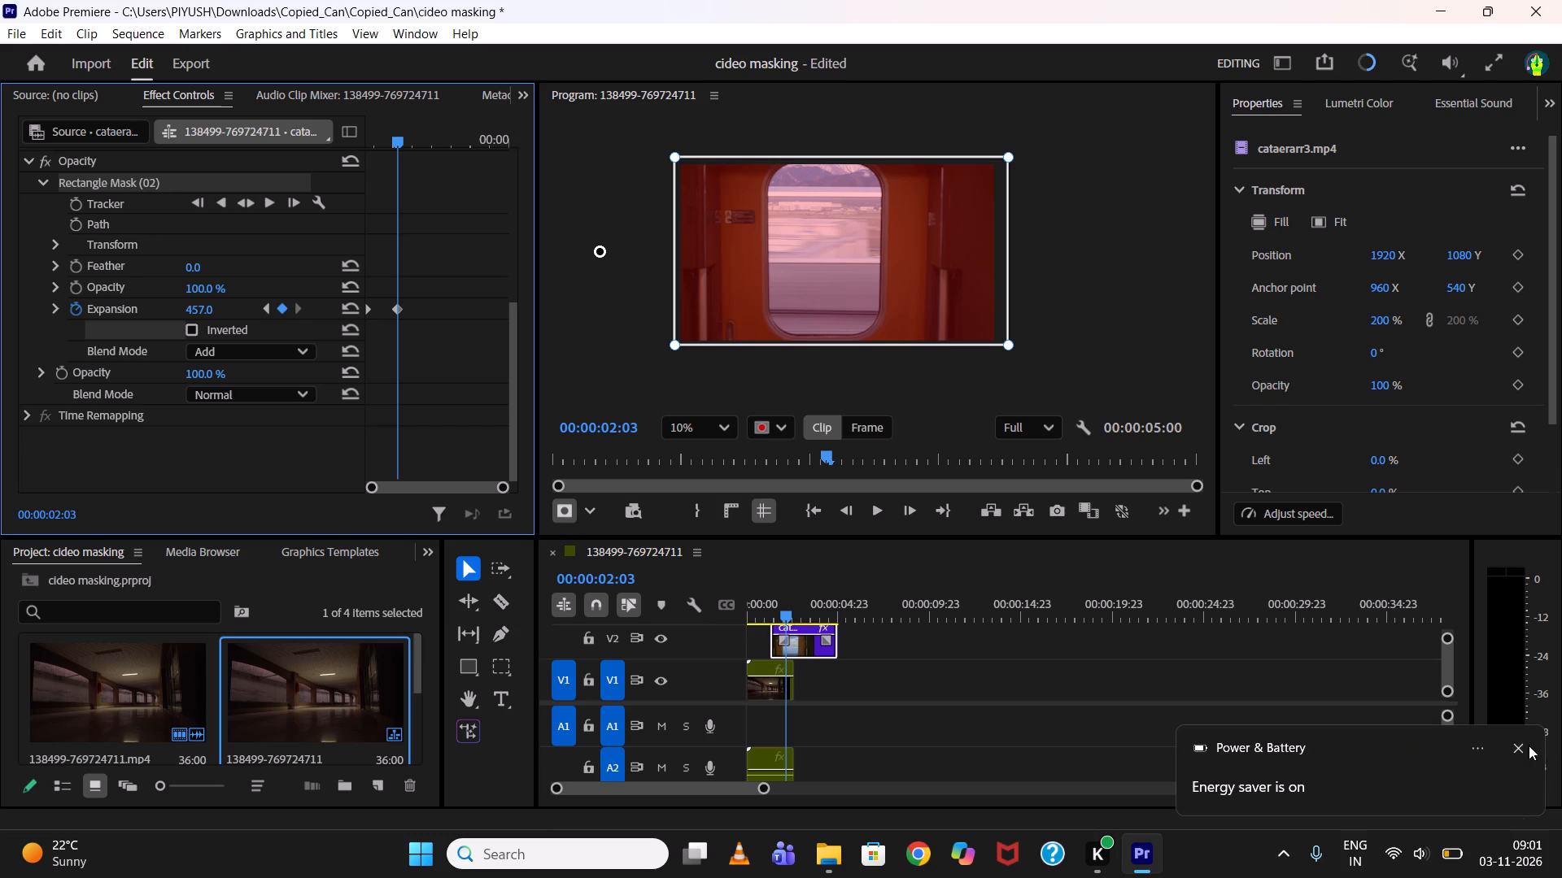
# Dismiss the Power & Battery notification and raise the screen brightness in the system quick settings.
pyautogui.click(1519, 750)
pyautogui.click(1418, 871)
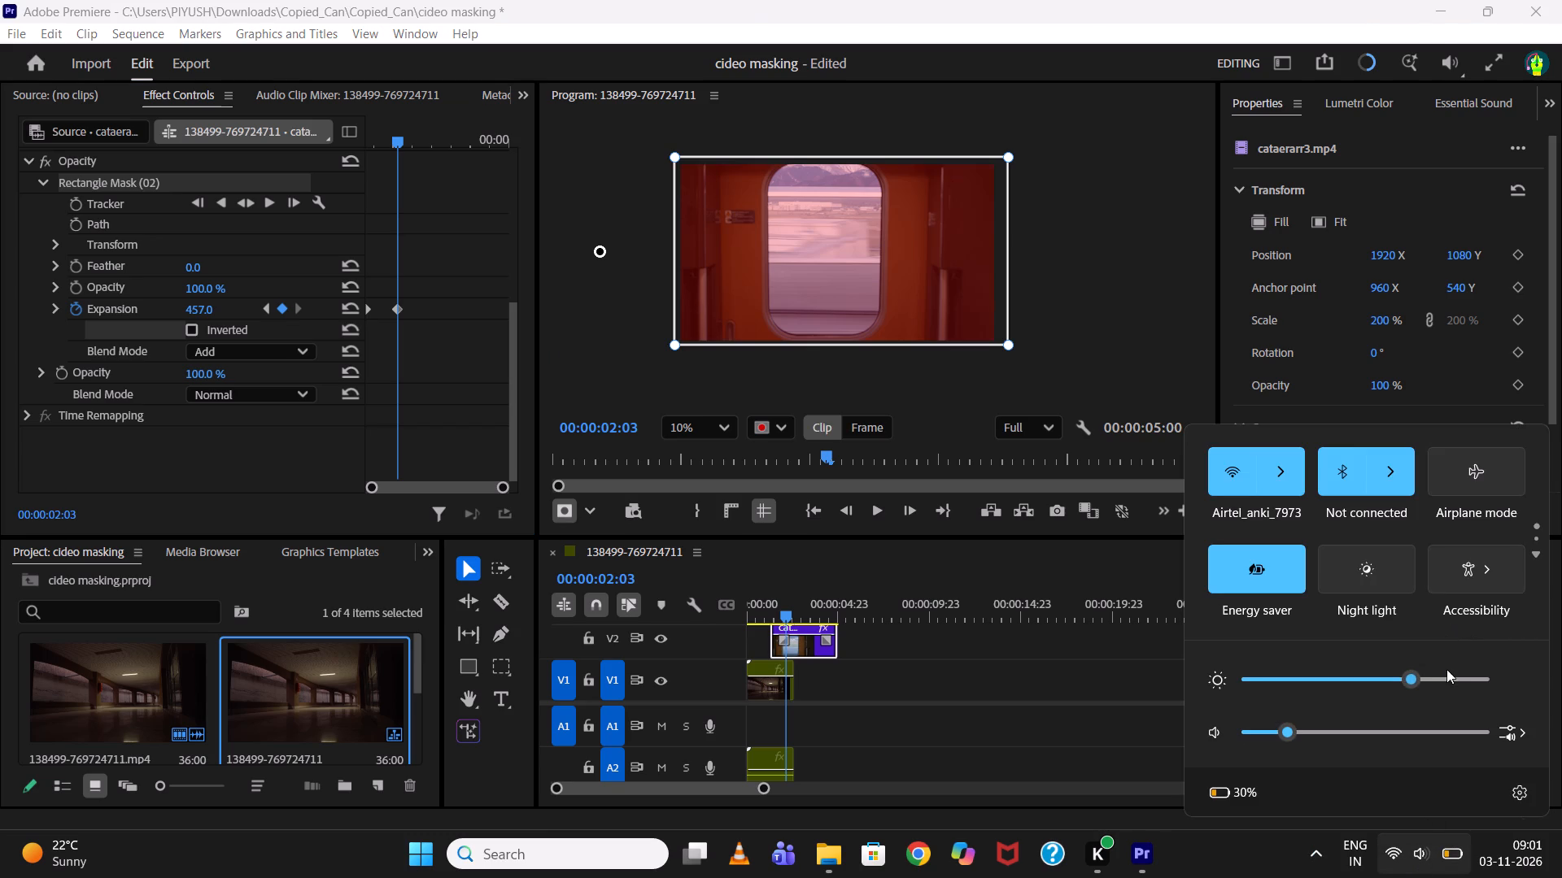
pyautogui.moveTo(1446, 669); pyautogui.dragTo(1525, 689)
pyautogui.click(1227, 845)
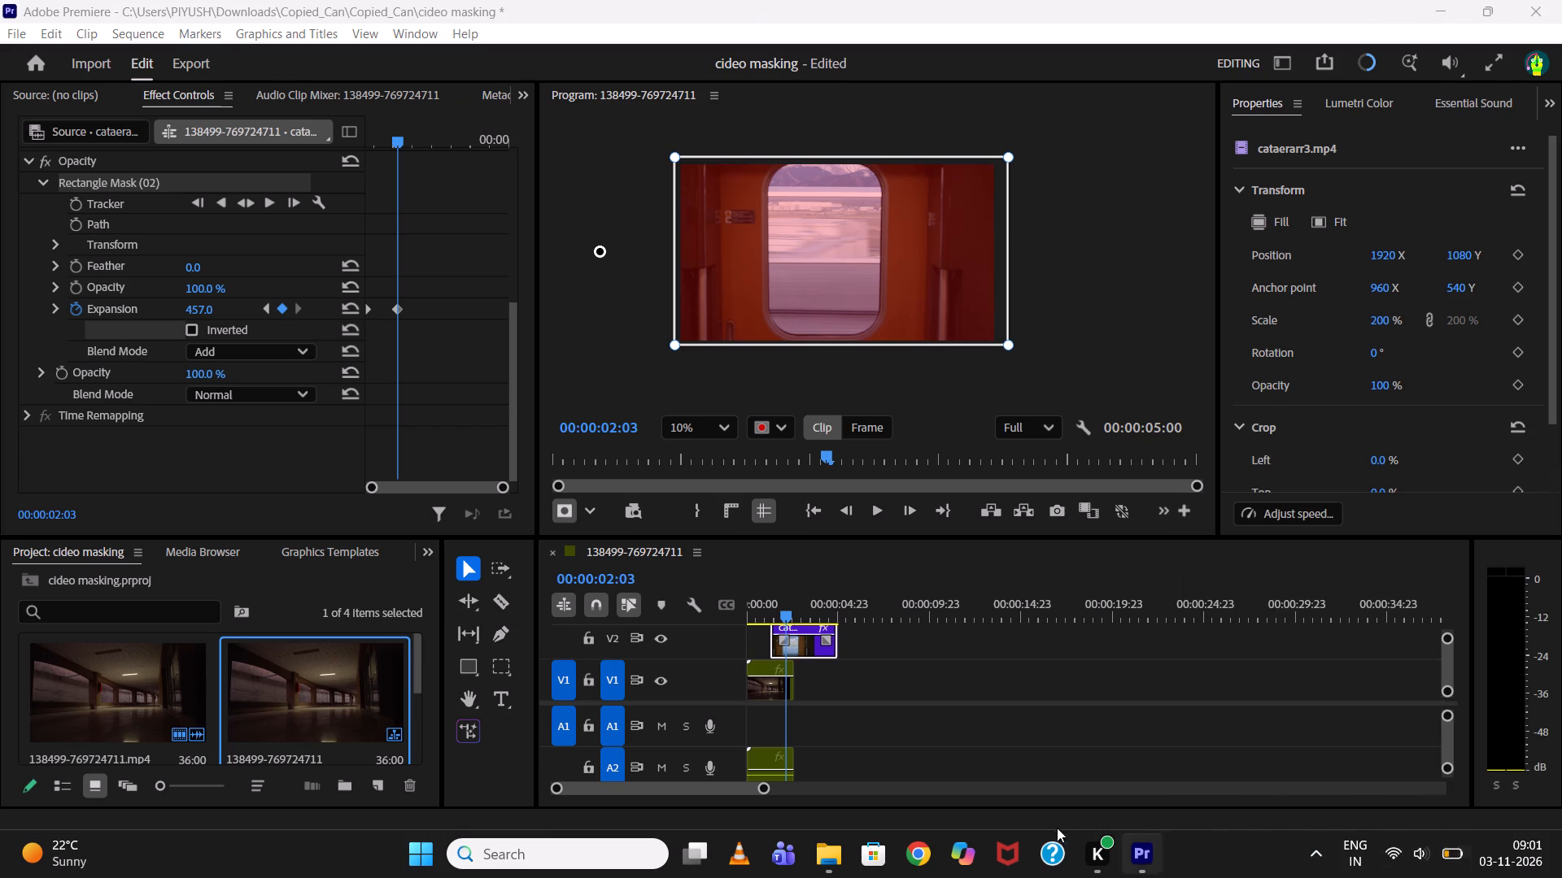
# Play back the mask transition from just before the cataerarr3 clip, first with the clip selected and again with it deselected.
pyautogui.click(775, 620)
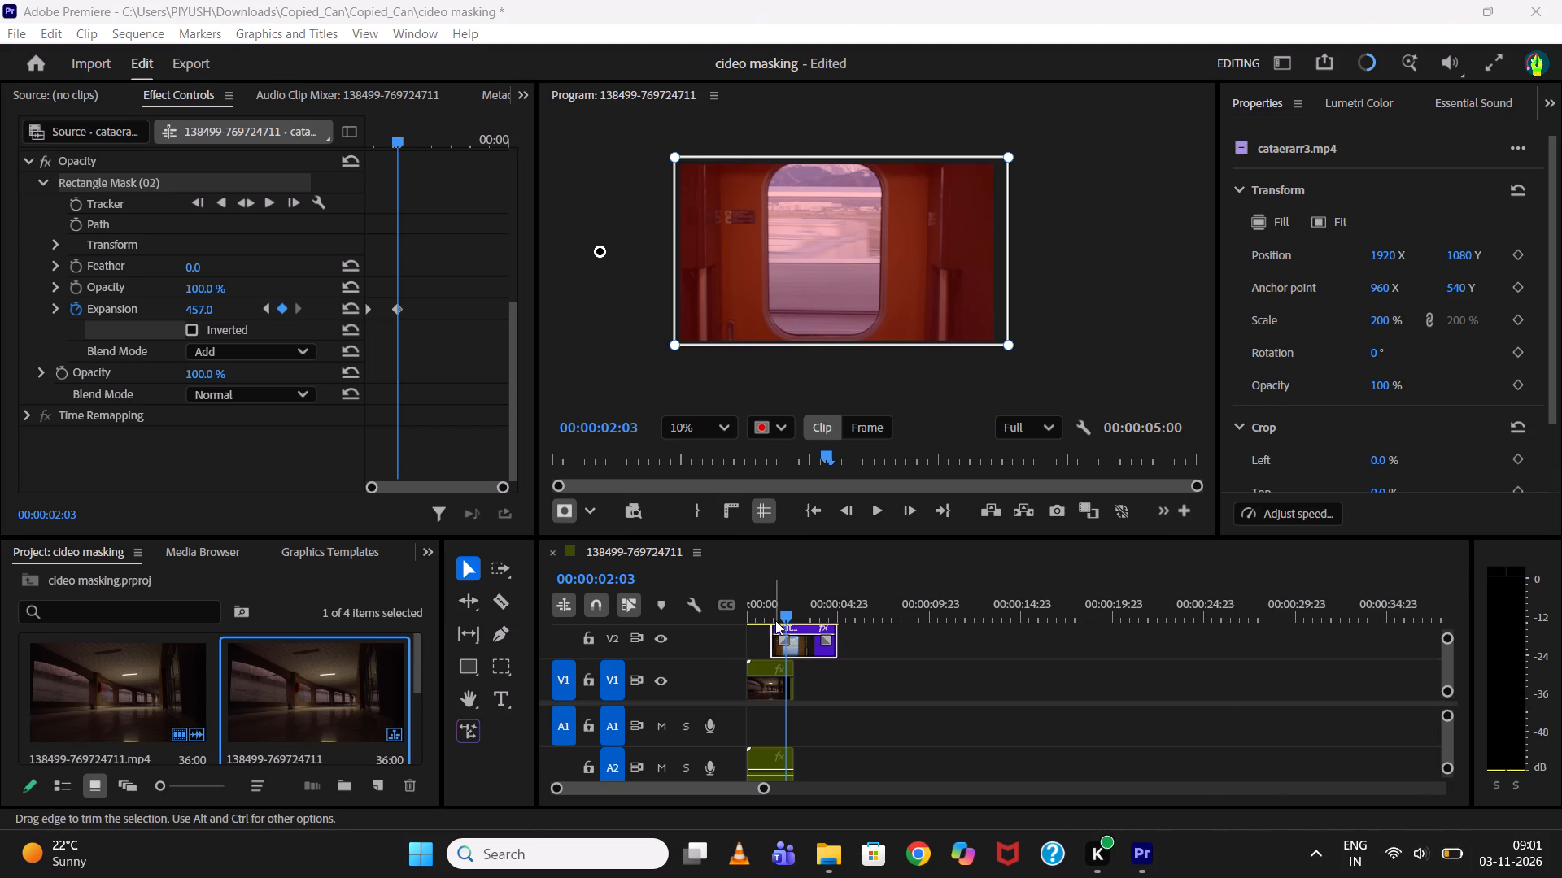
pyautogui.moveTo(787, 606); pyautogui.dragTo(766, 606)
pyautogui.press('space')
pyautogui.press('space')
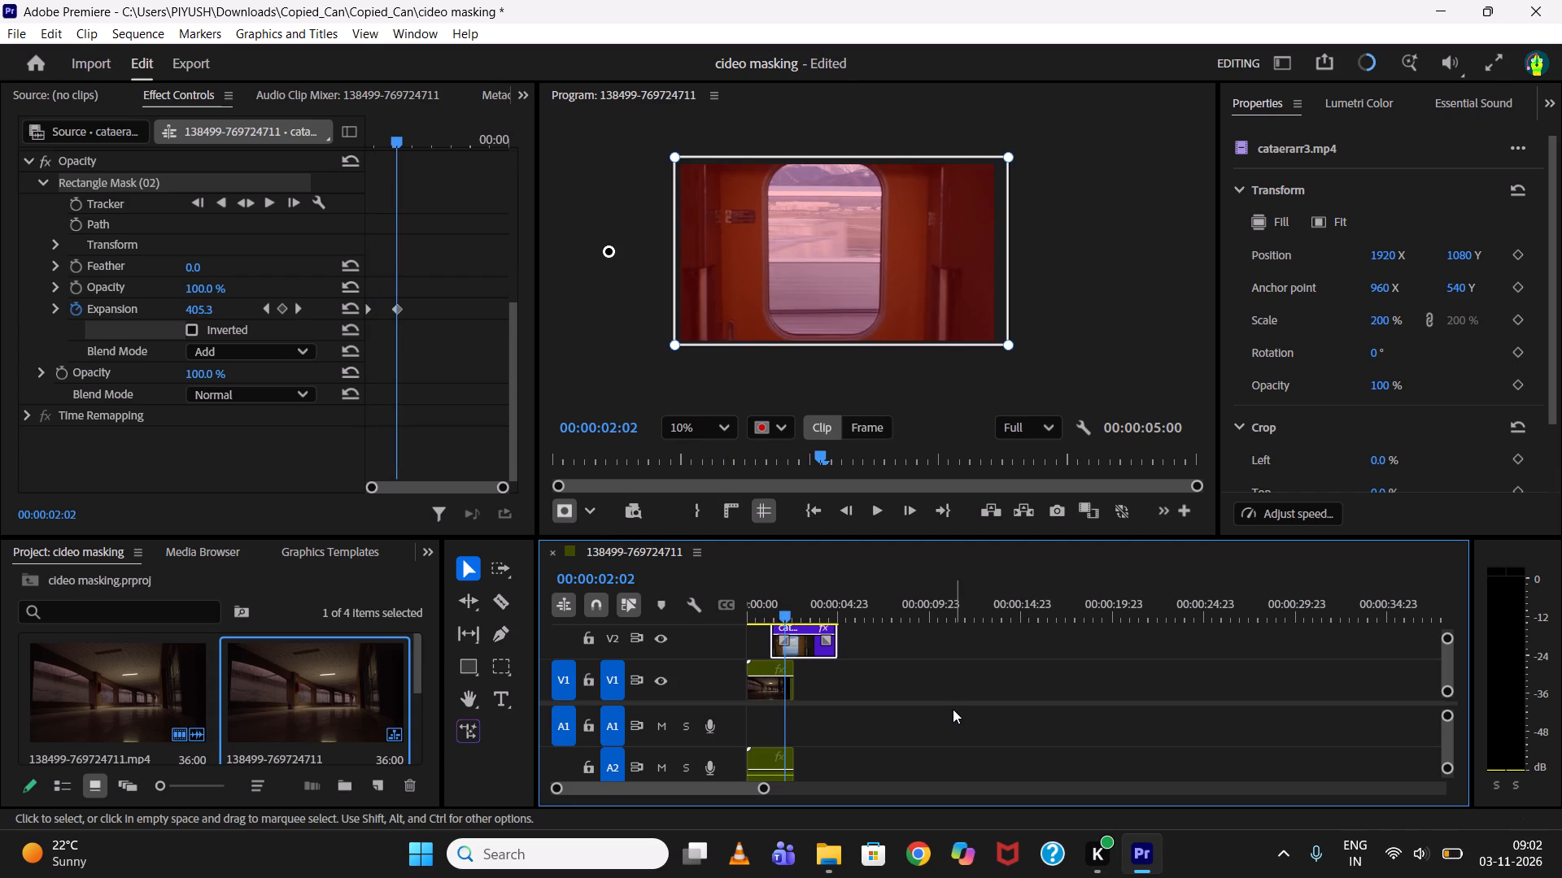
pyautogui.click(845, 703)
pyautogui.click(938, 675)
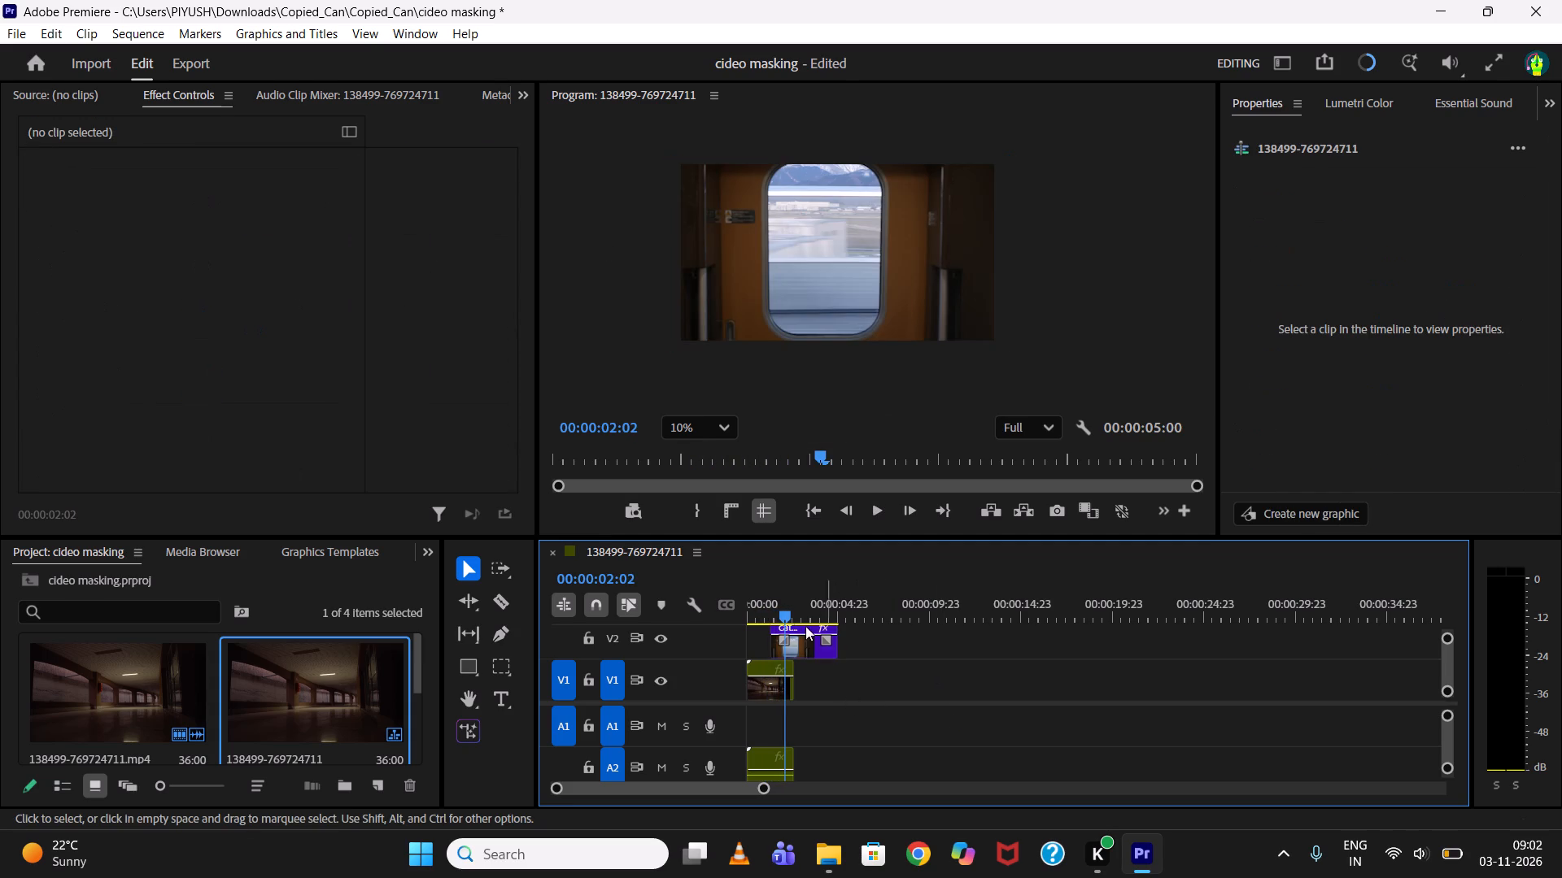
pyautogui.moveTo(792, 612); pyautogui.dragTo(766, 611)
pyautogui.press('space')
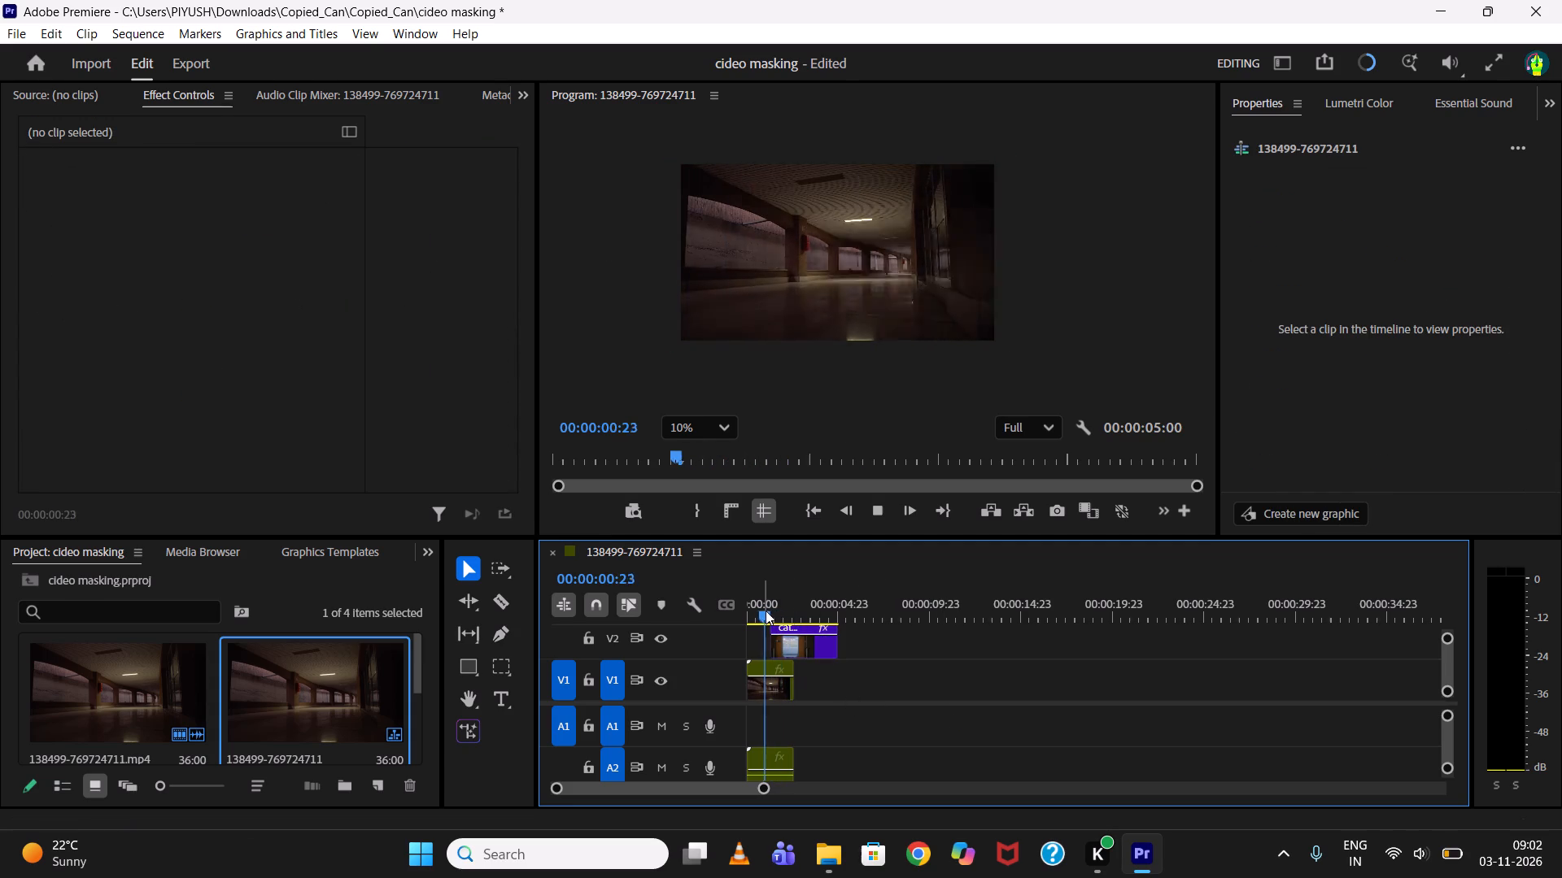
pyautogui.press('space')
pyautogui.moveTo(797, 613); pyautogui.dragTo(784, 613)
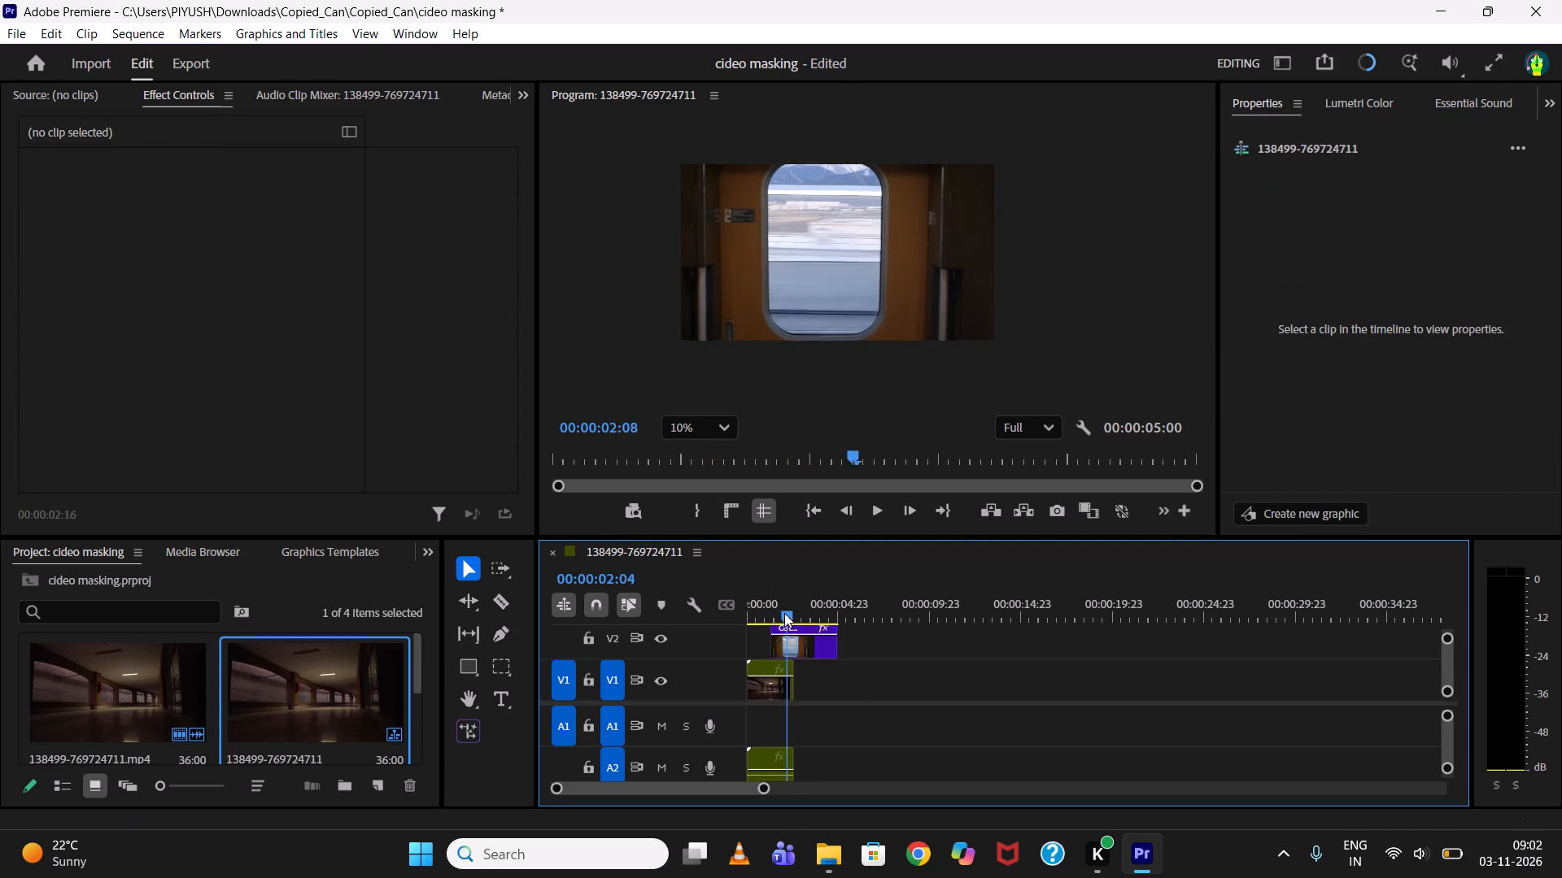
# Scrub the start of the cataerarr3 clip and inspect the rectangle mask edges over the corridor at 00:00:01:12.
pyautogui.moveTo(784, 613); pyautogui.dragTo(771, 611)
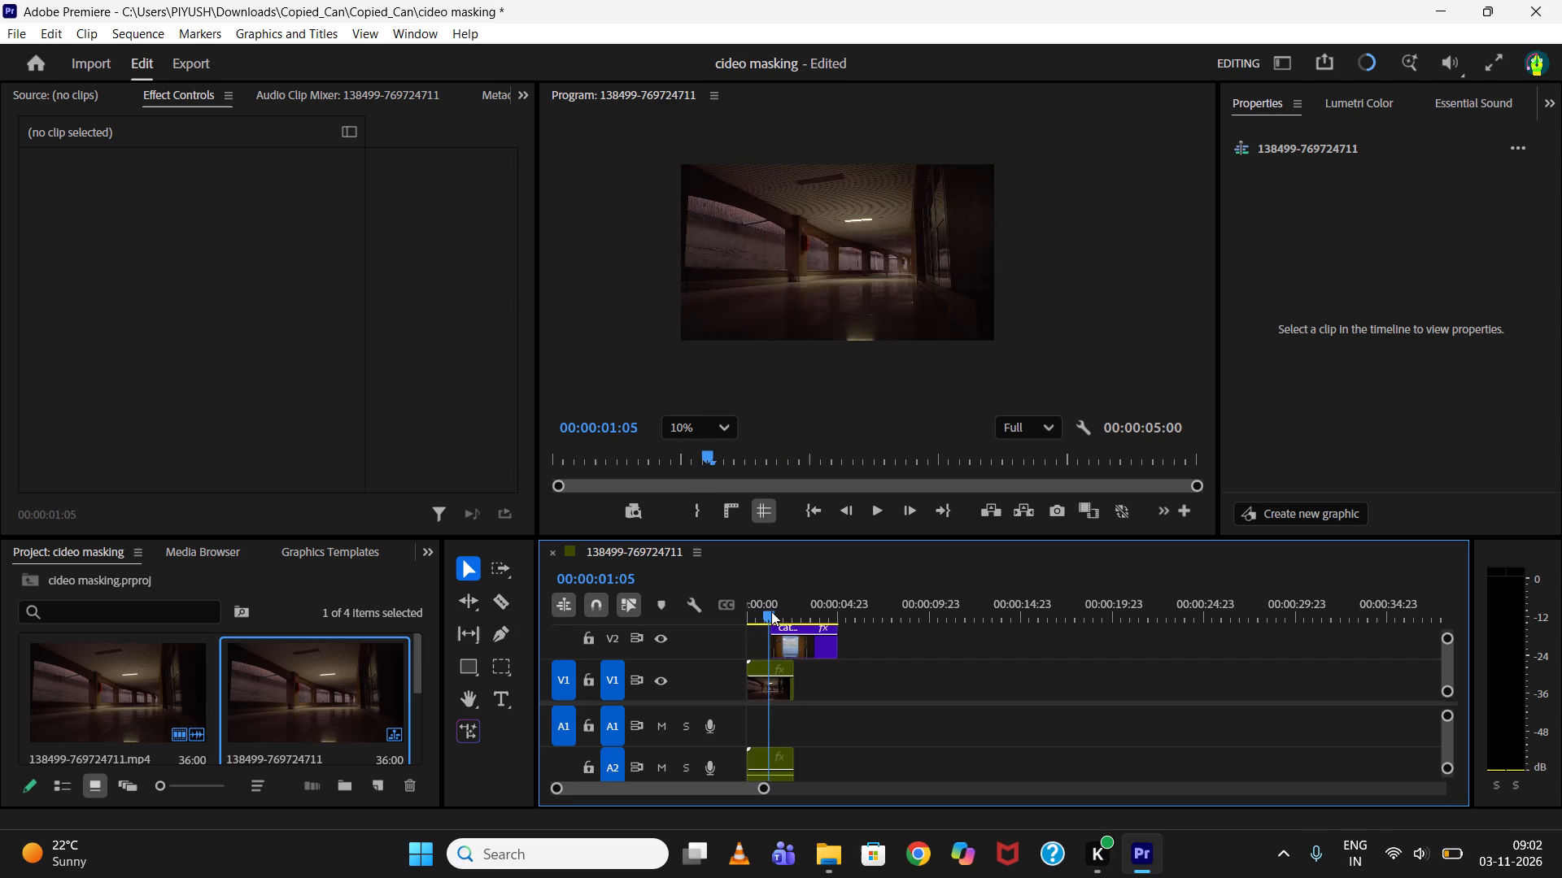
pyautogui.moveTo(771, 611); pyautogui.dragTo(776, 611)
pyautogui.scroll(6, 729, 293)
pyautogui.scroll(1, 699, 184)
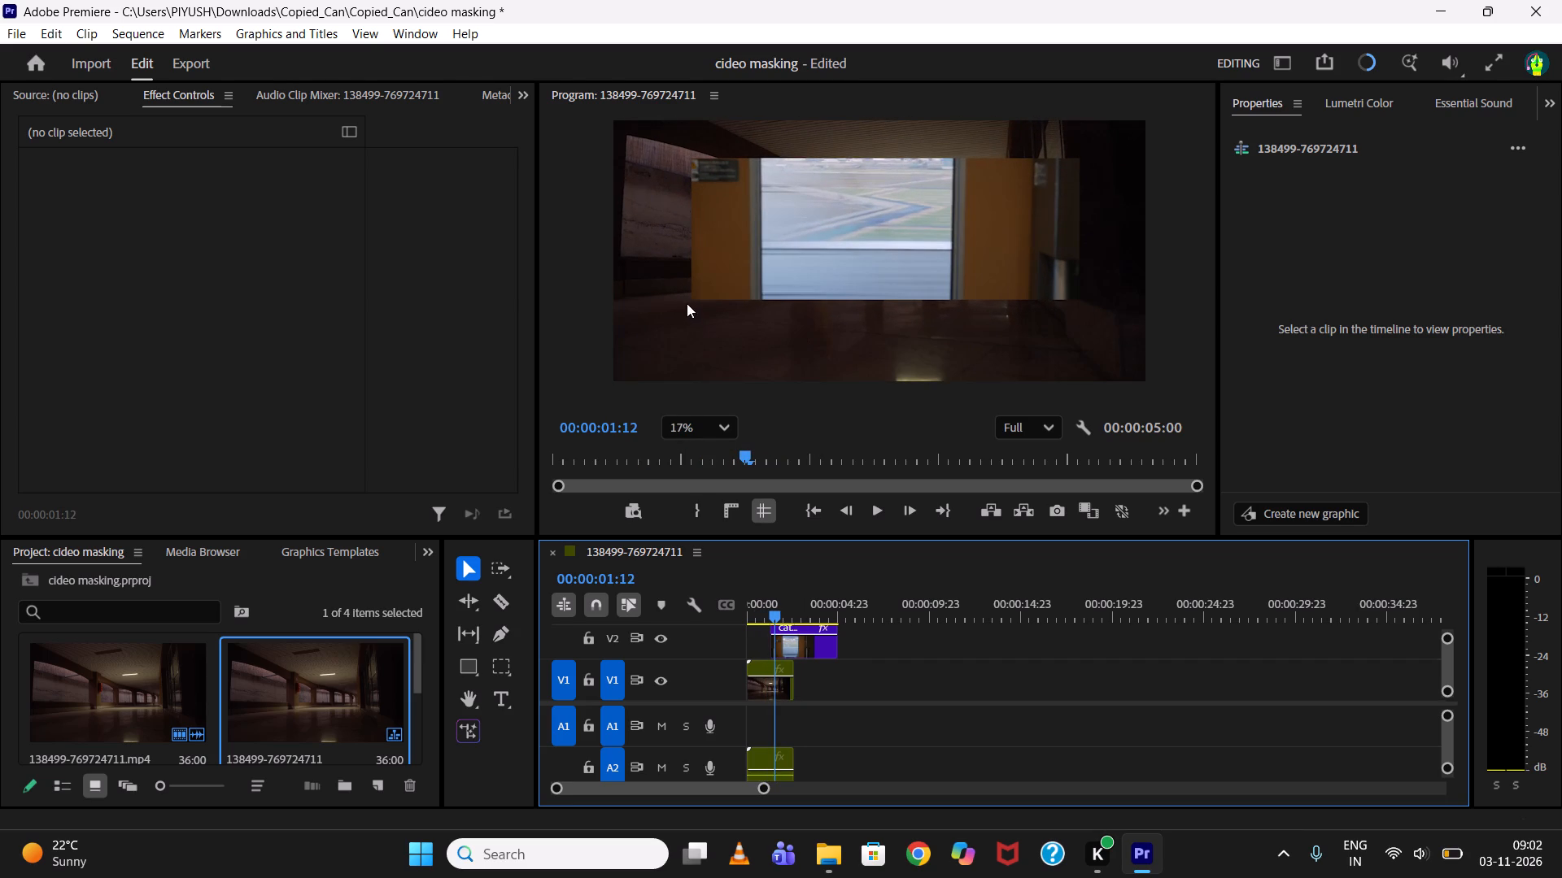
# Soften the edge of Rectangle Mask (02) on the cataerarr3 clip by setting its Feather to 33.
pyautogui.click(809, 637)
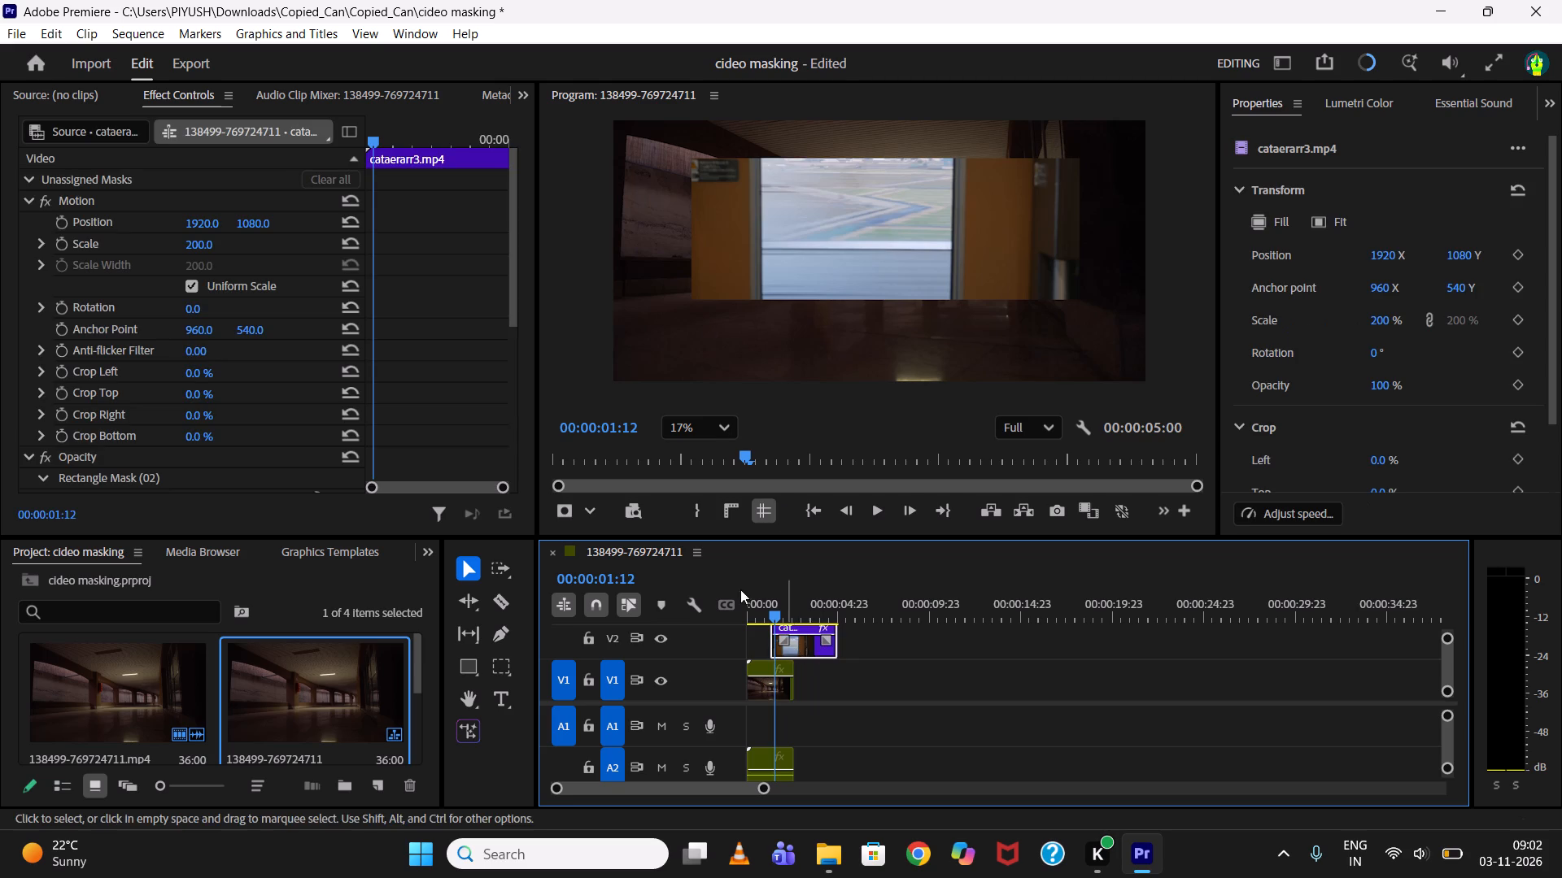
pyautogui.scroll(-9, 134, 341)
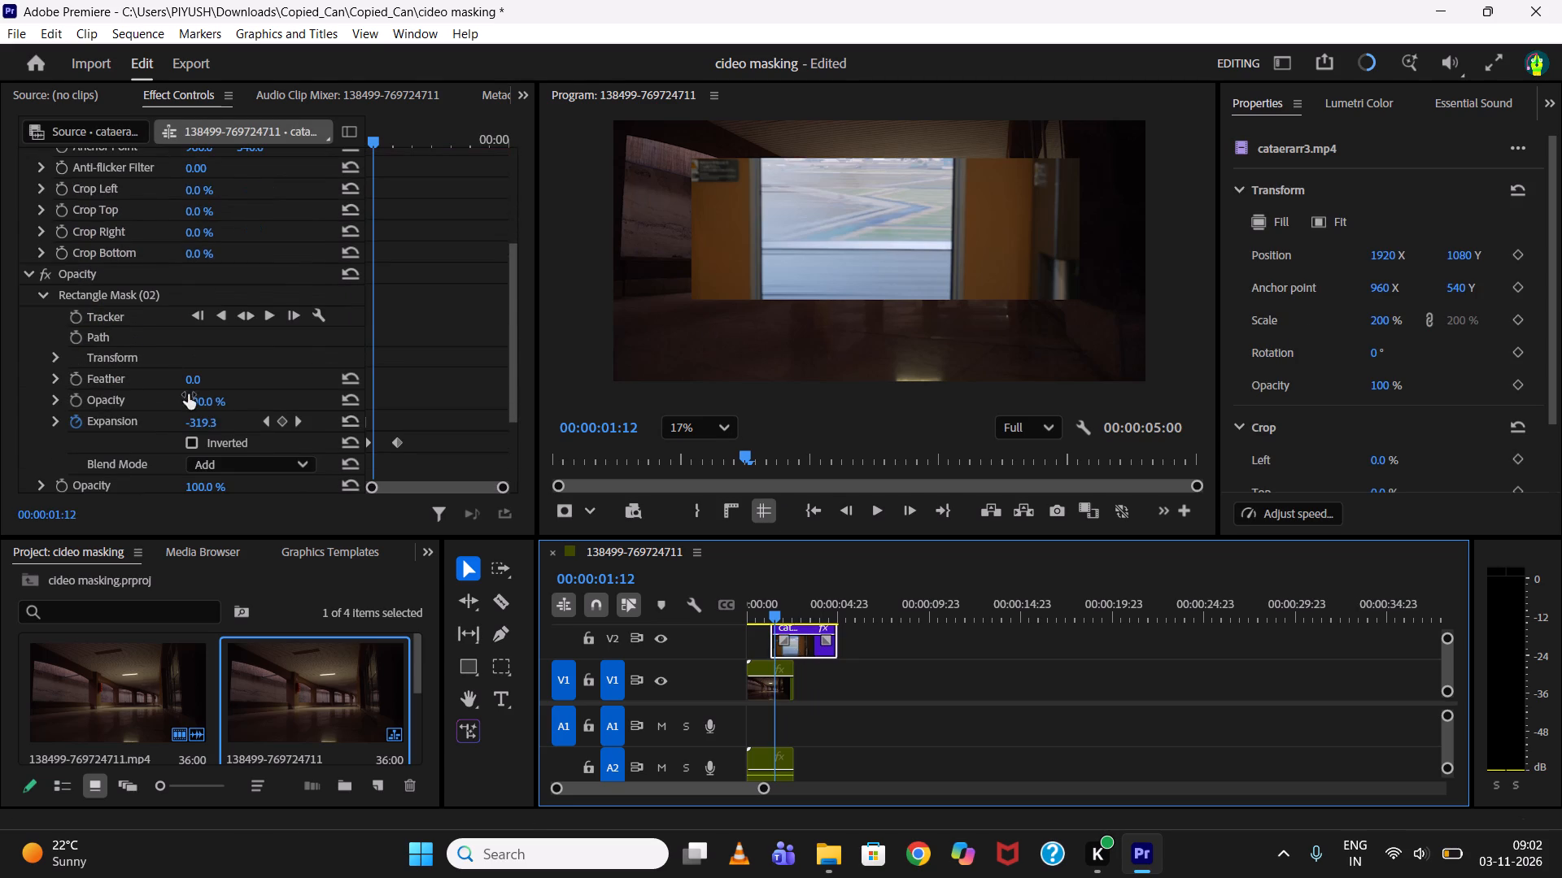
pyautogui.moveTo(198, 379); pyautogui.dragTo(277, 386)
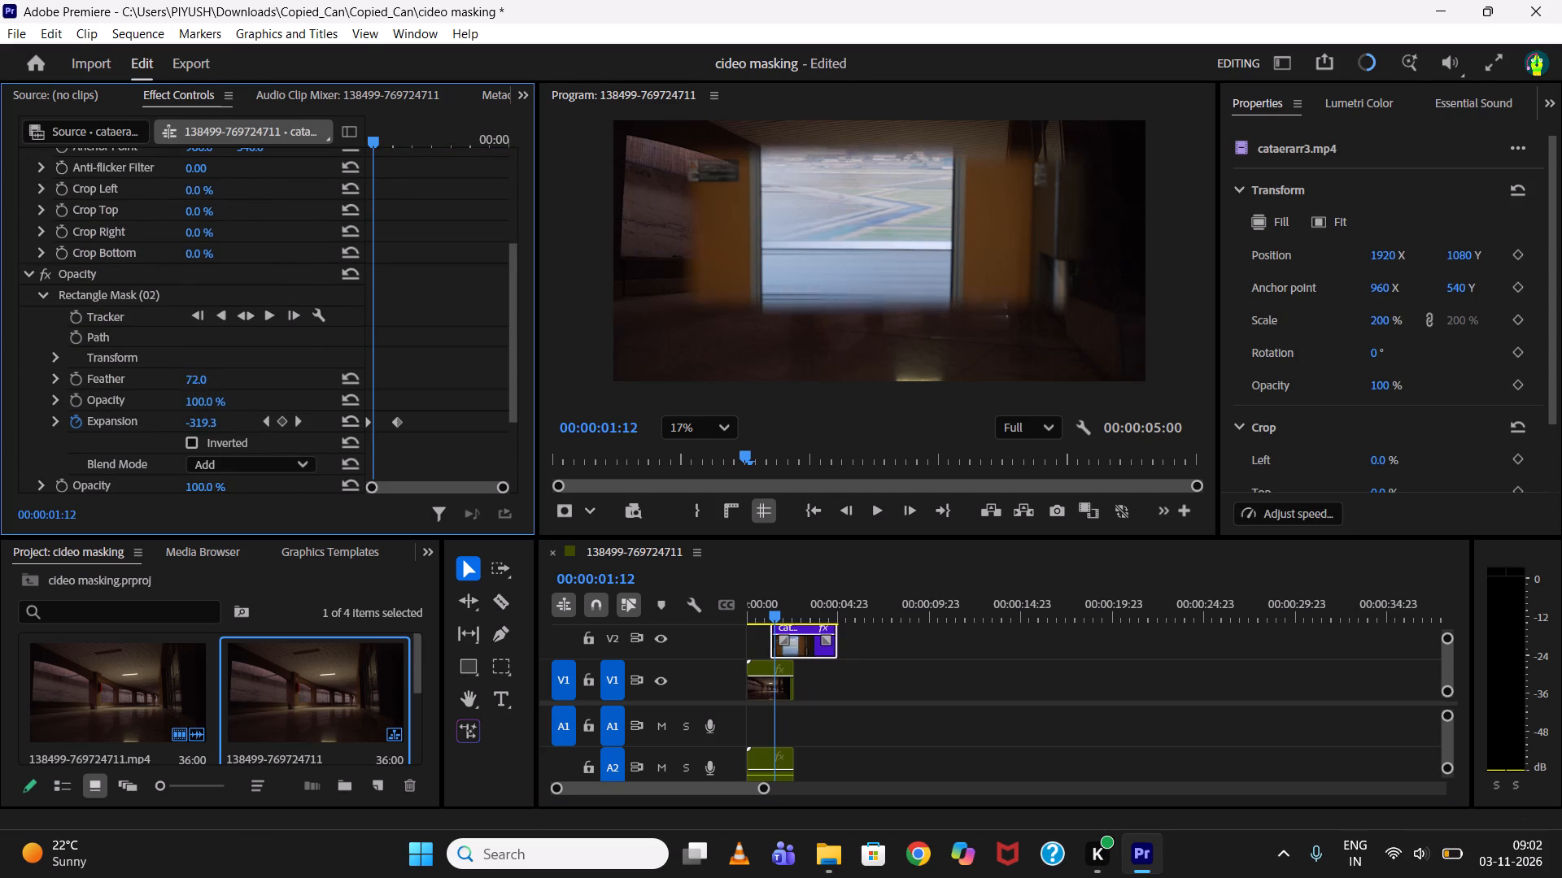
pyautogui.moveTo(277, 386); pyautogui.dragTo(291, 389)
pyautogui.scroll(4, 704, 164)
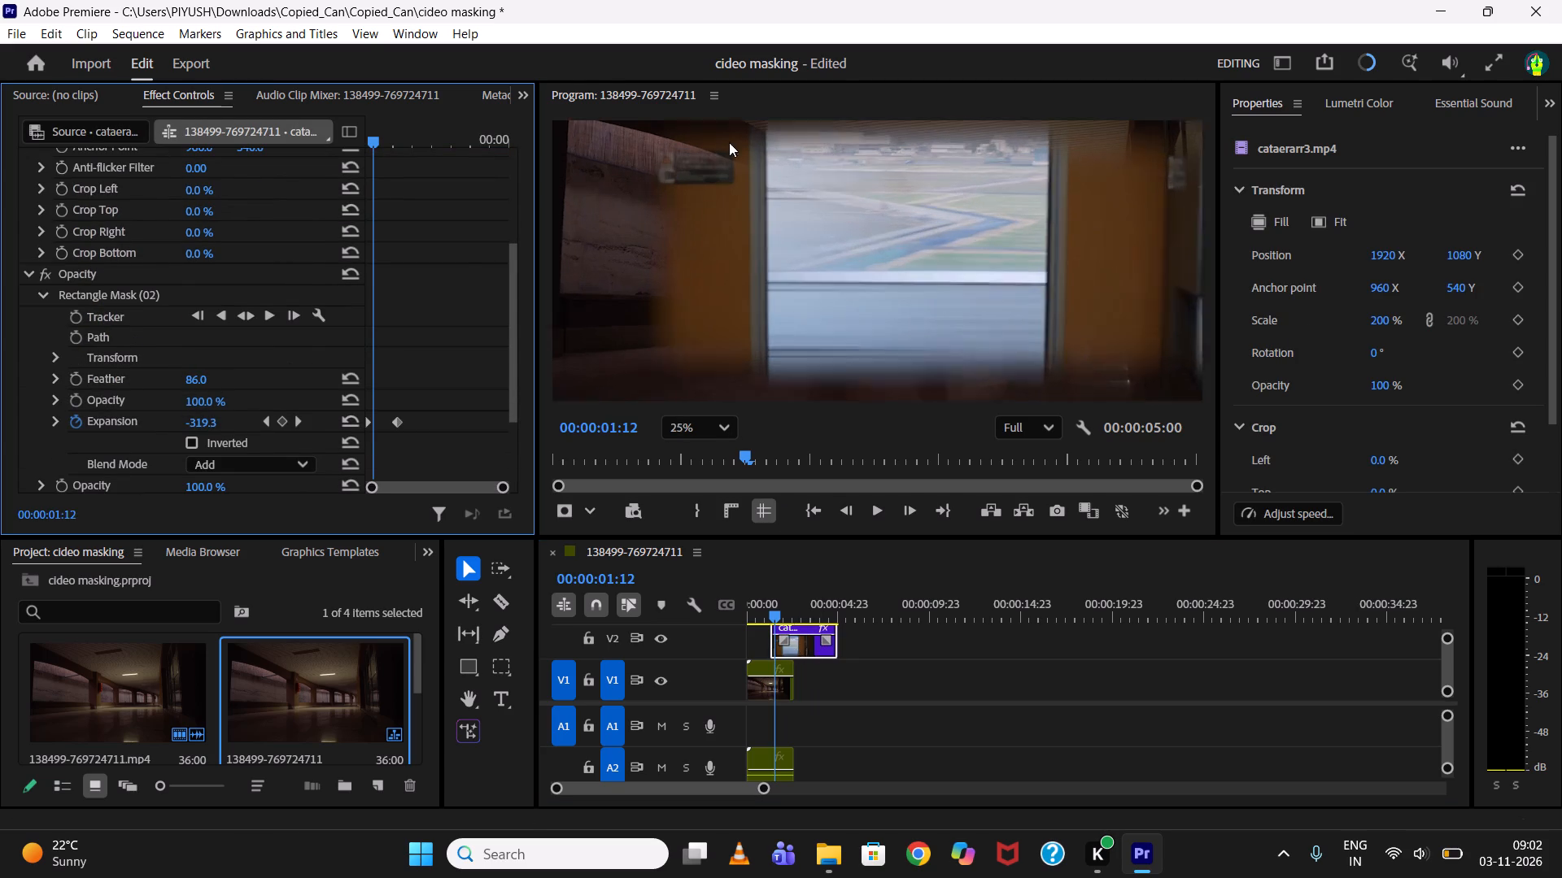
pyautogui.scroll(2, 729, 142)
pyautogui.moveTo(761, 167); pyautogui.dragTo(875, 223, button='middle')
pyautogui.scroll(1, 816, 228)
pyautogui.moveTo(816, 228); pyautogui.dragTo(934, 257, button='middle')
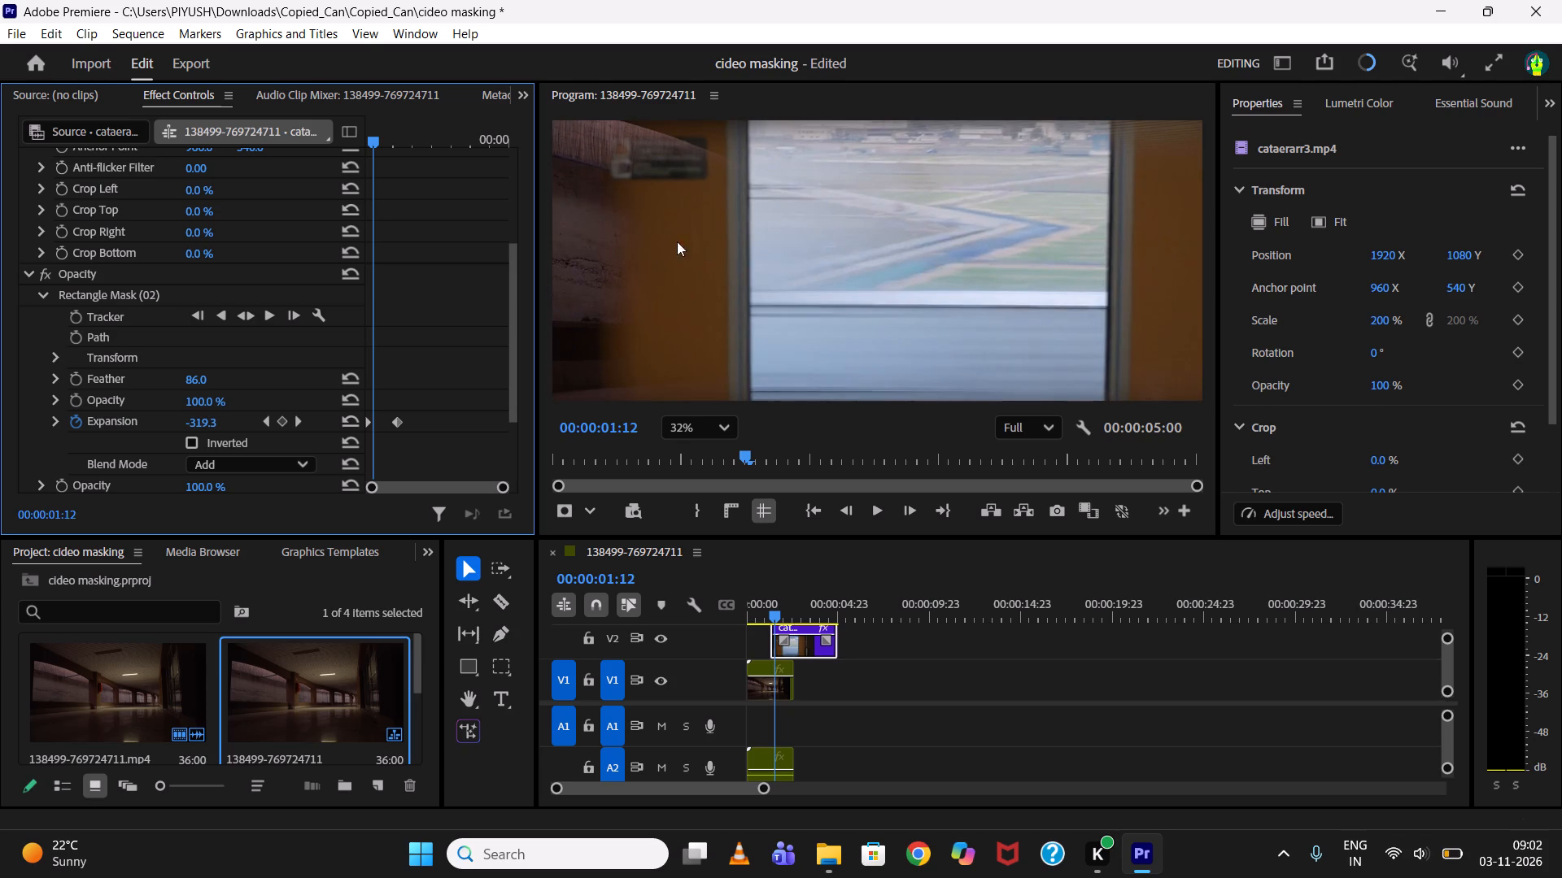
pyautogui.moveTo(729, 212); pyautogui.dragTo(766, 309, button='middle')
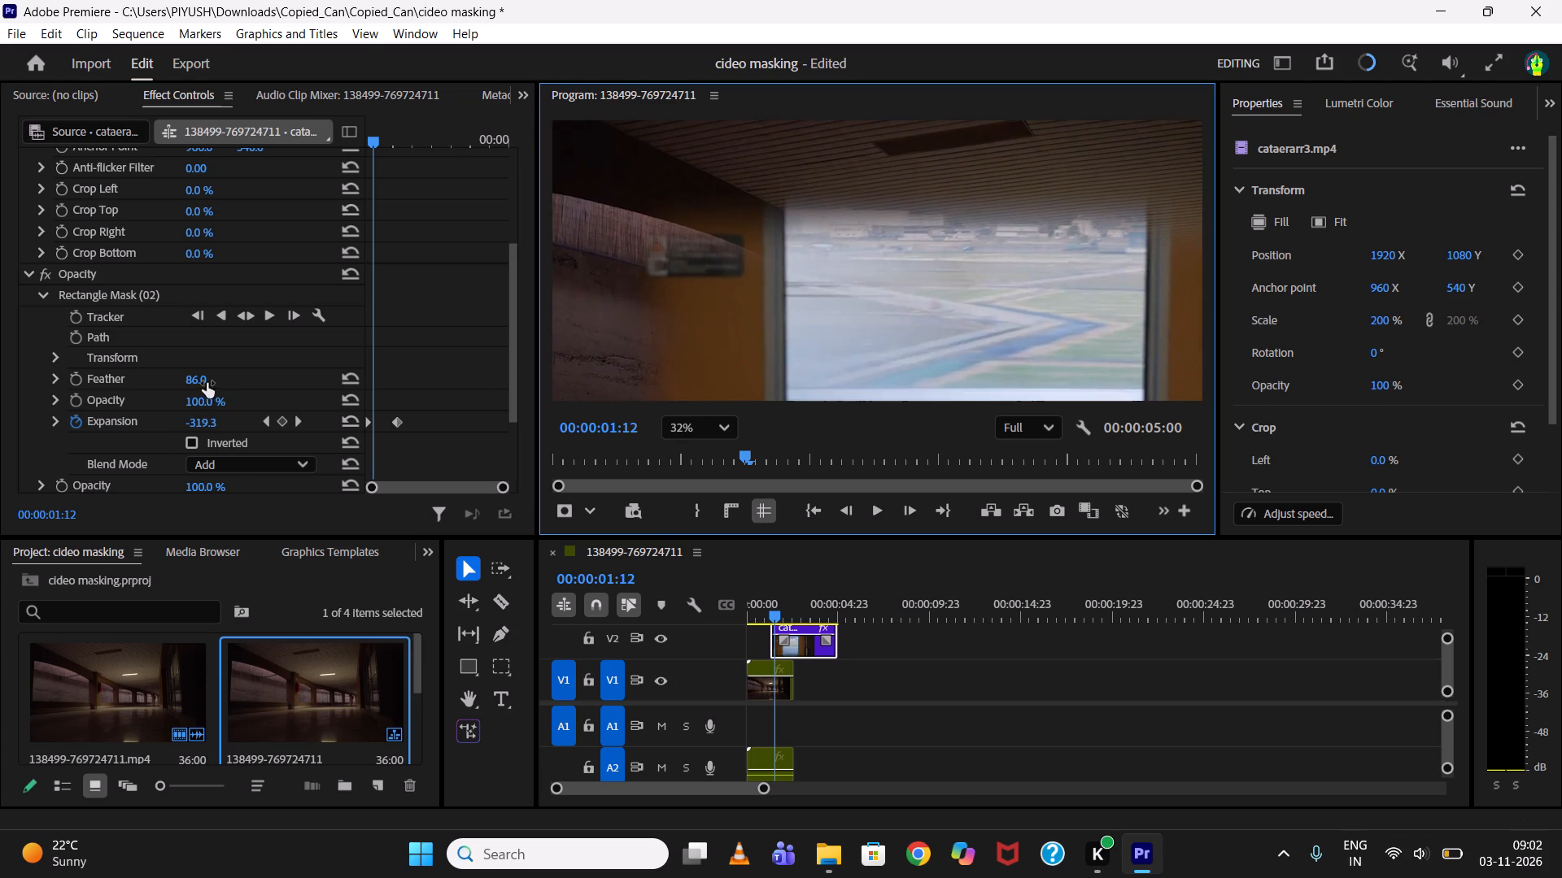
pyautogui.moveTo(207, 383); pyautogui.dragTo(189, 386)
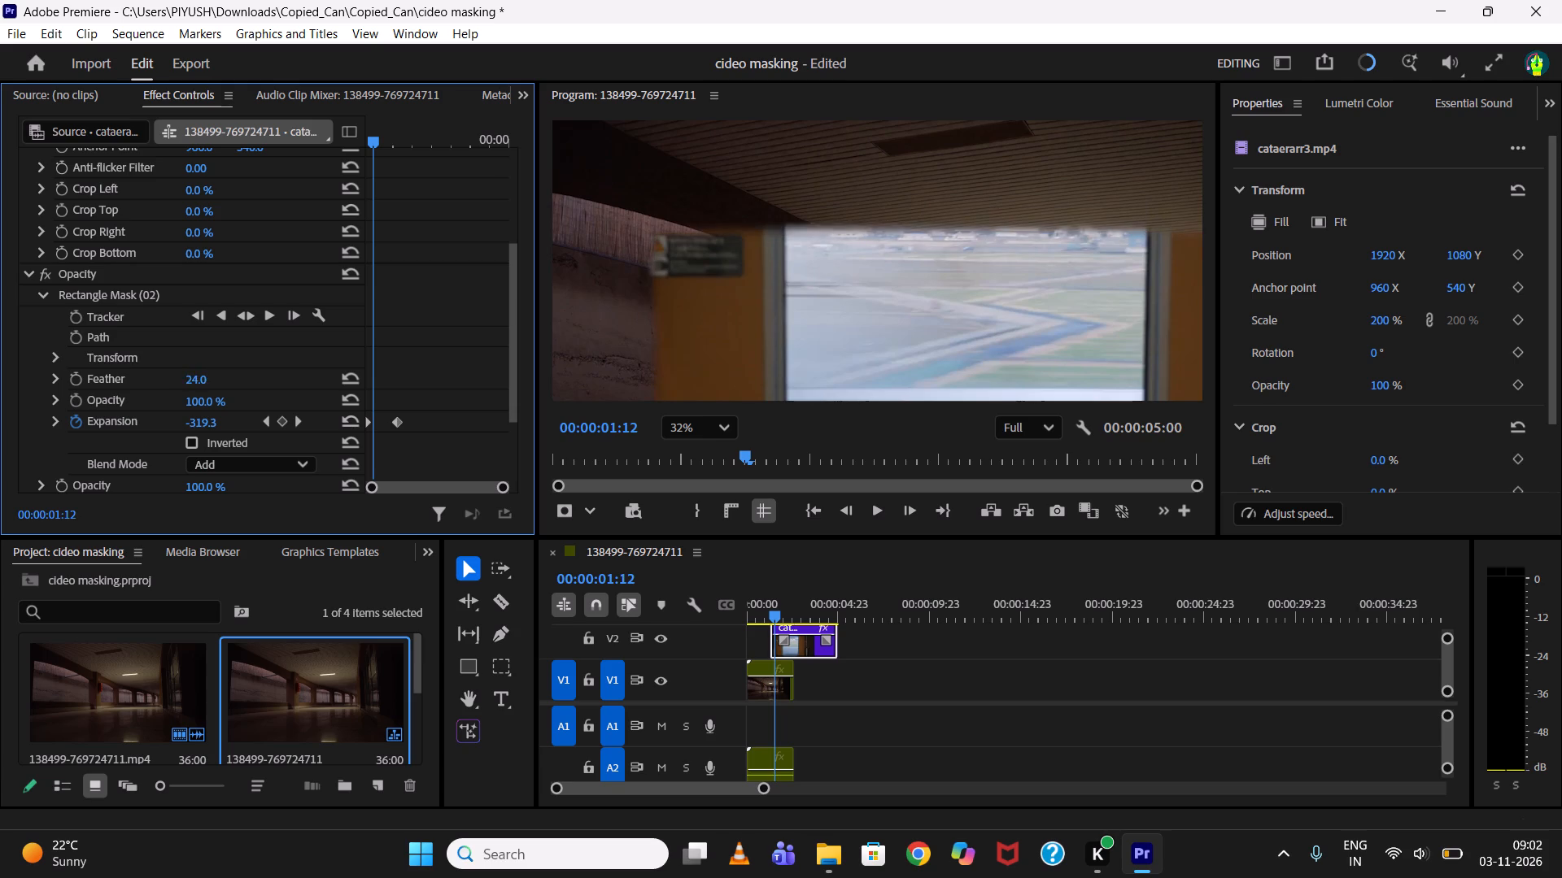
pyautogui.moveTo(189, 386); pyautogui.dragTo(198, 390)
# Shift the second Expansion keyframe of Rectangle Mask (02) to just after 00:00:02:14 to lengthen the reveal.
pyautogui.moveTo(782, 605); pyautogui.dragTo(772, 603)
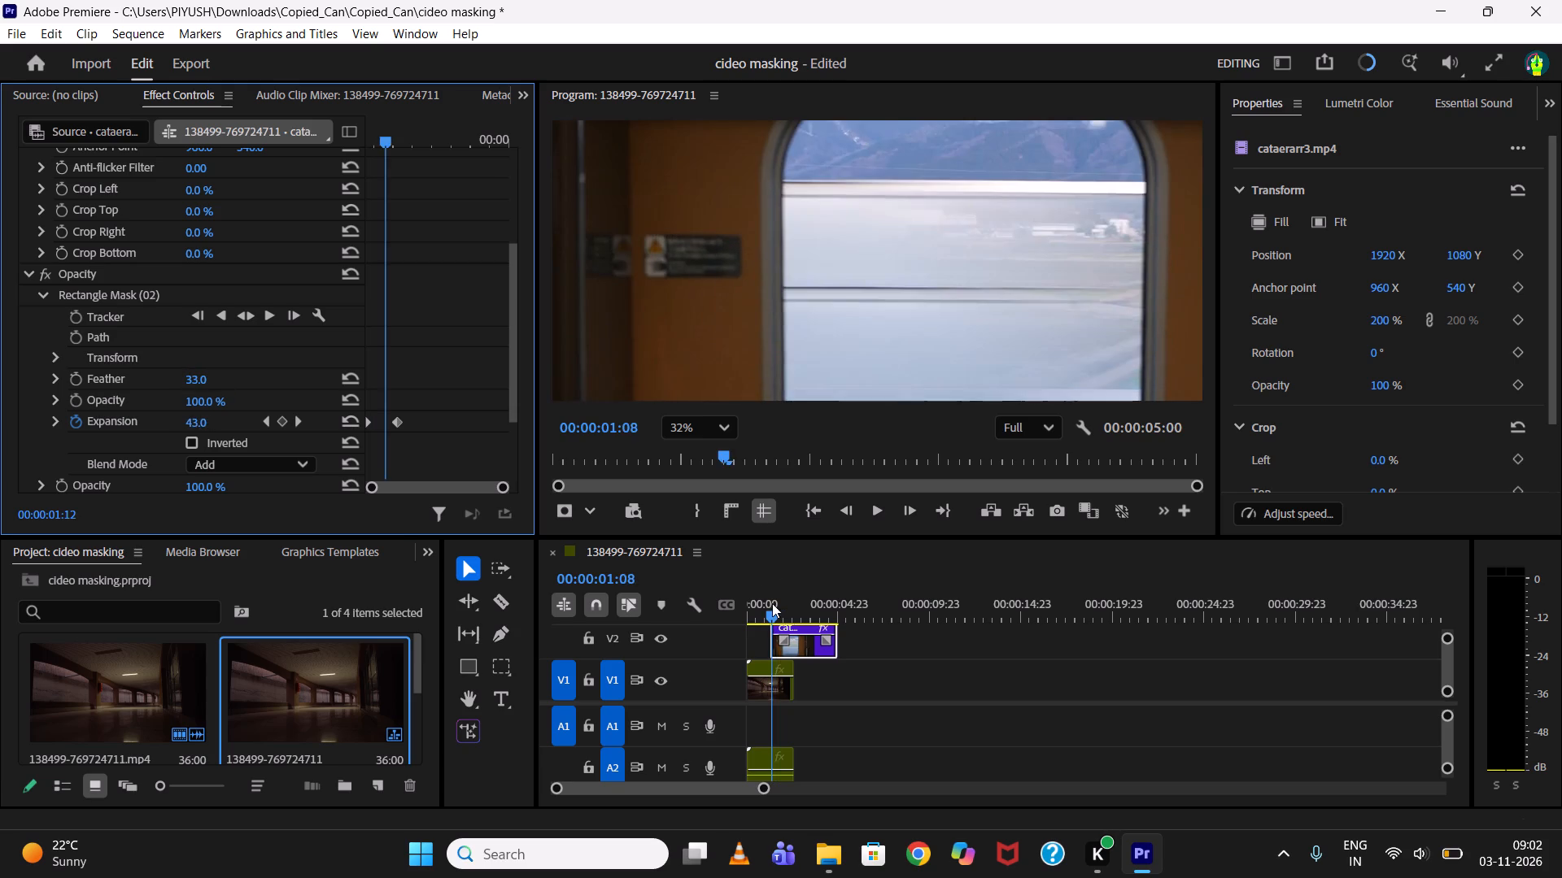
pyautogui.moveTo(772, 603); pyautogui.dragTo(770, 603)
pyautogui.scroll(-7, 855, 312)
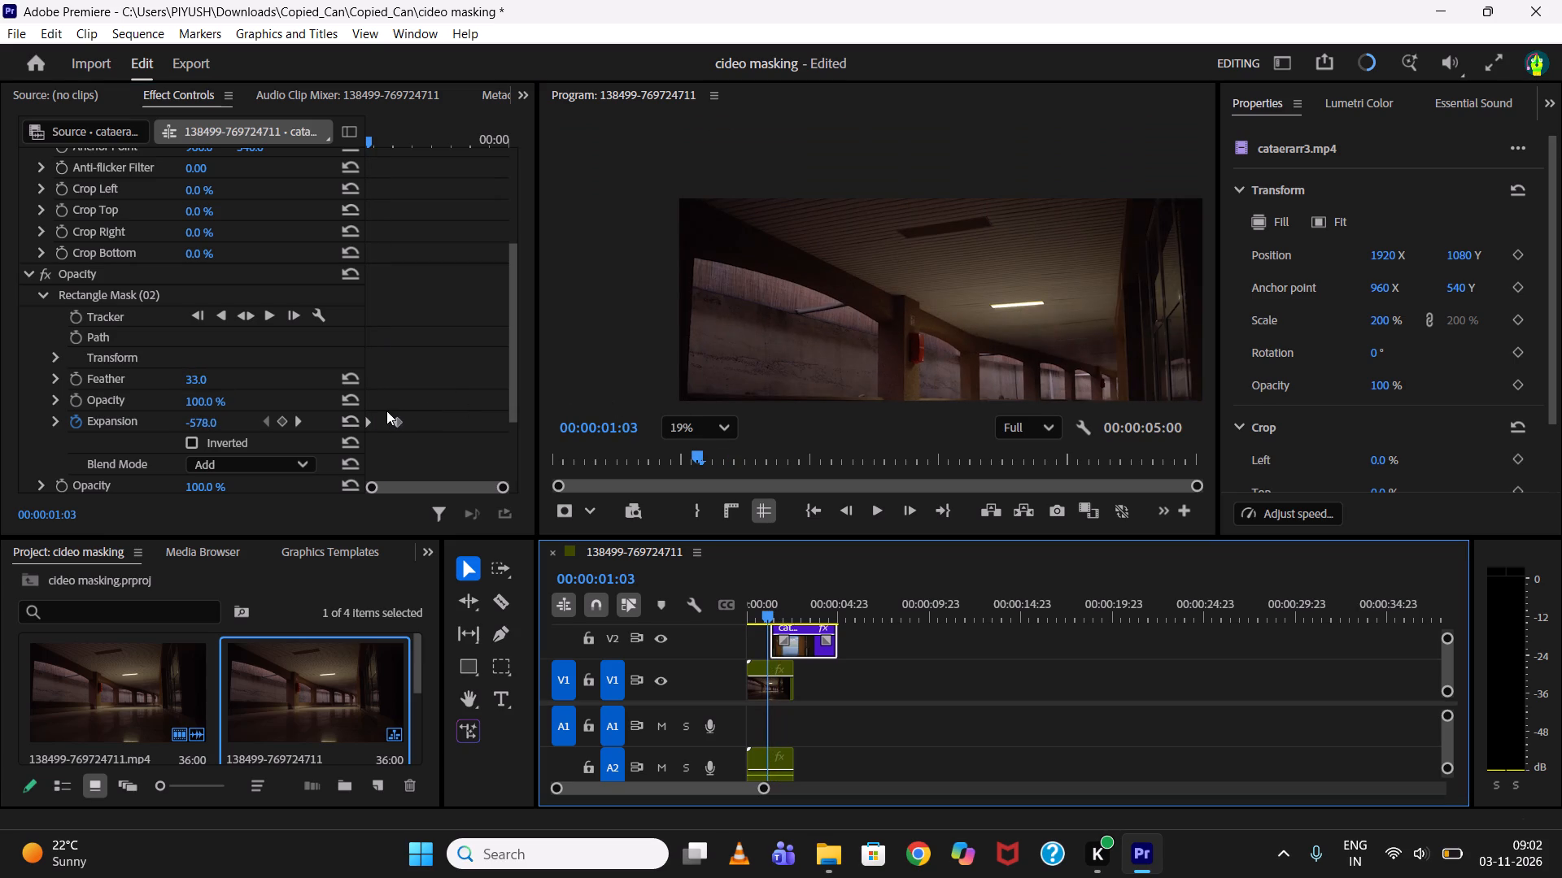
pyautogui.moveTo(400, 419); pyautogui.dragTo(419, 422)
# Play and scrub repeatedly through the overlap to check the speed and softness of the expanding mask reveal.
pyautogui.press('space')
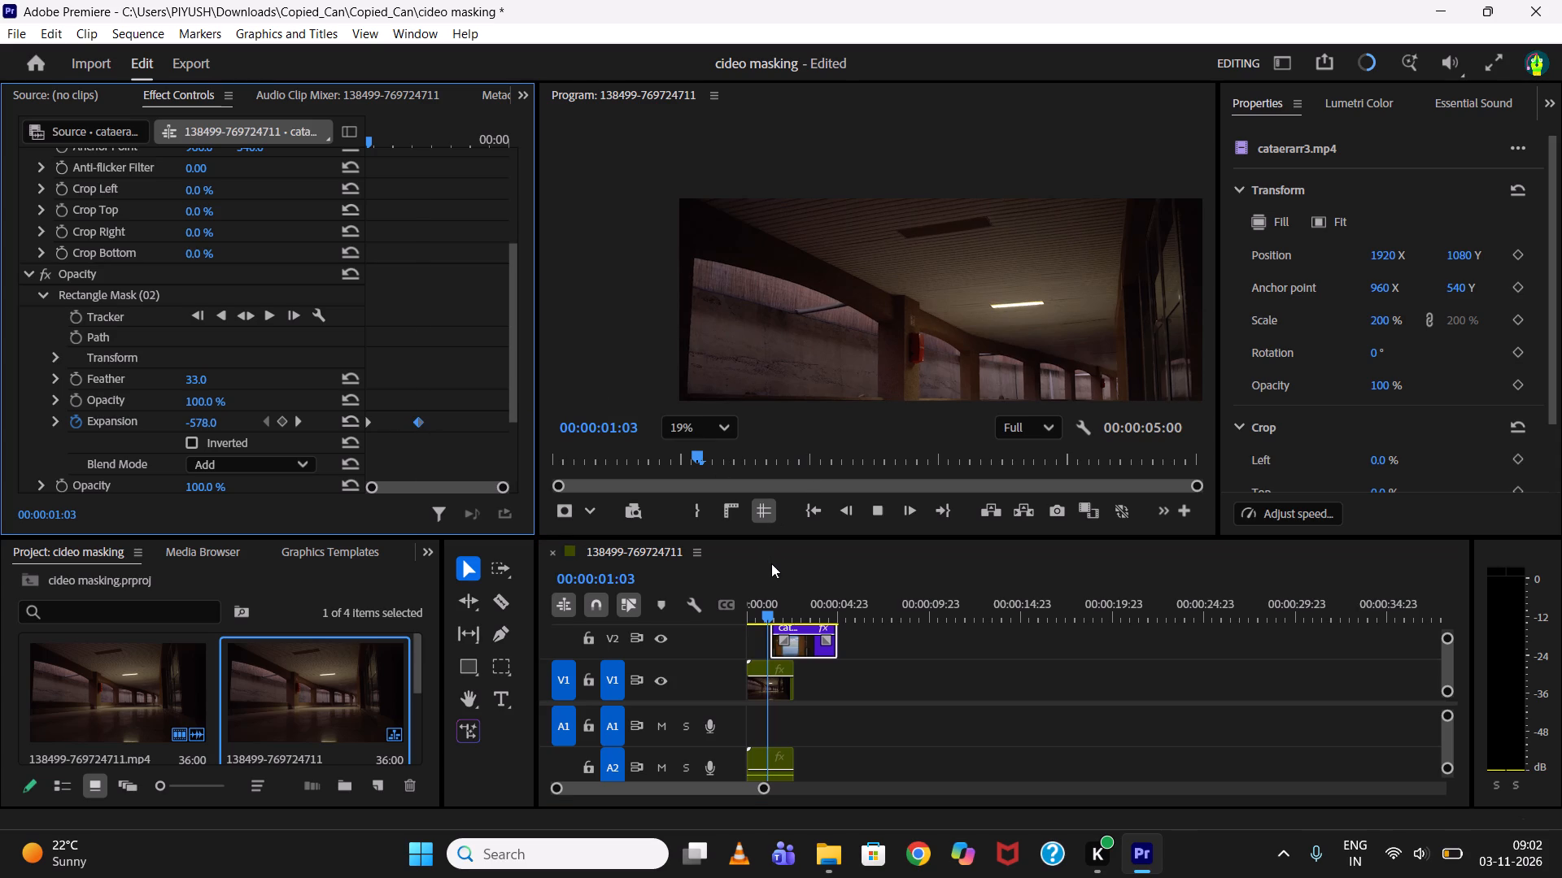
pyautogui.moveTo(839, 395); pyautogui.dragTo(827, 368, button='middle')
pyautogui.press('space')
pyautogui.moveTo(829, 365); pyautogui.dragTo(792, 334, button='middle')
pyautogui.moveTo(779, 602); pyautogui.dragTo(773, 602)
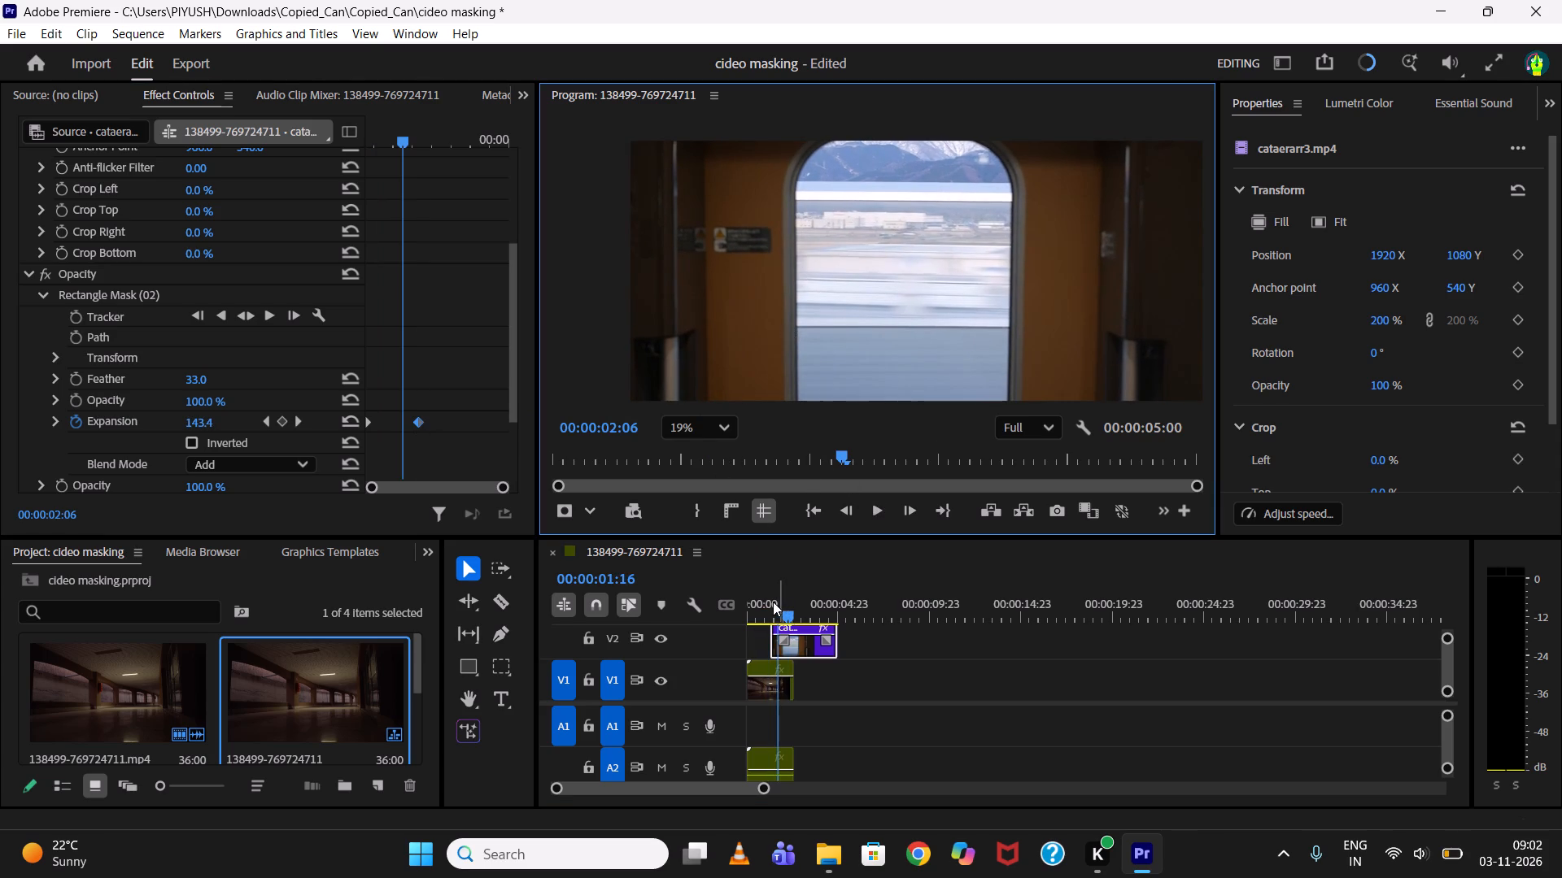
pyautogui.moveTo(773, 602); pyautogui.dragTo(768, 602)
pyautogui.scroll(-4, 901, 301)
pyautogui.press('space')
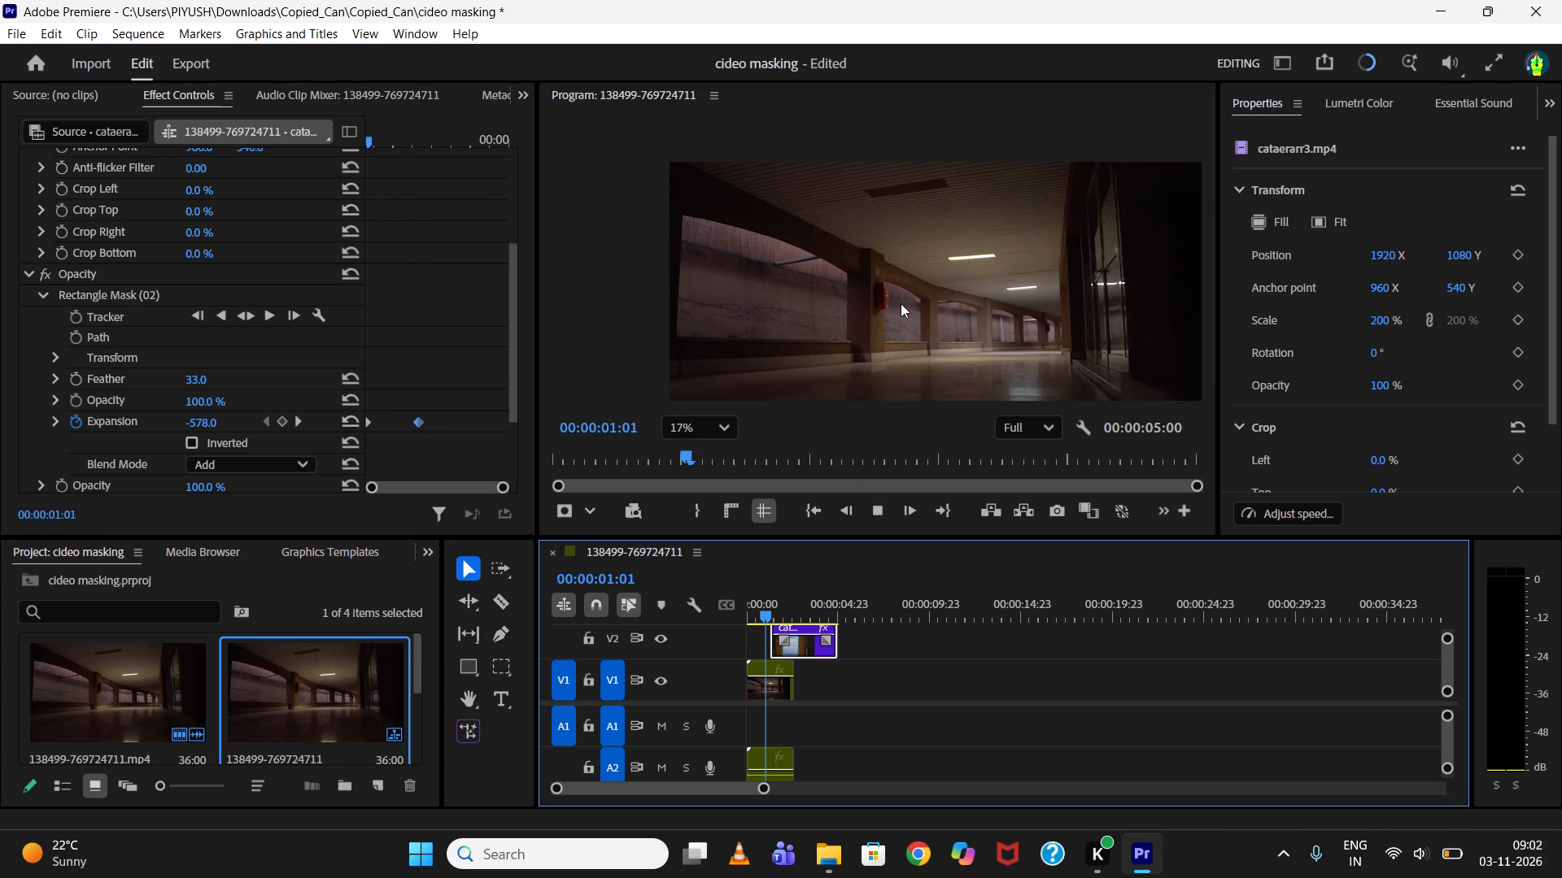
pyautogui.press('space')
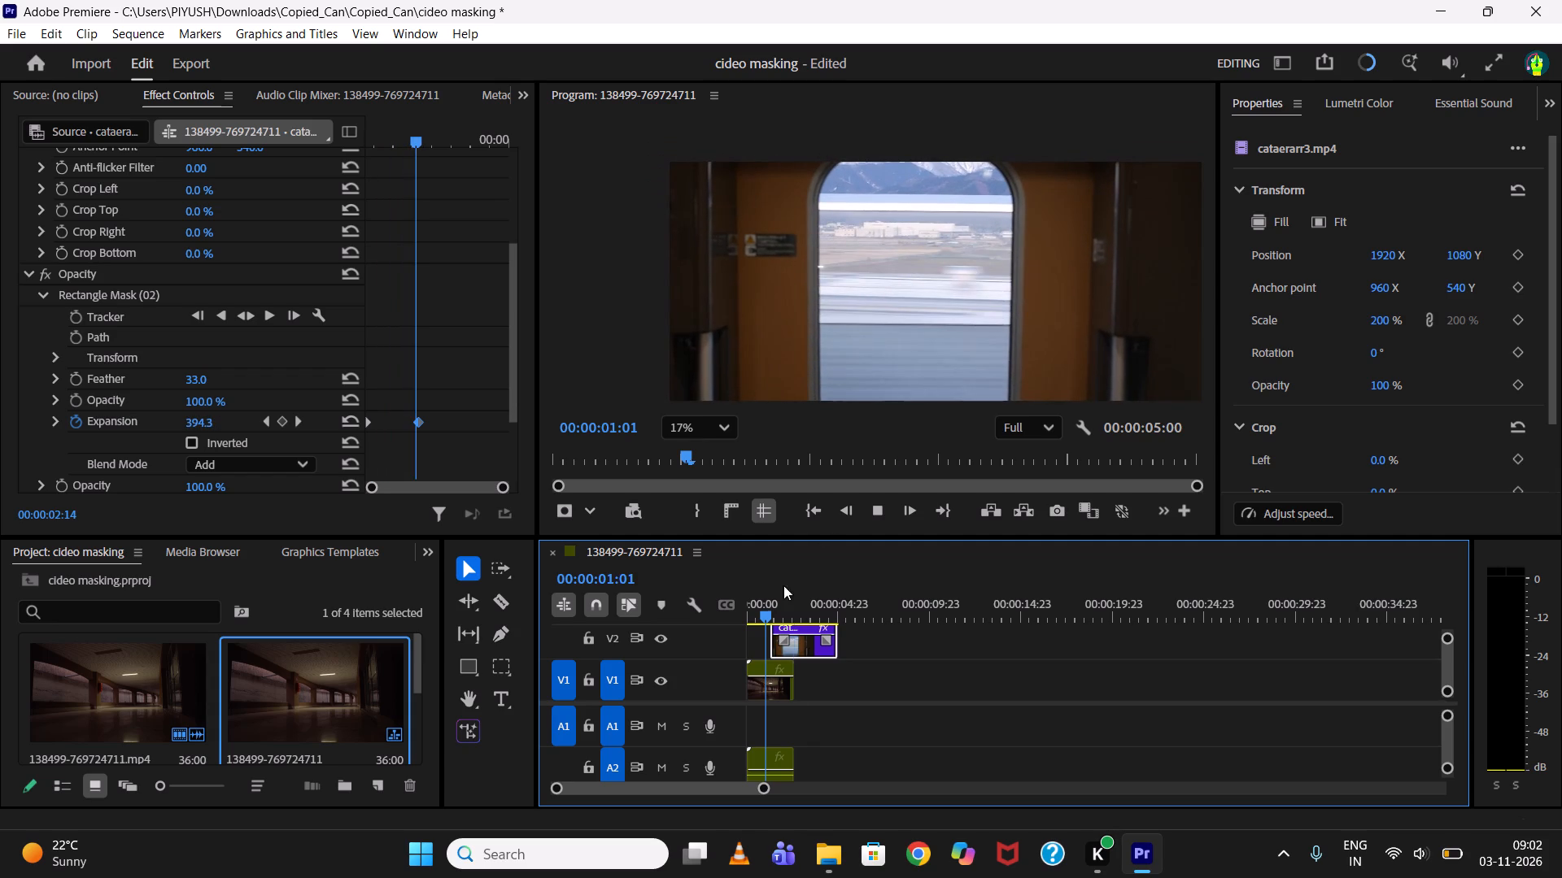
pyautogui.click(779, 602)
pyautogui.click(779, 602)
pyautogui.moveTo(772, 605); pyautogui.dragTo(765, 605)
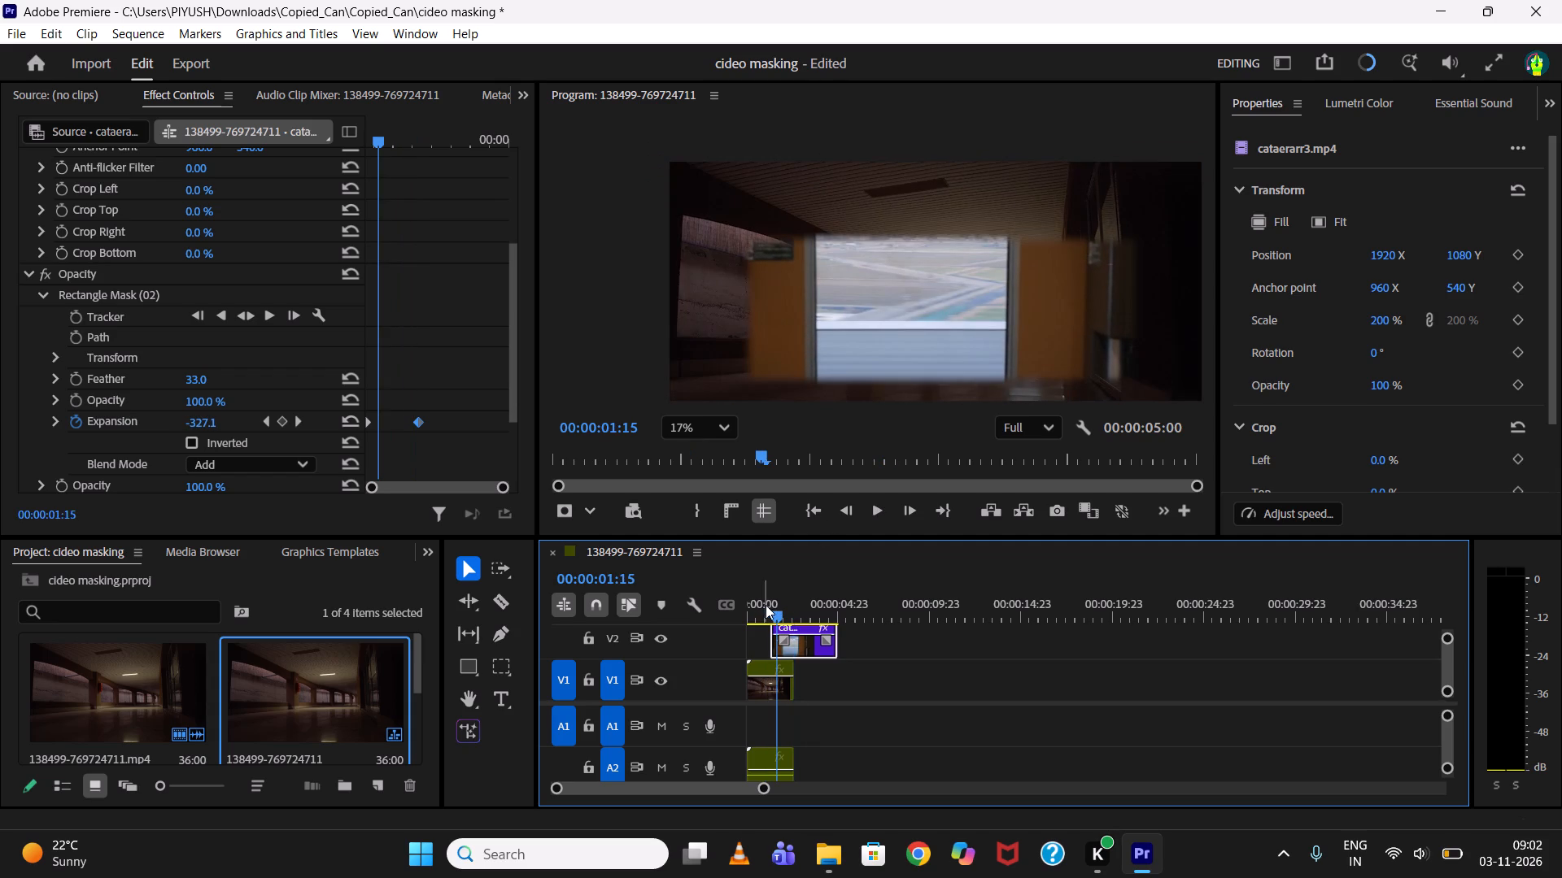
pyautogui.moveTo(782, 614); pyautogui.dragTo(774, 614)
pyautogui.doubleClick(774, 614)
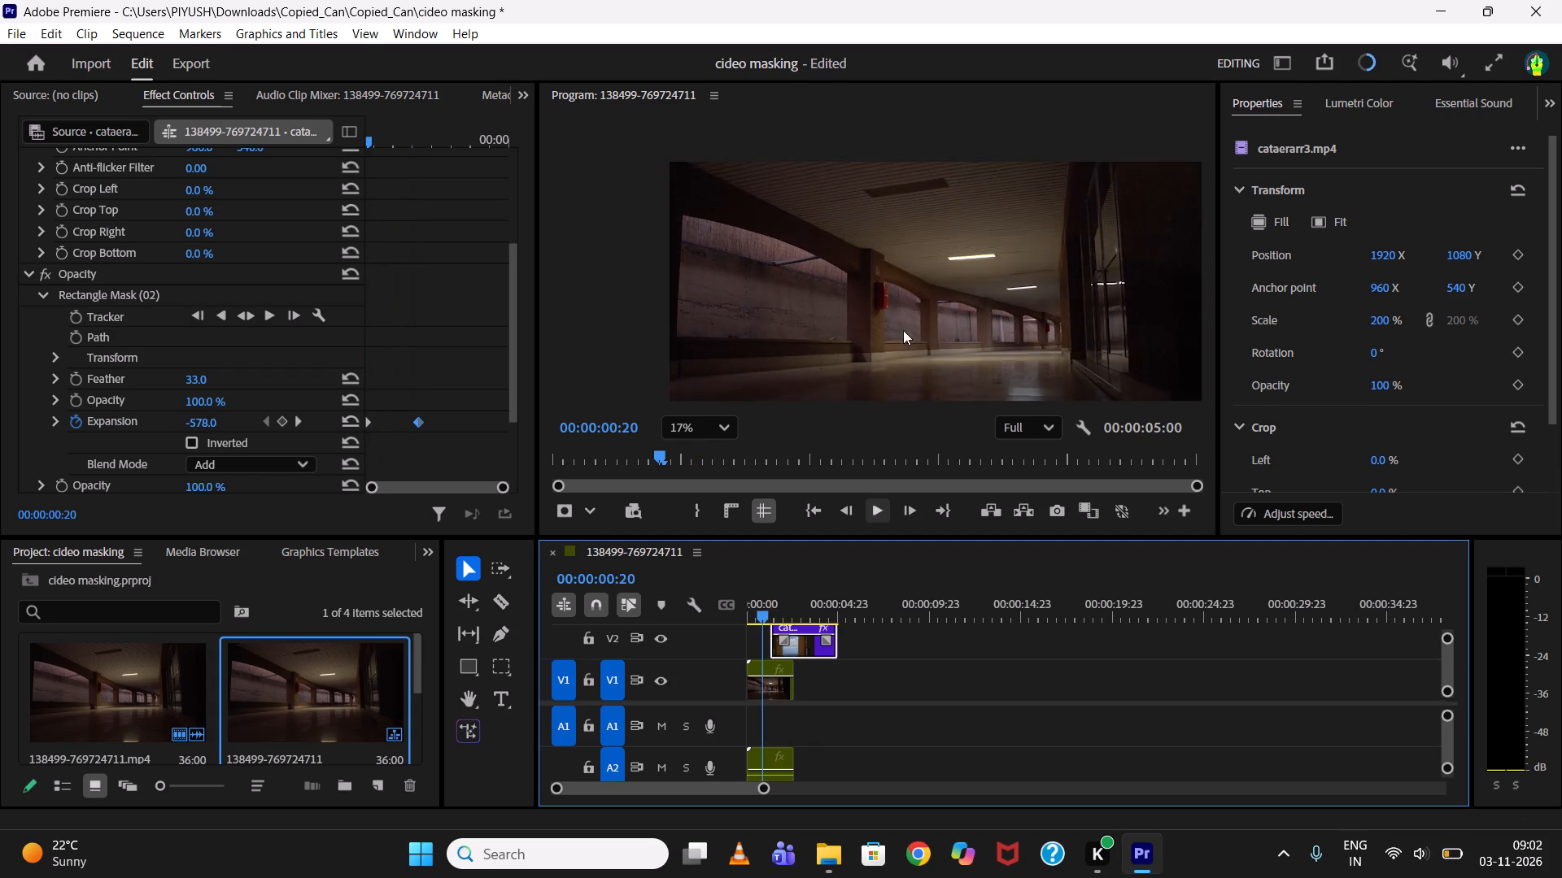
pyautogui.scroll(-6, 866, 292)
pyautogui.scroll(1, 918, 306)
pyautogui.moveTo(858, 281); pyautogui.dragTo(818, 250, button='middle')
pyautogui.moveTo(863, 313); pyautogui.dragTo(776, 257, button='middle')
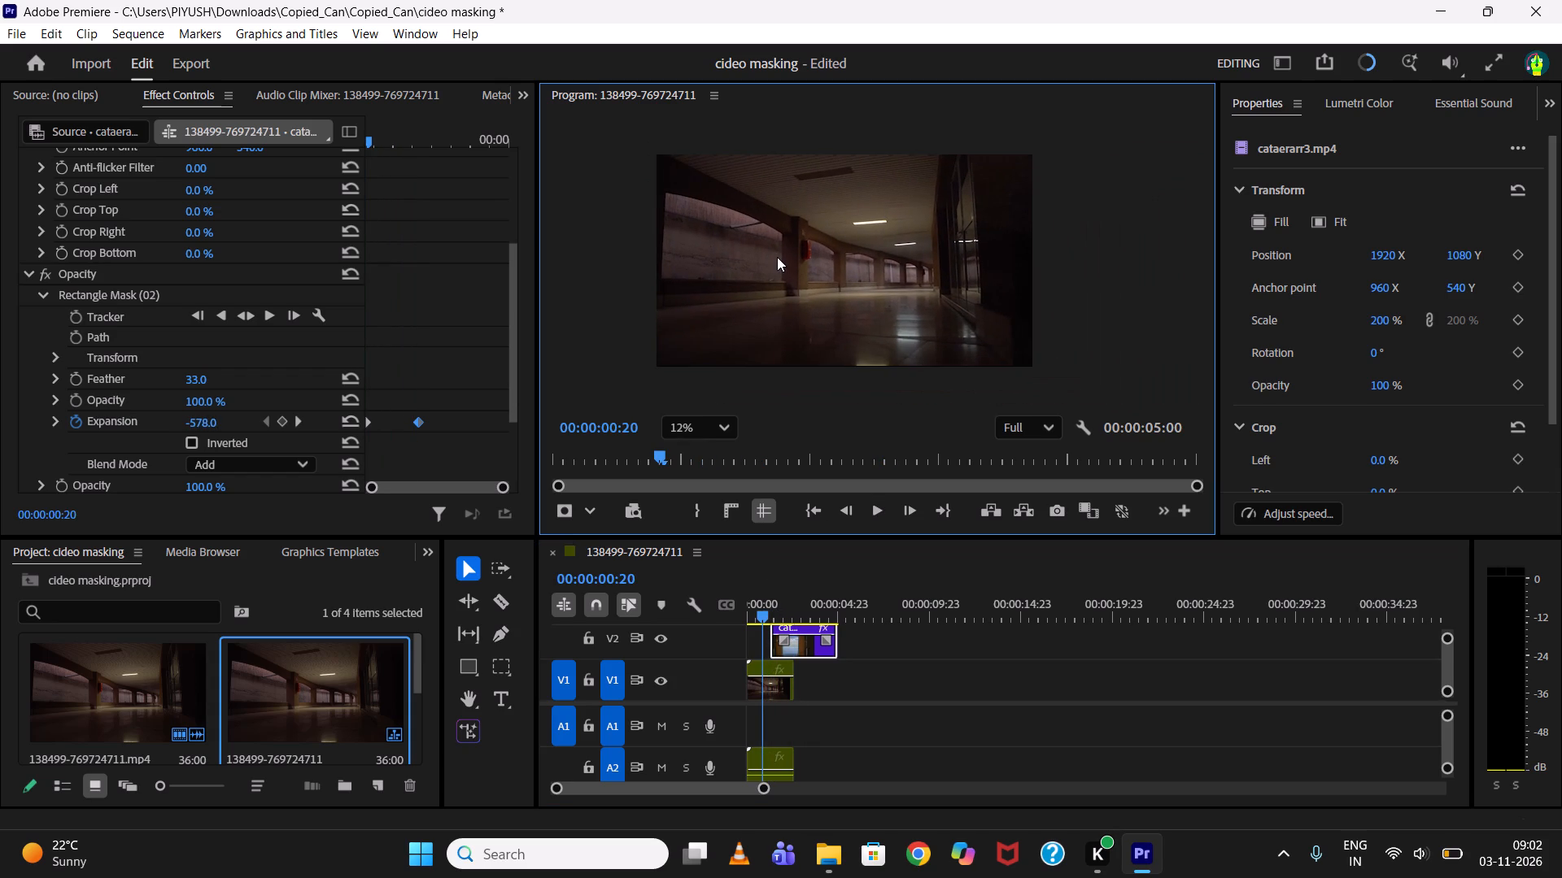
pyautogui.press('space')
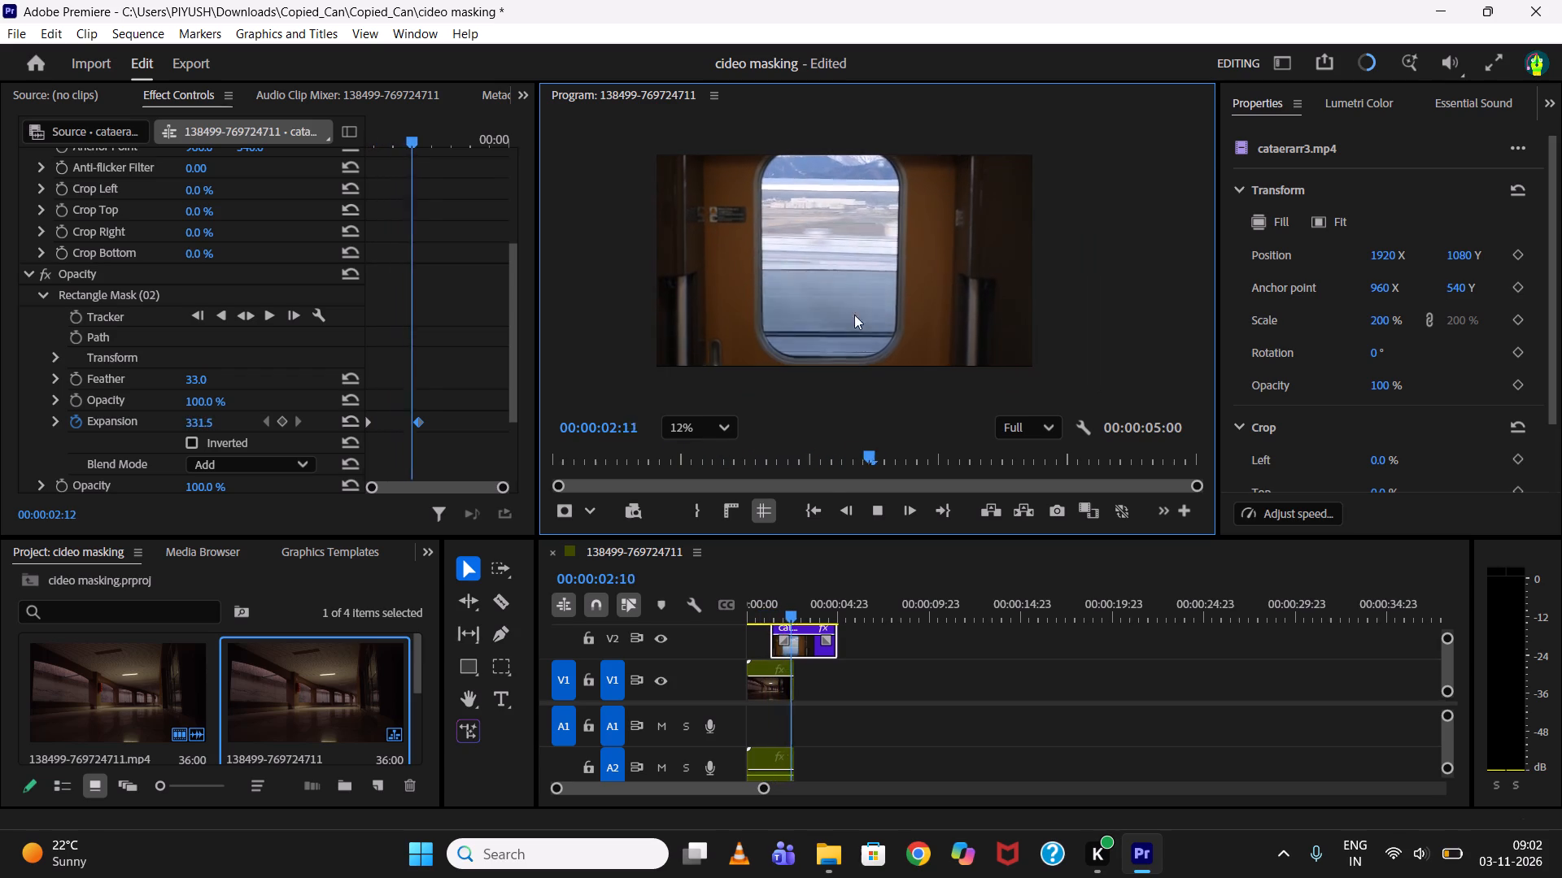
pyautogui.press('space')
pyautogui.moveTo(789, 592); pyautogui.dragTo(773, 593)
pyautogui.press('space')
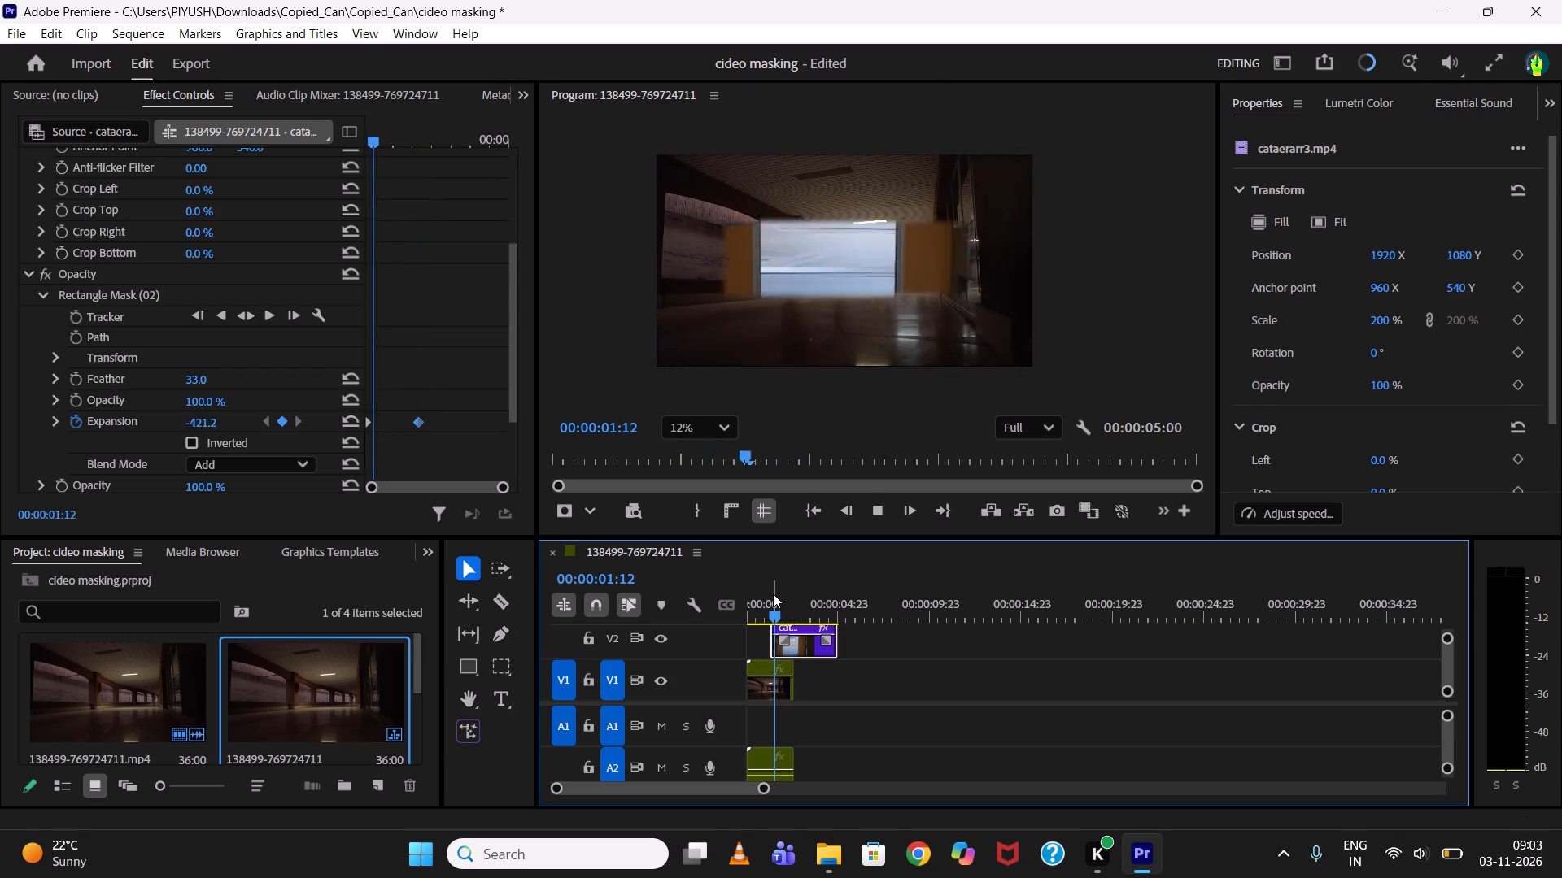
pyautogui.moveTo(775, 594); pyautogui.dragTo(768, 594)
pyautogui.click(768, 594)
pyautogui.press('space')
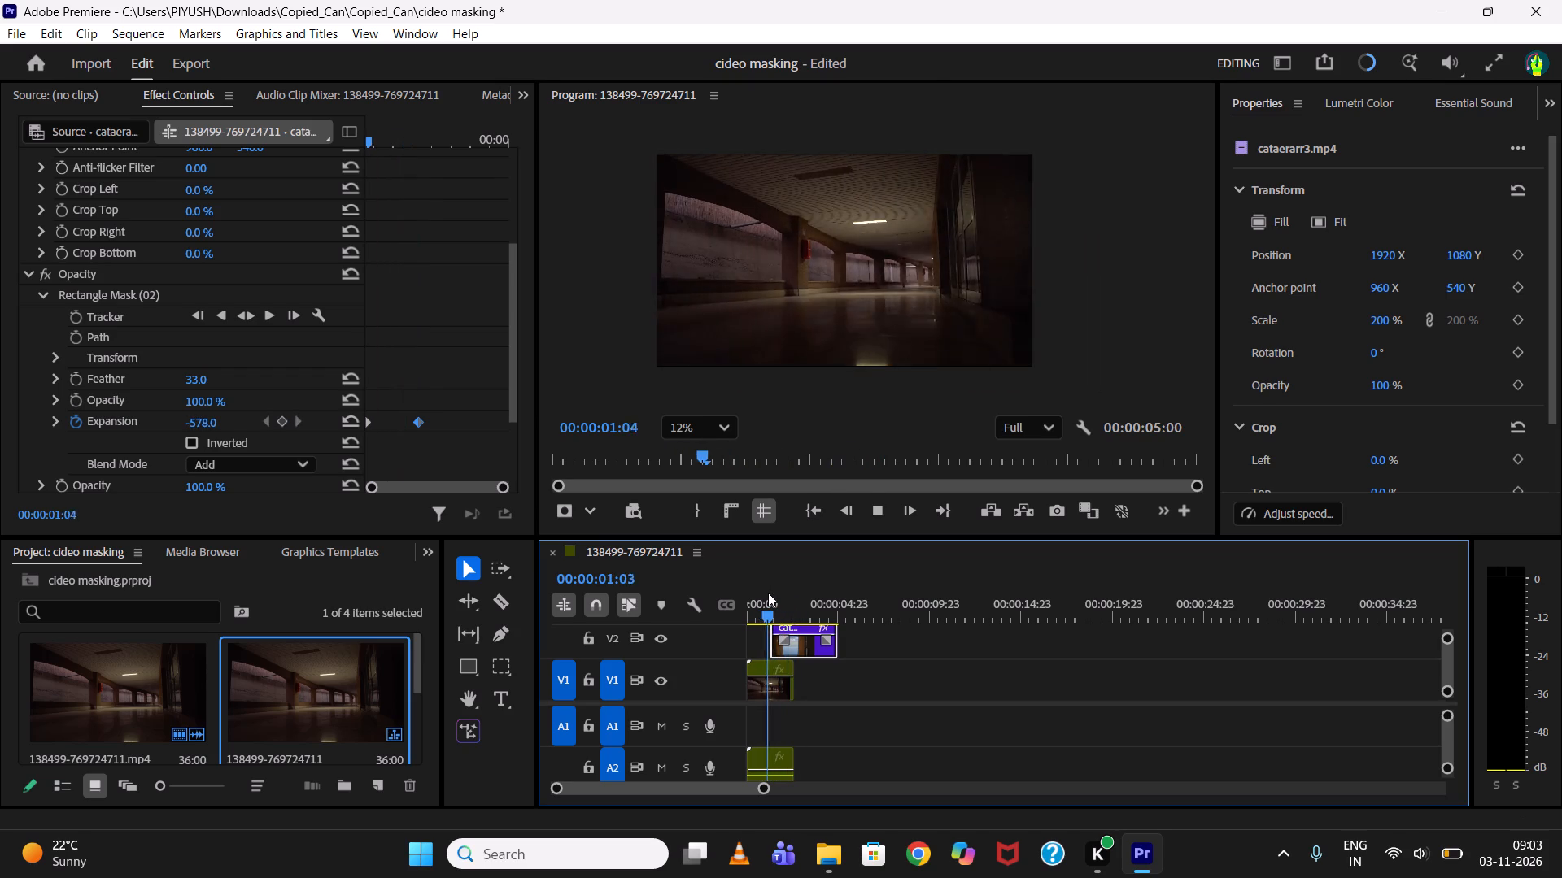
pyautogui.press('space')
# Remove the Expansion keyframes from Rectangle Mask (02) on the cataerarr3 clip by turning off its Expansion animation at 00:00:02:11.
pyautogui.scroll(2, 15, 287)
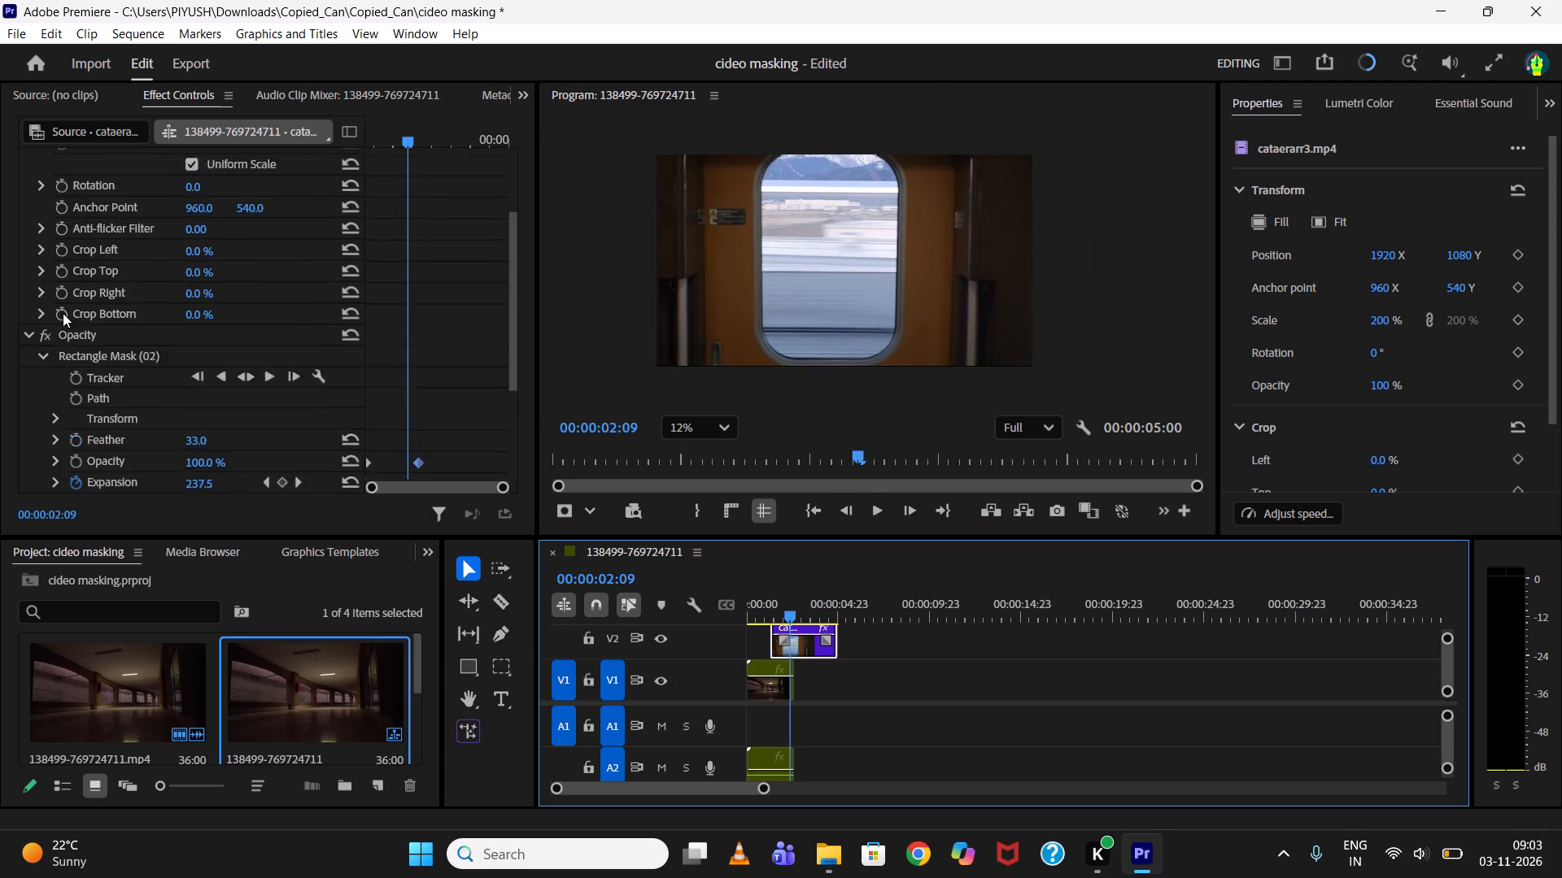
pyautogui.scroll(8, 63, 313)
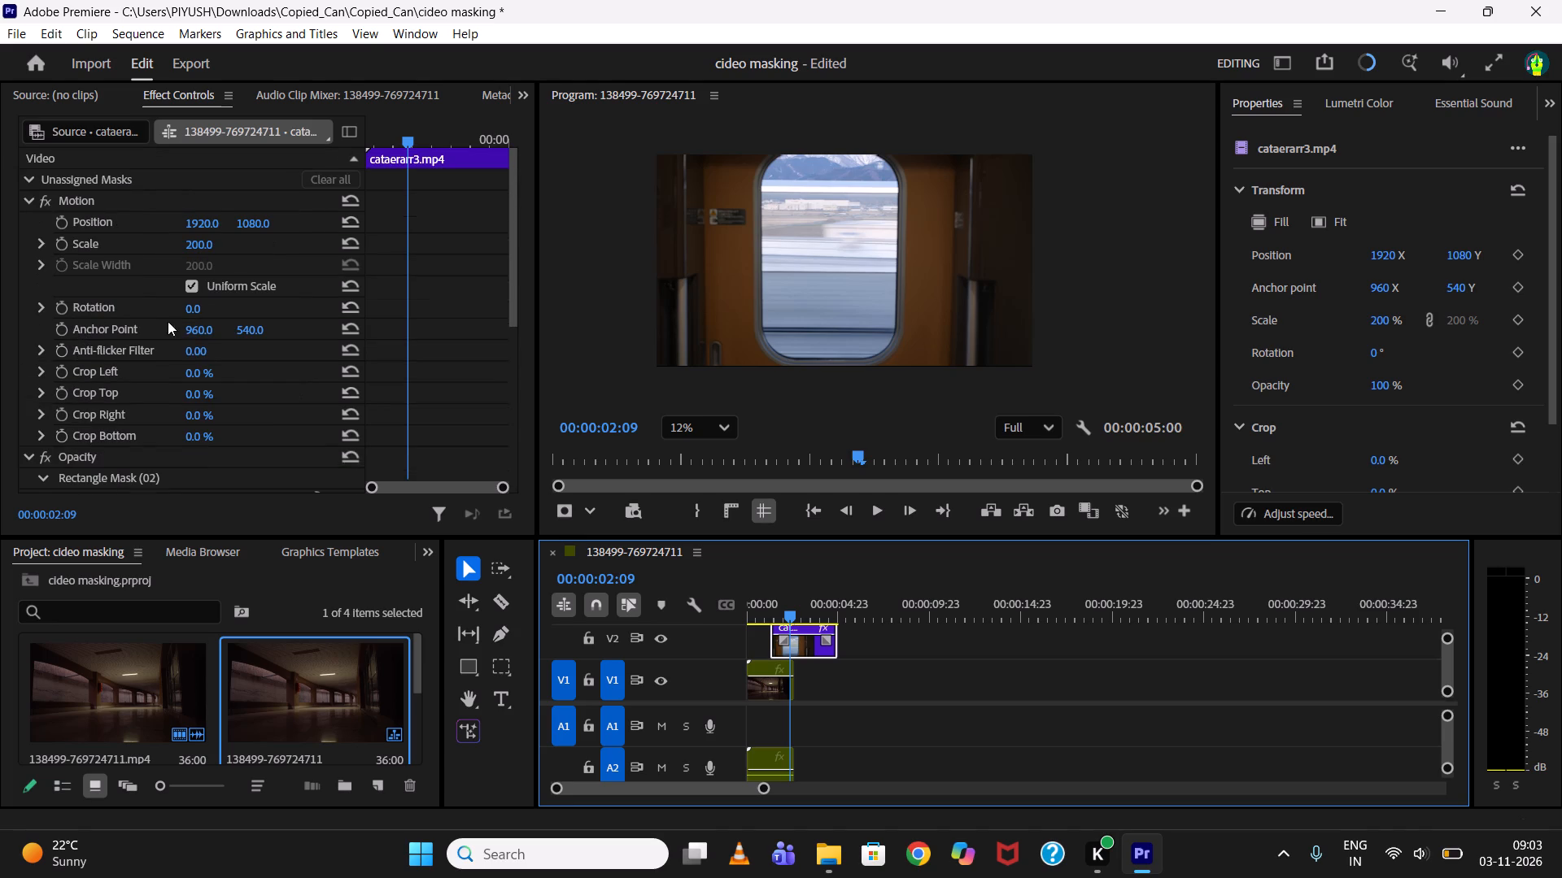
pyautogui.click(792, 610)
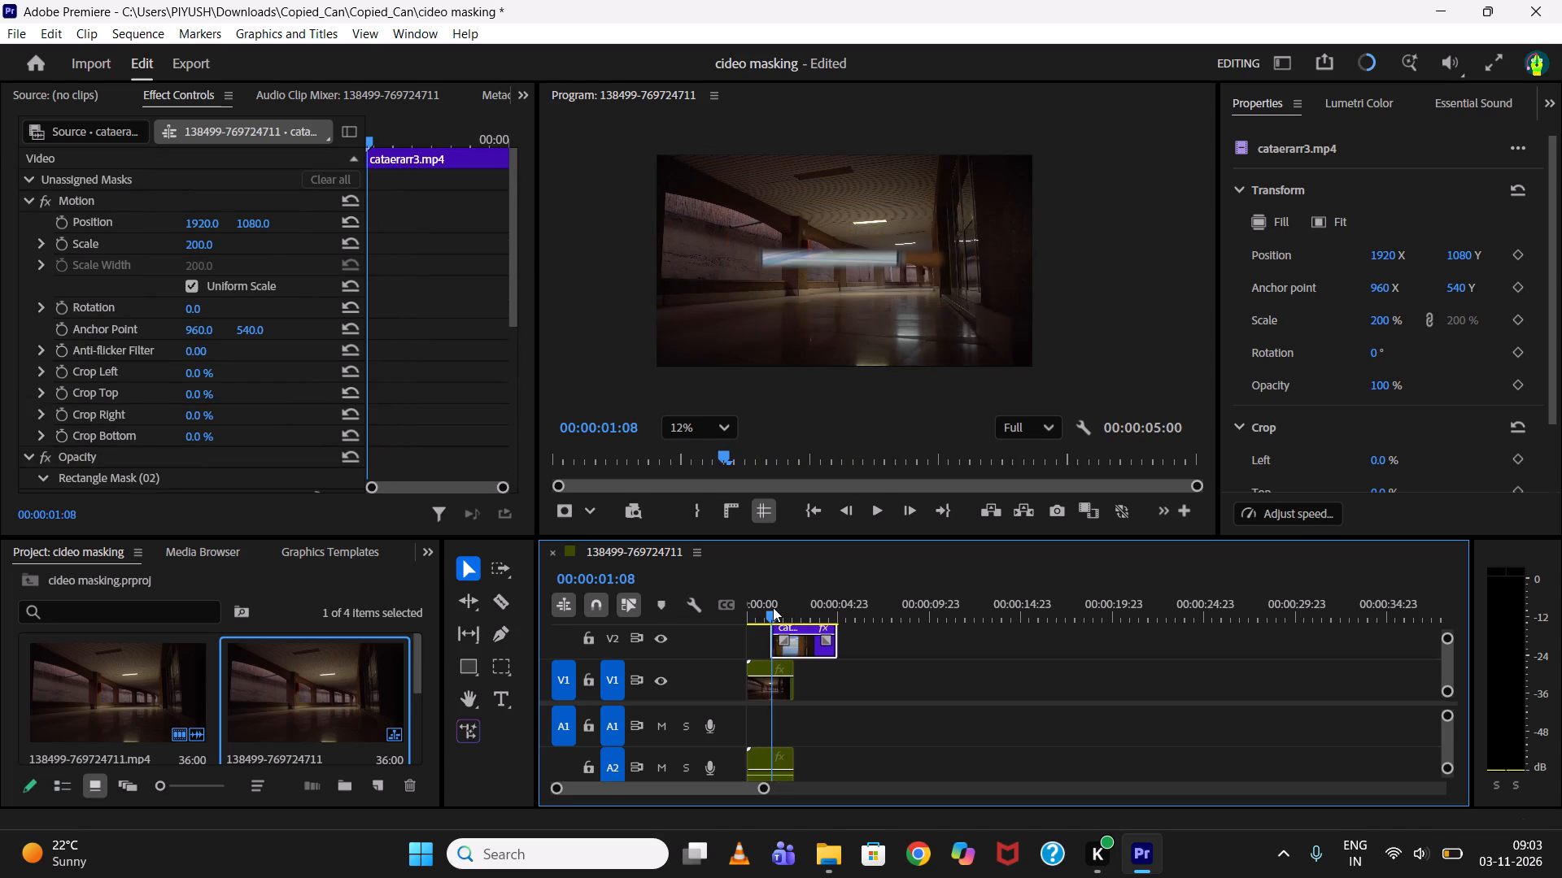
pyautogui.click(794, 612)
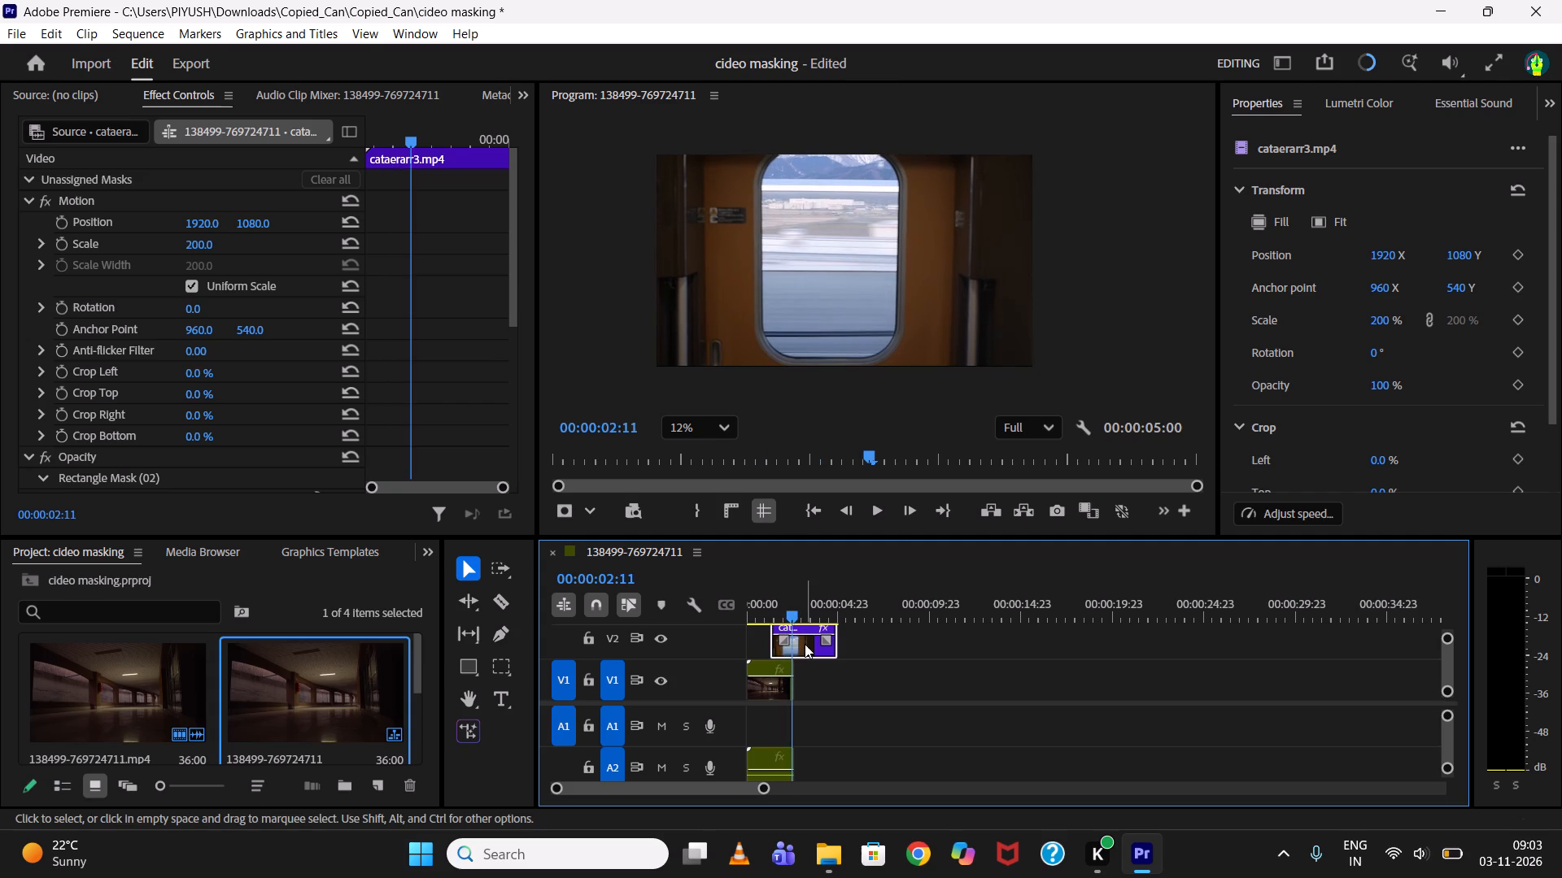
pyautogui.click(805, 644)
pyautogui.scroll(-5, 37, 402)
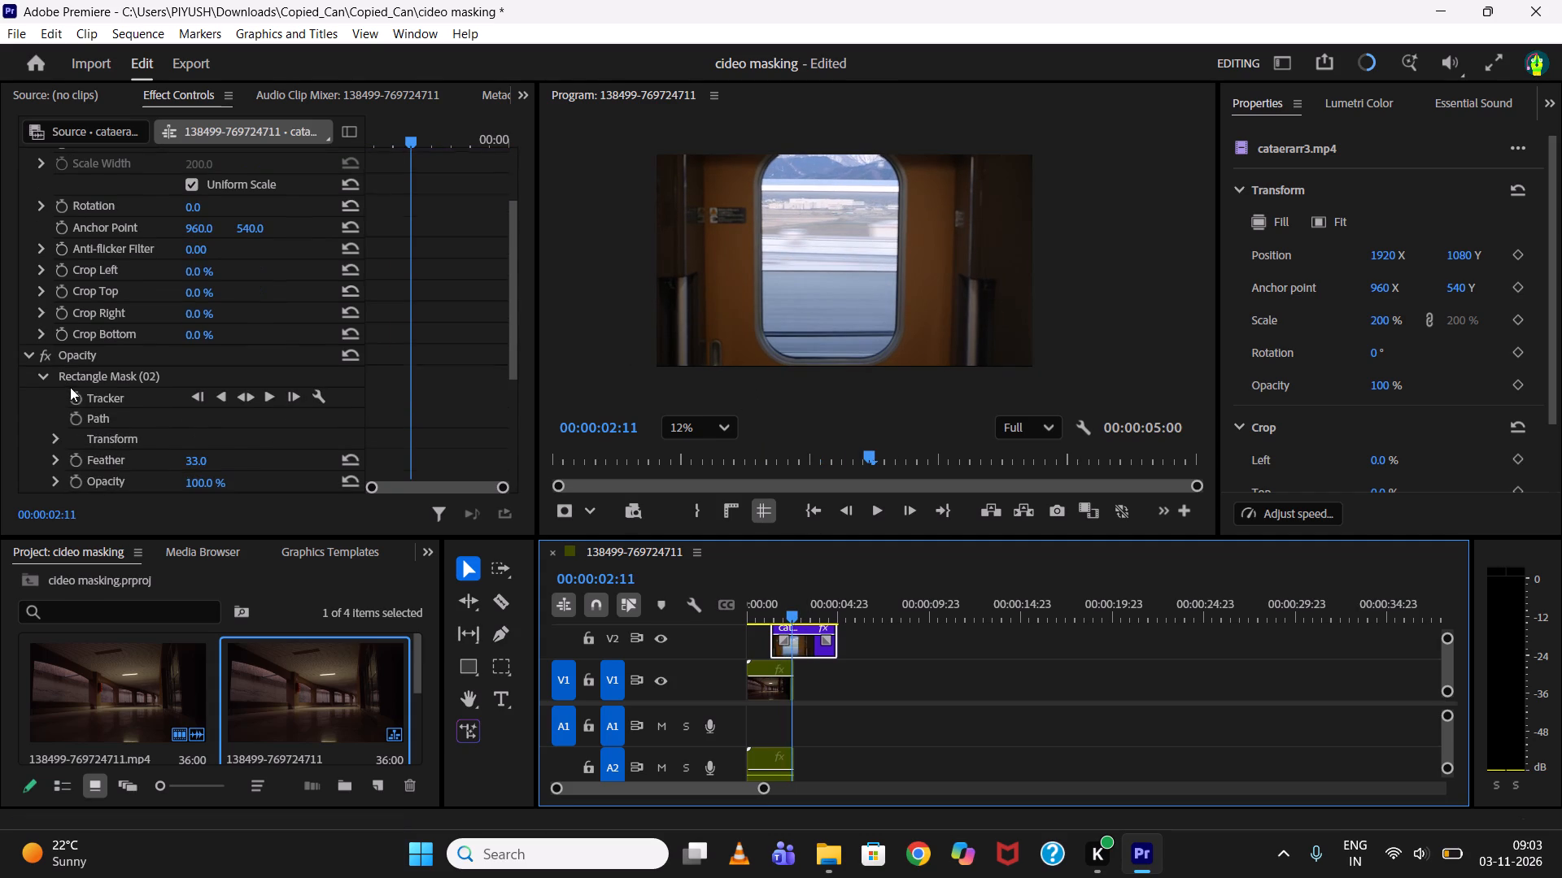
pyautogui.click(98, 380)
pyautogui.scroll(-4, 124, 409)
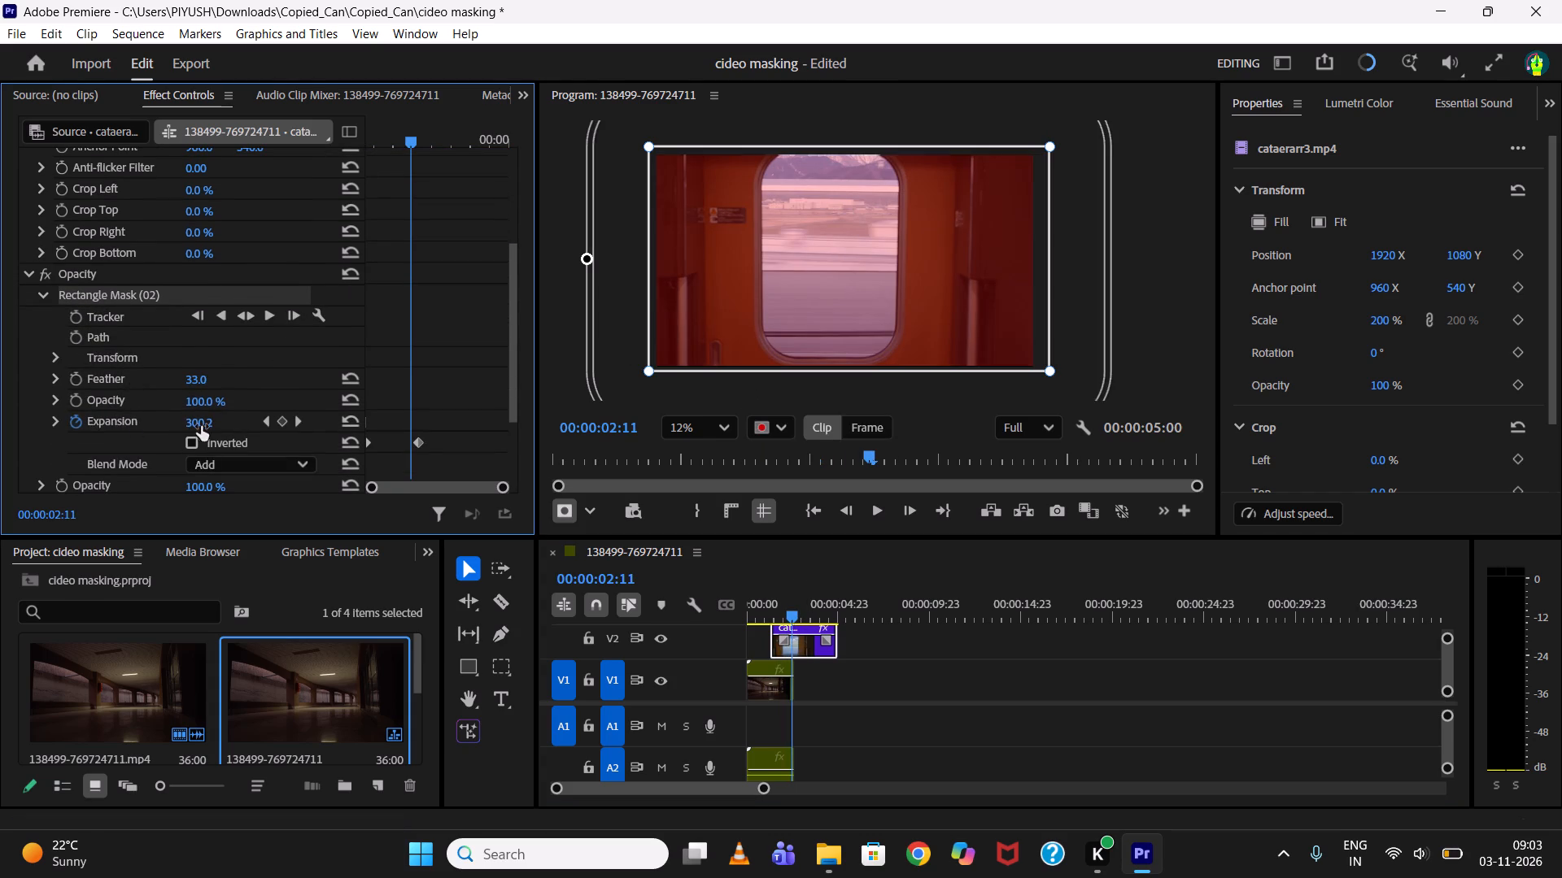
pyautogui.click(74, 424)
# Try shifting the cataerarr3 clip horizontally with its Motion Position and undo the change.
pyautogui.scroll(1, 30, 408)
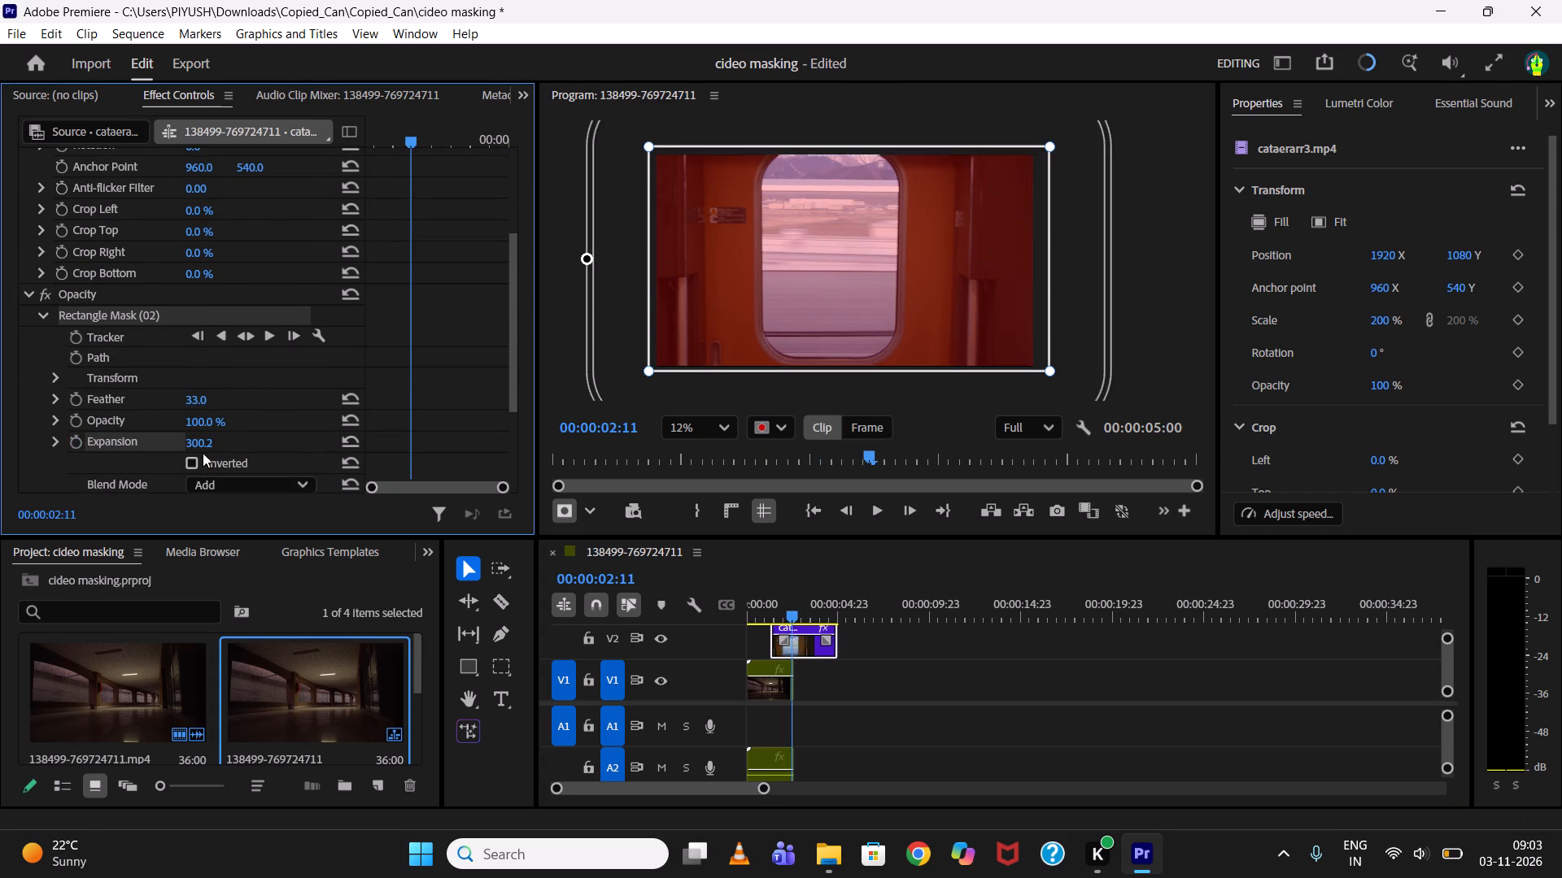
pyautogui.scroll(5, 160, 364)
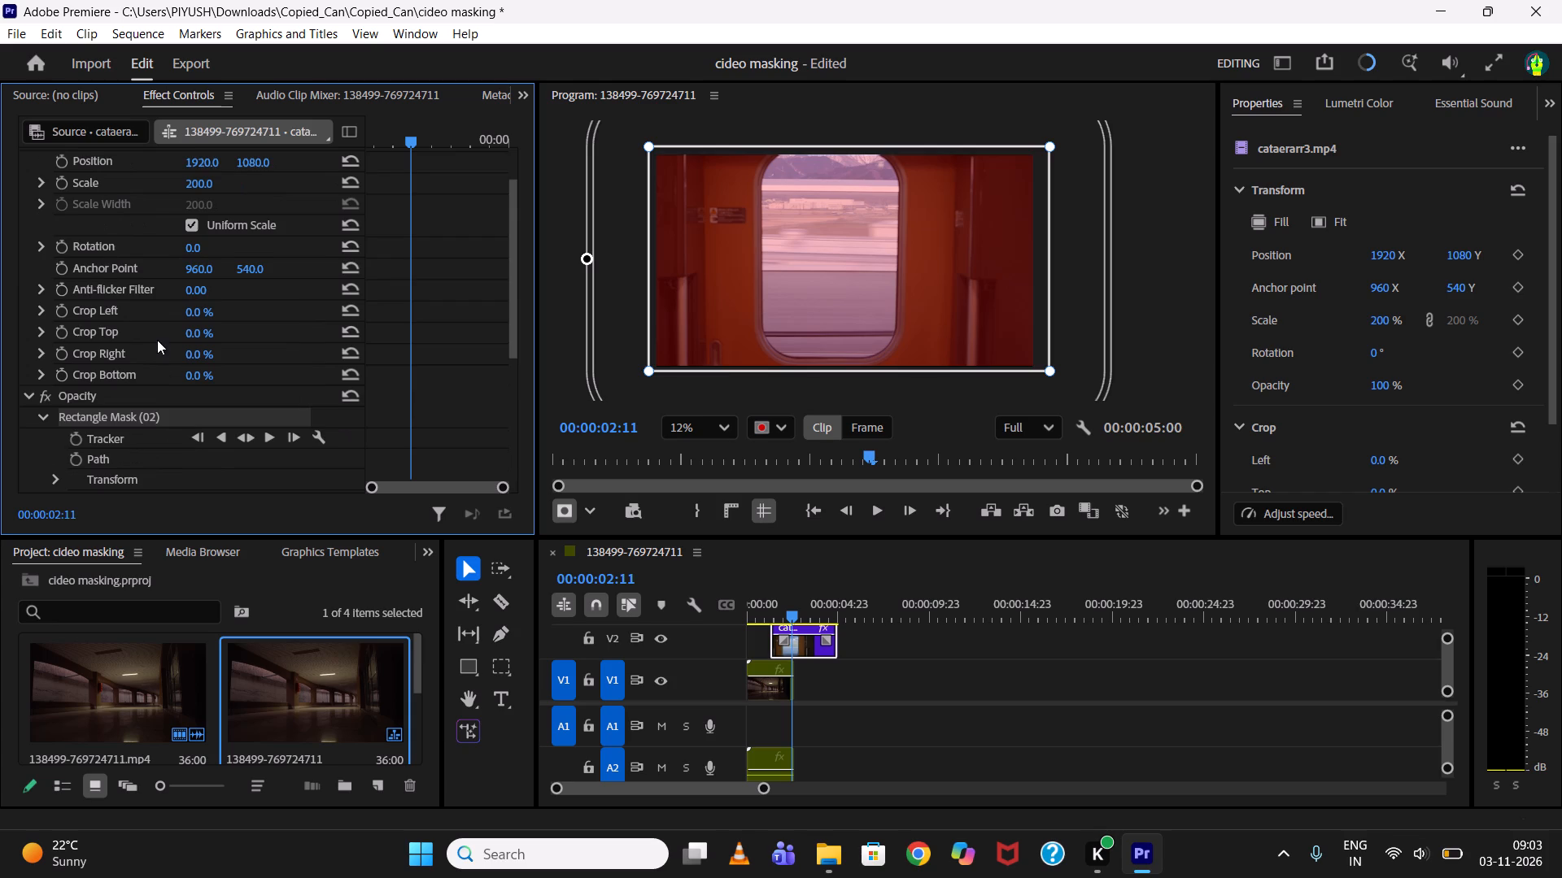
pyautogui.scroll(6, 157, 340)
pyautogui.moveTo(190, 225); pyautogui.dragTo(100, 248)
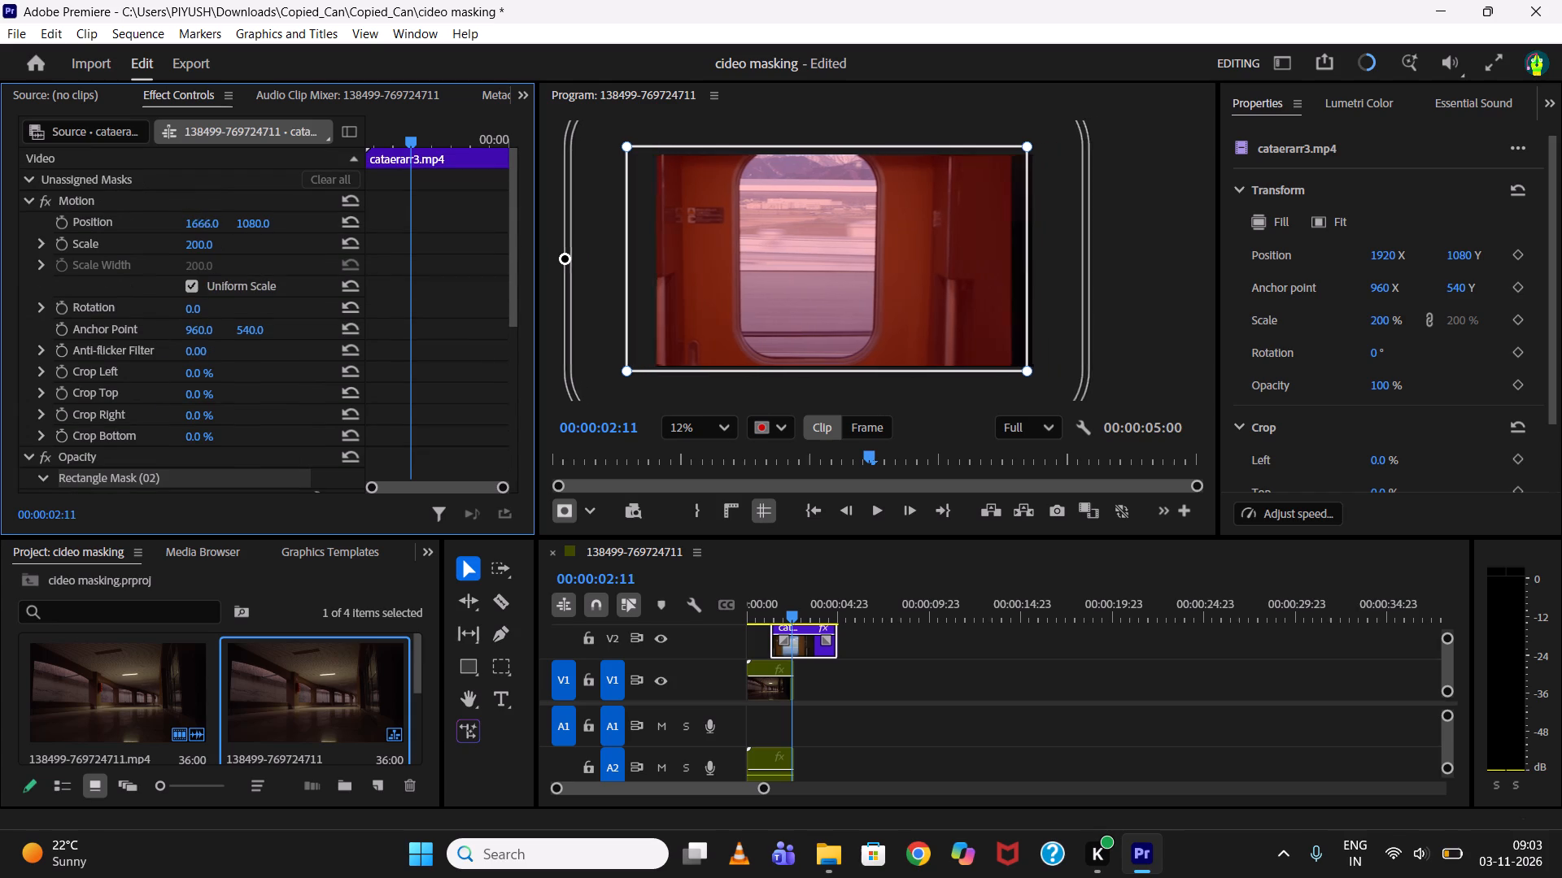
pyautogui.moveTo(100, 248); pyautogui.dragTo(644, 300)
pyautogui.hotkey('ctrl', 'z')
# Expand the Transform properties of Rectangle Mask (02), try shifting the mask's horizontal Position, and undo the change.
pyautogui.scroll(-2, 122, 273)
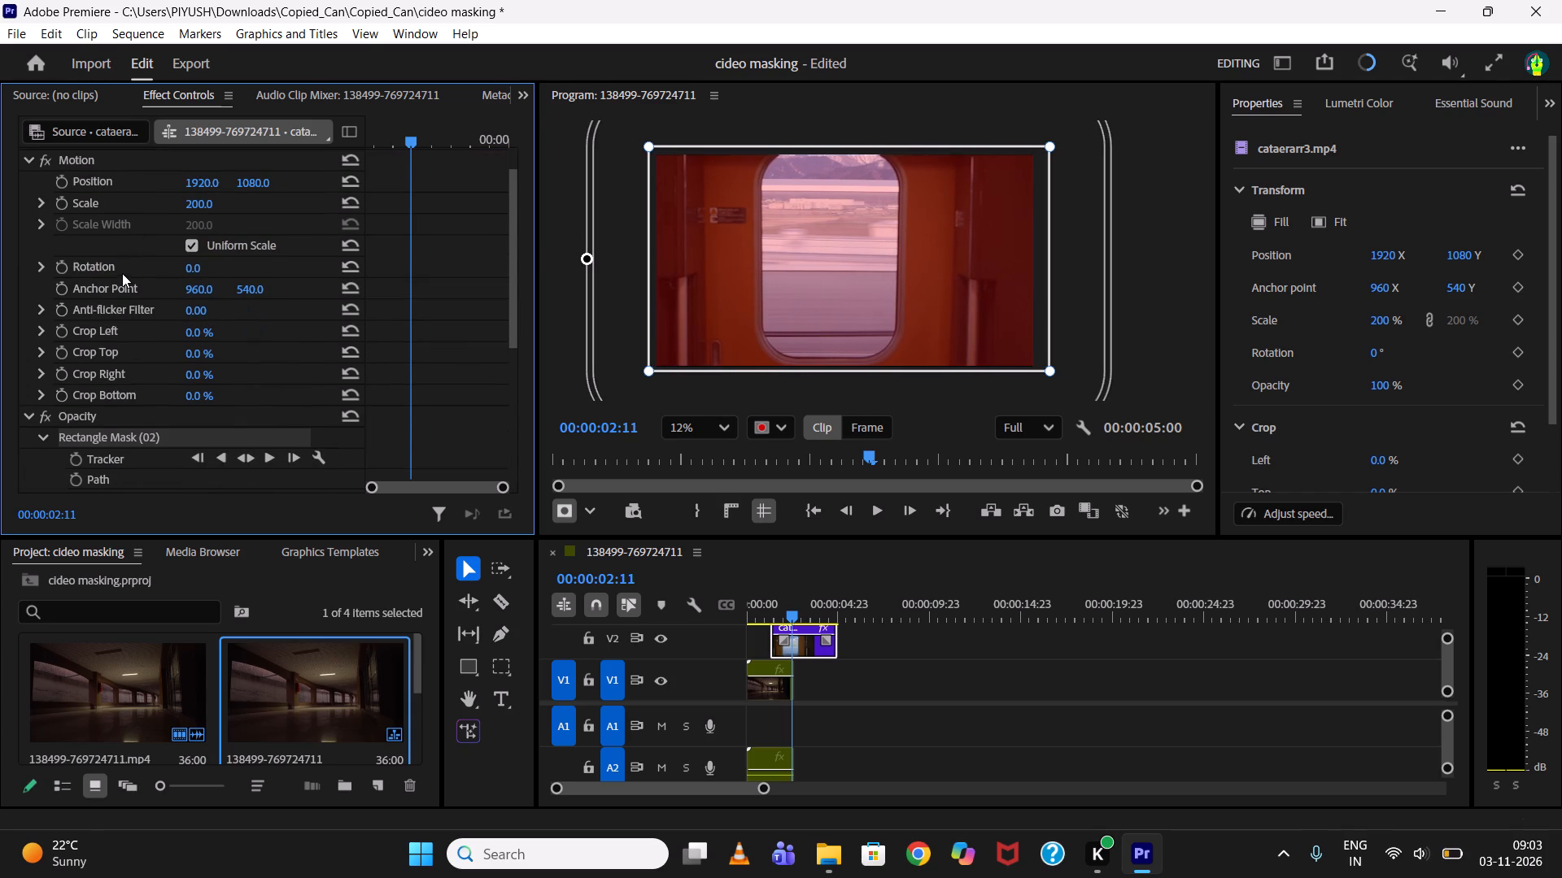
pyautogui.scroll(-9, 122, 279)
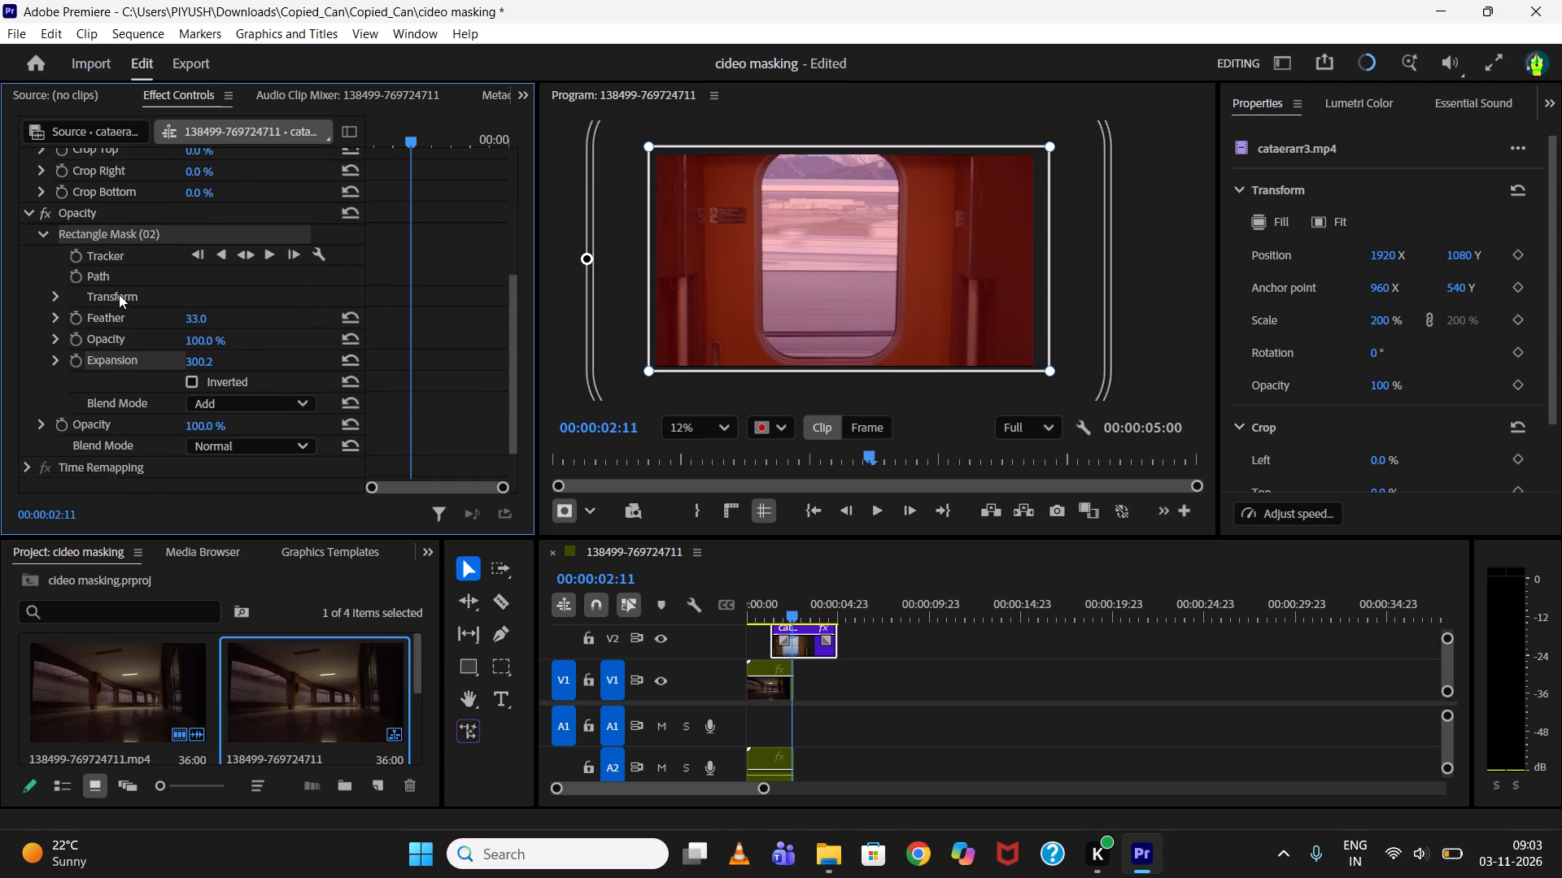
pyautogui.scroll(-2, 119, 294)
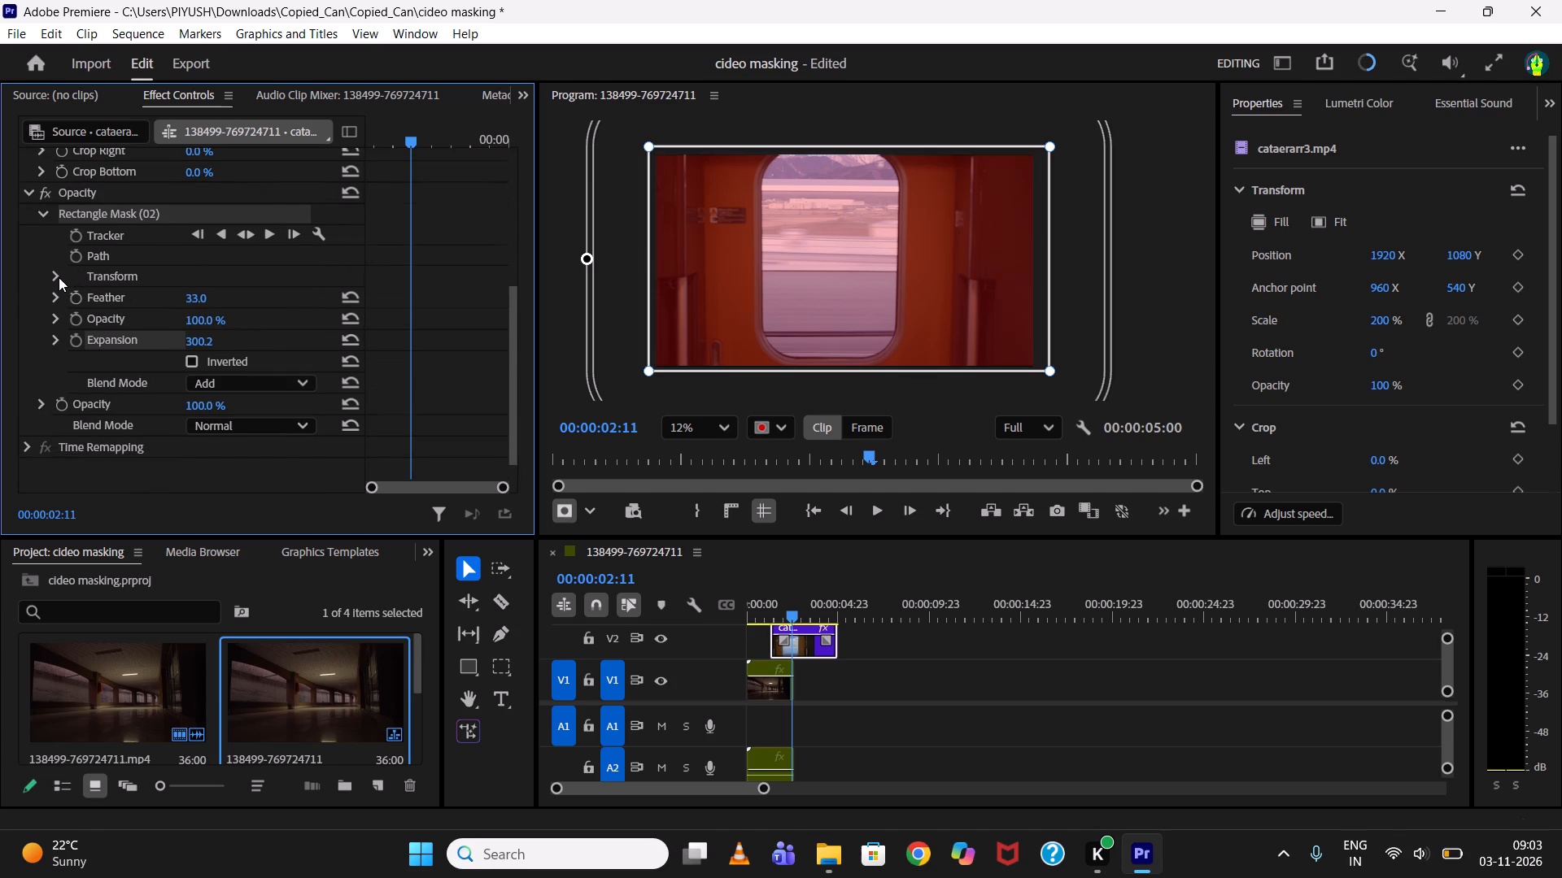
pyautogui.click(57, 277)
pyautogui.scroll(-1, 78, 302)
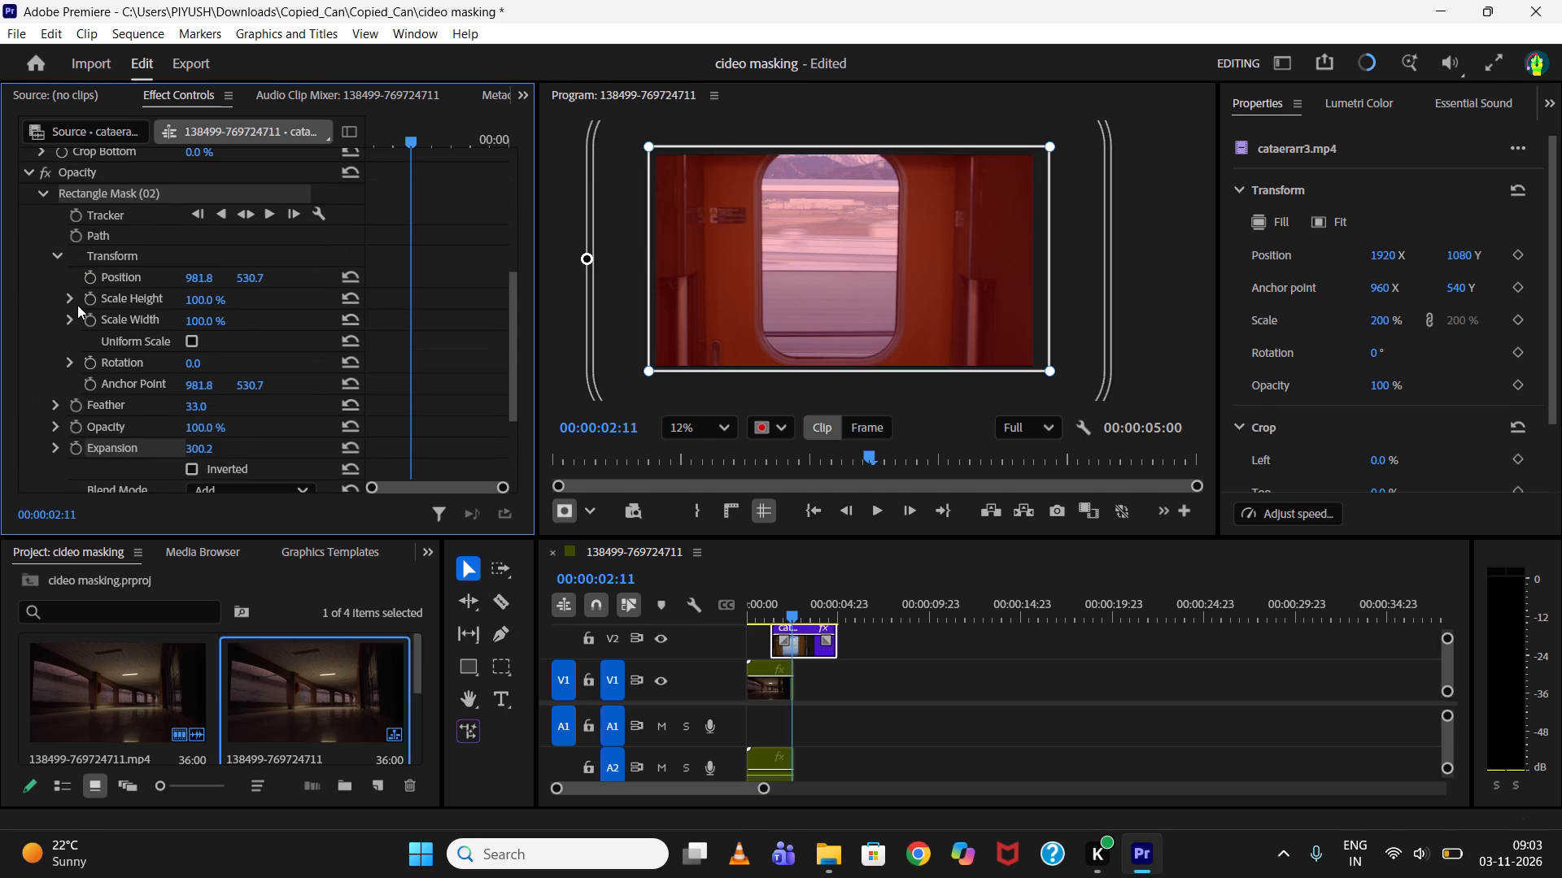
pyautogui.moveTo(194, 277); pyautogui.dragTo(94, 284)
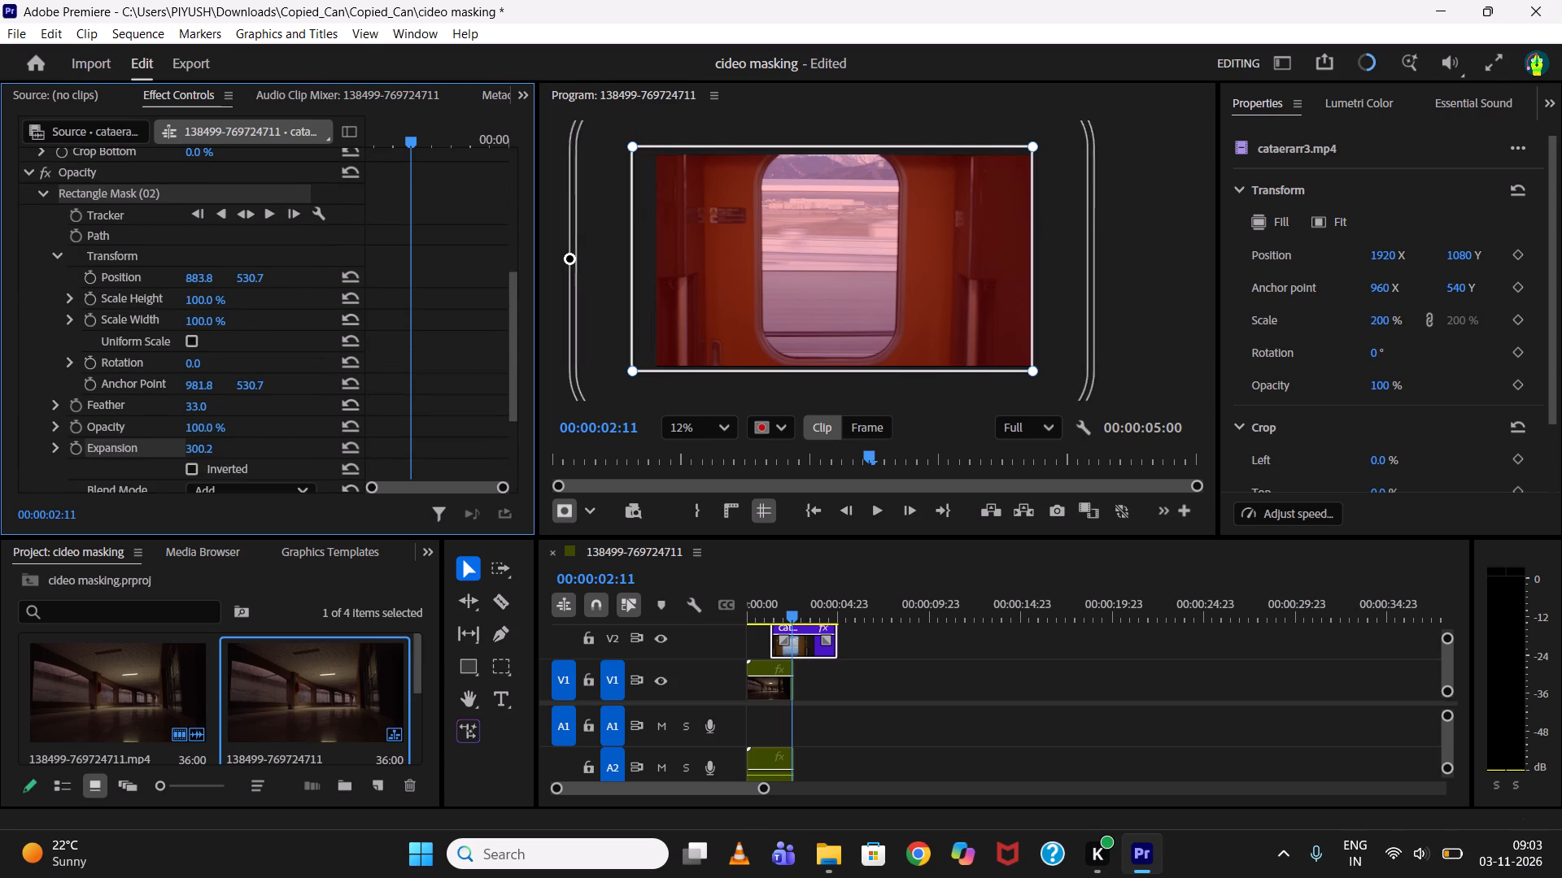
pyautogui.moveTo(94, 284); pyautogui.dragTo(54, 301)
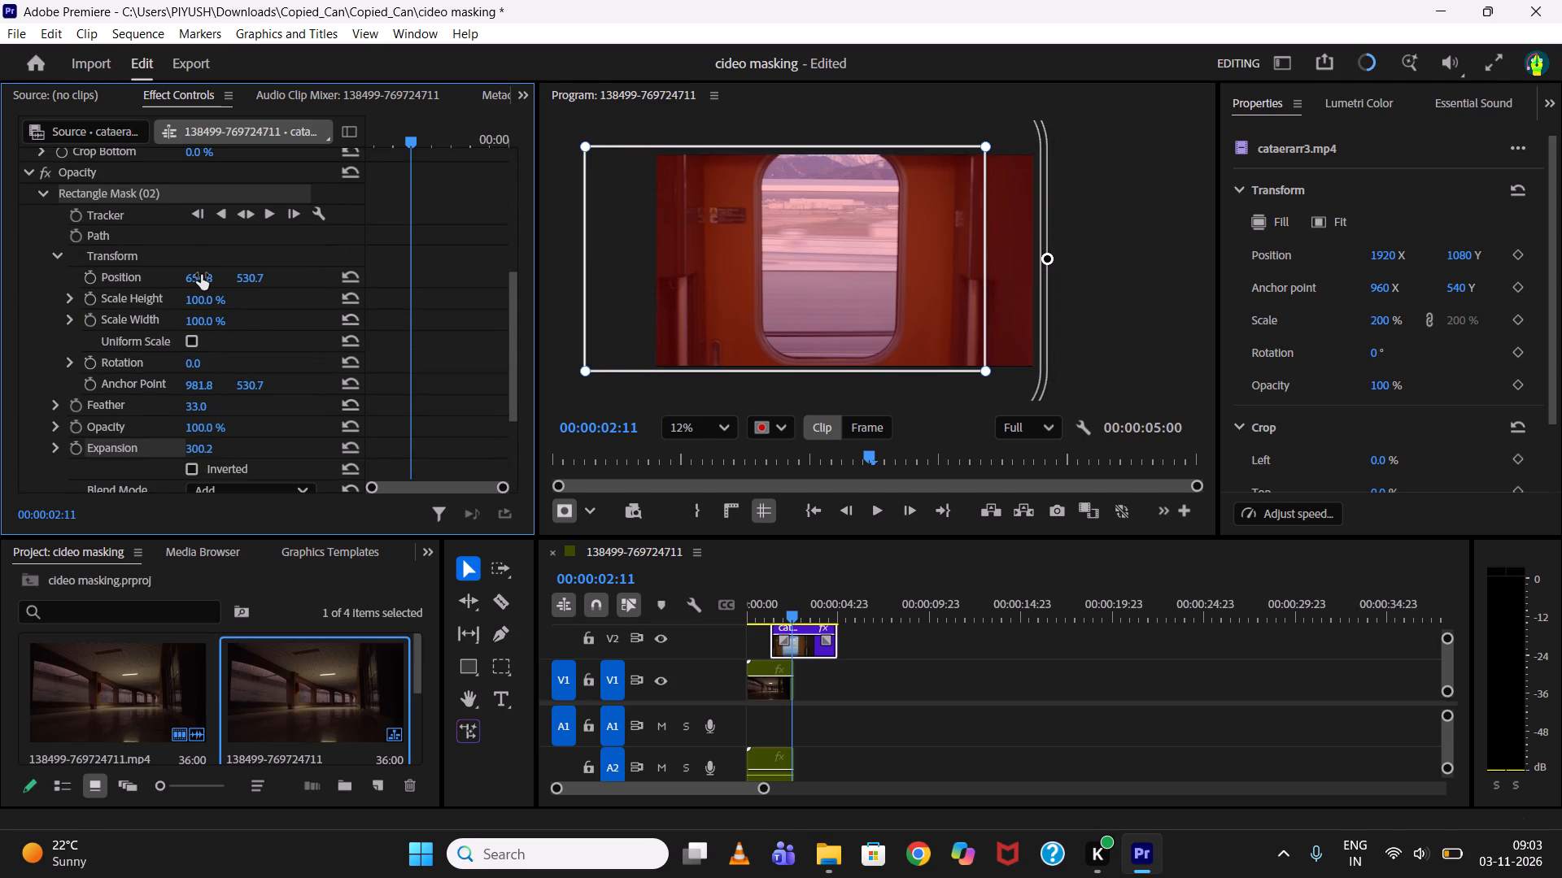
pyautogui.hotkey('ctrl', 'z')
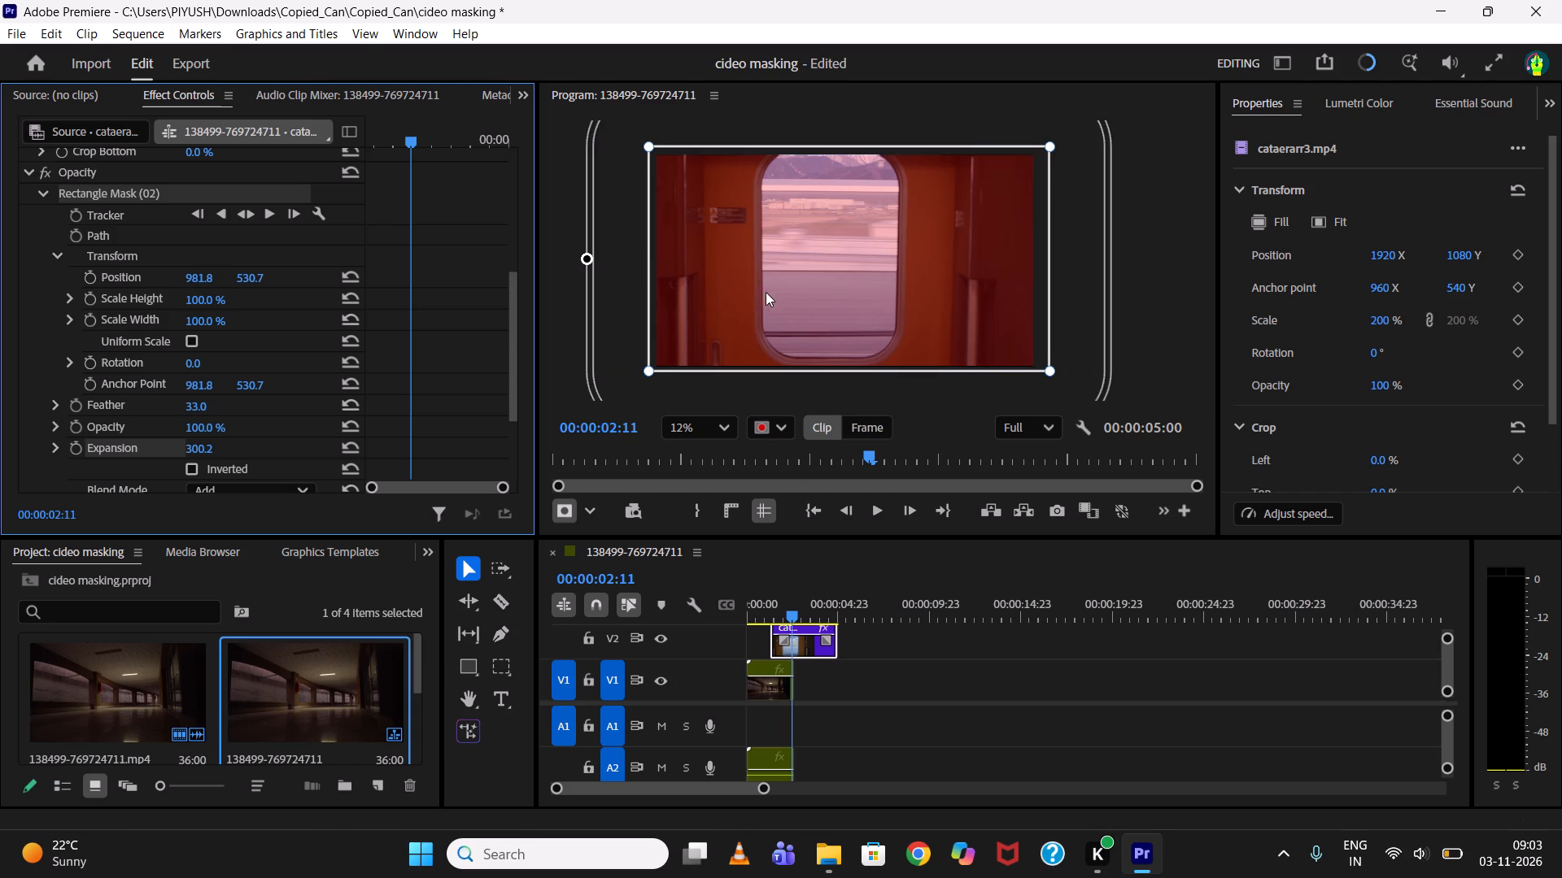
# Set the Expansion of Rectangle Mask (02) to 0.
pyautogui.scroll(-3, 766, 293)
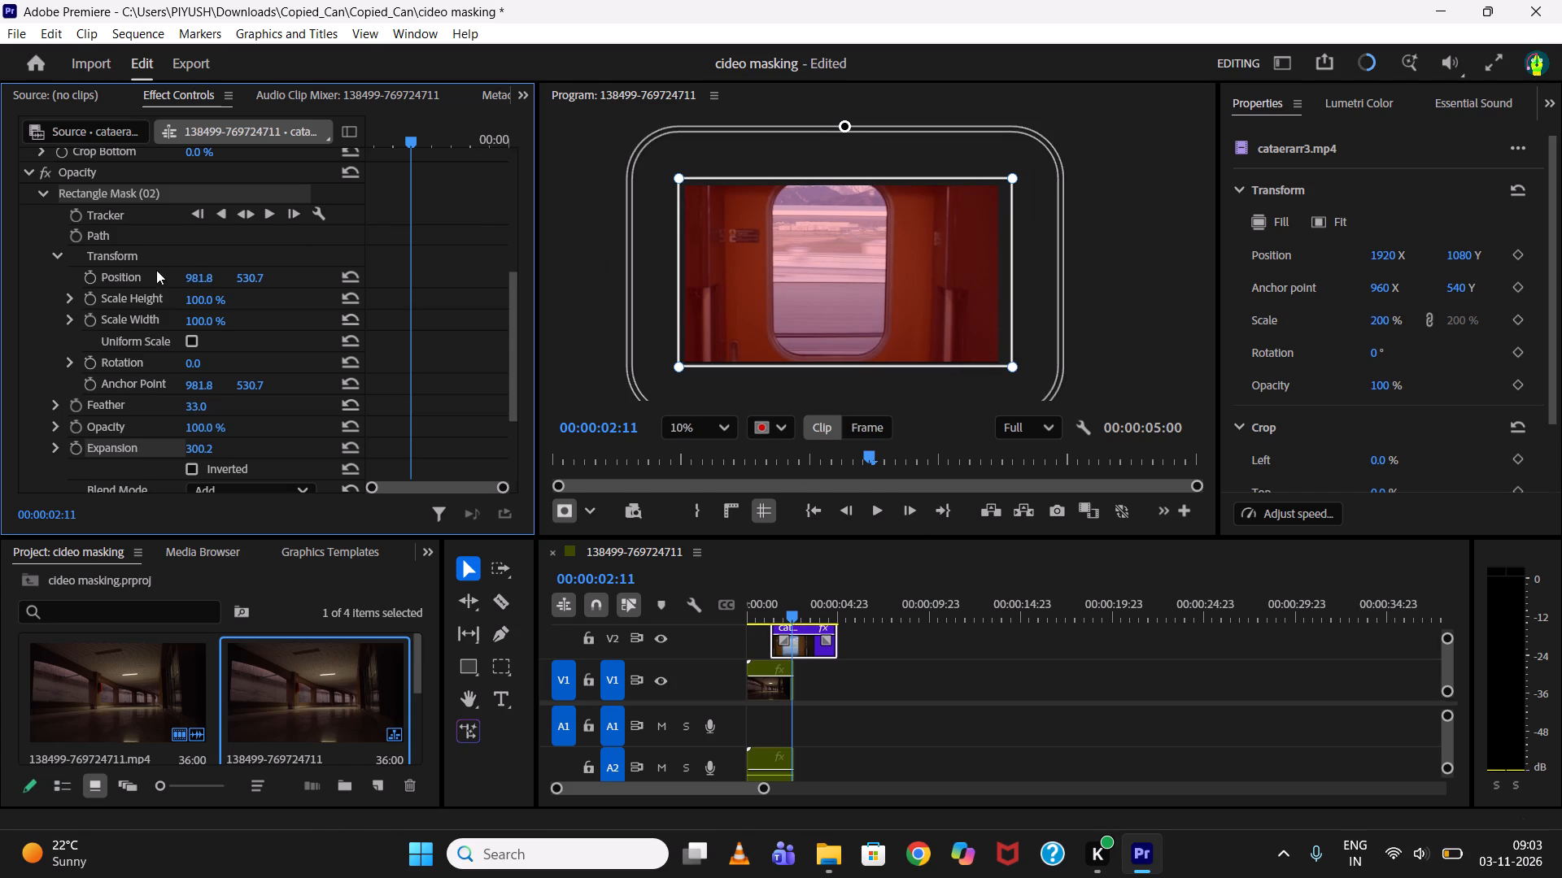
pyautogui.scroll(-7, 142, 280)
pyautogui.scroll(3, 129, 294)
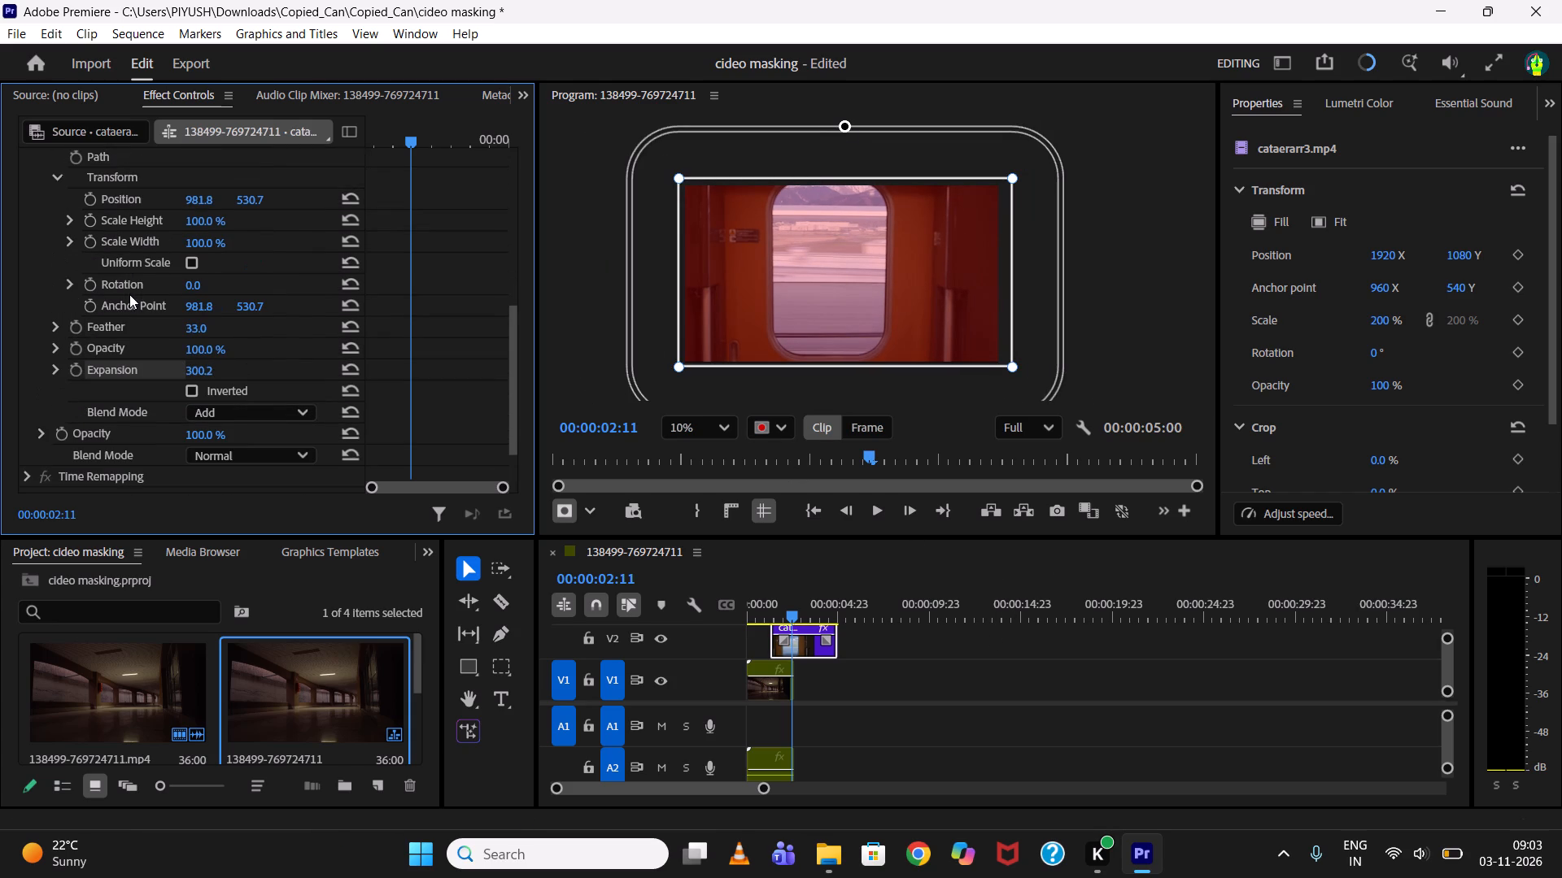
pyautogui.moveTo(216, 372); pyautogui.dragTo(213, 372)
pyautogui.moveTo(213, 372); pyautogui.dragTo(175, 372)
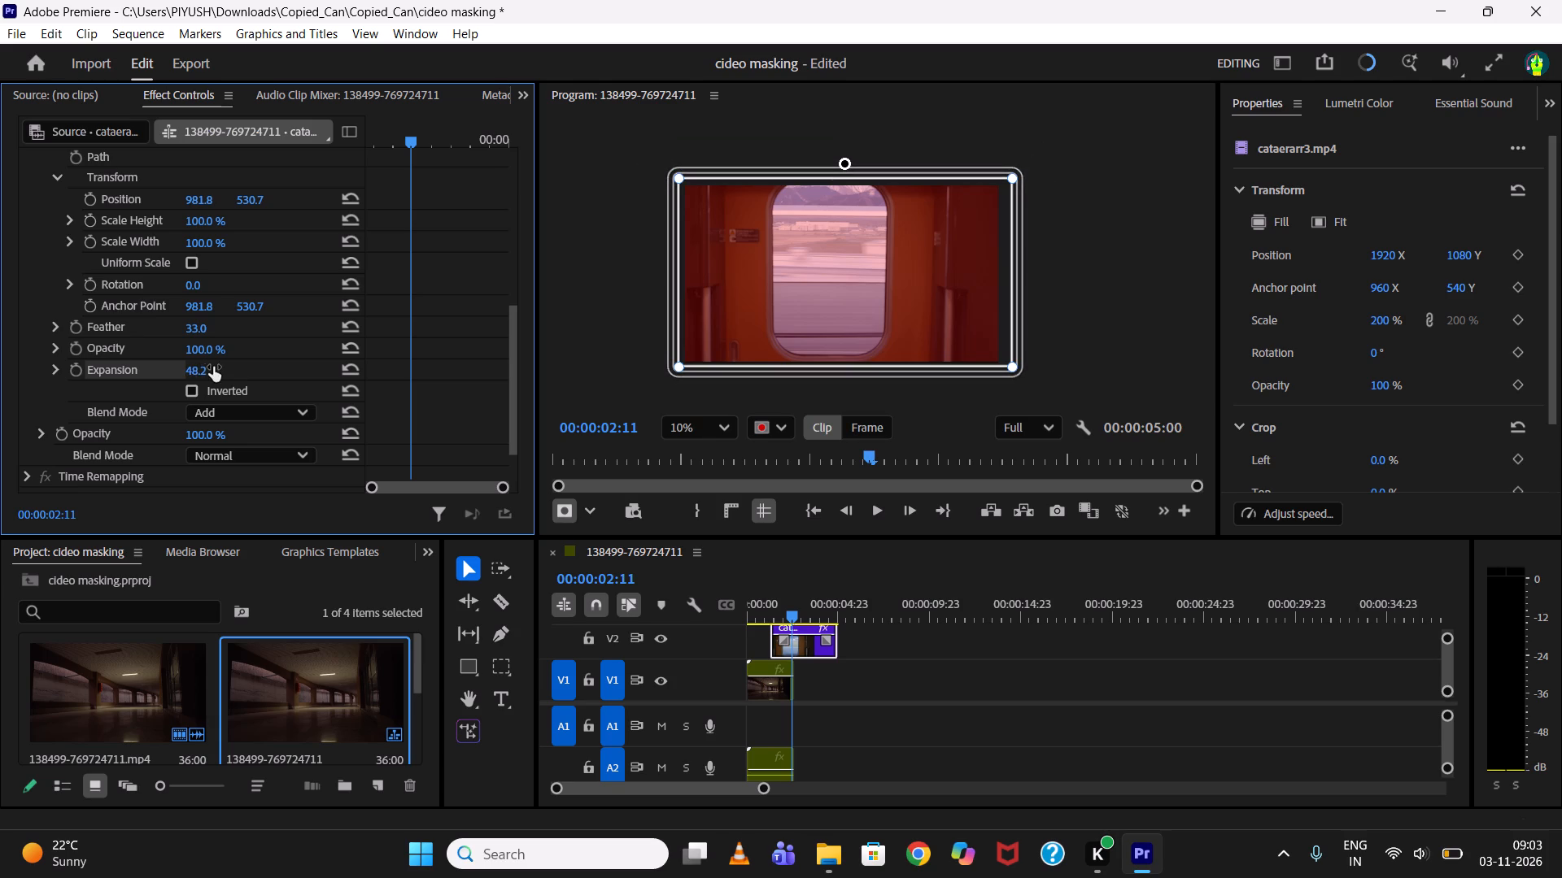
pyautogui.click(202, 367)
pyautogui.press('0')
pyautogui.press('Return')
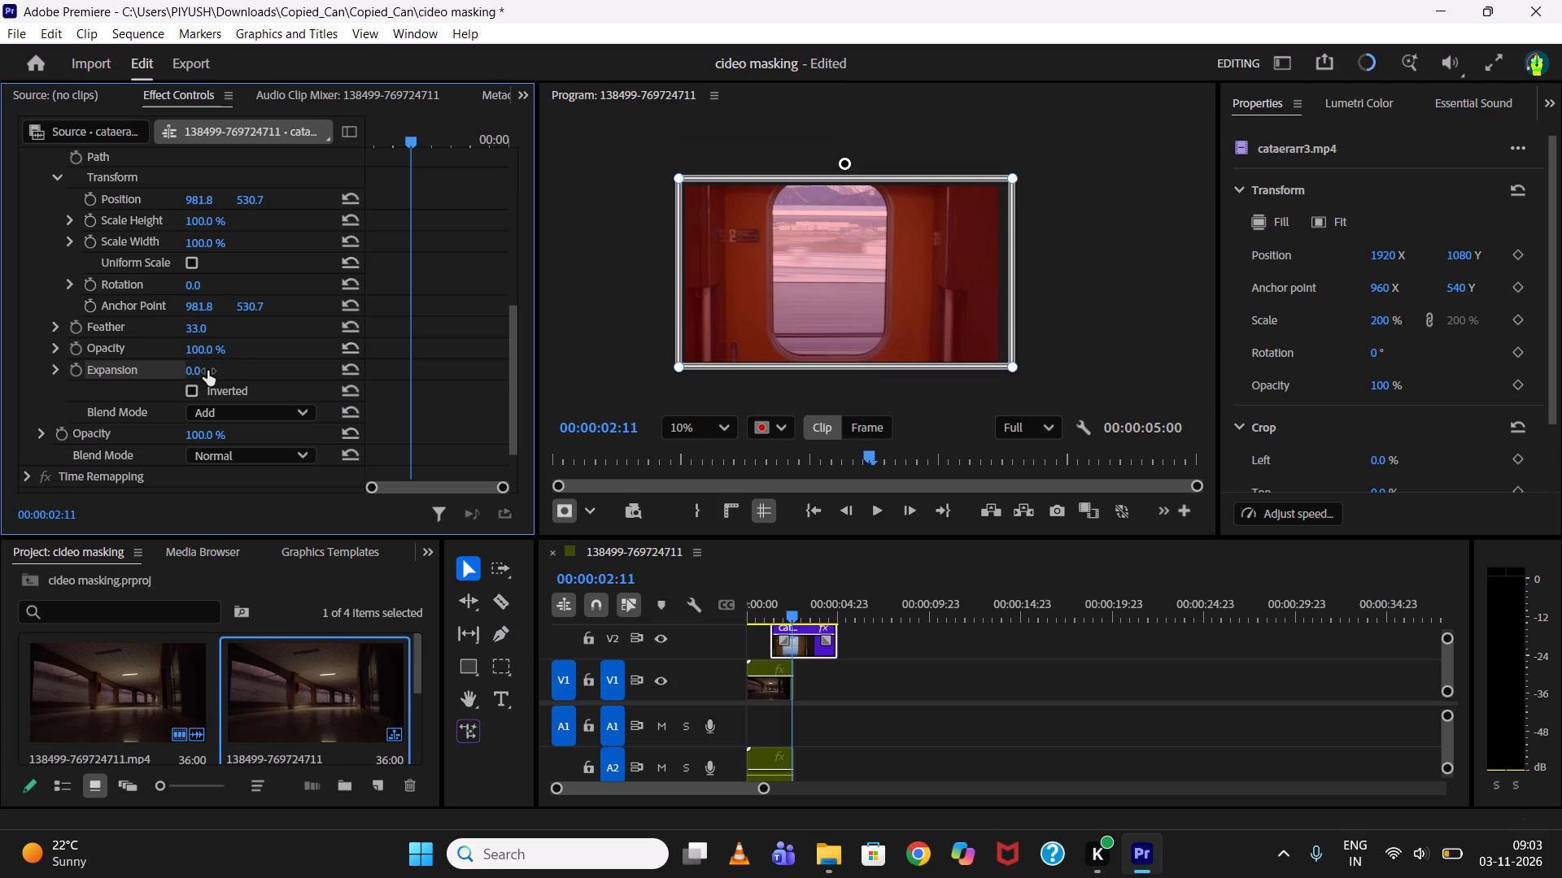
# Set the Feather of Rectangle Mask (02) to 0.
pyautogui.scroll(6, 938, 215)
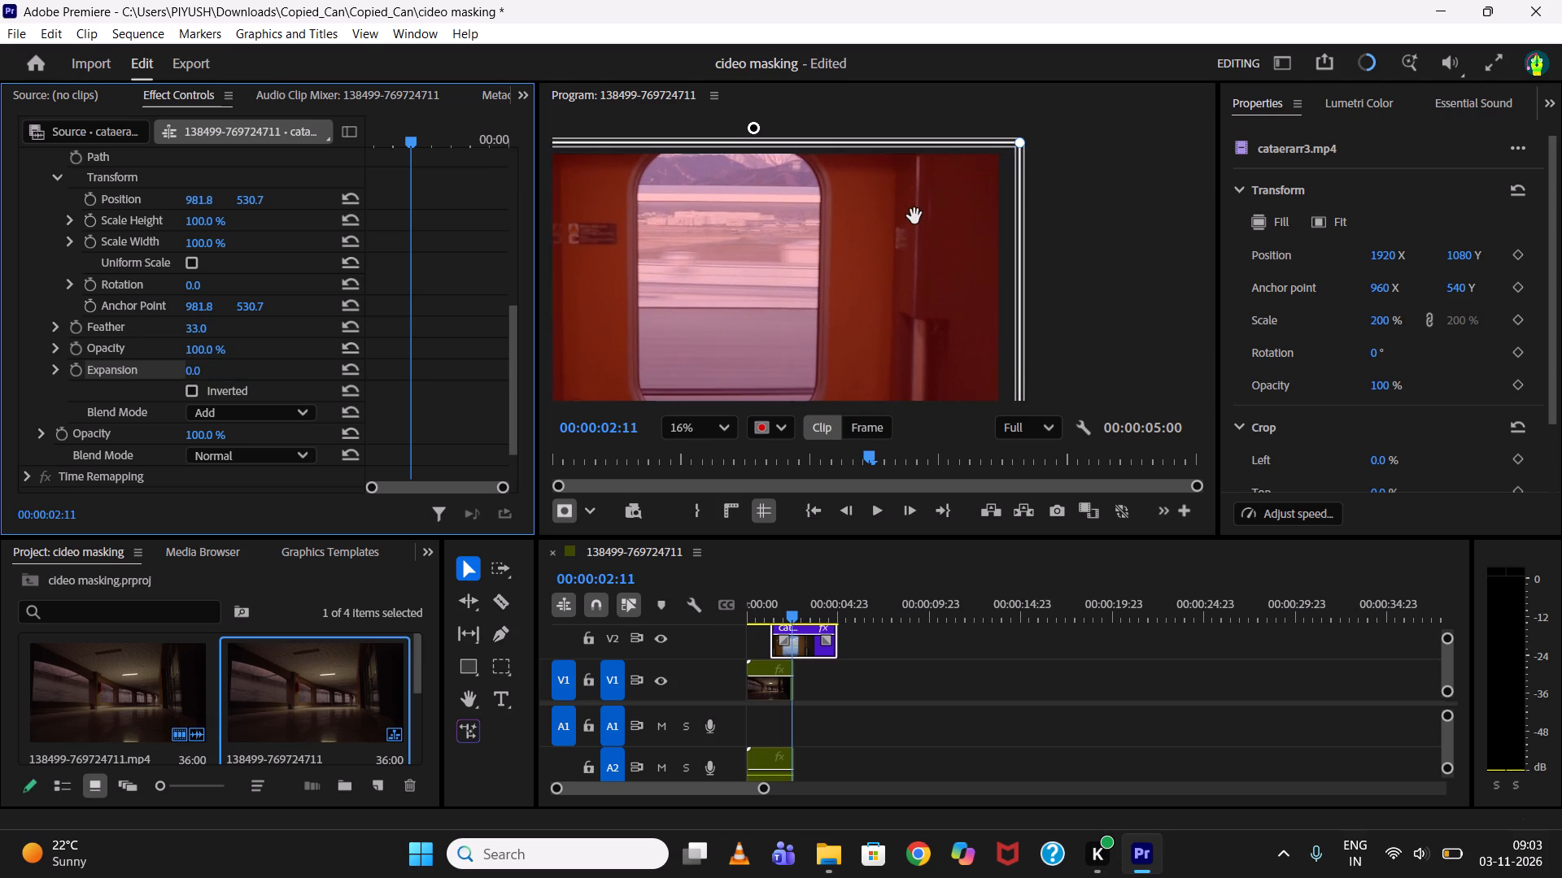
pyautogui.scroll(-5, 938, 208)
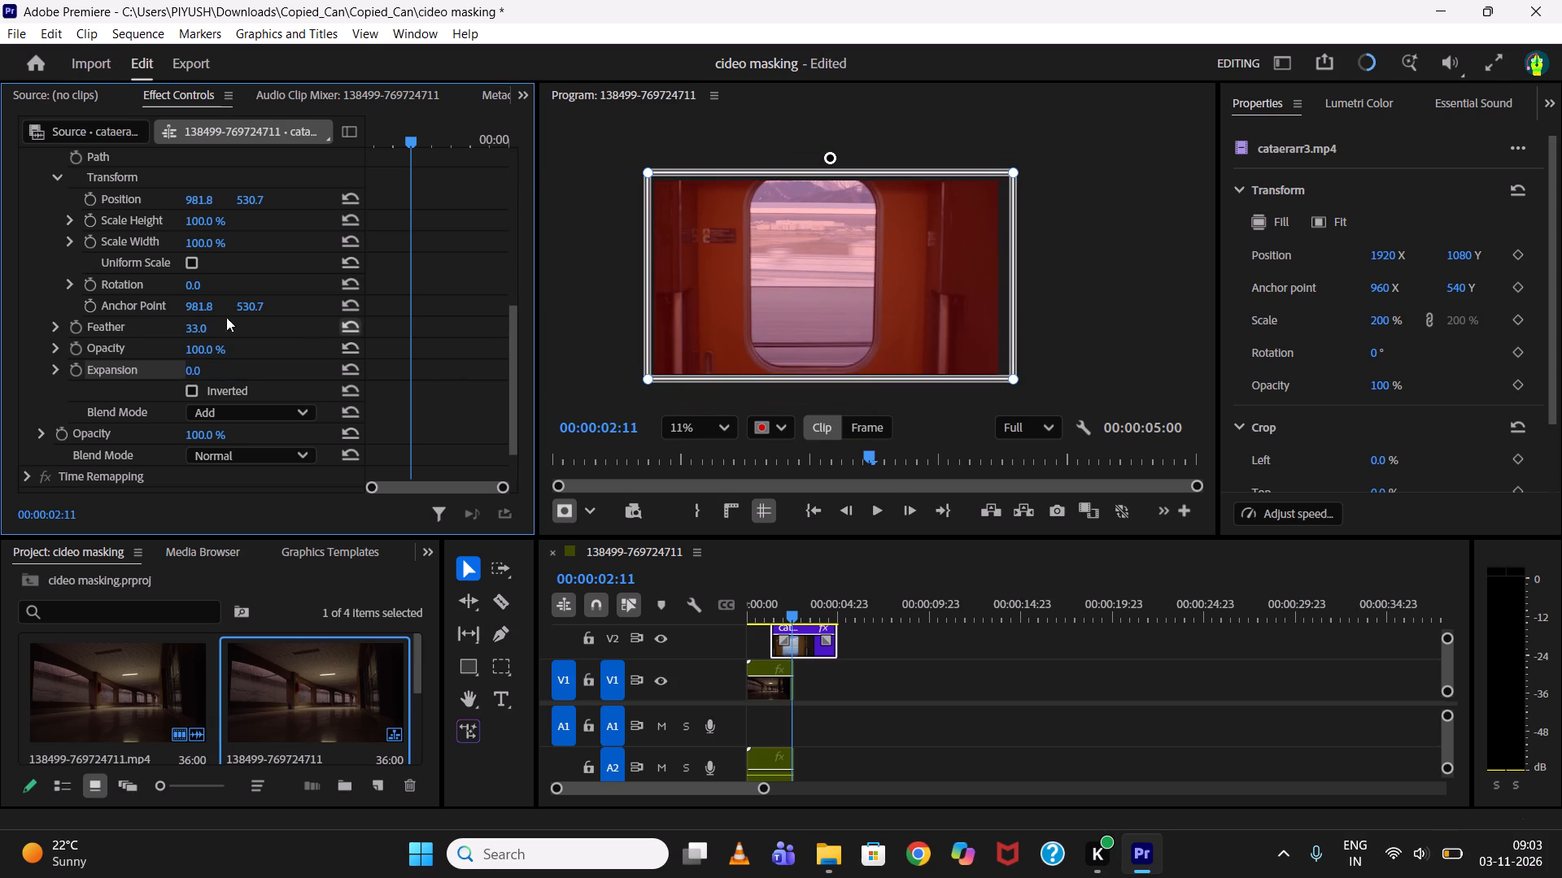
pyautogui.moveTo(199, 332); pyautogui.dragTo(159, 341)
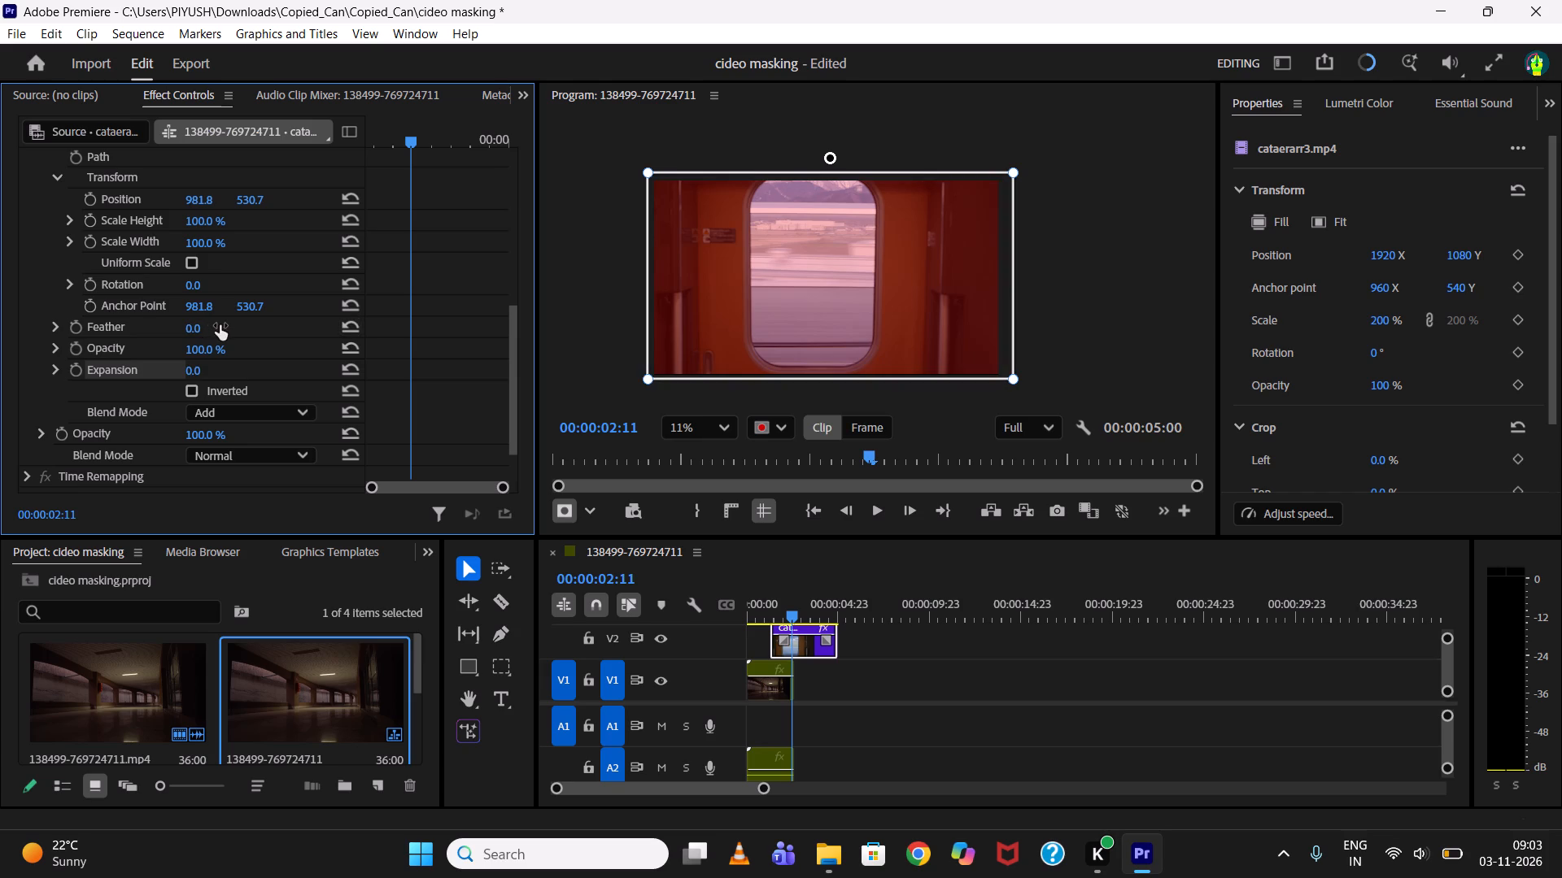
# Test sliding Rectangle Mask (02) sideways across the frame and settle its horizontal Position at 975.8.
pyautogui.scroll(2, 136, 316)
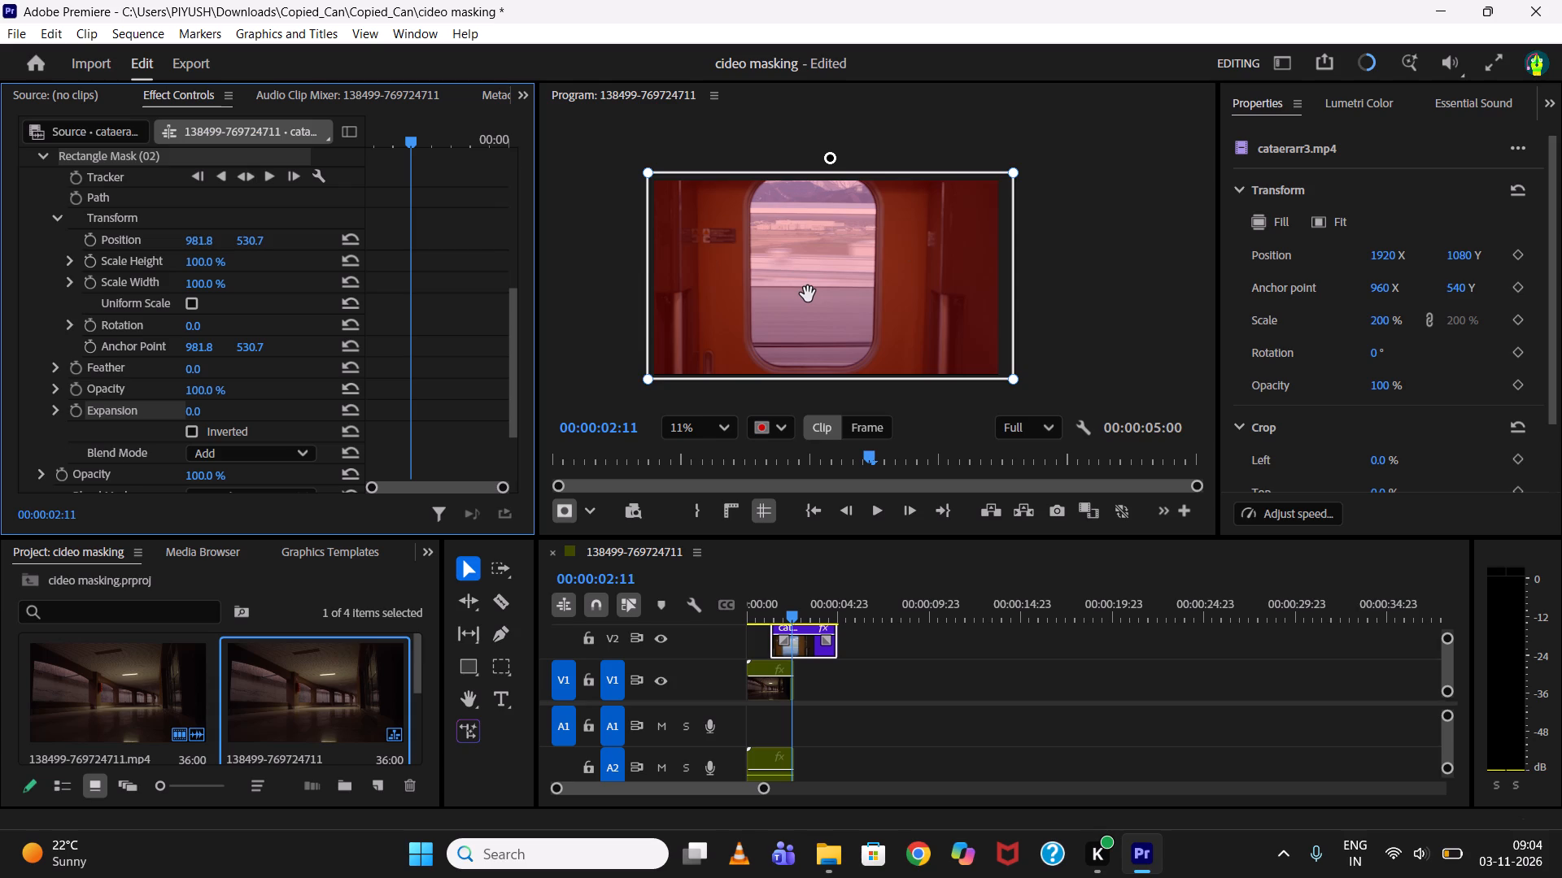
pyautogui.scroll(2, 63, 287)
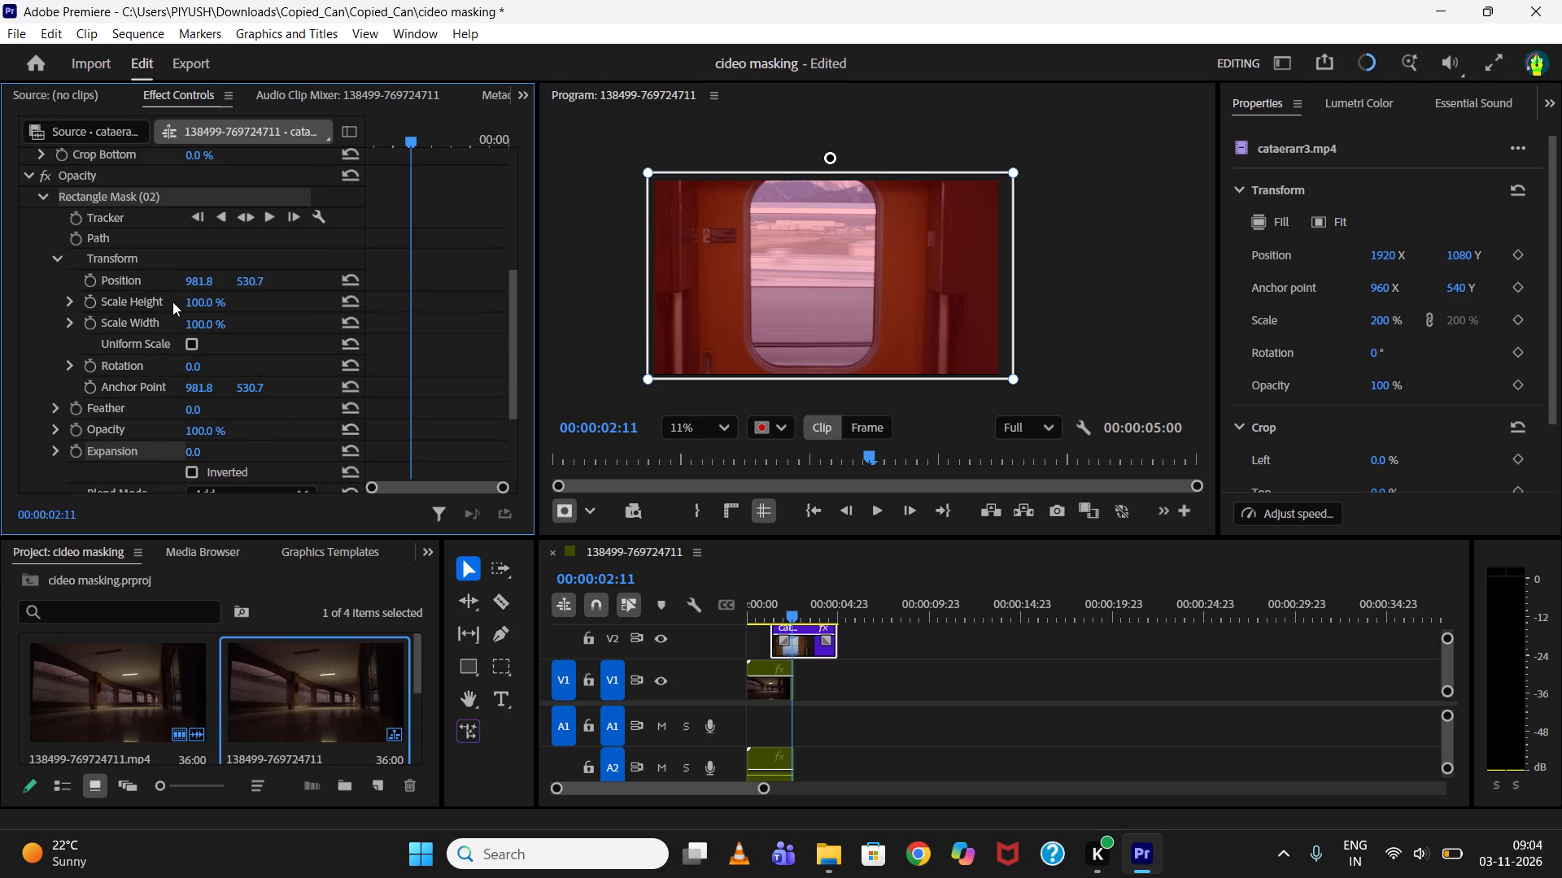
pyautogui.moveTo(205, 279); pyautogui.dragTo(129, 295)
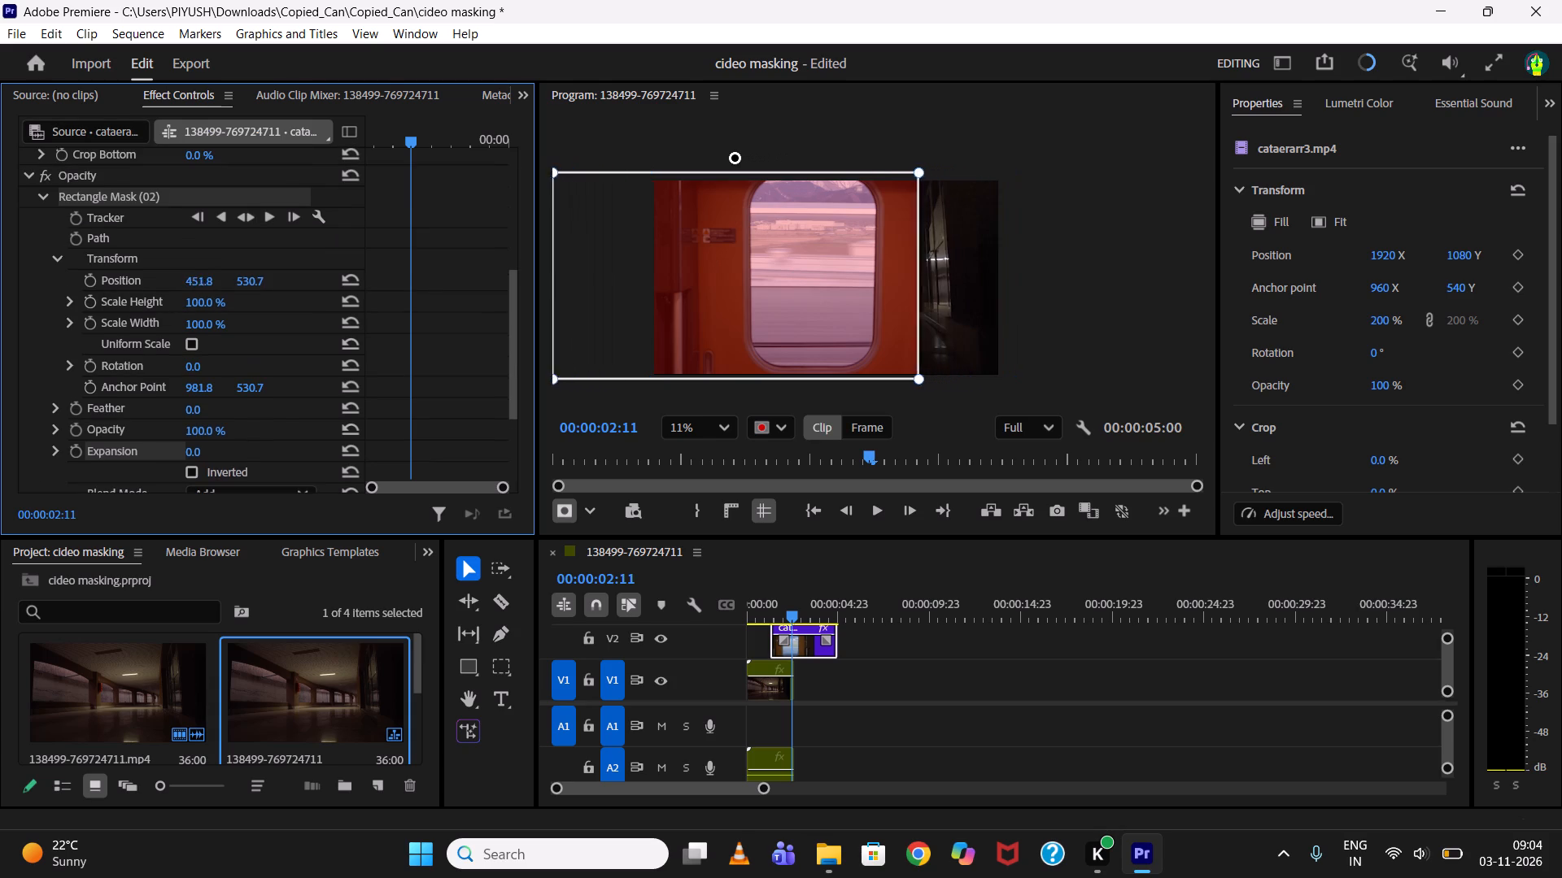
pyautogui.moveTo(129, 295); pyautogui.dragTo(603, 389)
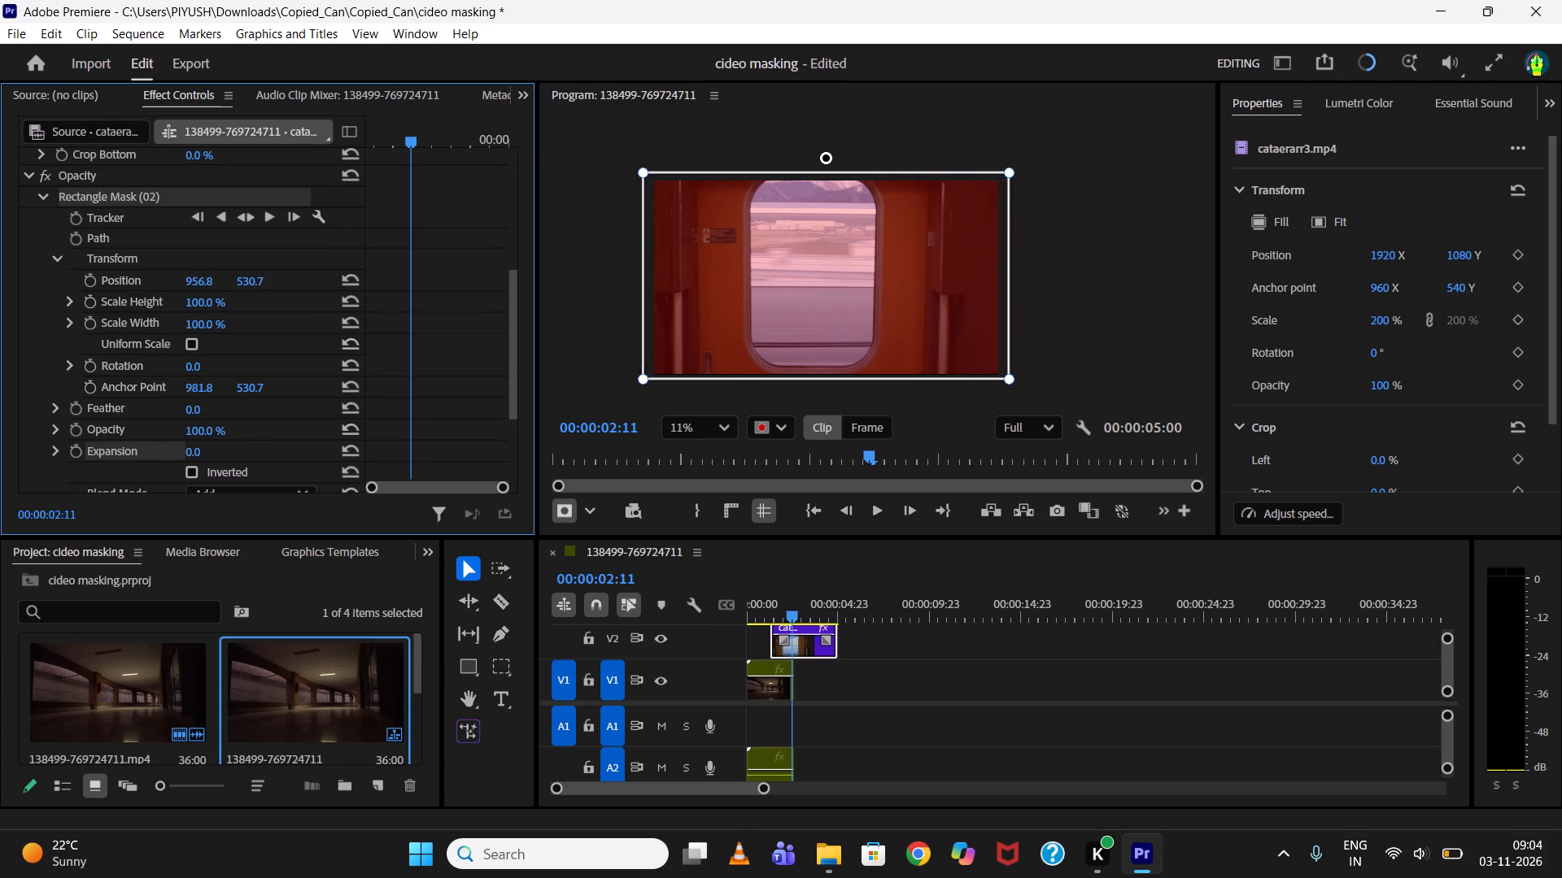
pyautogui.moveTo(603, 389); pyautogui.dragTo(625, 389)
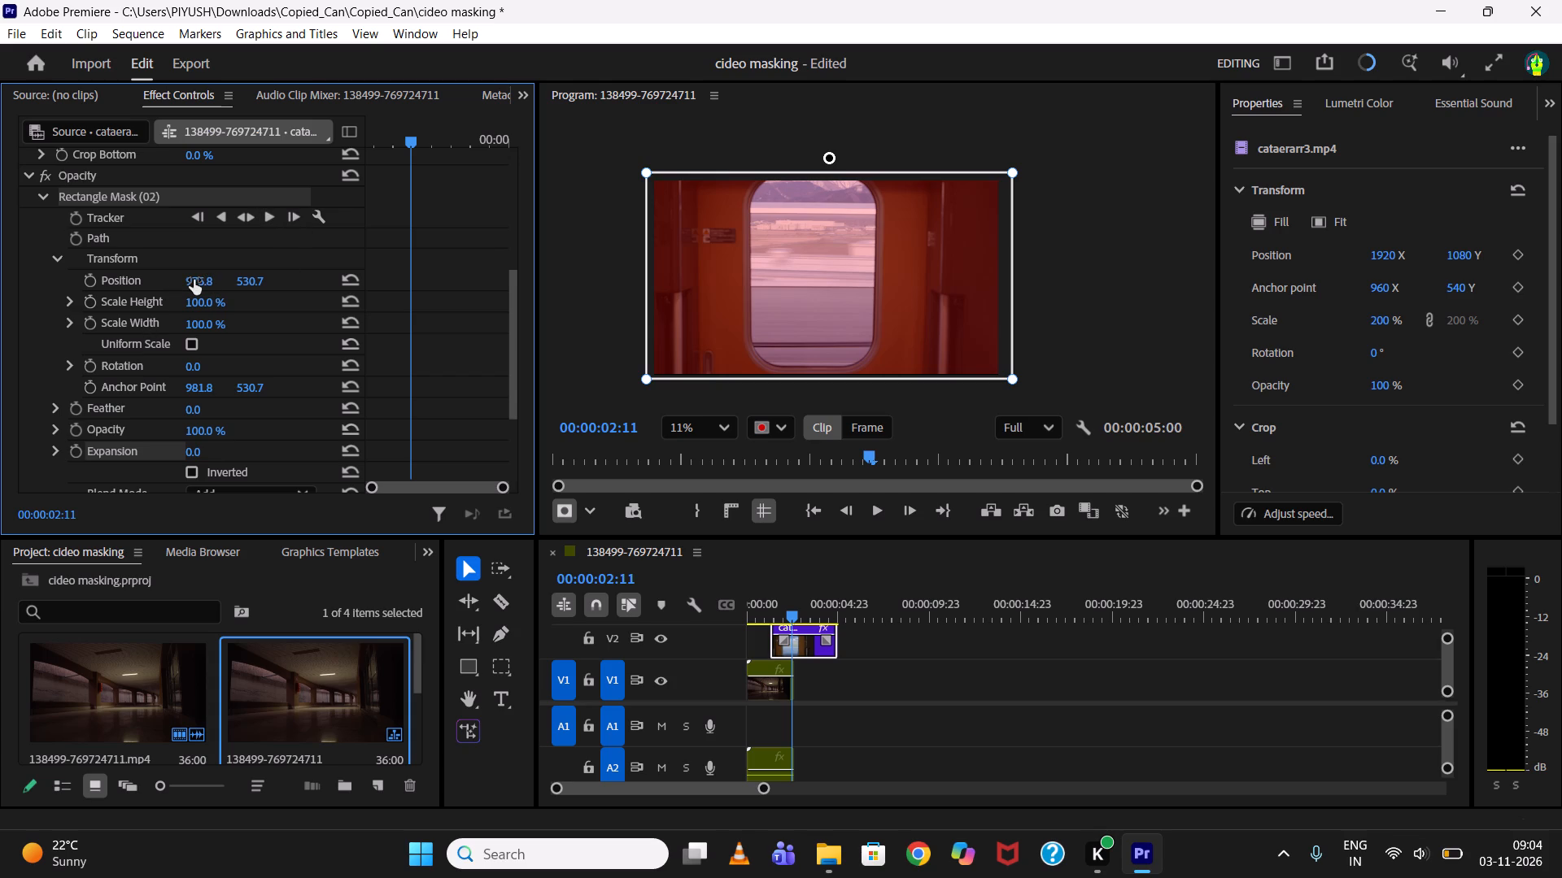
pyautogui.click(184, 276)
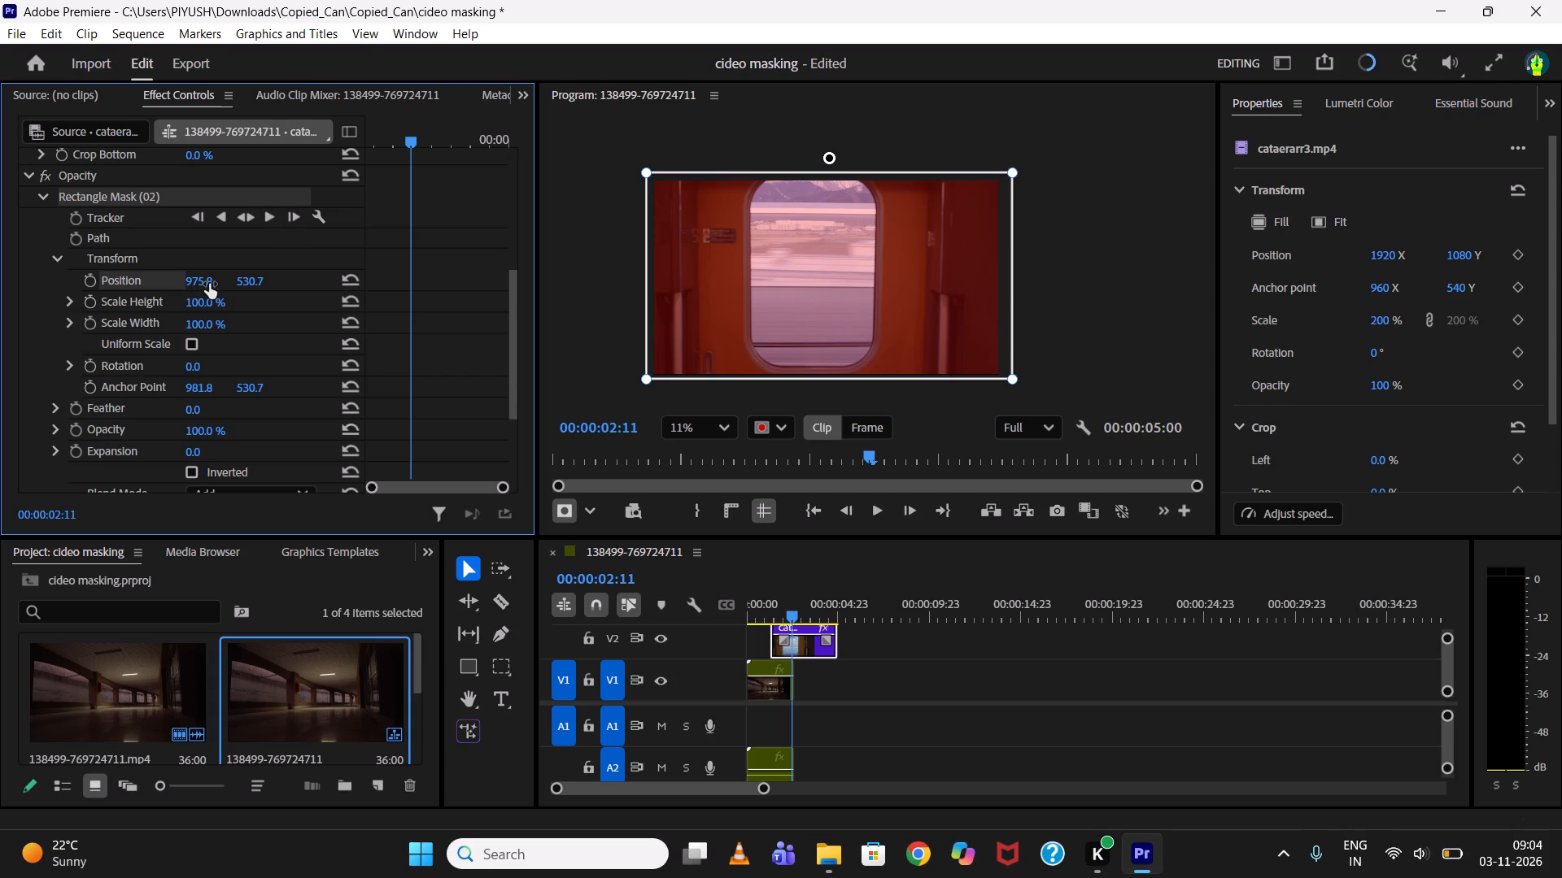
# Keyframe the Position of Rectangle Mask (02) at 00:00:01:07 with a horizontal value of -1099.2, off the frame.
pyautogui.scroll(14, 164, 244)
pyautogui.scroll(-6, 137, 231)
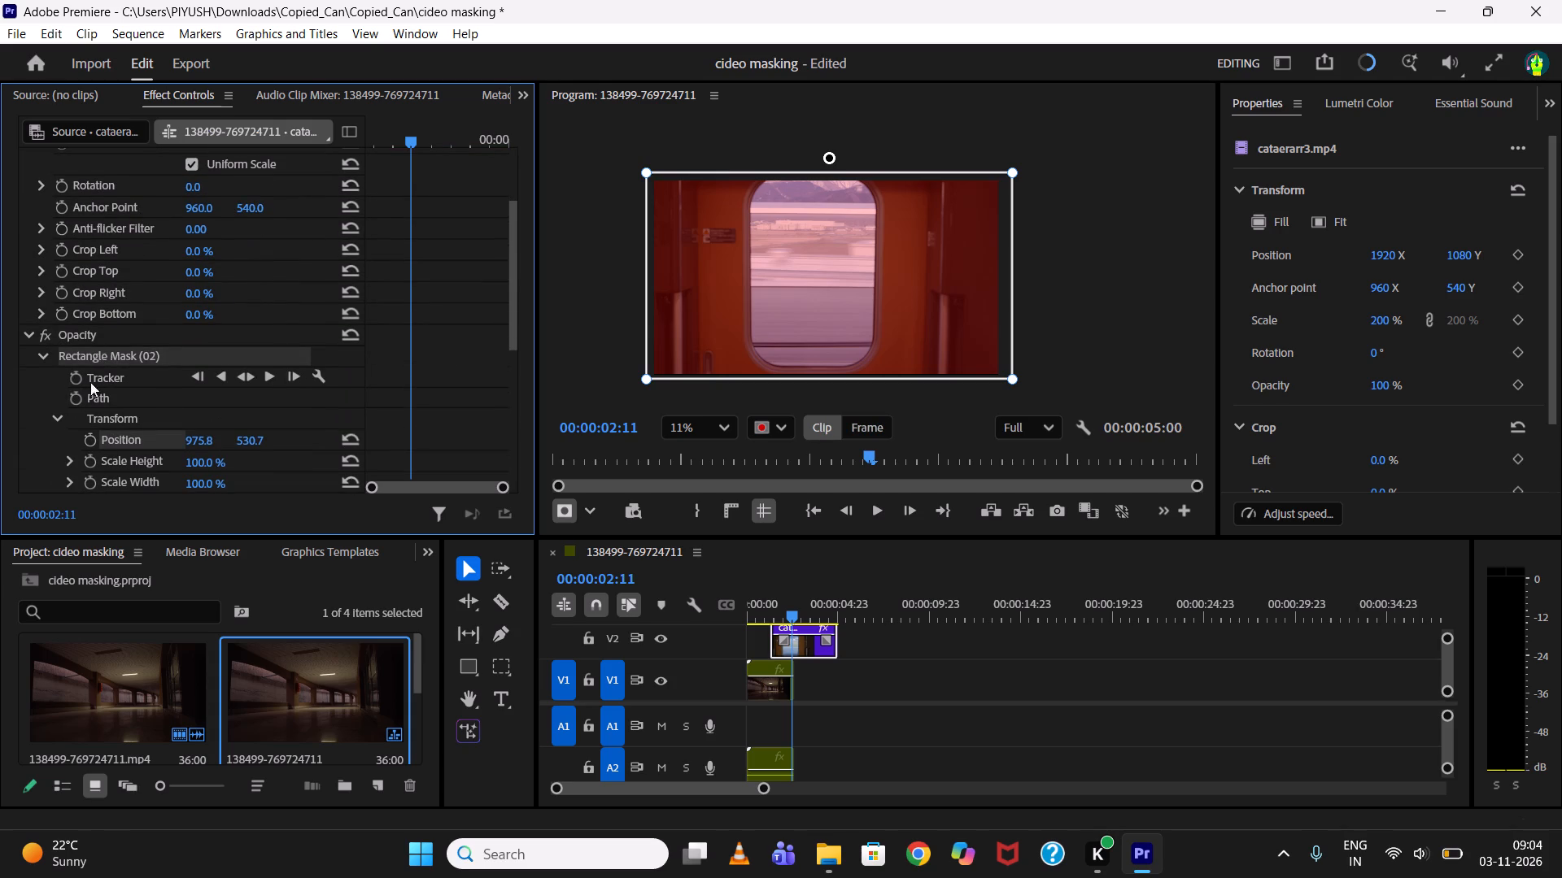
pyautogui.scroll(-2, 158, 389)
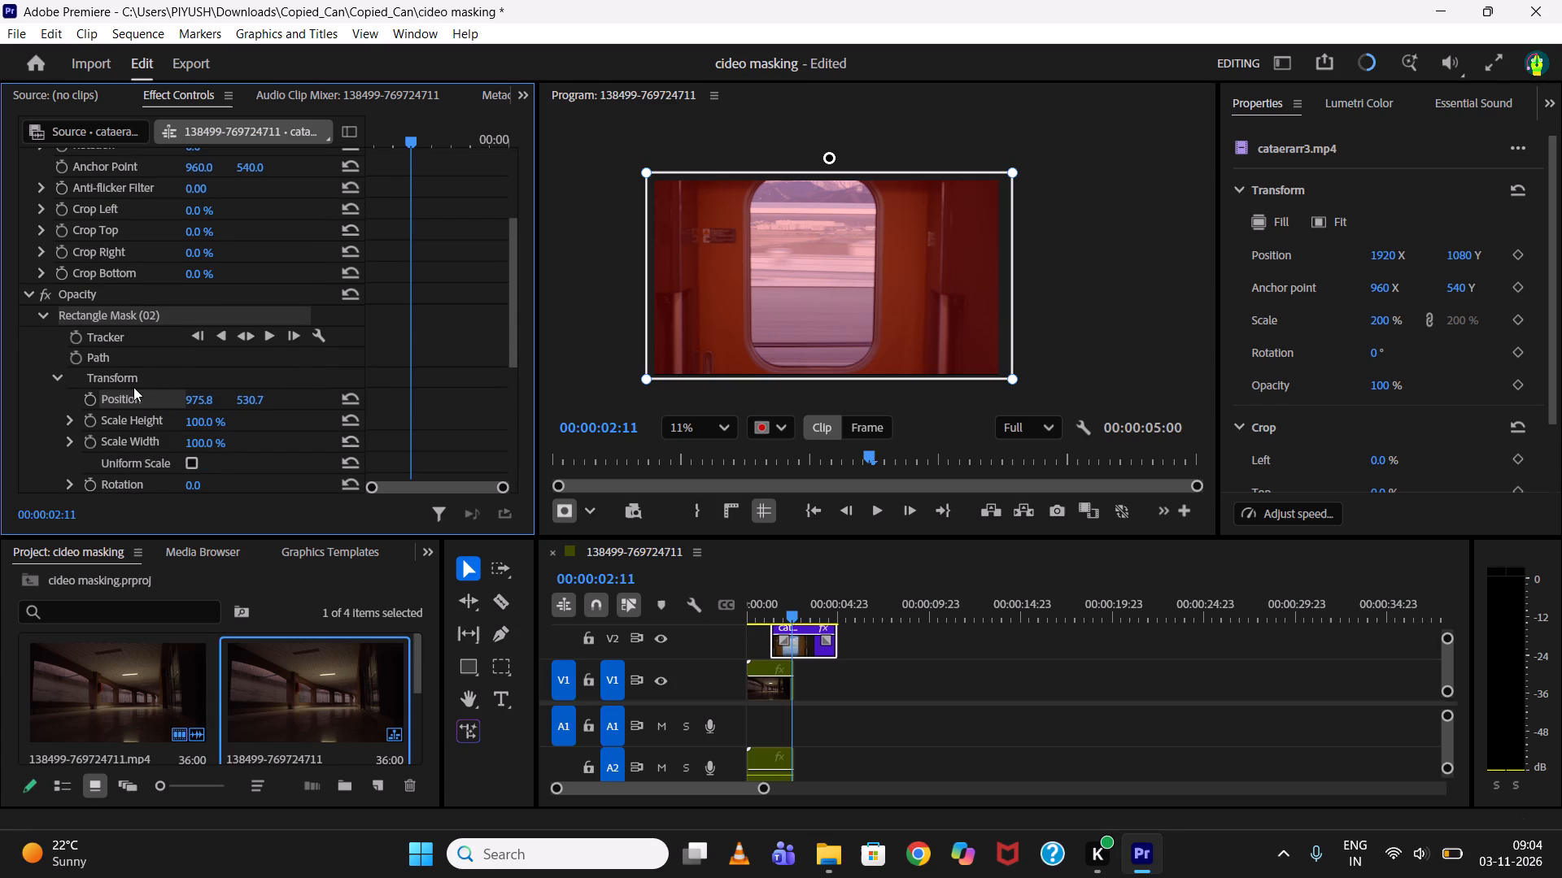
pyautogui.click(133, 387)
pyautogui.click(133, 392)
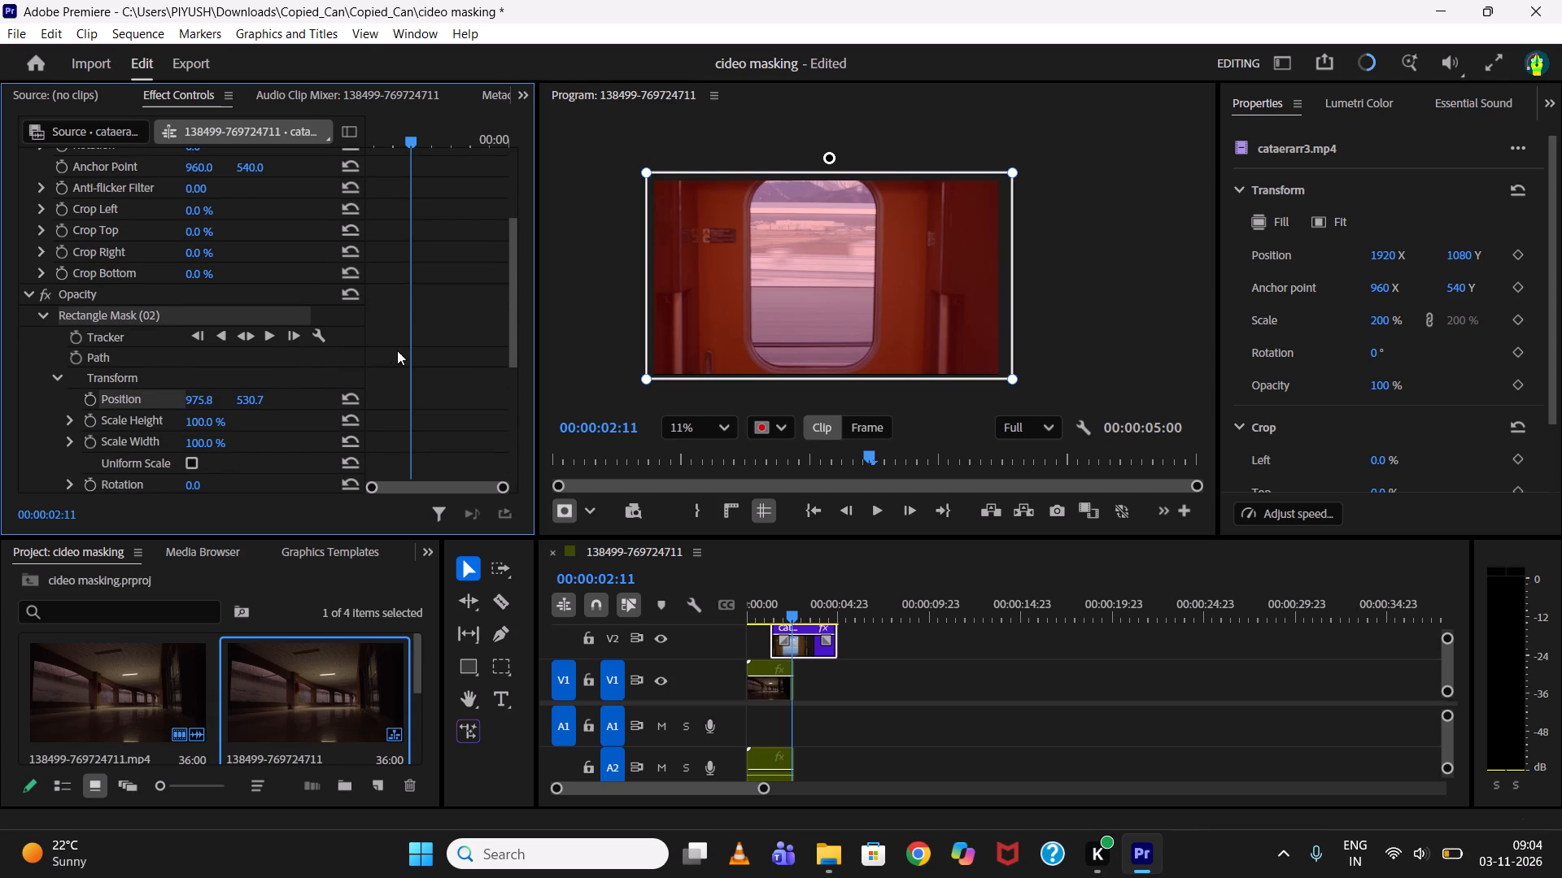
pyautogui.scroll(1, 309, 385)
pyautogui.scroll(-1, 301, 390)
pyautogui.scroll(2, 301, 390)
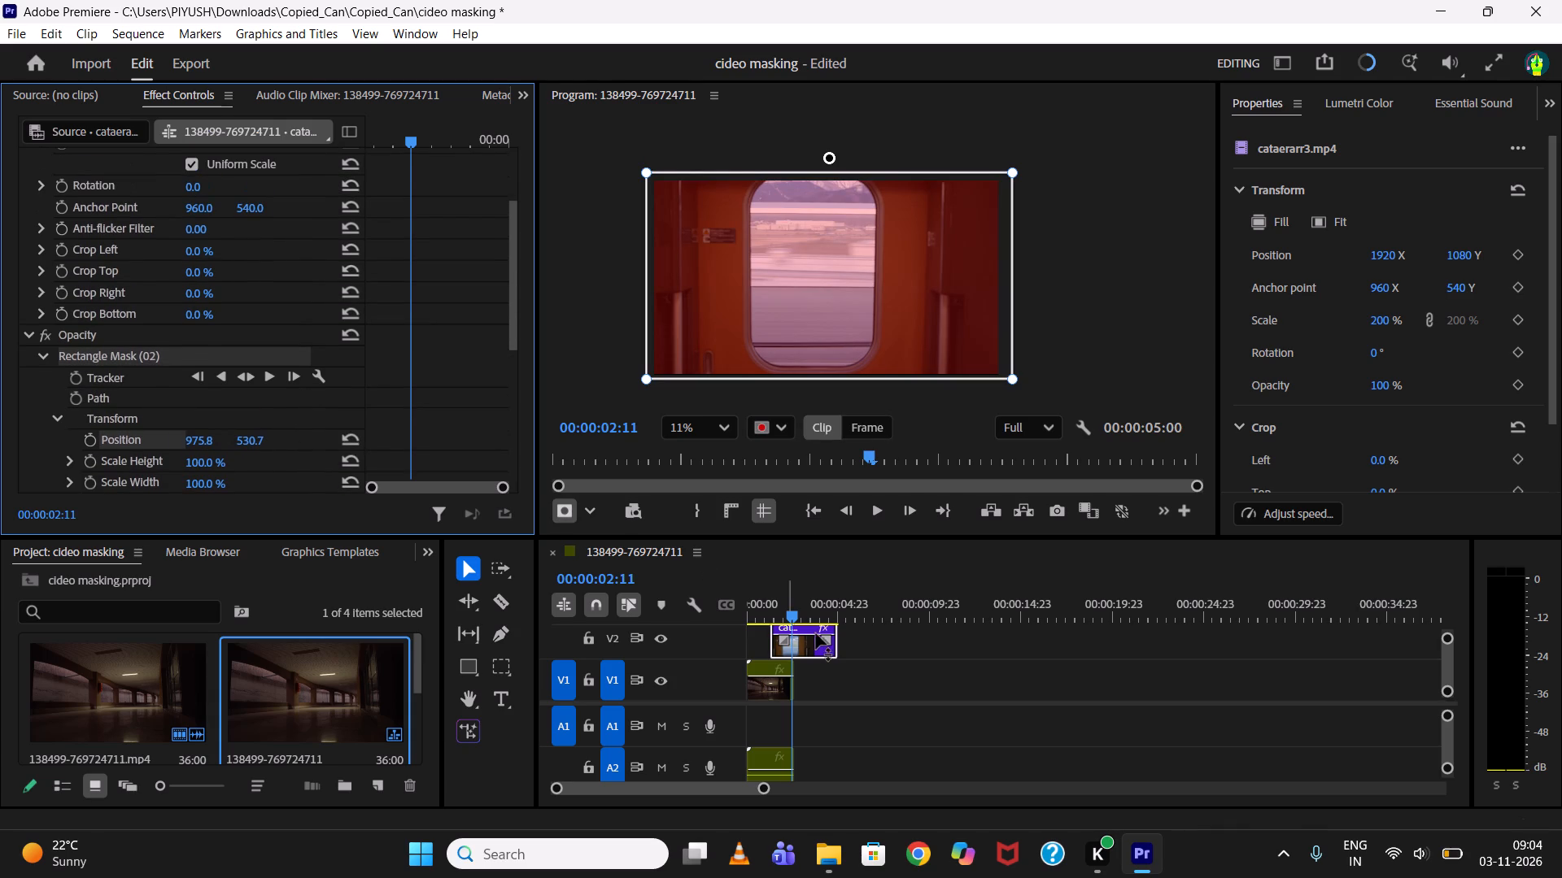
pyautogui.moveTo(791, 604); pyautogui.dragTo(772, 604)
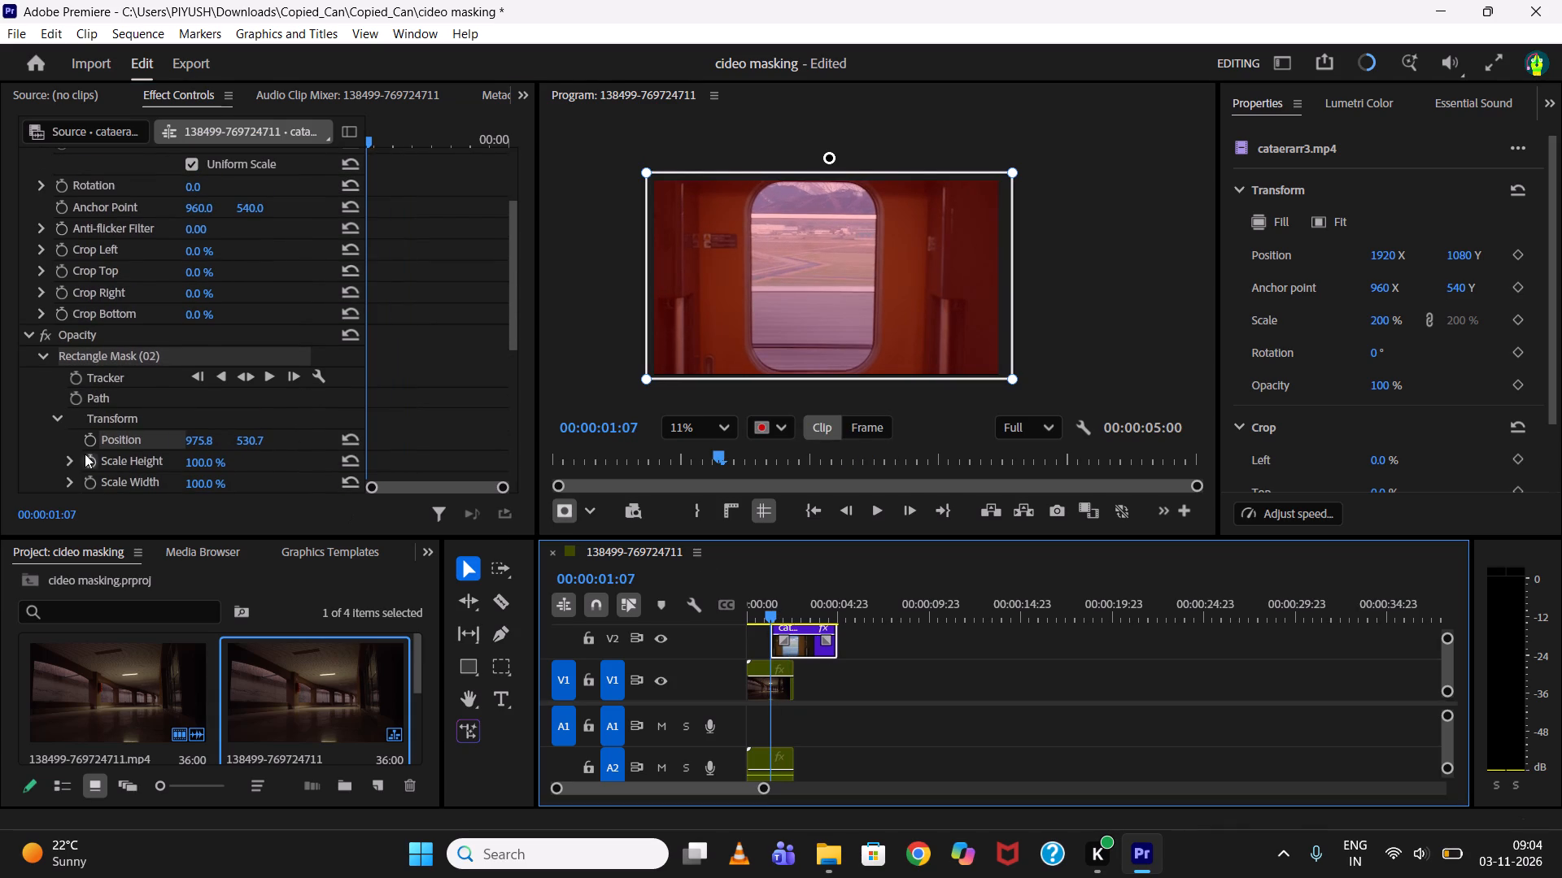
pyautogui.click(87, 442)
pyautogui.moveTo(214, 442); pyautogui.dragTo(1, 460)
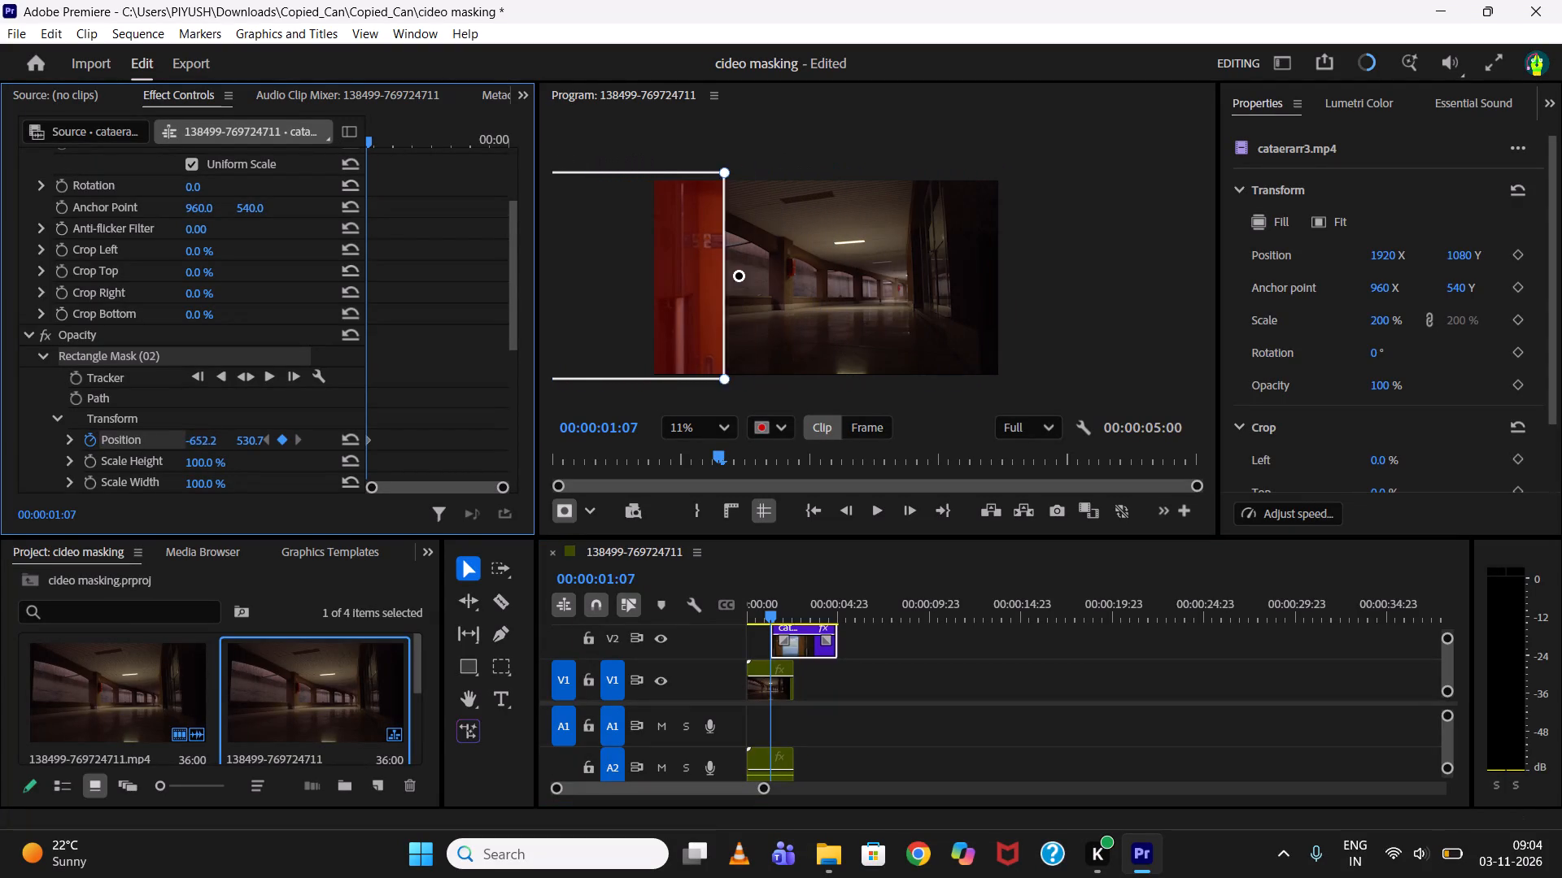
pyautogui.moveTo(1, 460); pyautogui.dragTo(33, 469)
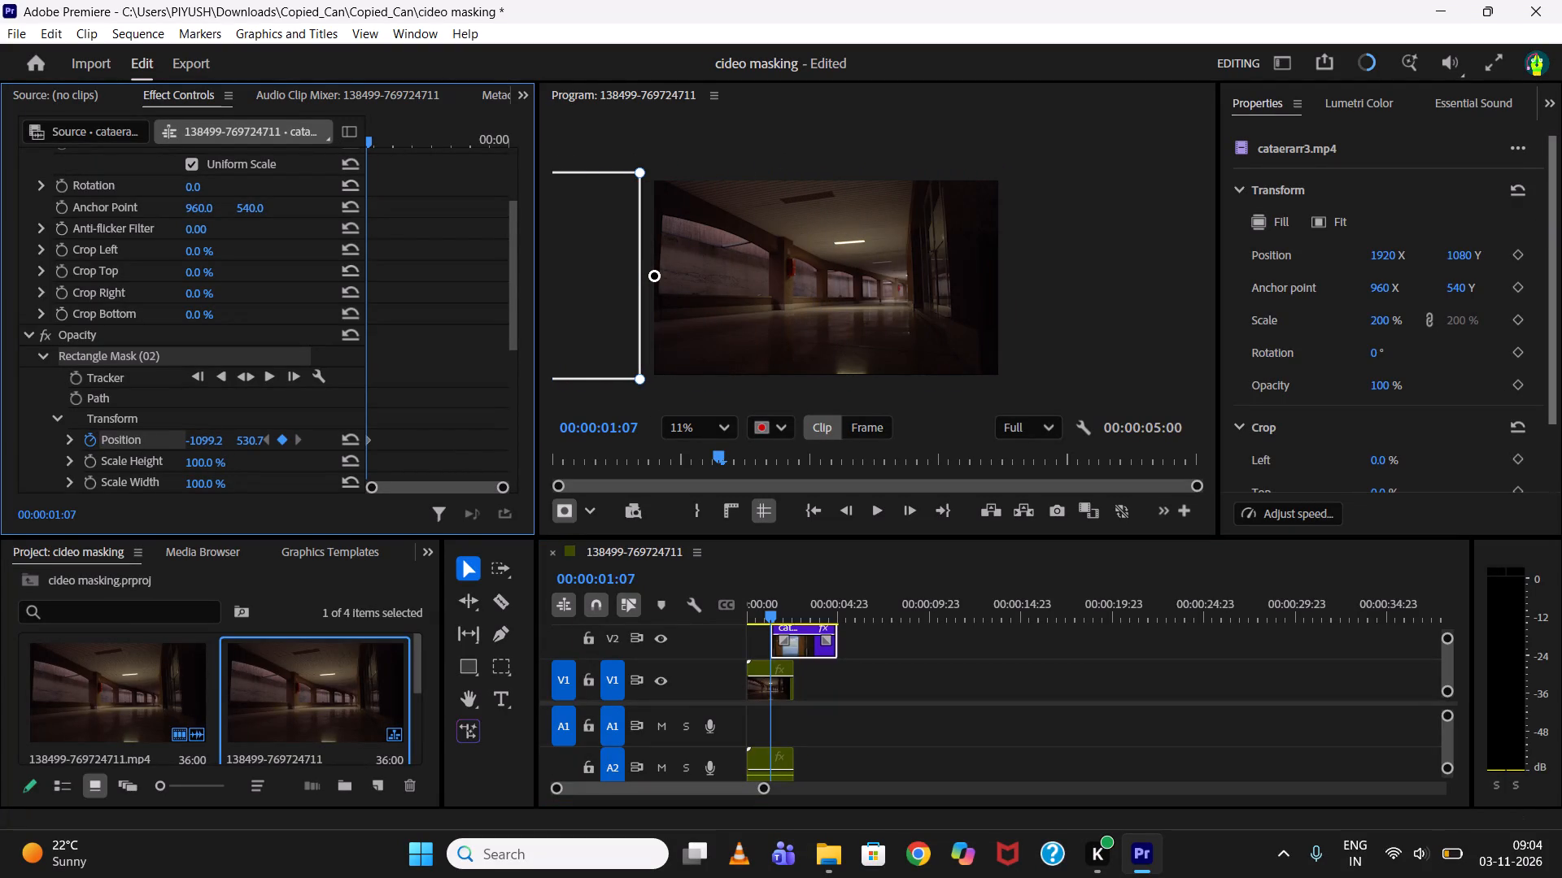
# Add a second Position keyframe for Rectangle Mask (02) at 00:00:02:09 with a horizontal value of 965.8, covering the frame.
pyautogui.moveTo(772, 615); pyautogui.dragTo(785, 615)
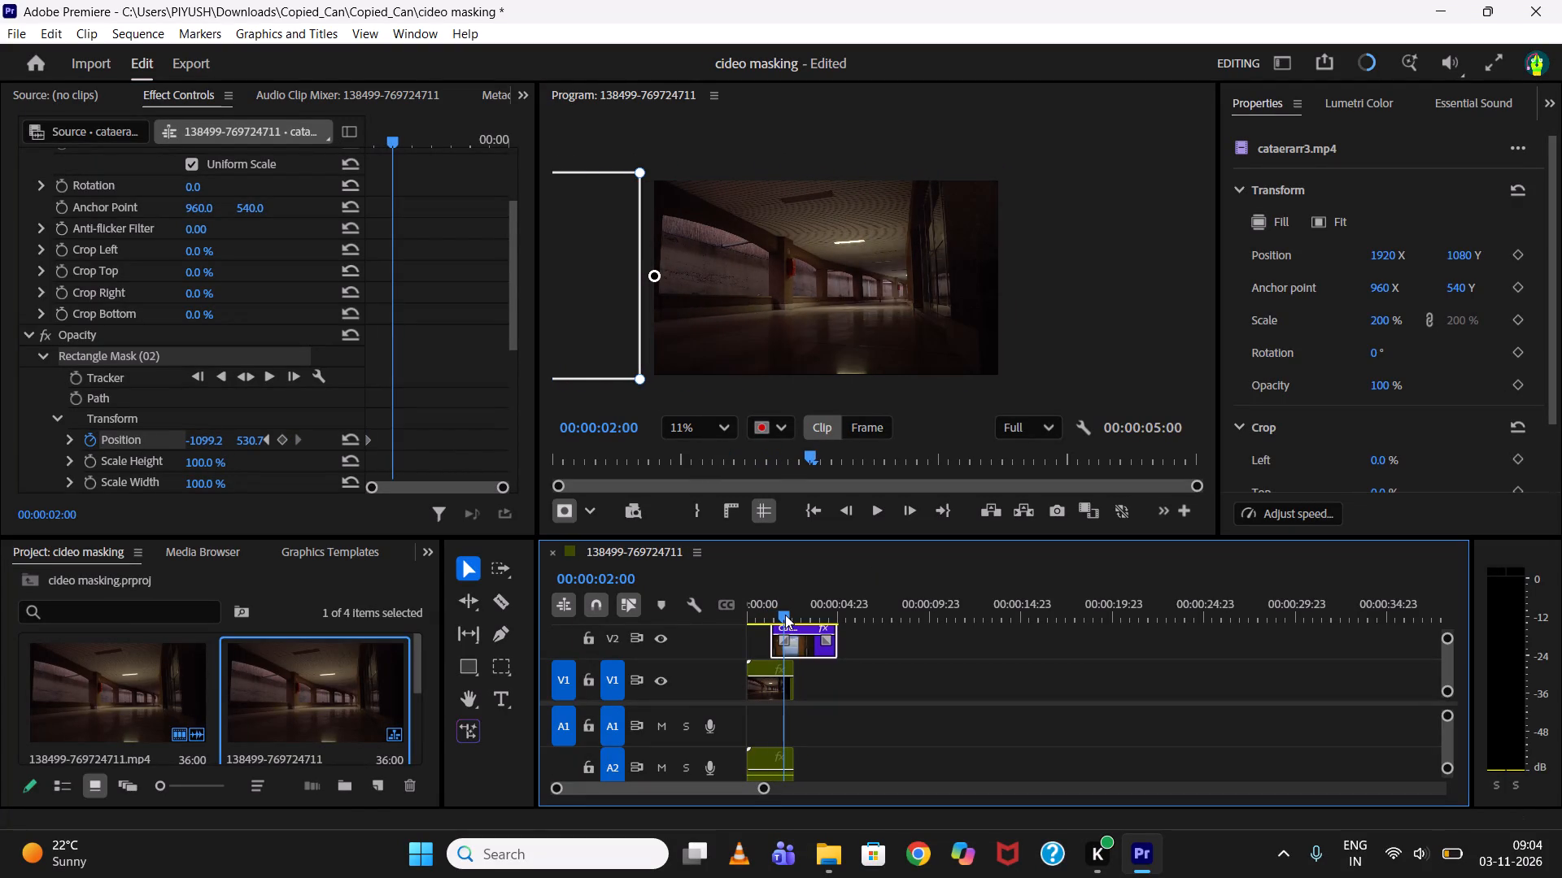
pyautogui.moveTo(785, 615); pyautogui.dragTo(792, 615)
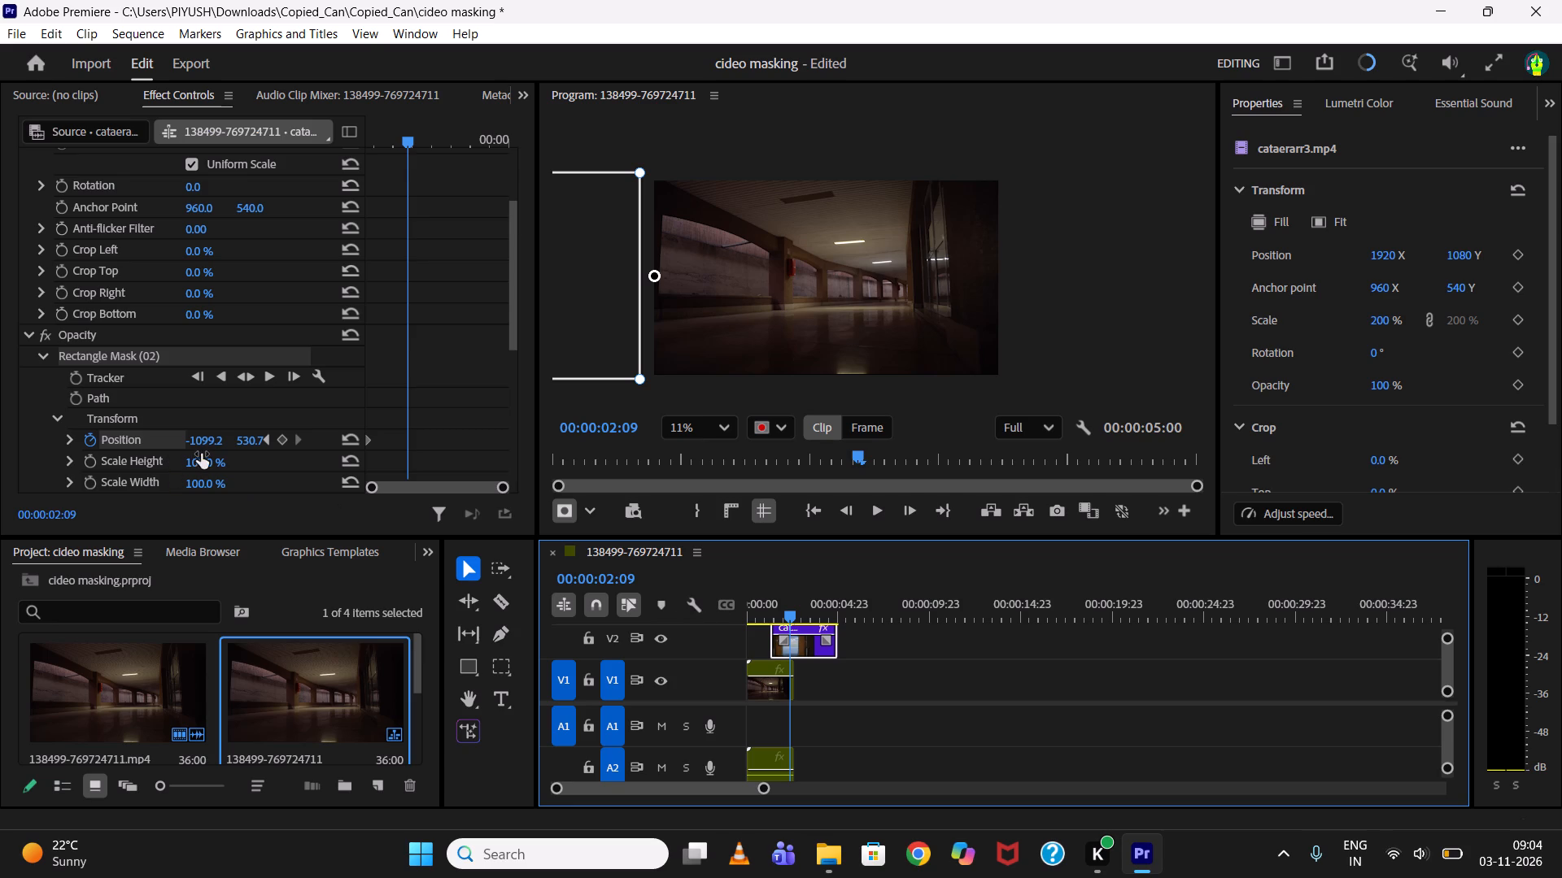
pyautogui.click(347, 437)
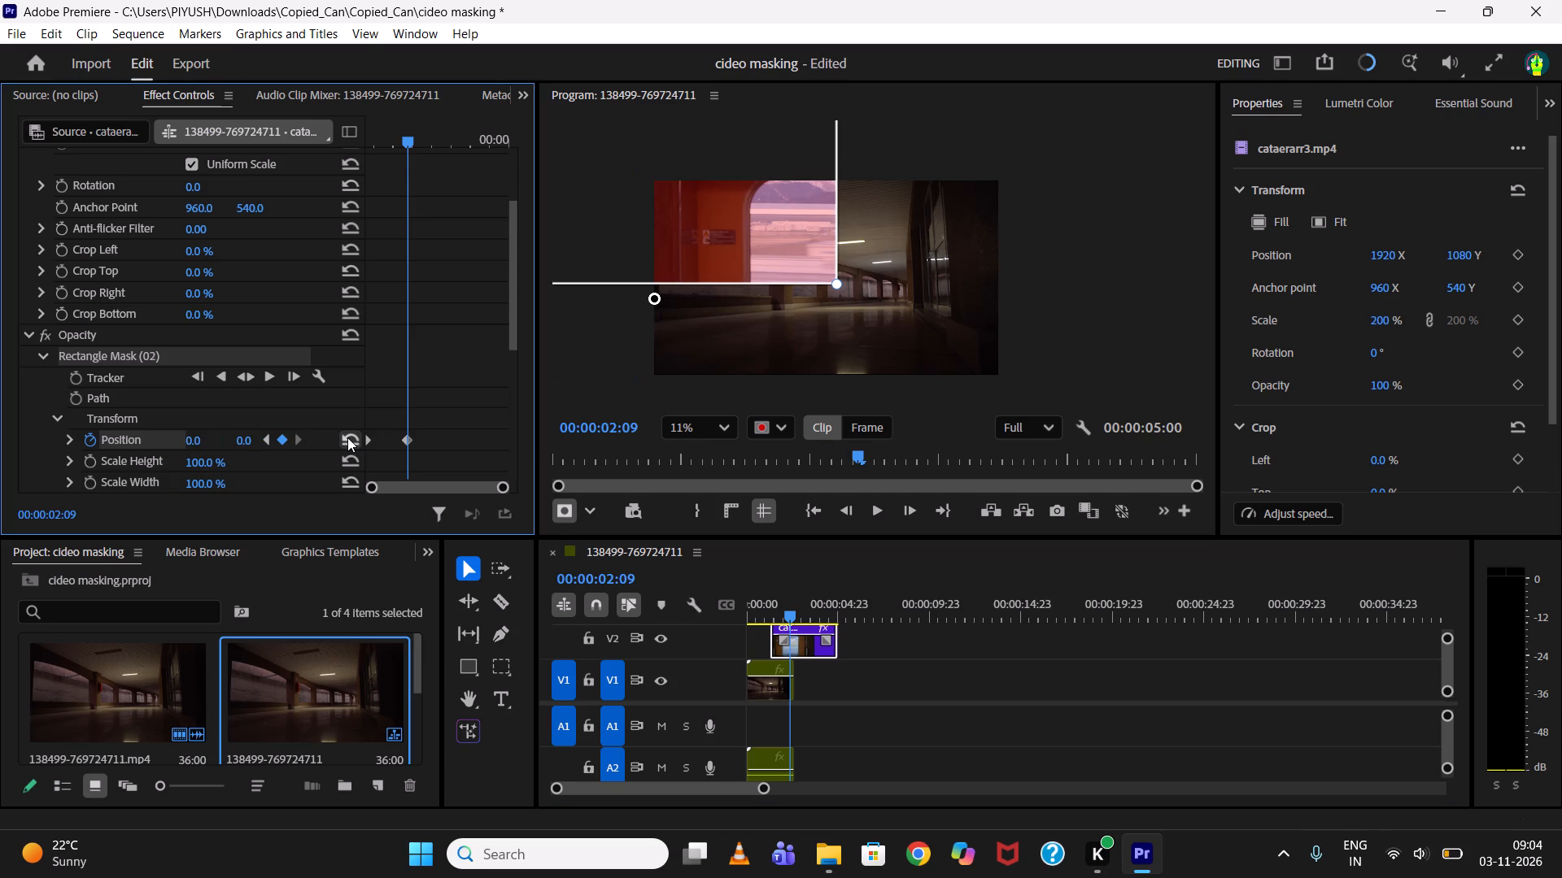
pyautogui.hotkey('ctrl', 'z')
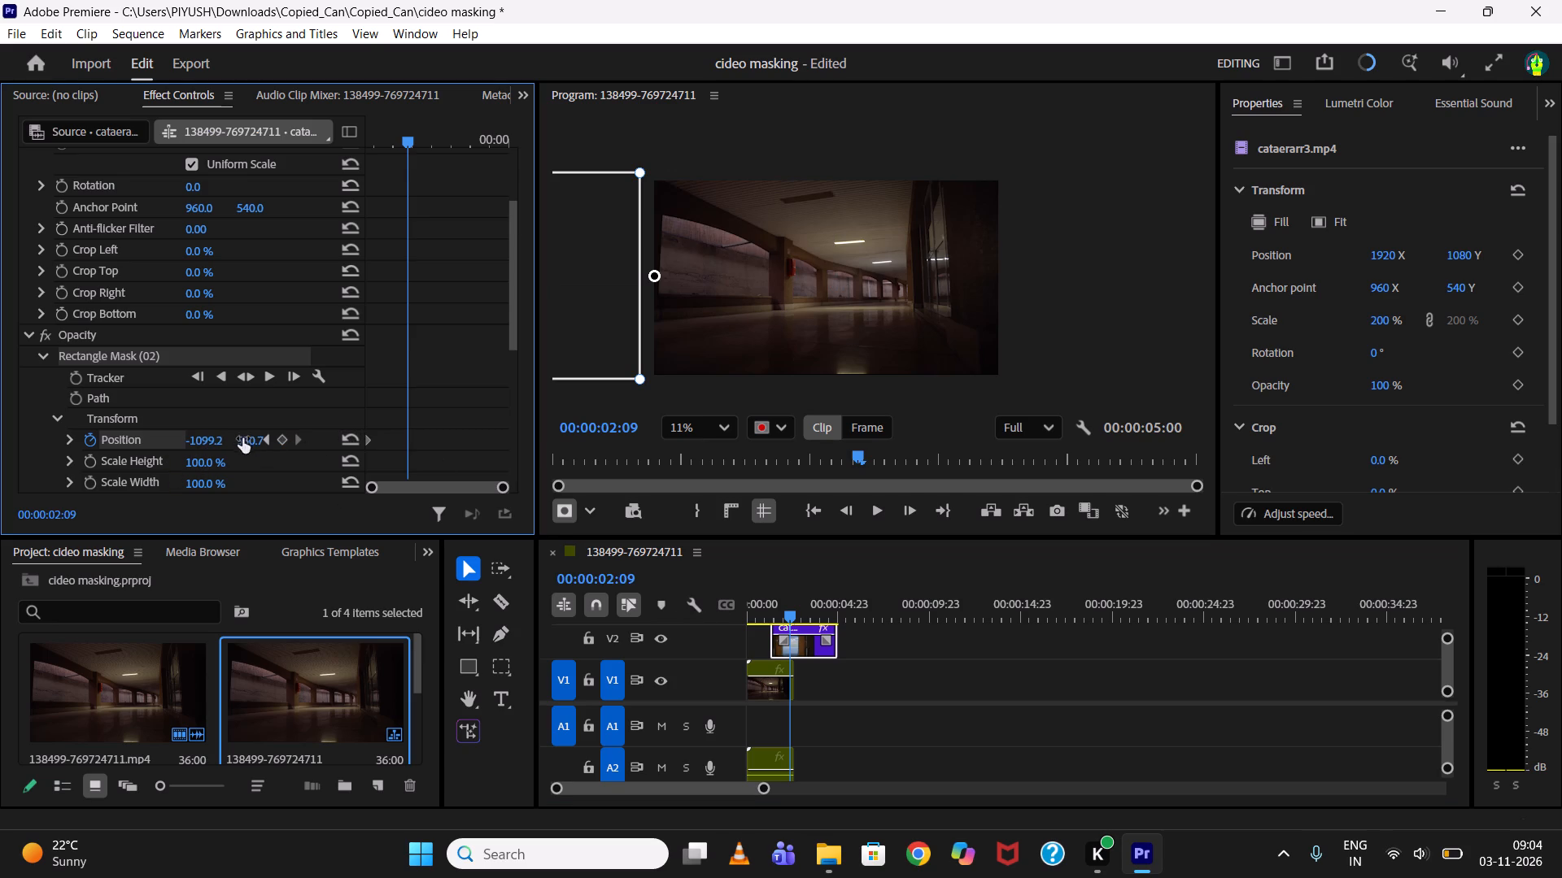
pyautogui.click(193, 449)
pyautogui.moveTo(203, 446); pyautogui.dragTo(360, 453)
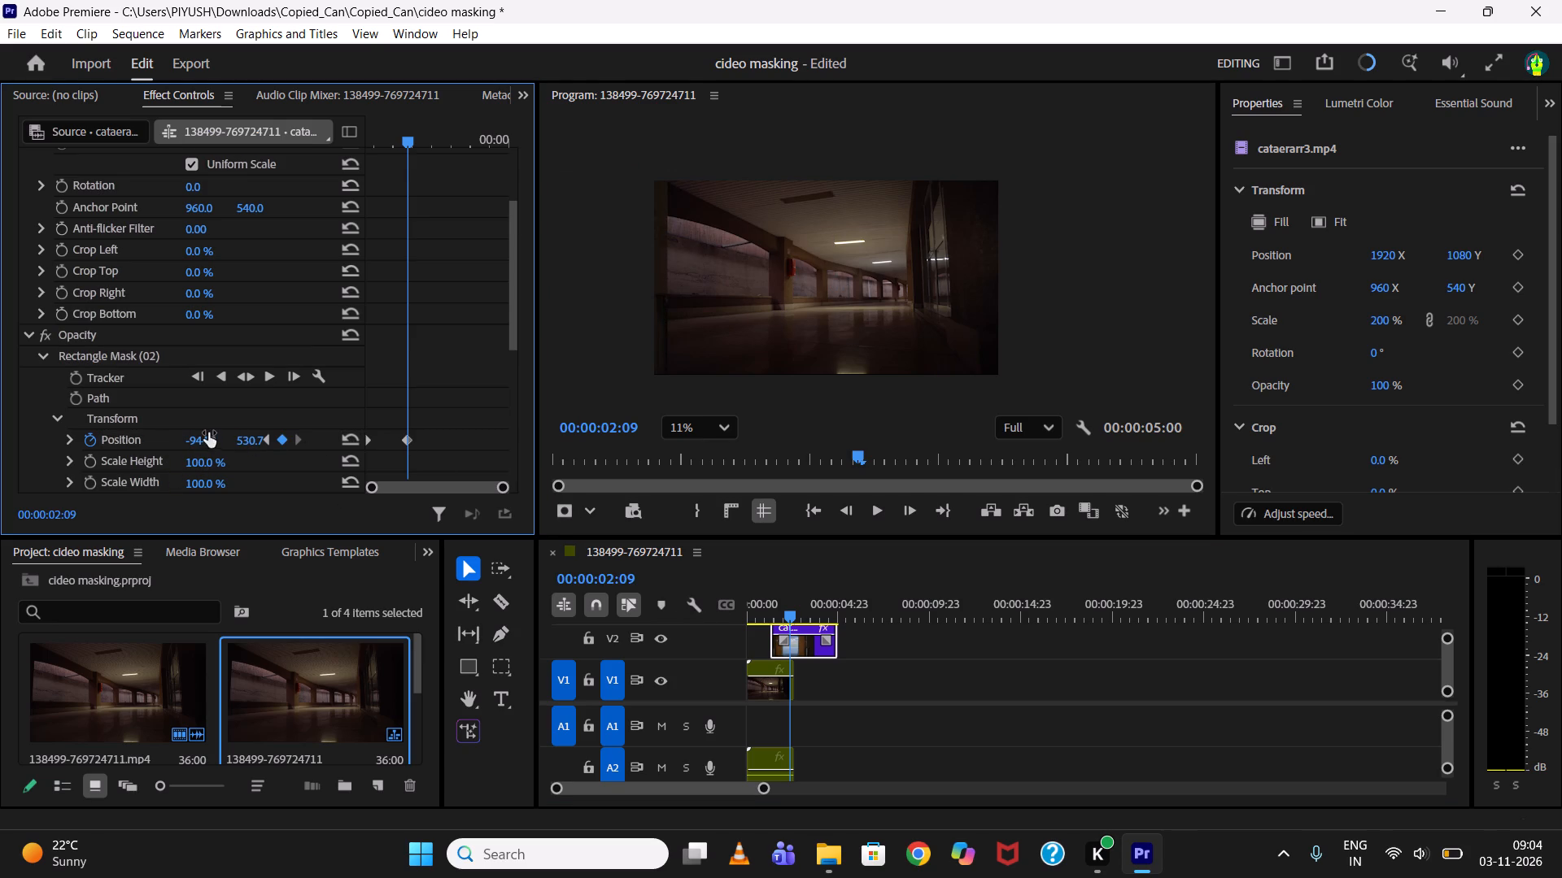
pyautogui.click(137, 354)
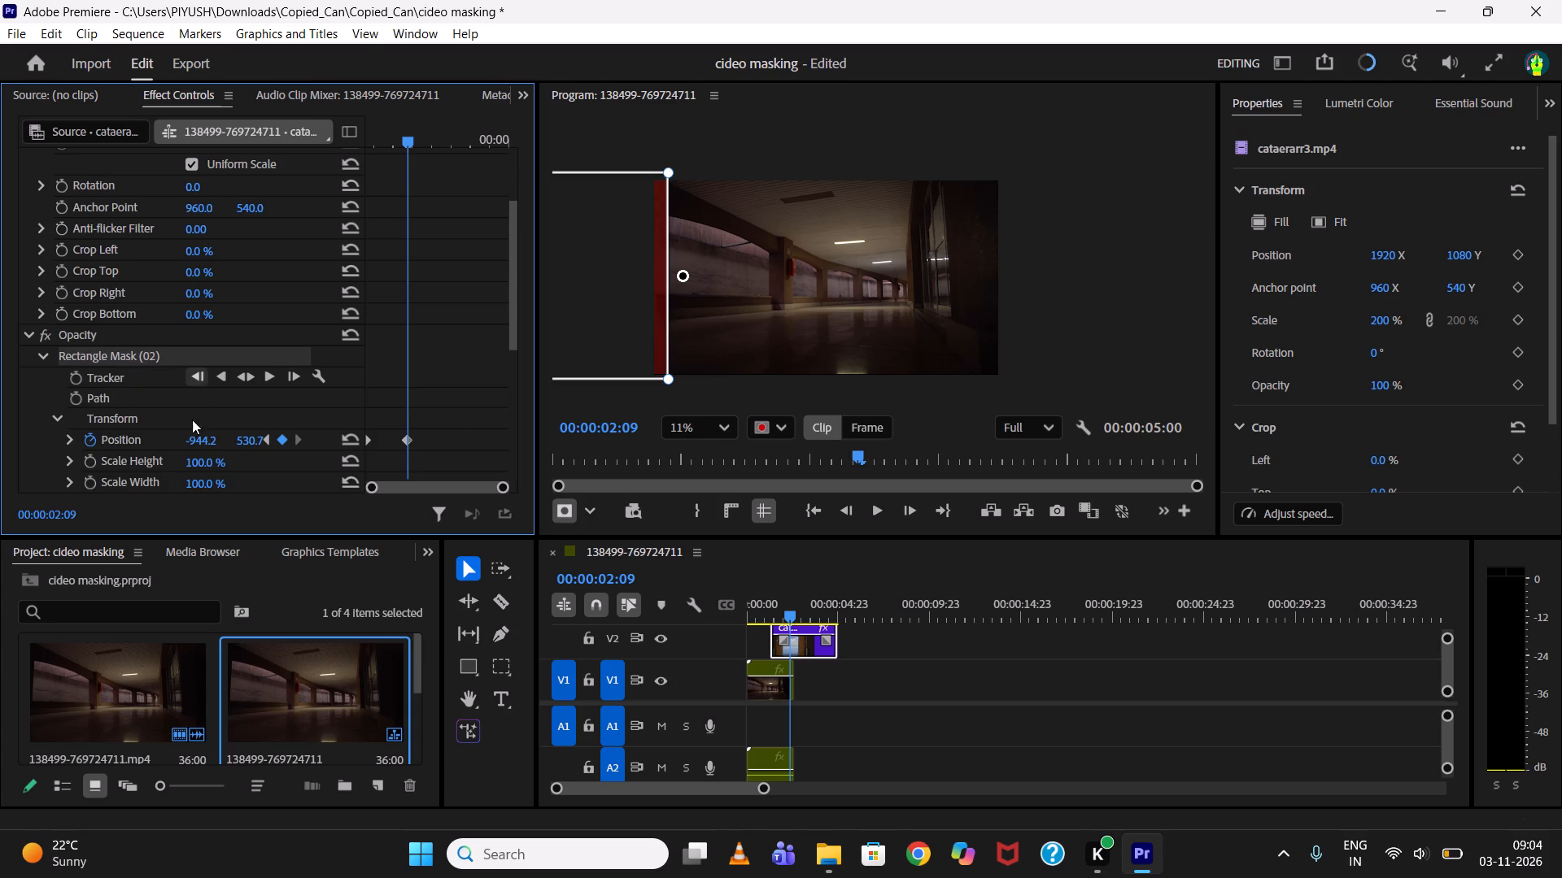
pyautogui.moveTo(201, 437); pyautogui.dragTo(666, 415)
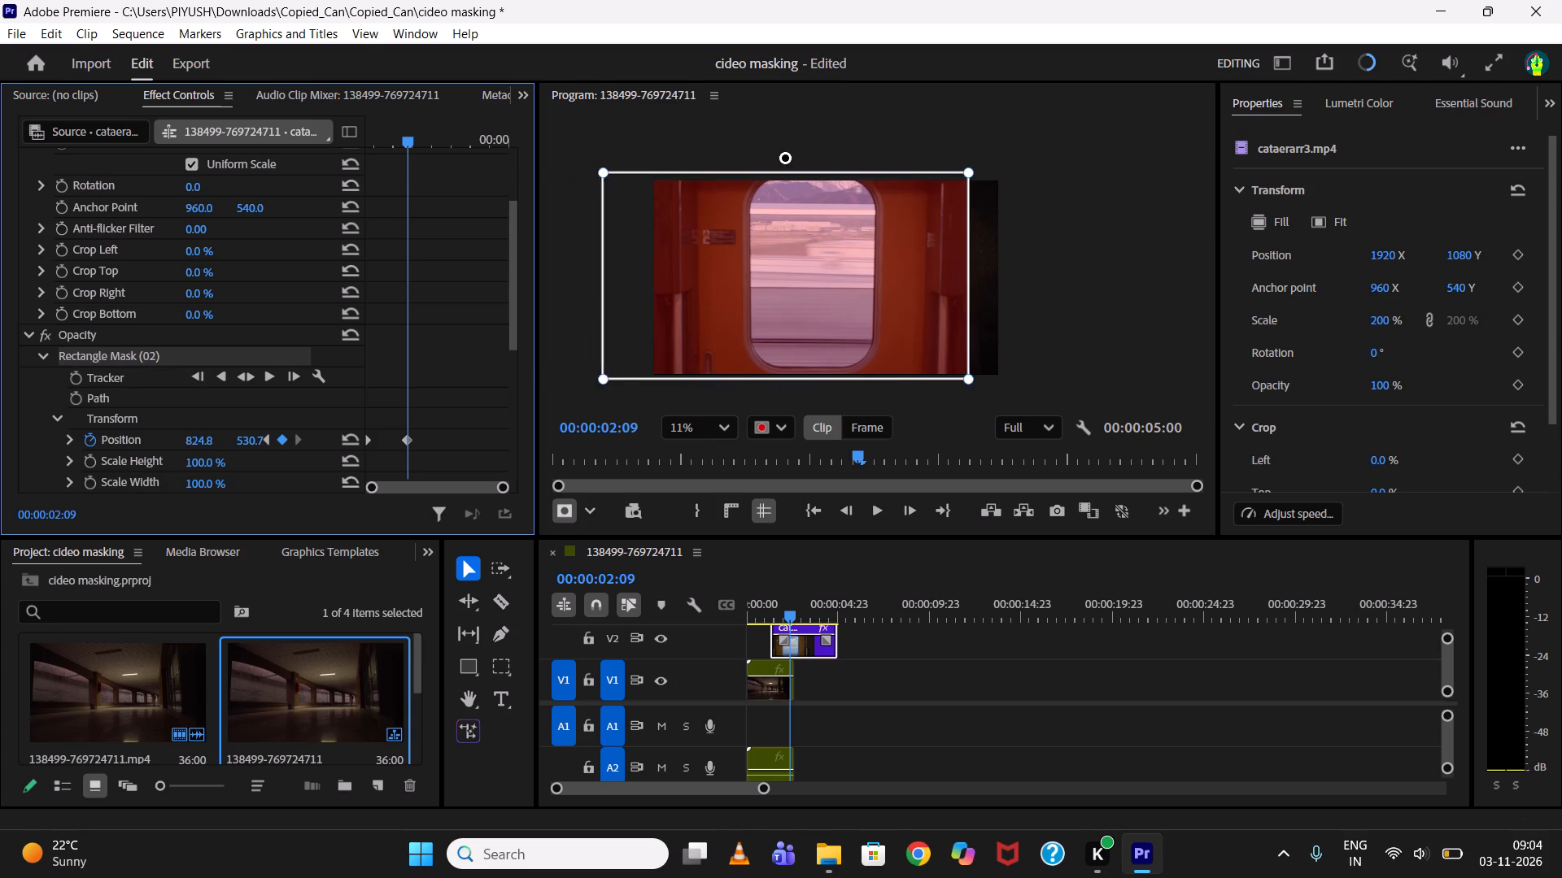
pyautogui.moveTo(666, 415); pyautogui.dragTo(795, 428)
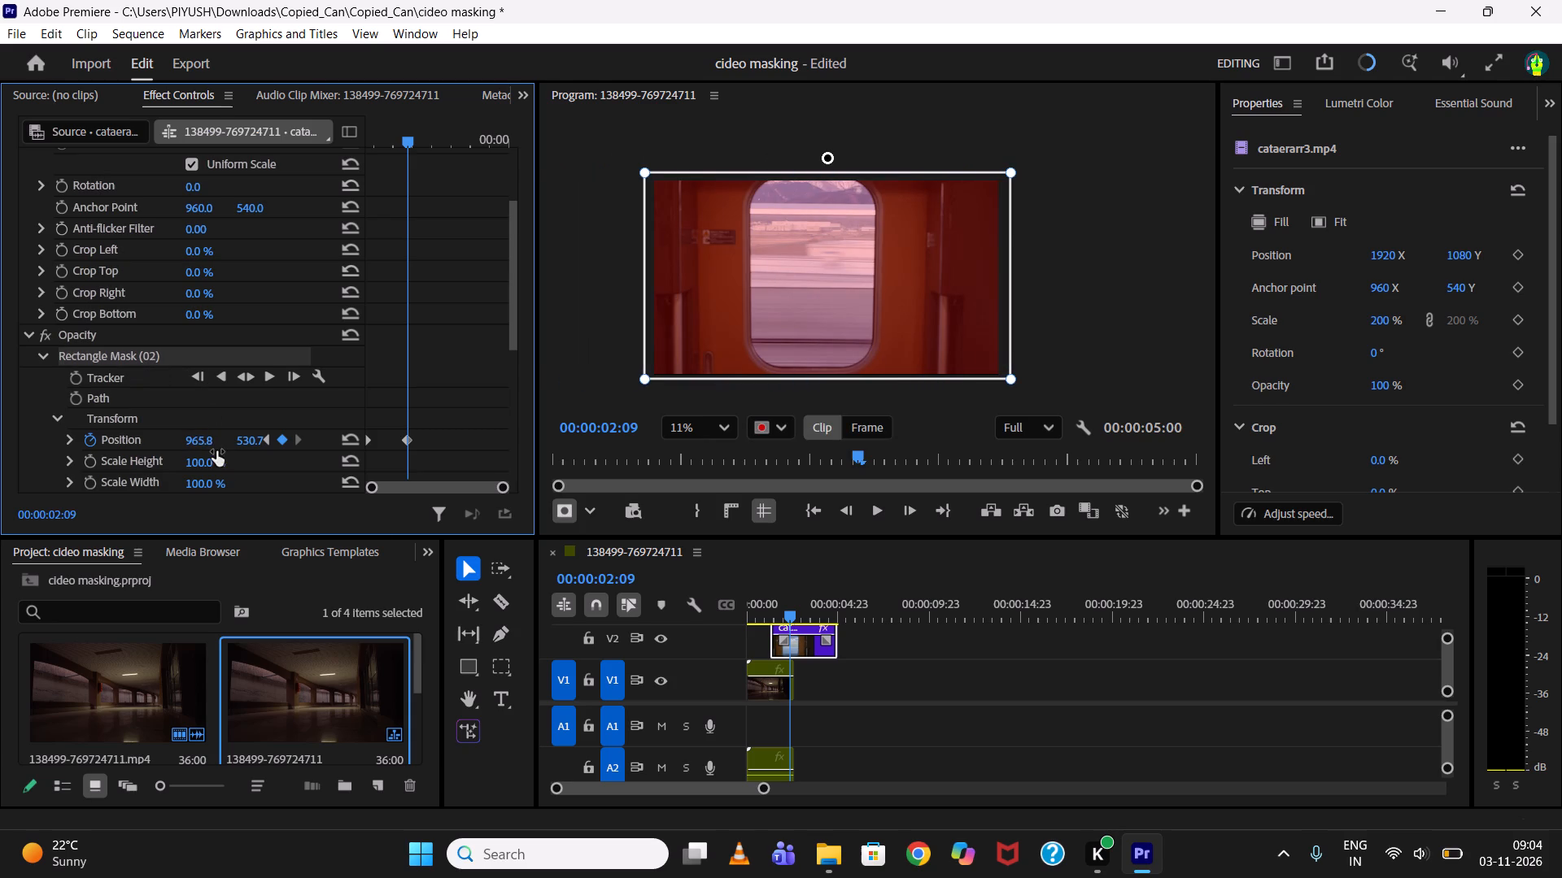
# Deselect the clip and play the masked transition from about 00:00:01:08 to 00:00:02:15.
pyautogui.click(975, 647)
pyautogui.moveTo(791, 605); pyautogui.dragTo(773, 606)
pyautogui.press('space')
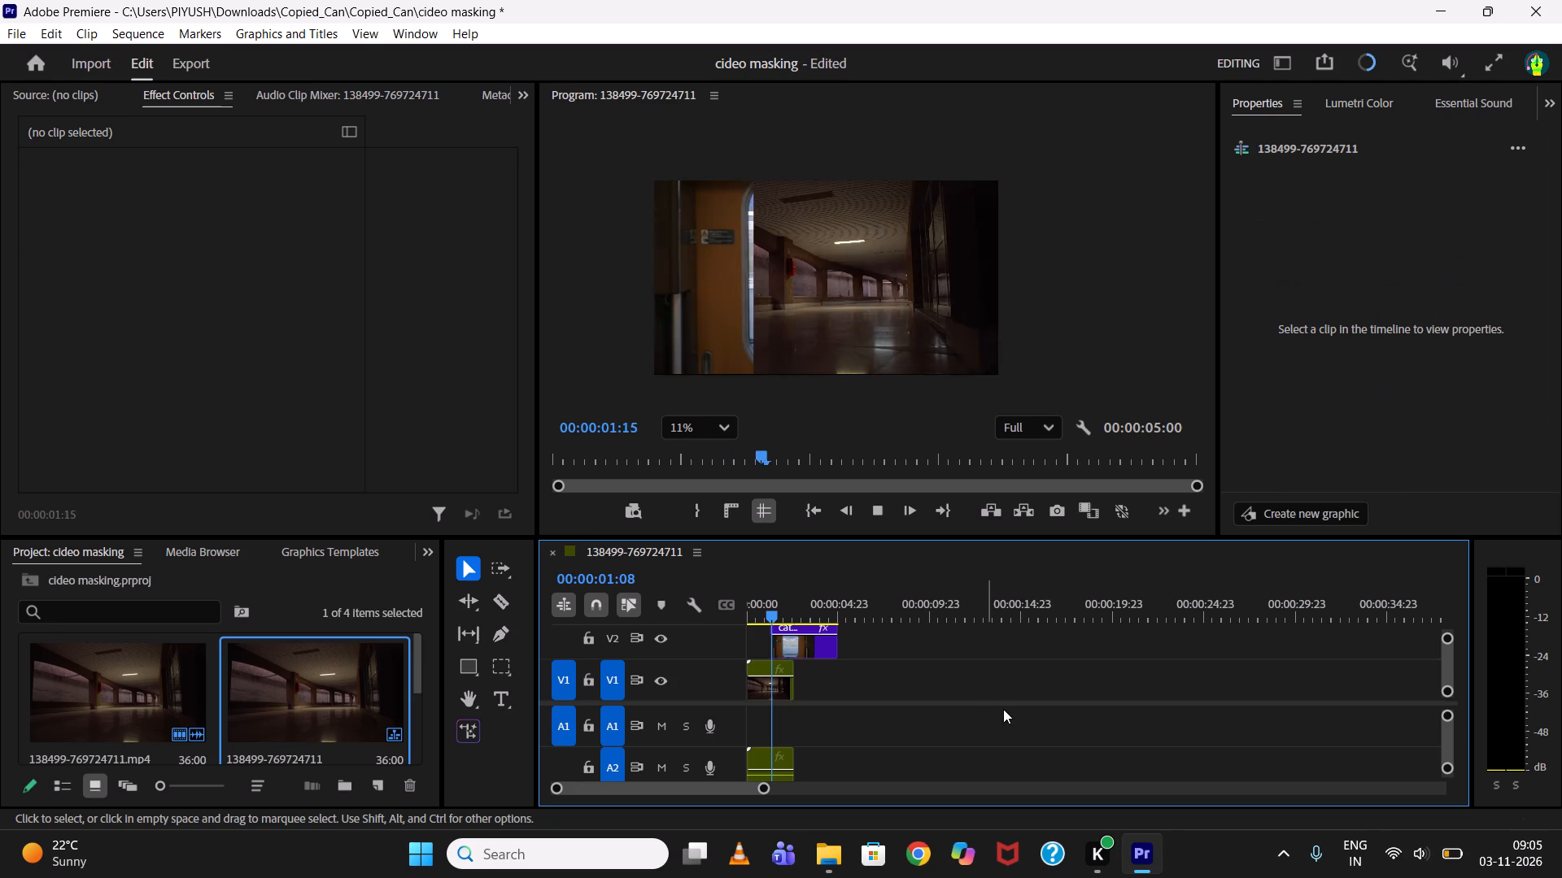
pyautogui.press('space')
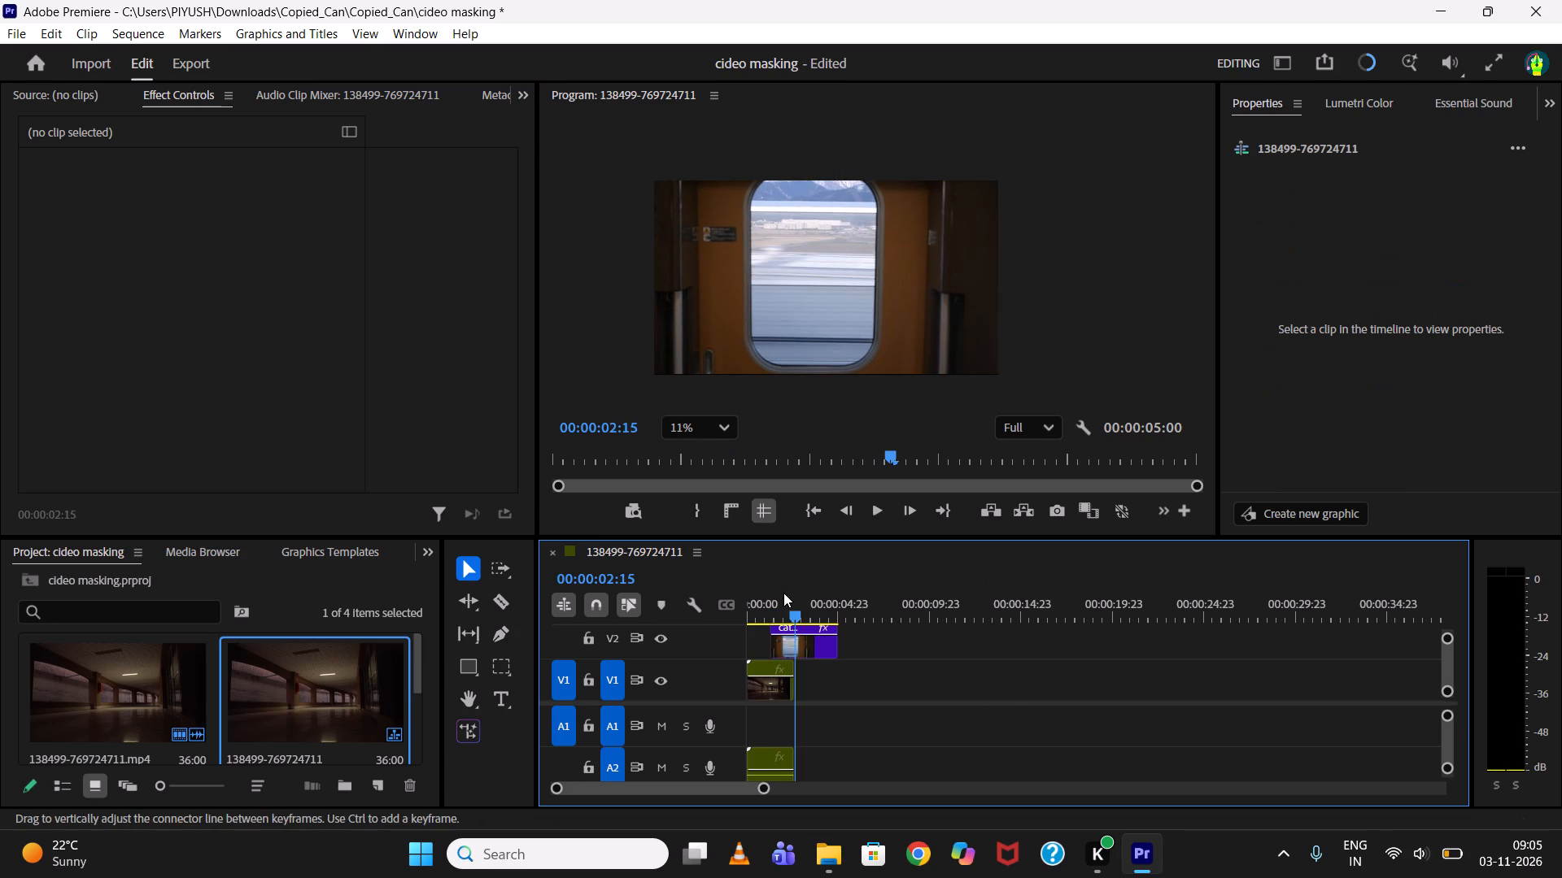
# Scrub back and forth through the sliding-mask transition and inspect the mask edge up close at 00:00:01:13.
pyautogui.moveTo(783, 594); pyautogui.dragTo(788, 596)
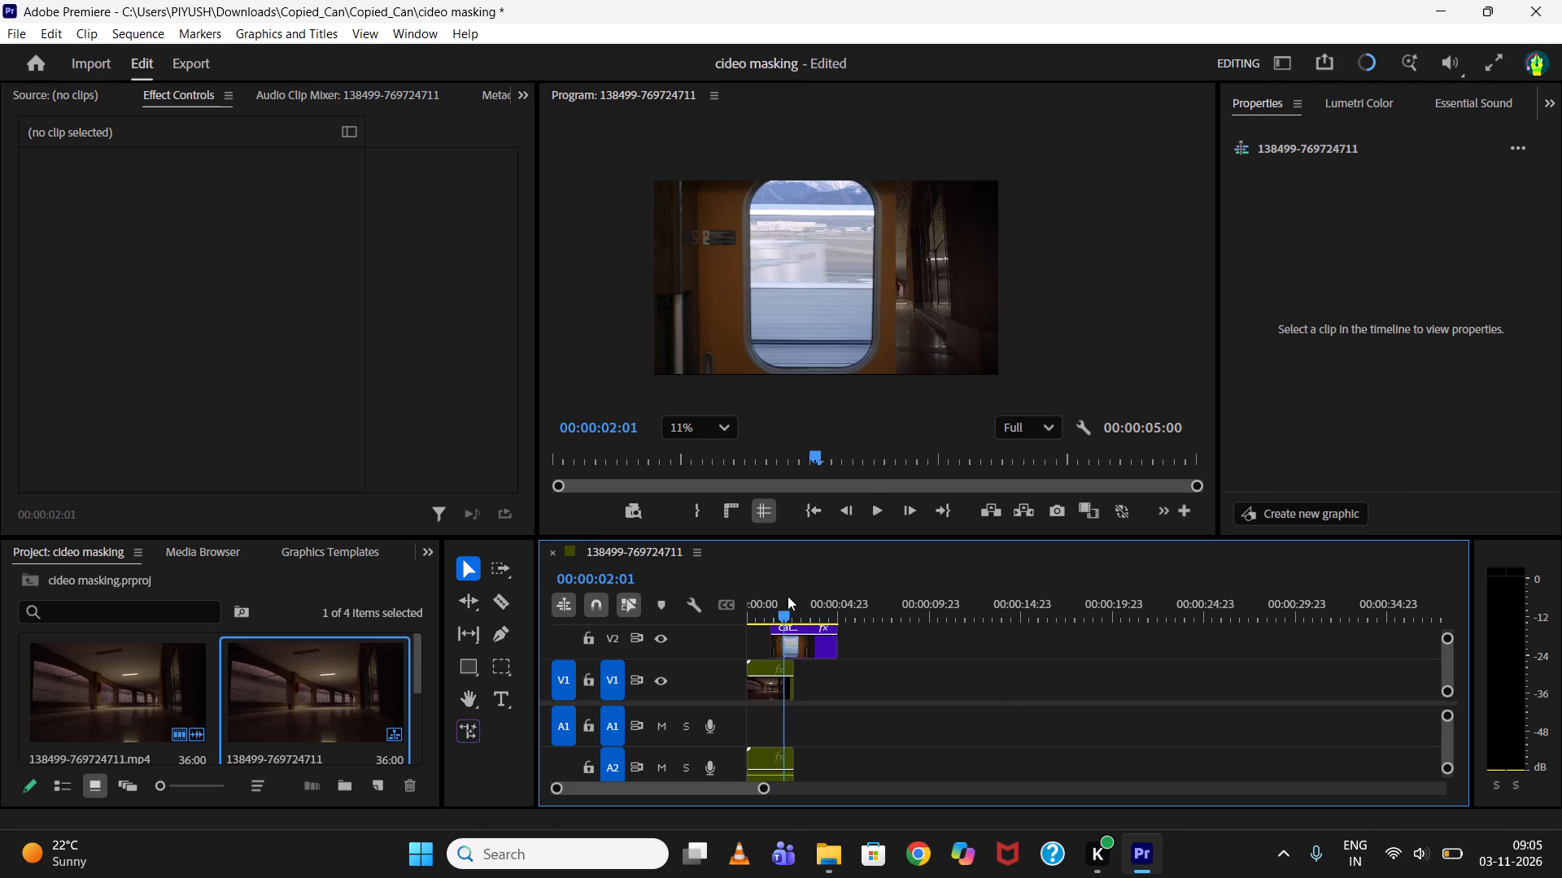
pyautogui.moveTo(788, 596); pyautogui.dragTo(798, 596)
pyautogui.doubleClick(798, 596)
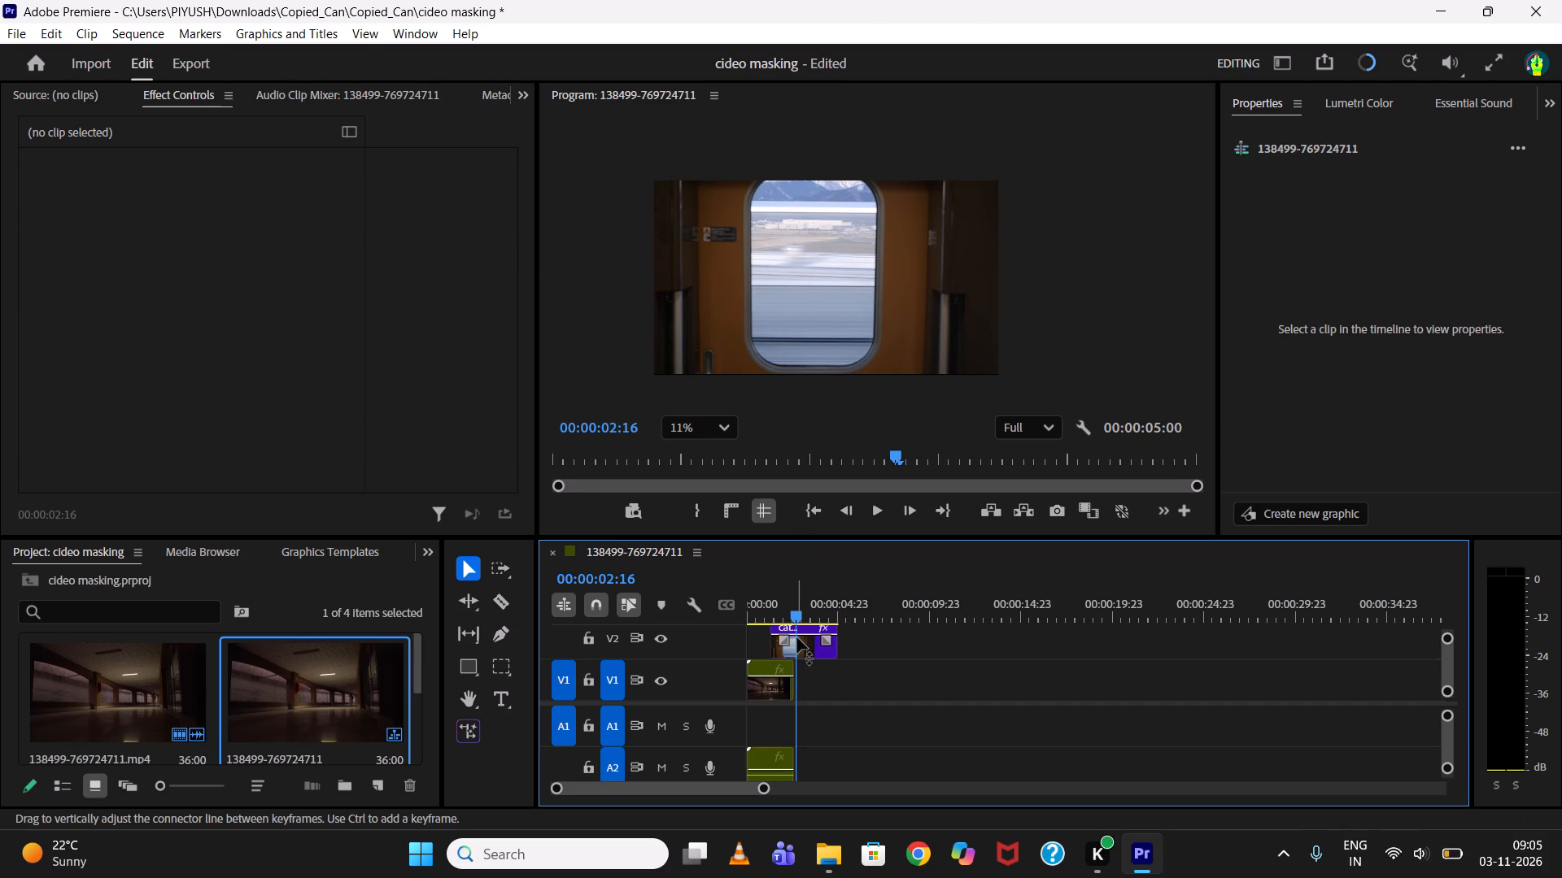
pyautogui.moveTo(796, 603); pyautogui.dragTo(783, 603)
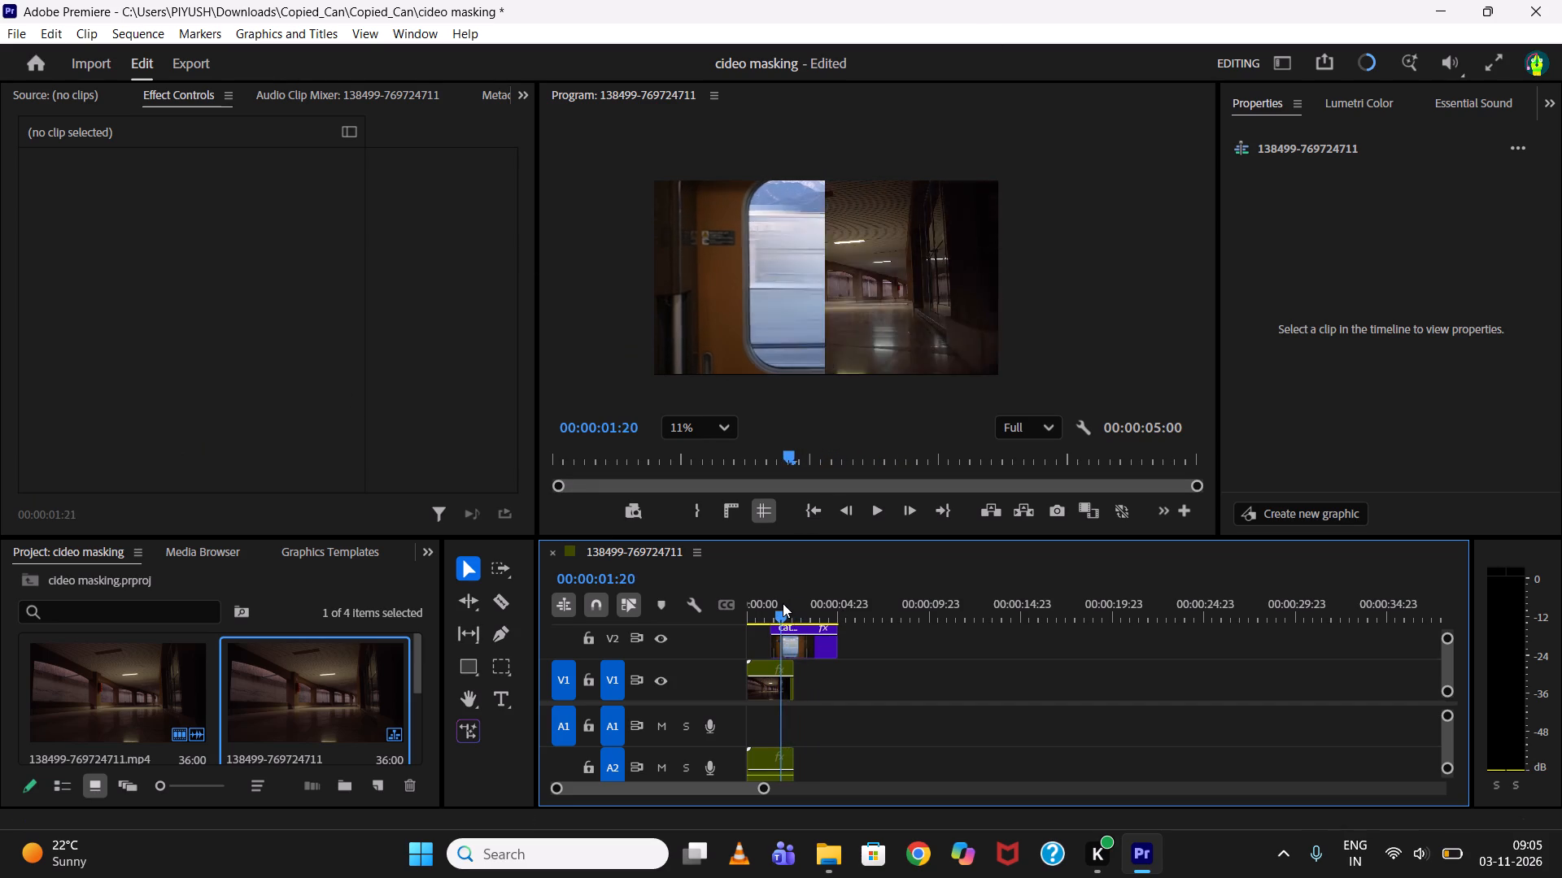
pyautogui.moveTo(783, 603); pyautogui.dragTo(775, 605)
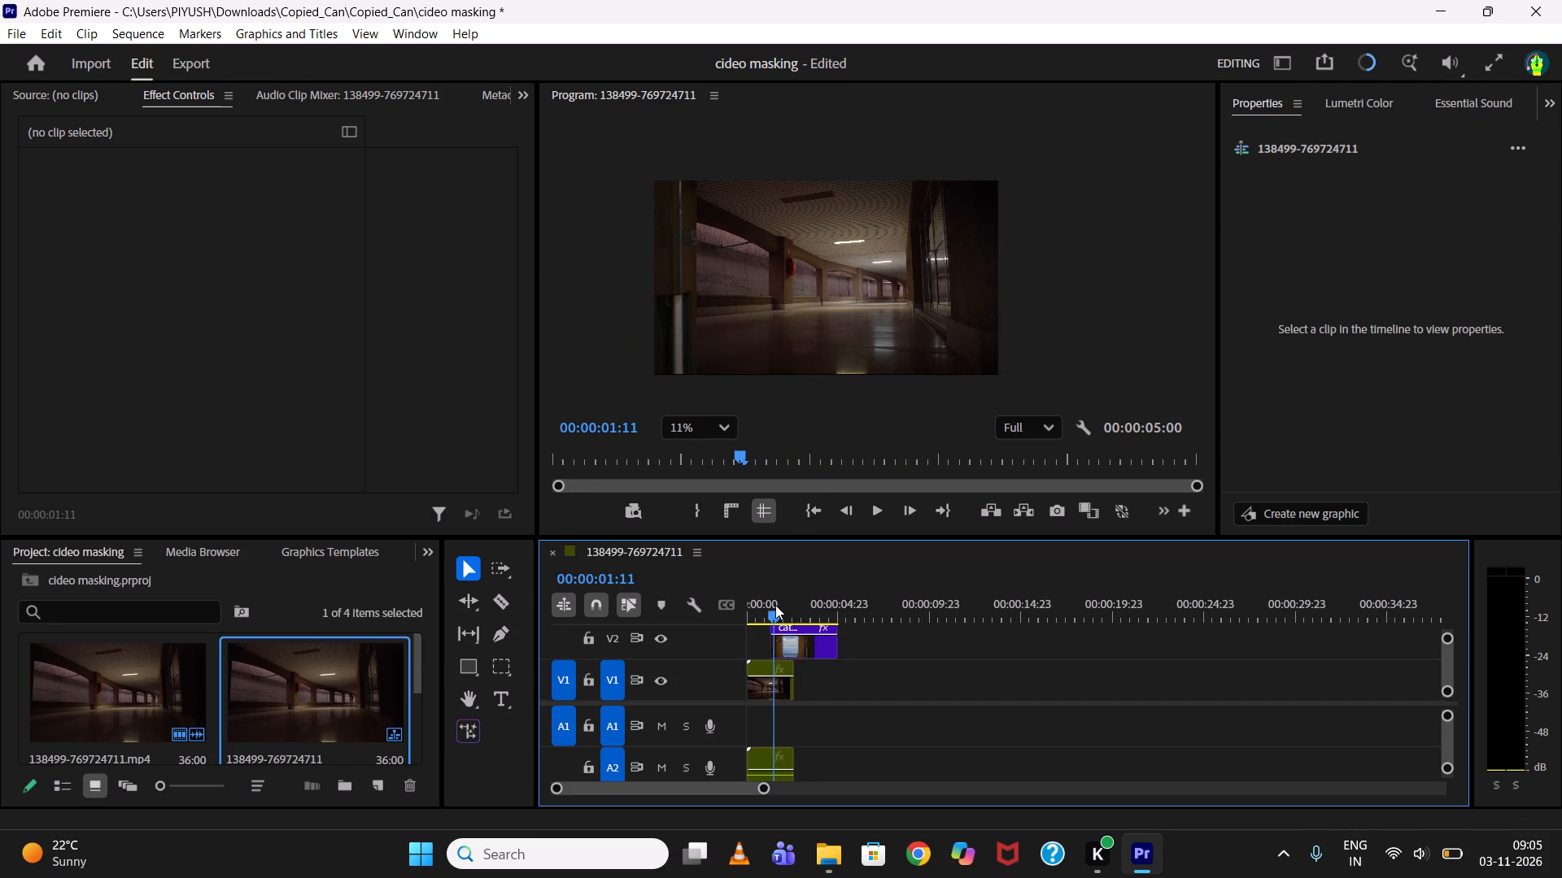
pyautogui.moveTo(775, 605); pyautogui.dragTo(774, 605)
pyautogui.click(774, 605)
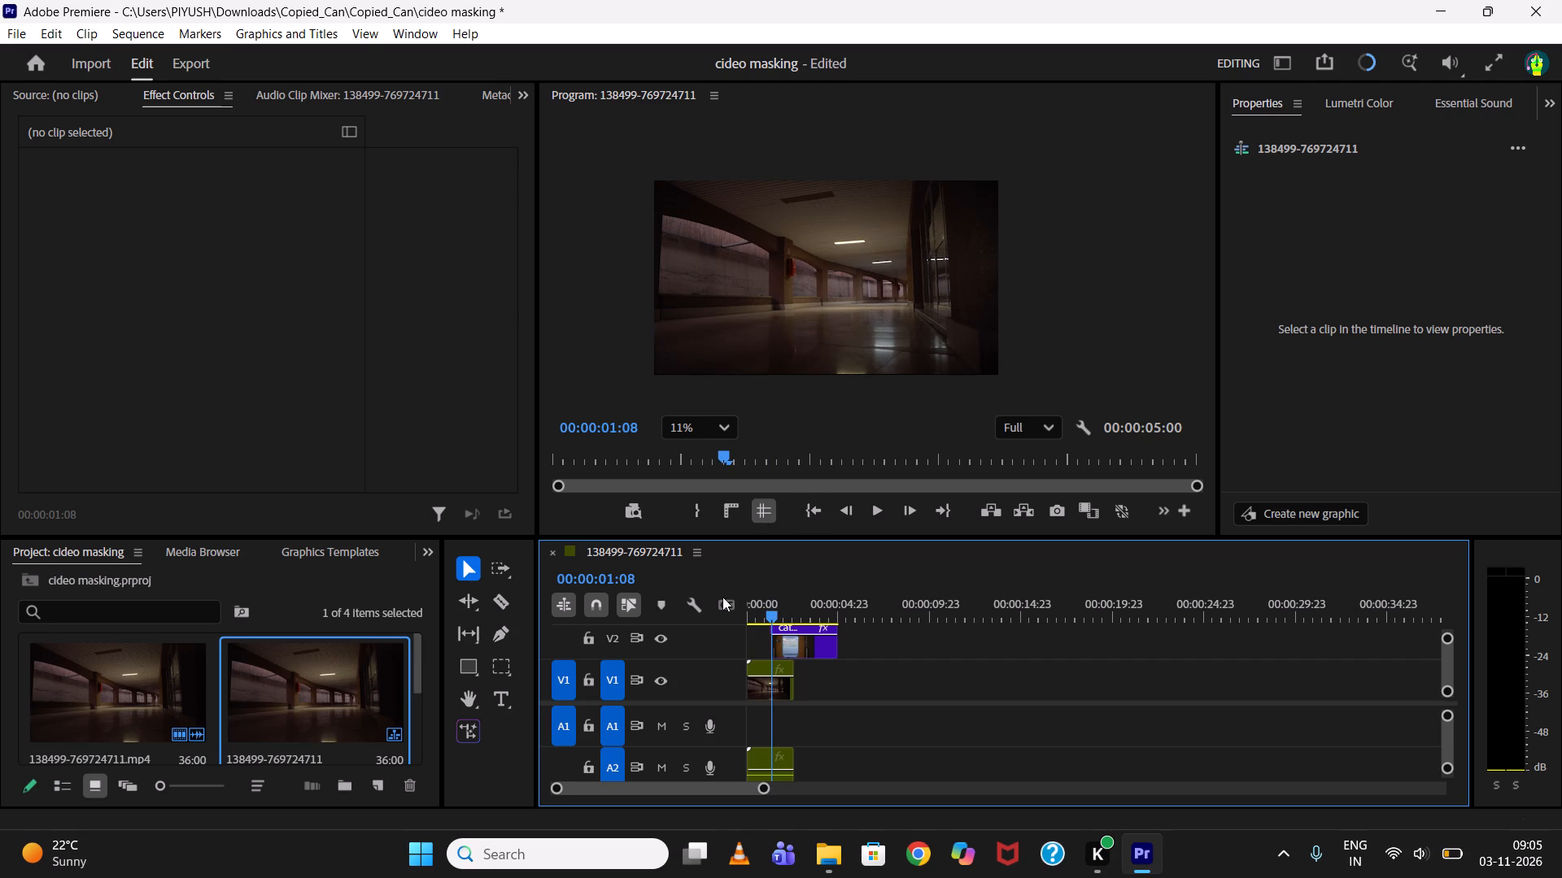
pyautogui.moveTo(766, 611); pyautogui.dragTo(769, 609)
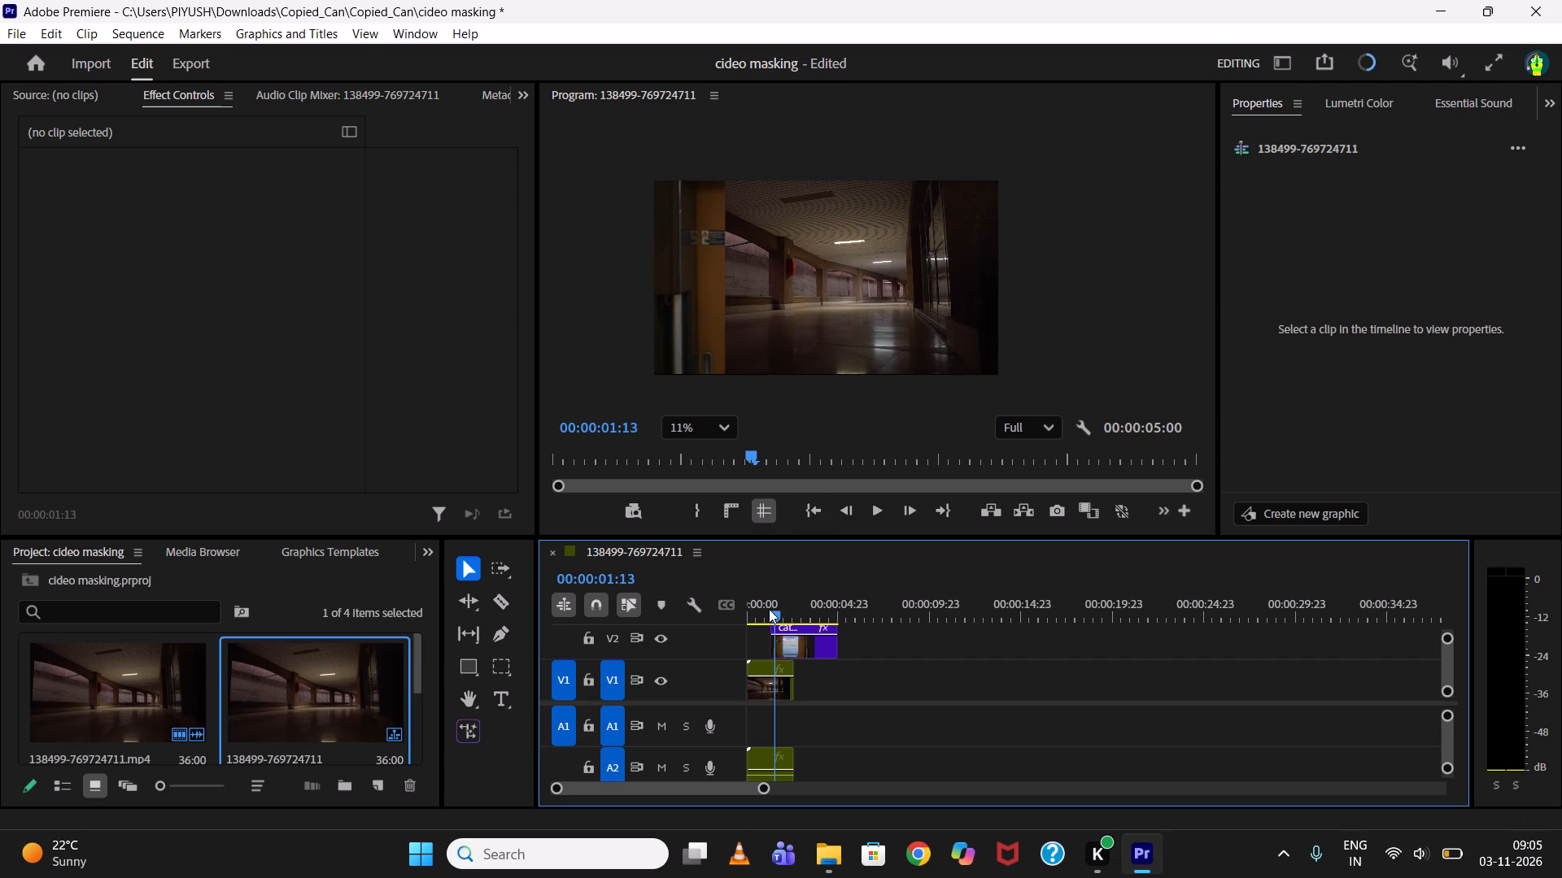
pyautogui.moveTo(769, 609); pyautogui.dragTo(770, 609)
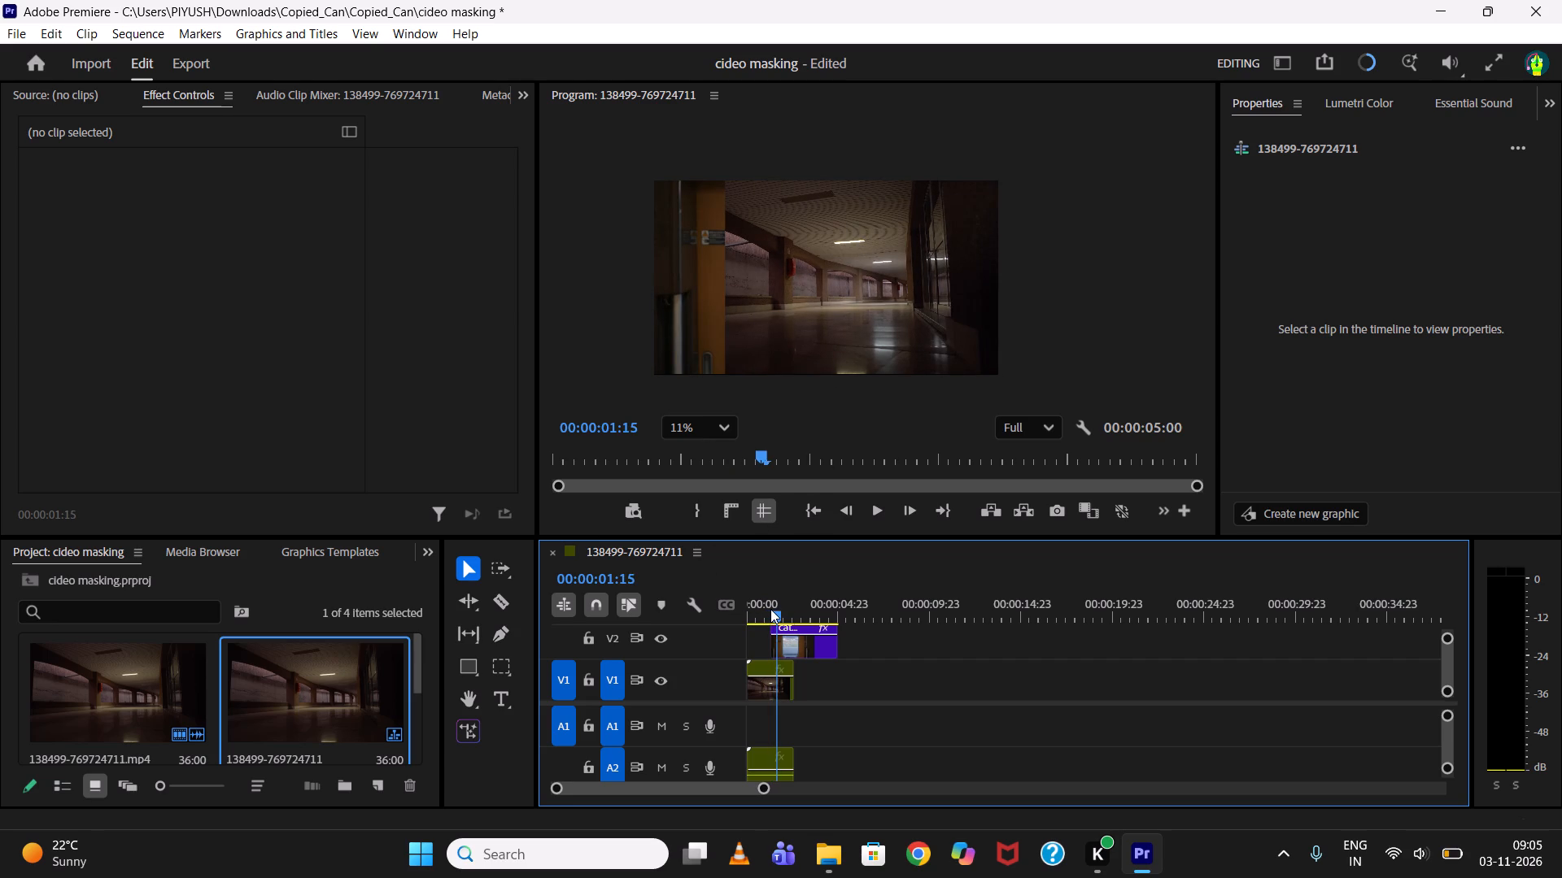
pyautogui.moveTo(770, 609); pyautogui.dragTo(781, 608)
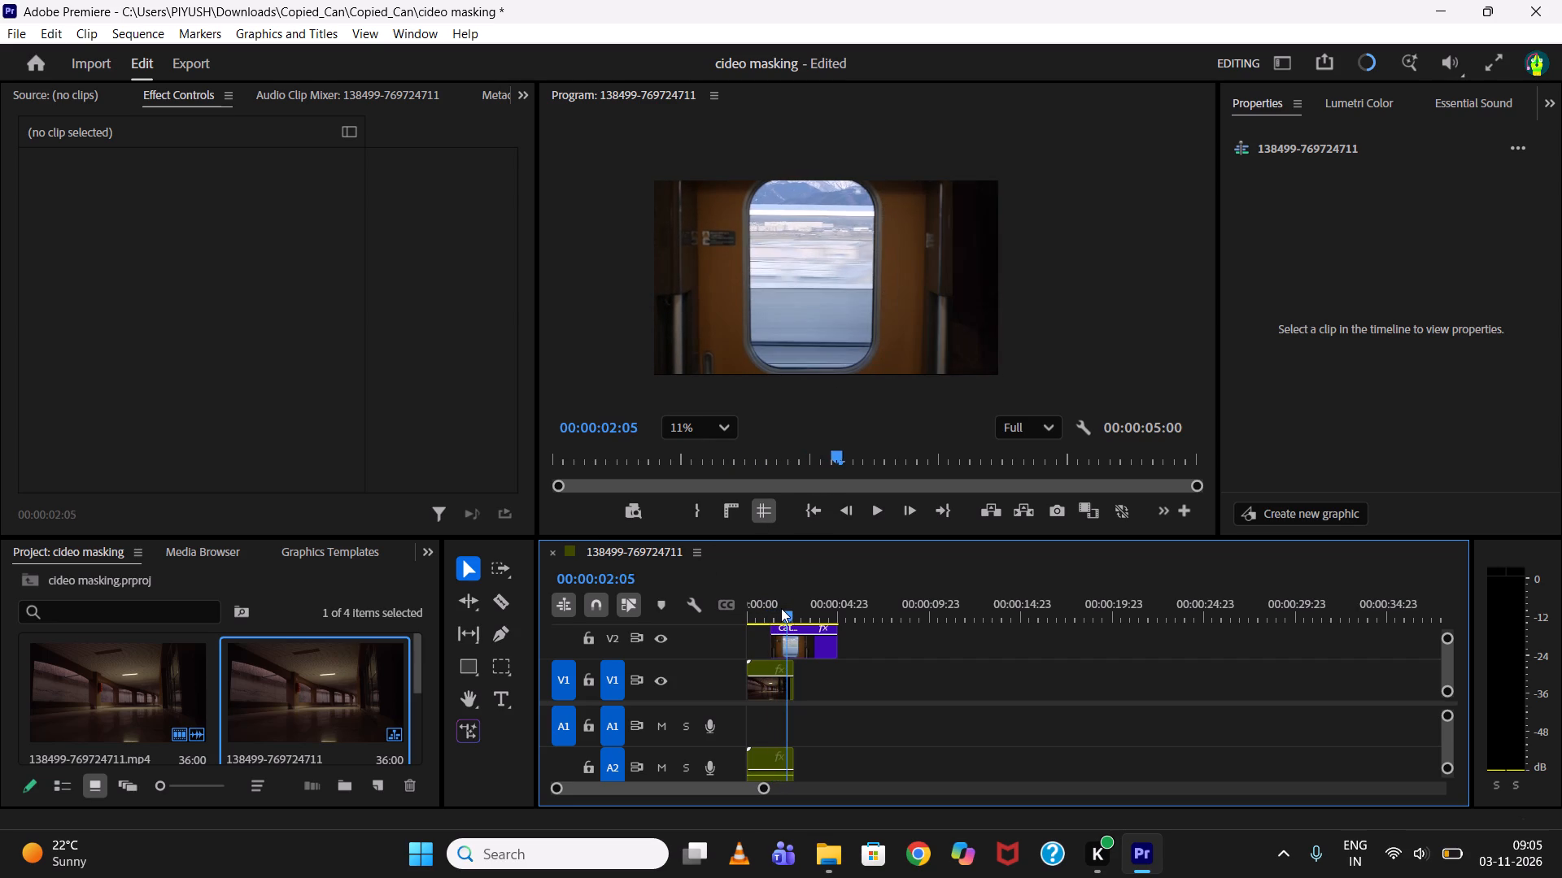
pyautogui.moveTo(781, 608); pyautogui.dragTo(774, 606)
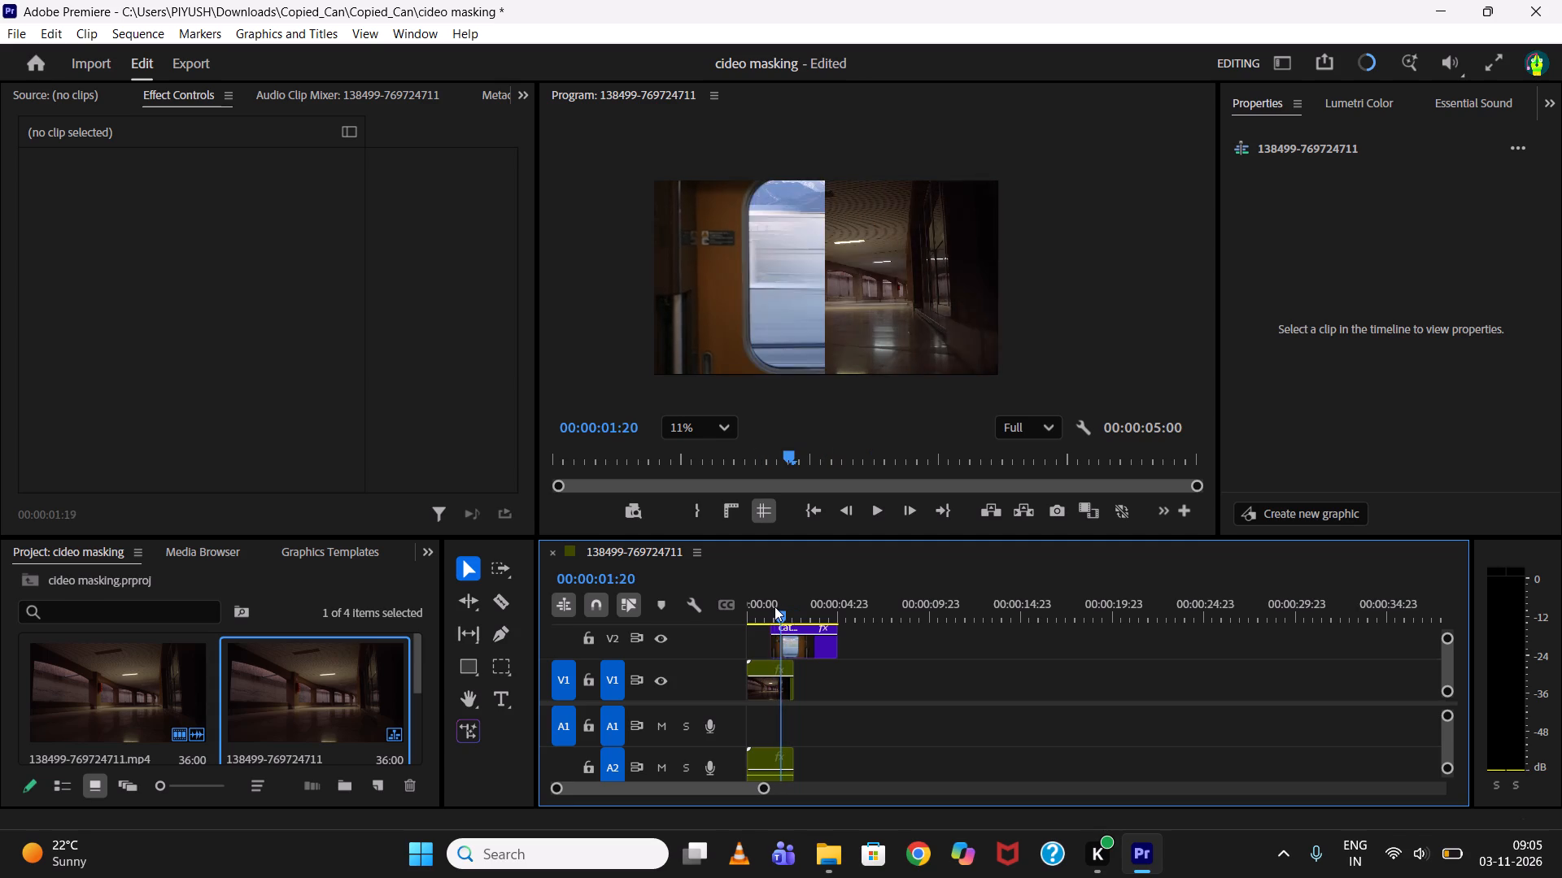
pyautogui.moveTo(774, 606); pyautogui.dragTo(785, 606)
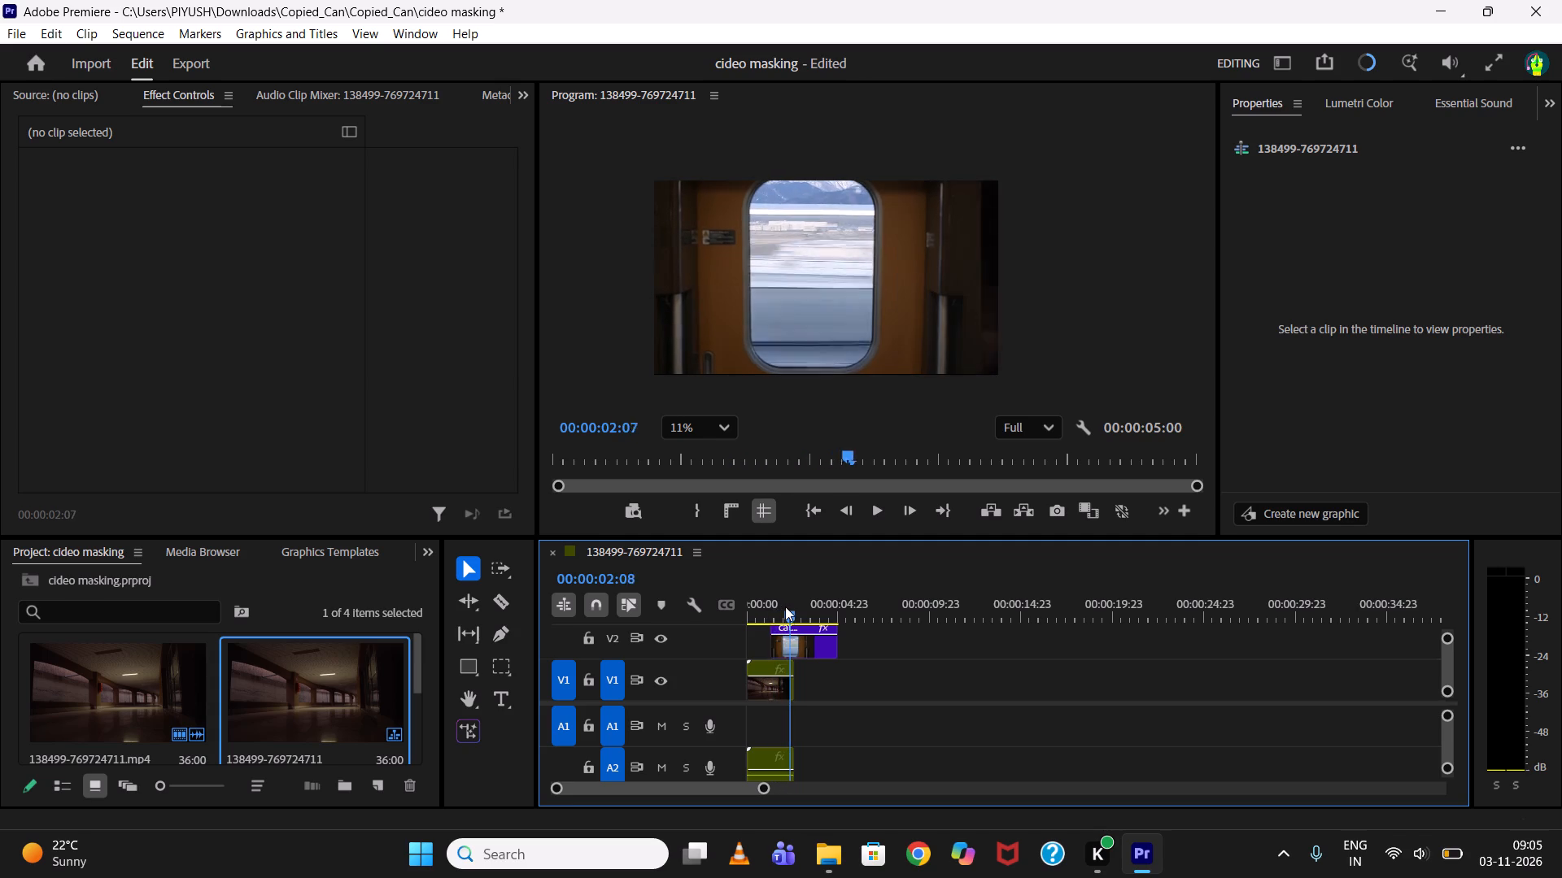
pyautogui.moveTo(785, 606); pyautogui.dragTo(766, 603)
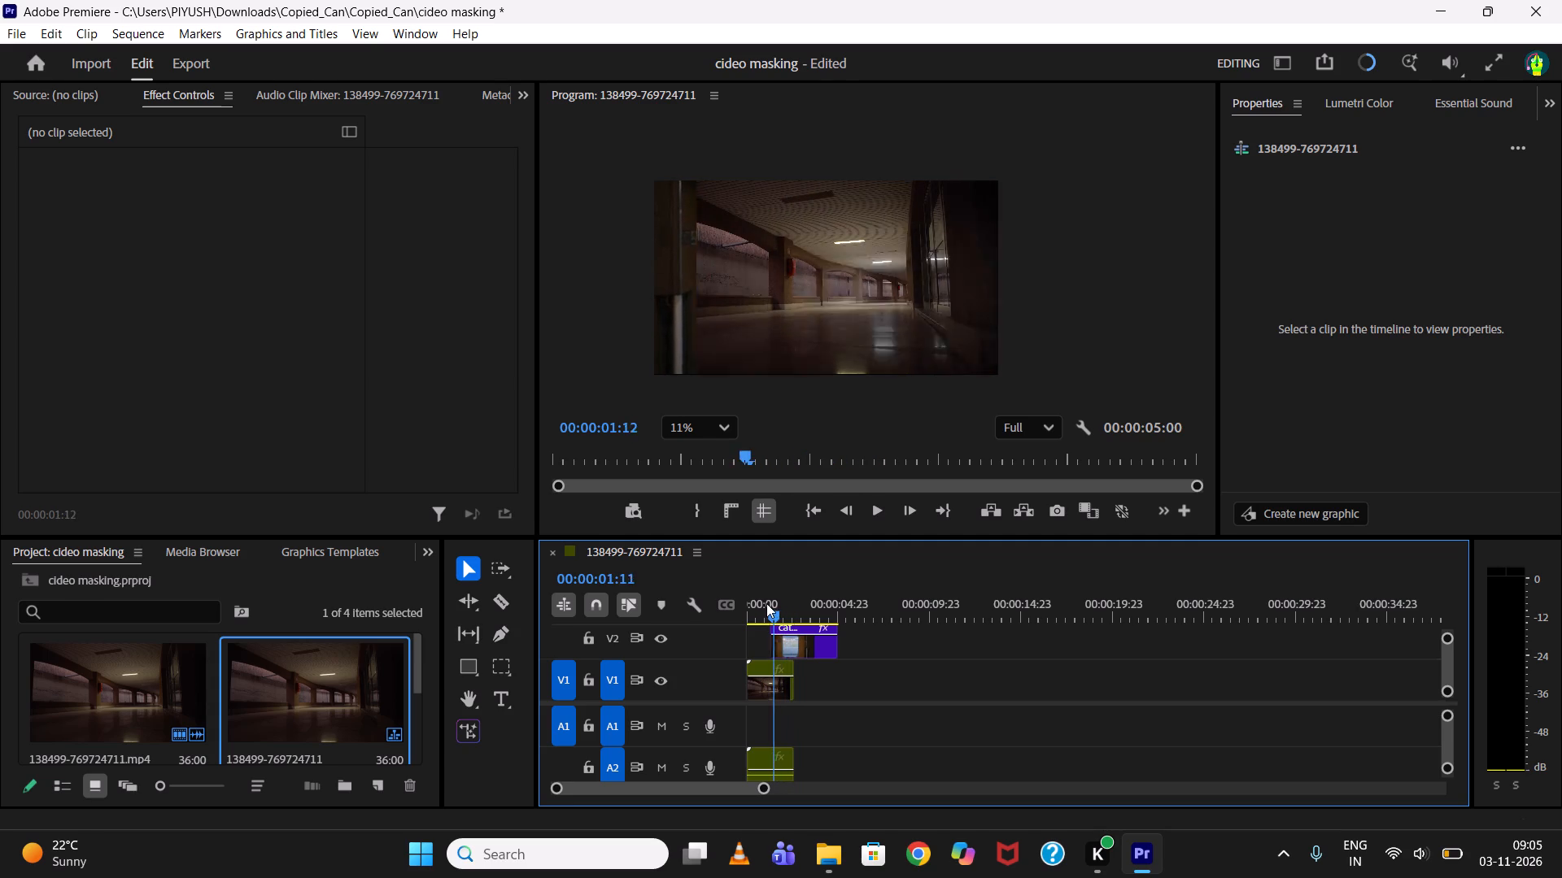
pyautogui.moveTo(766, 603); pyautogui.dragTo(766, 605)
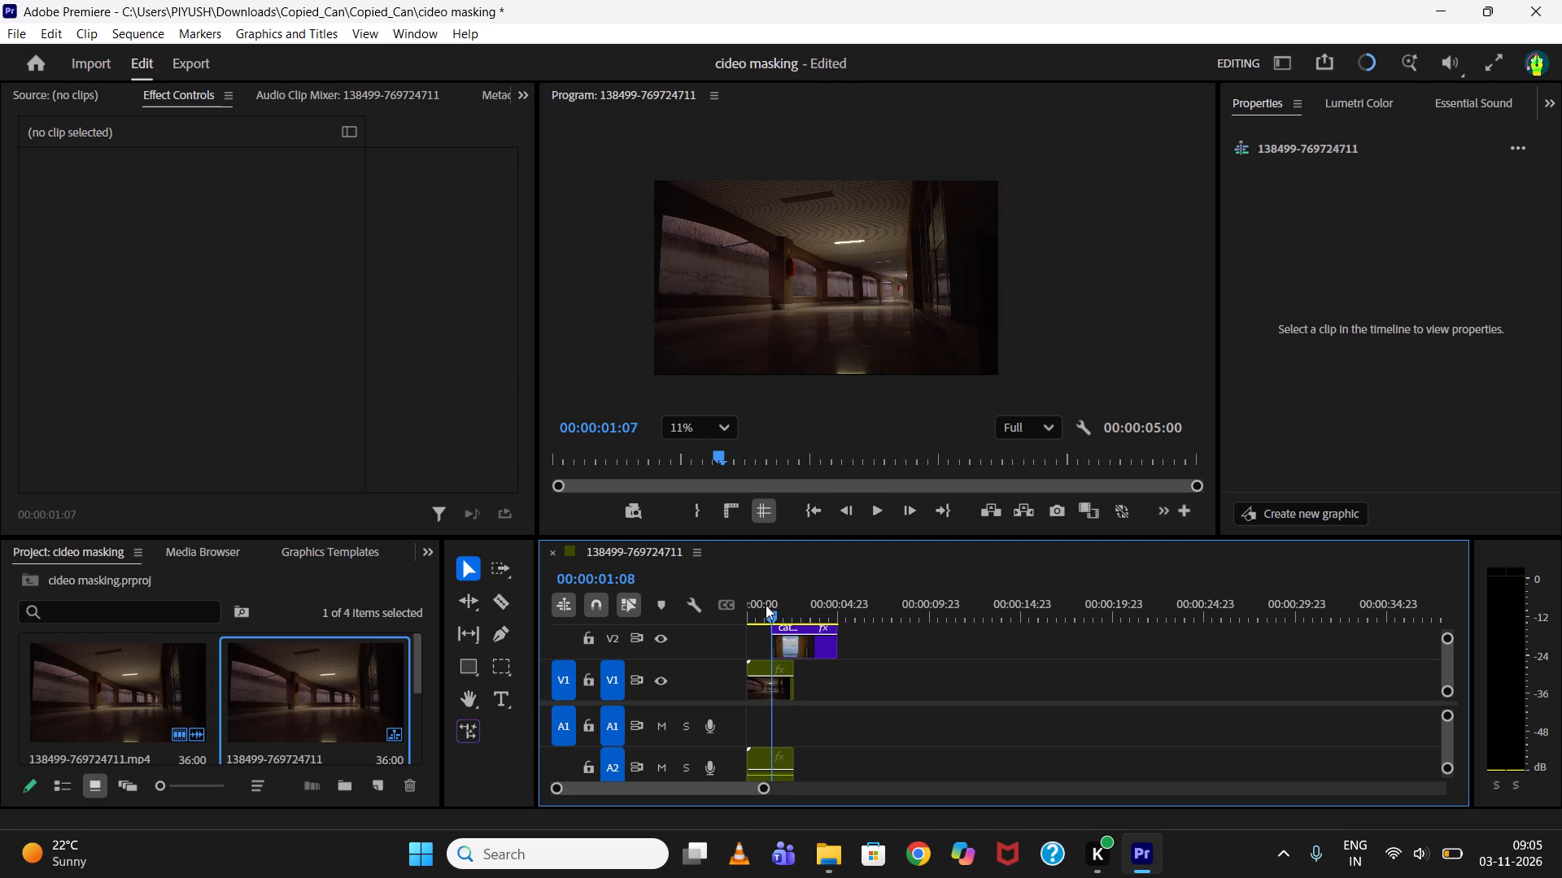
pyautogui.moveTo(766, 605); pyautogui.dragTo(766, 605)
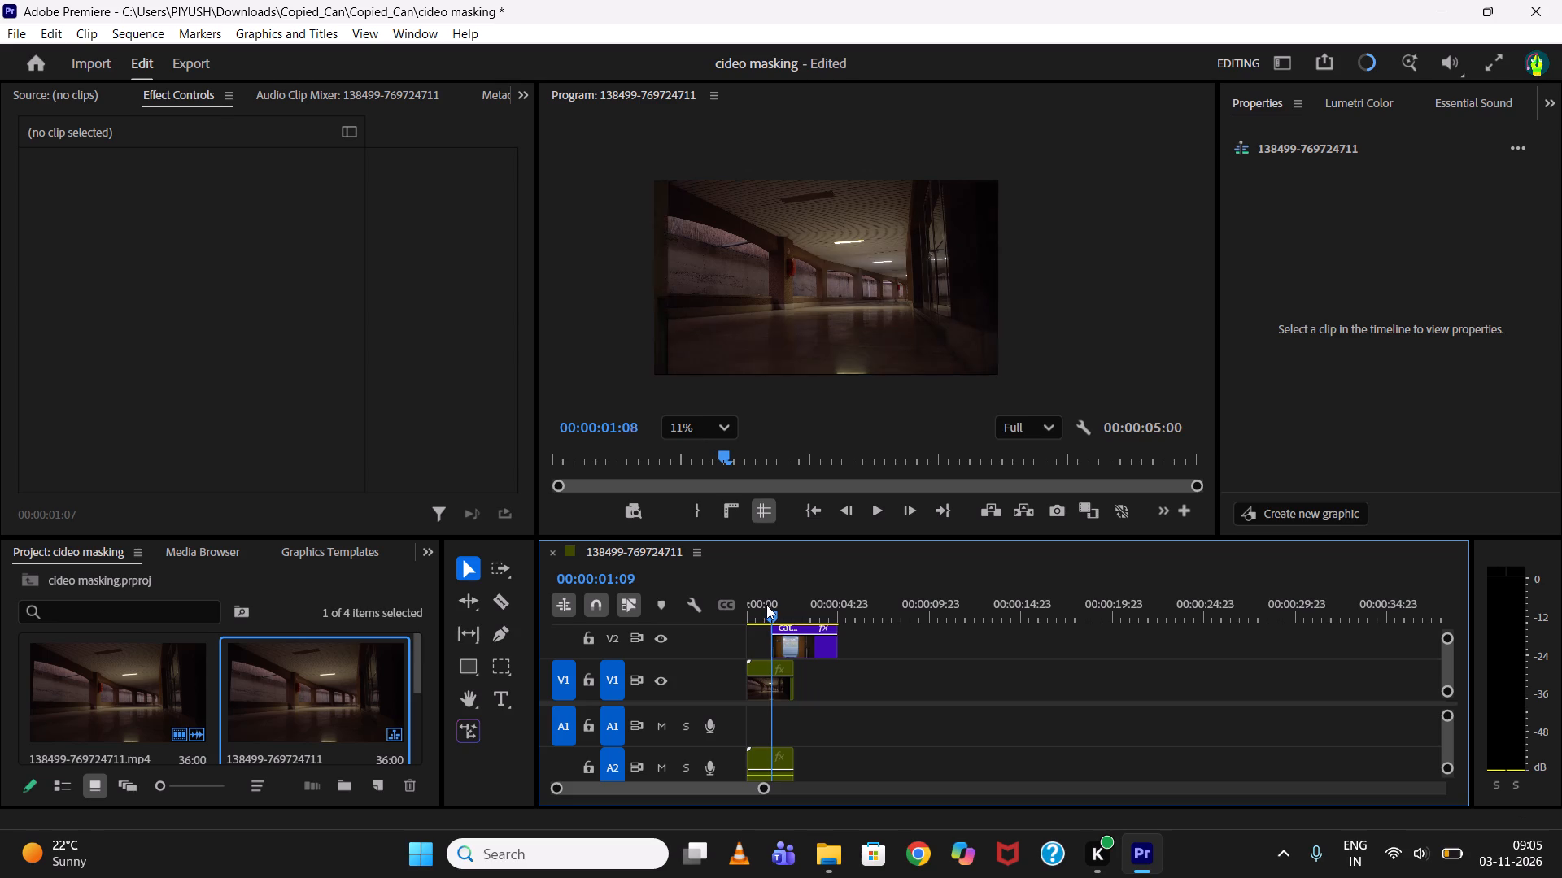
pyautogui.moveTo(766, 605); pyautogui.dragTo(777, 610)
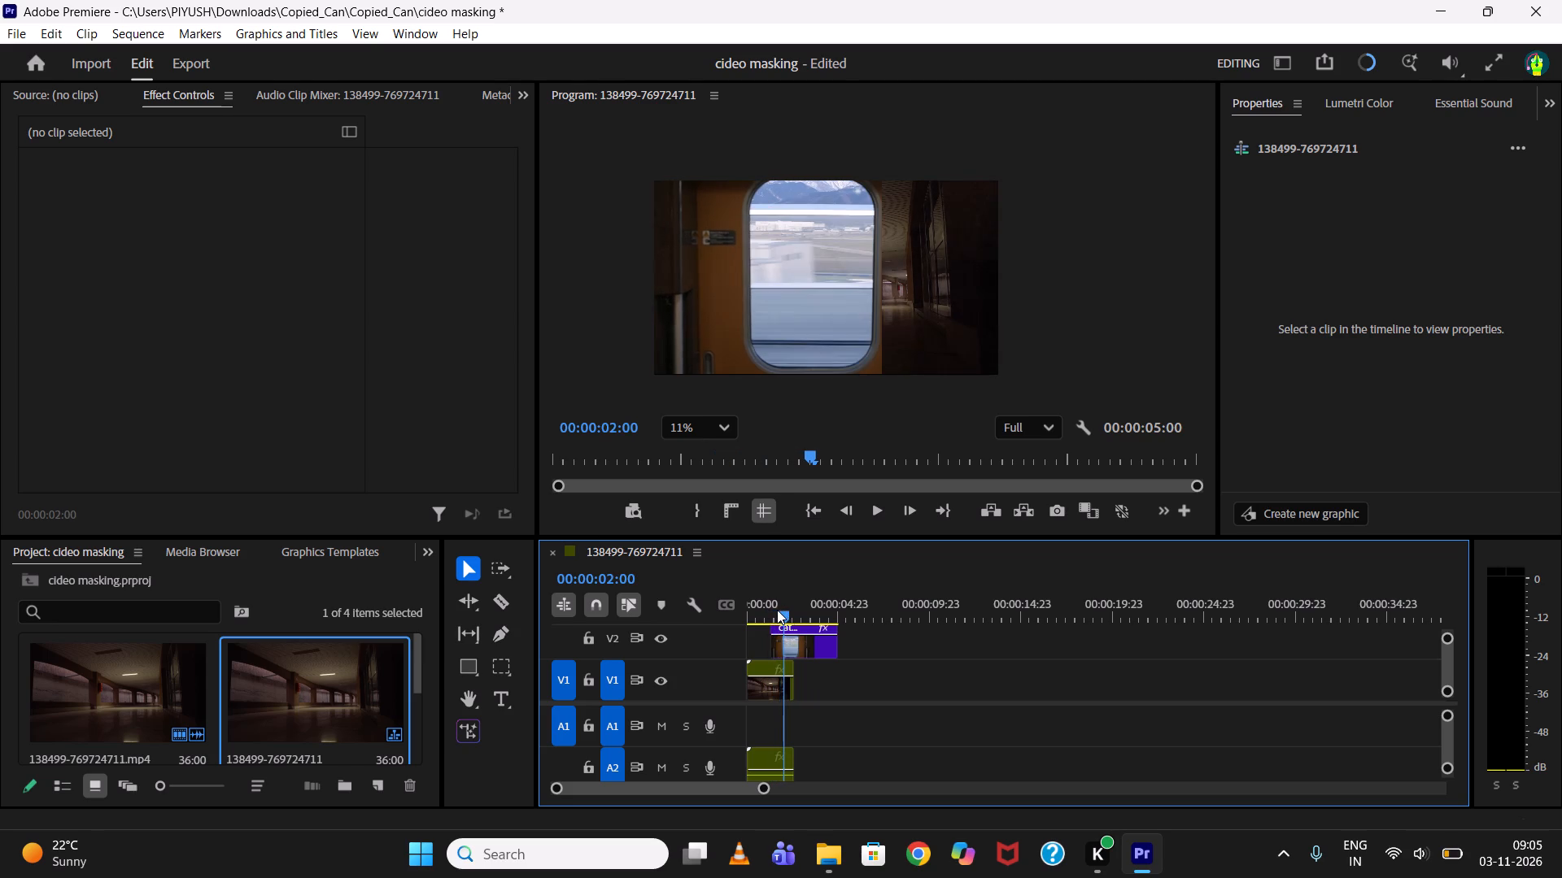
pyautogui.moveTo(777, 610); pyautogui.dragTo(778, 610)
pyautogui.click(779, 610)
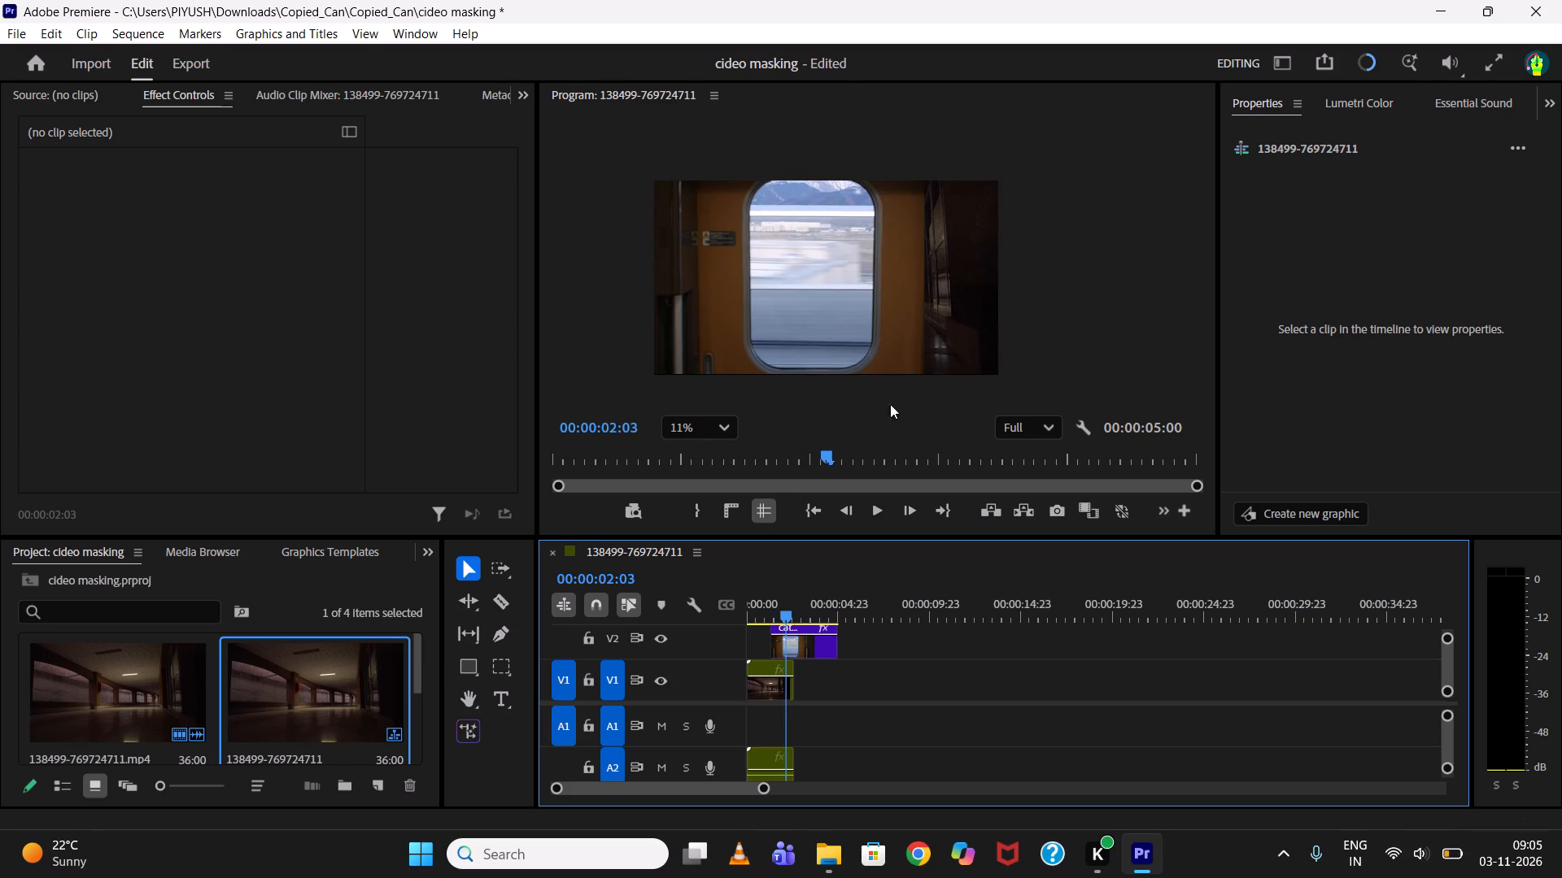
pyautogui.click(781, 601)
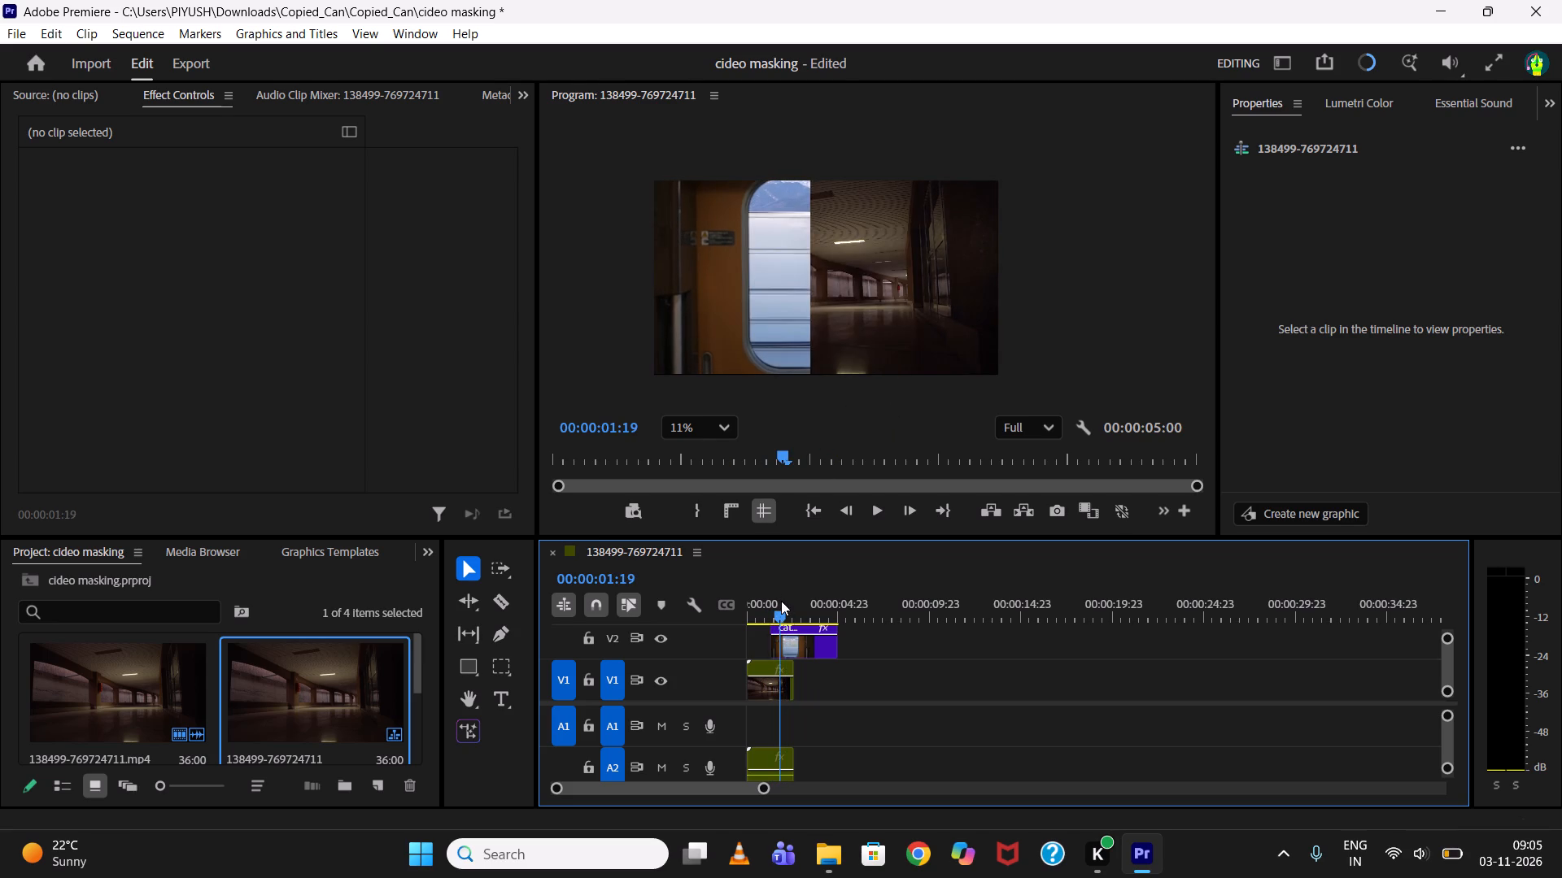
pyautogui.scroll(9, 728, 183)
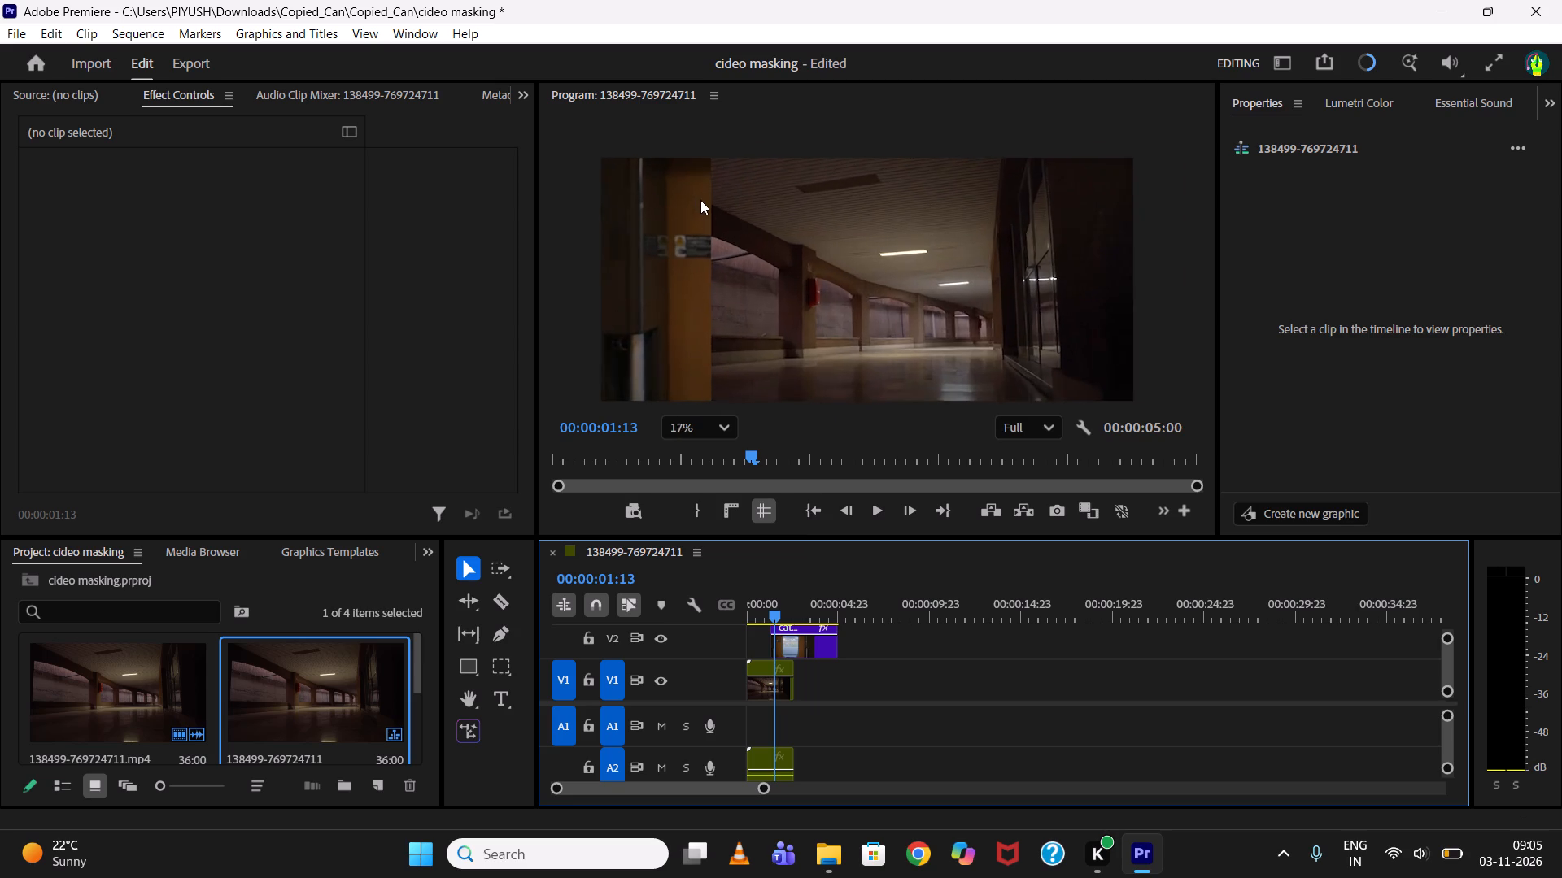
pyautogui.scroll(3, 700, 200)
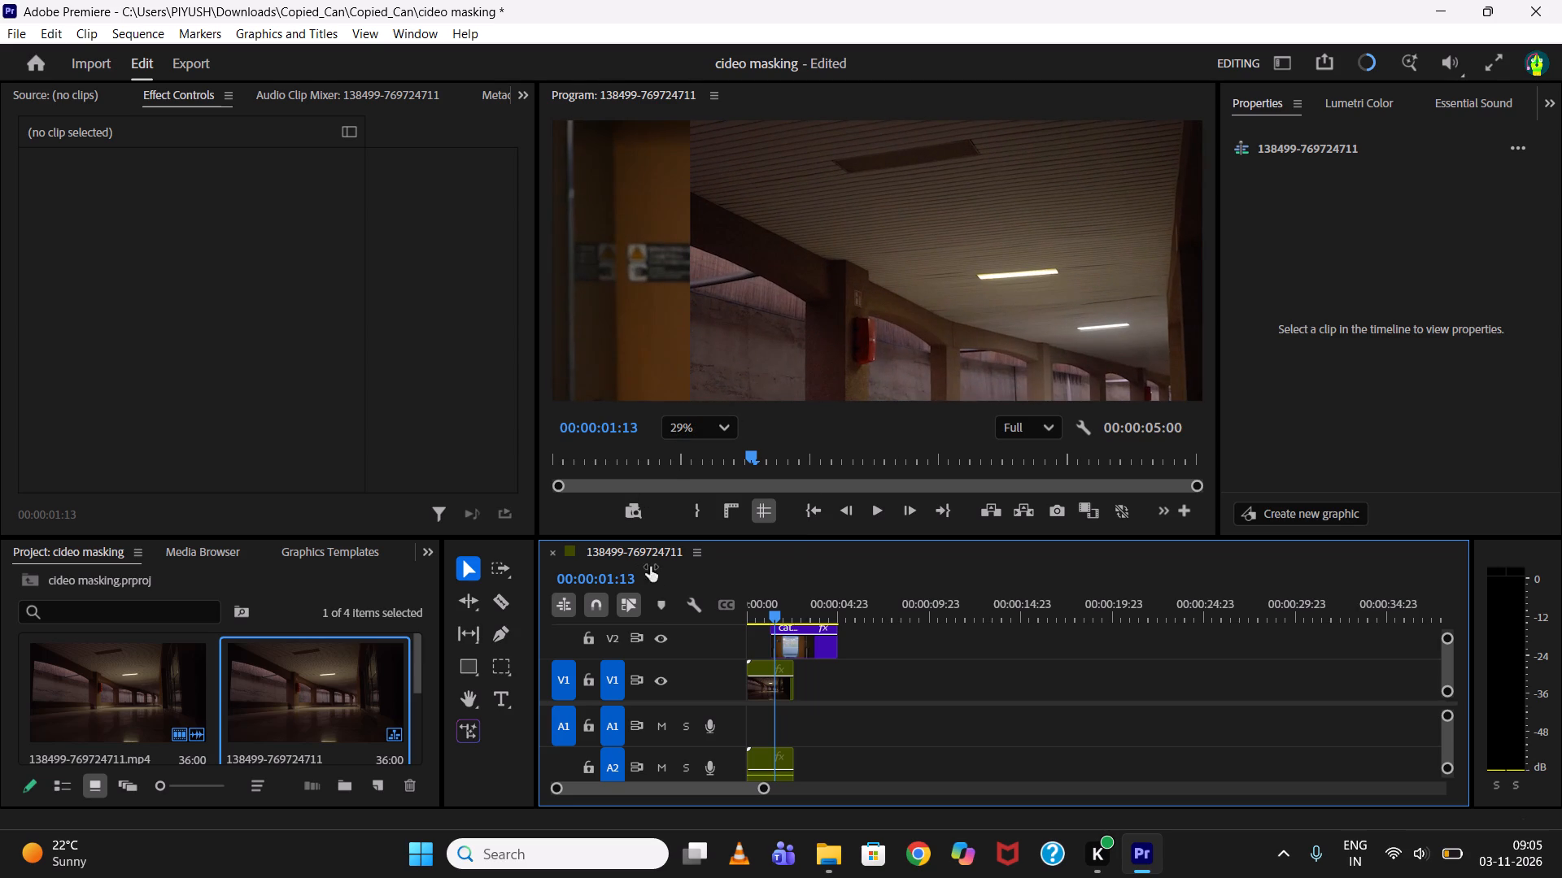
# Set the Feather of Rectangle Mask (02) on the cataerarr3 clip to 53.0 to soften the mask edge.
pyautogui.click(801, 638)
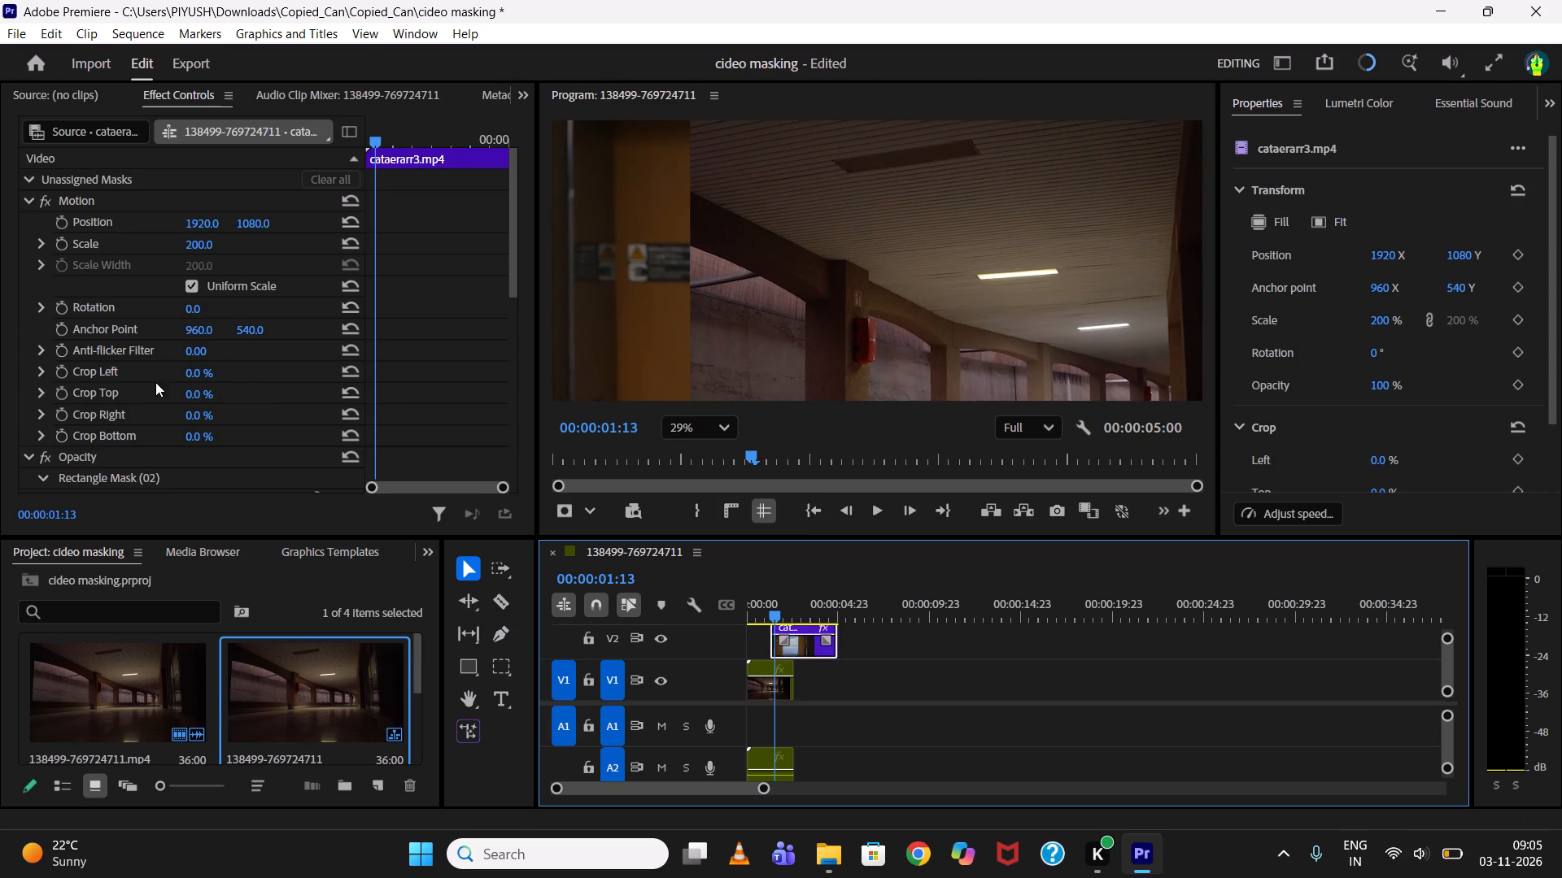
pyautogui.scroll(-12, 136, 389)
pyautogui.scroll(1, 161, 428)
pyautogui.scroll(-10, 159, 428)
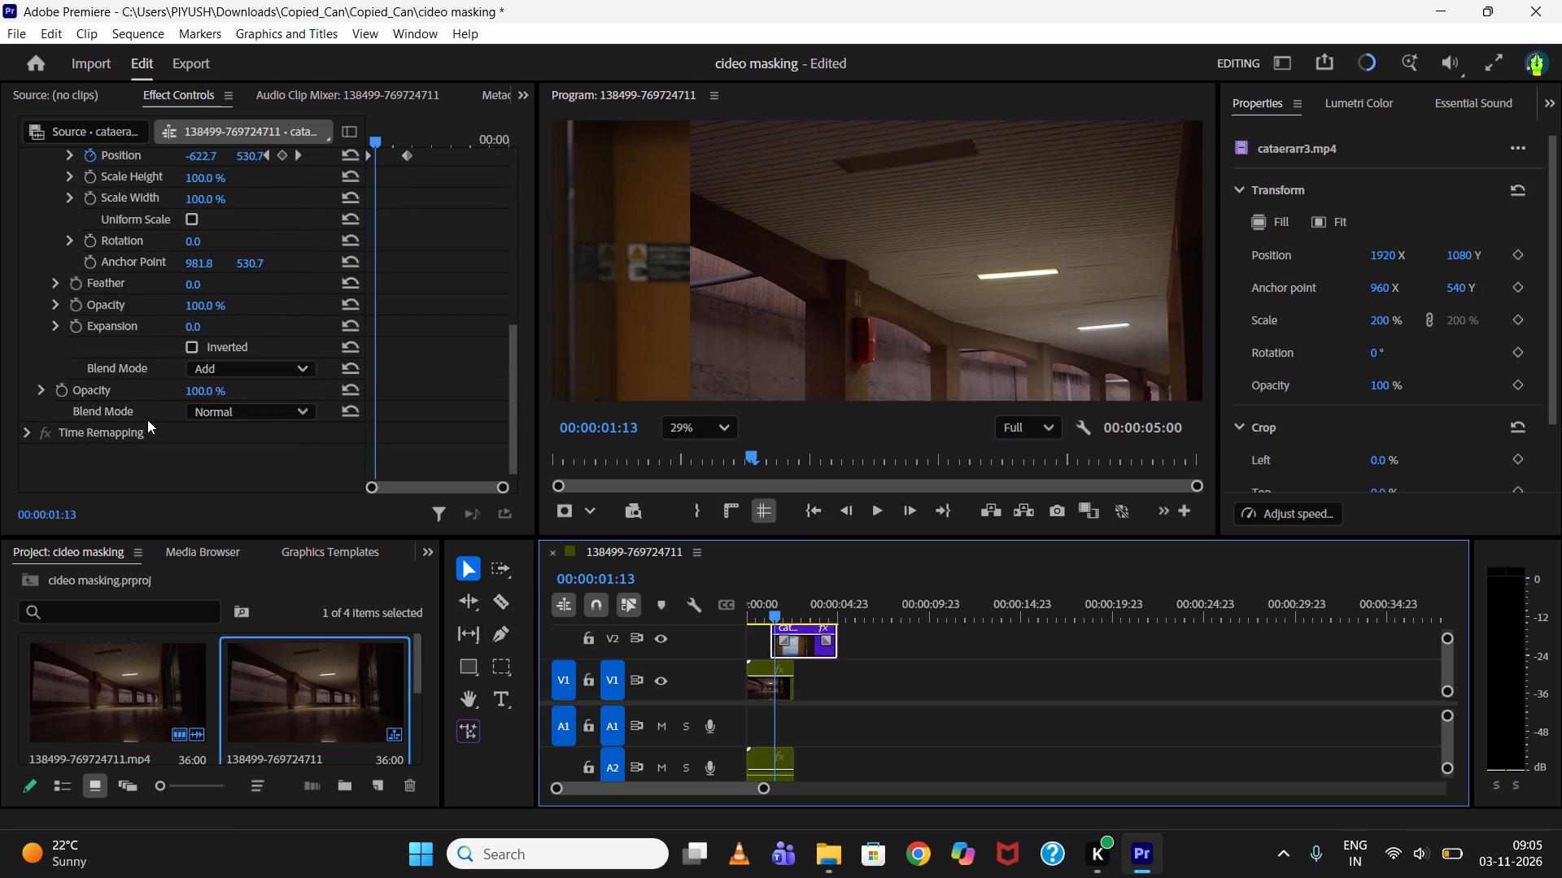
pyautogui.moveTo(204, 272); pyautogui.dragTo(233, 268)
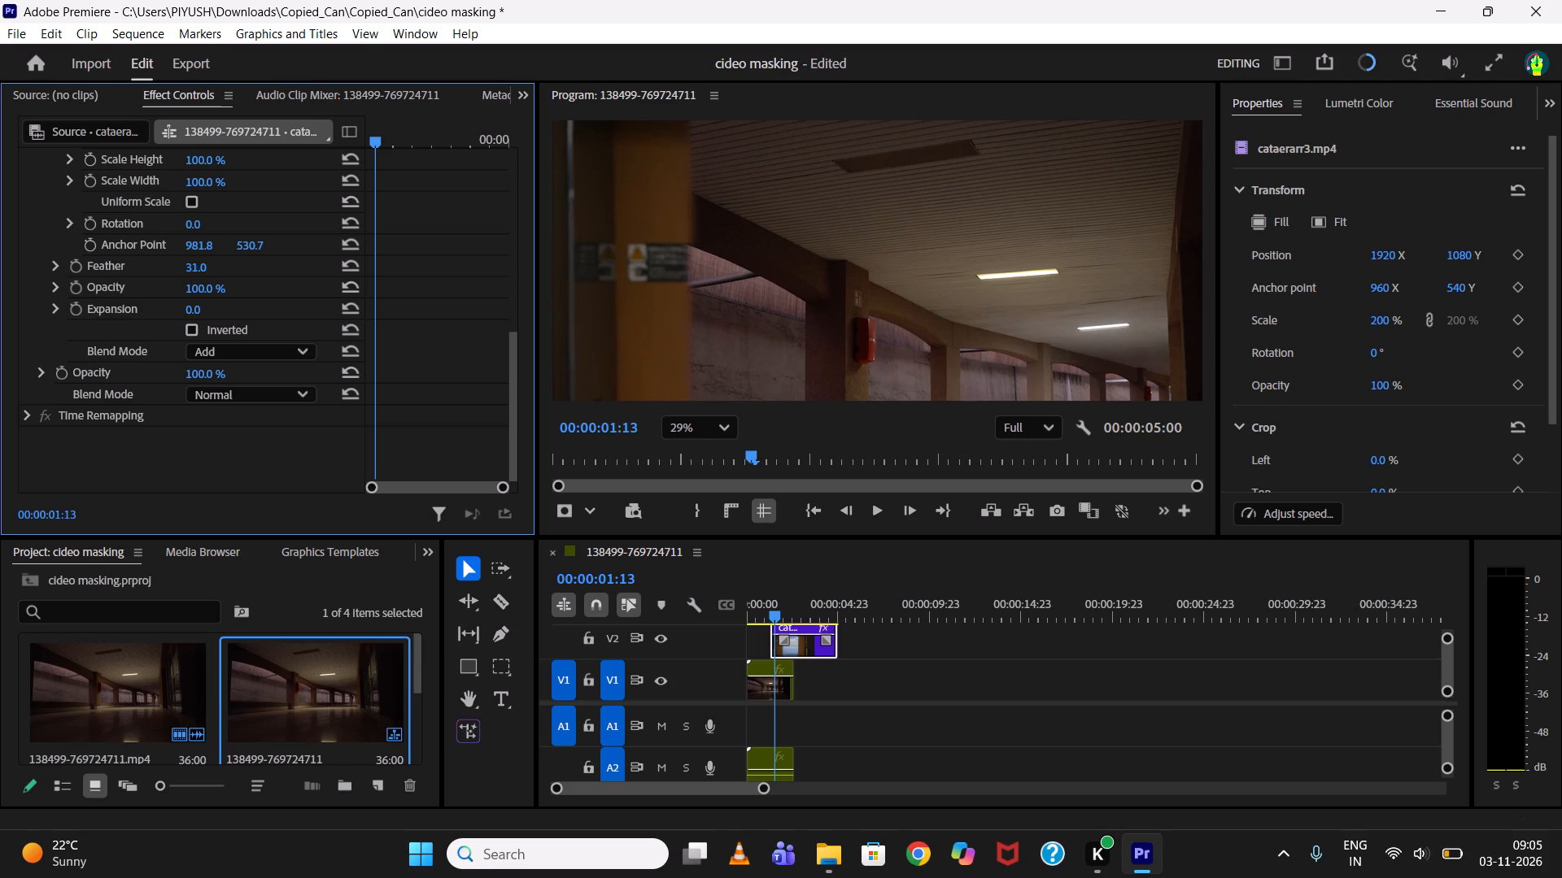
pyautogui.moveTo(233, 268); pyautogui.dragTo(255, 268)
# Play the feathered mask transition several times, starting around 00:00:01:05, to check how the soft edge slides across.
pyautogui.click(774, 592)
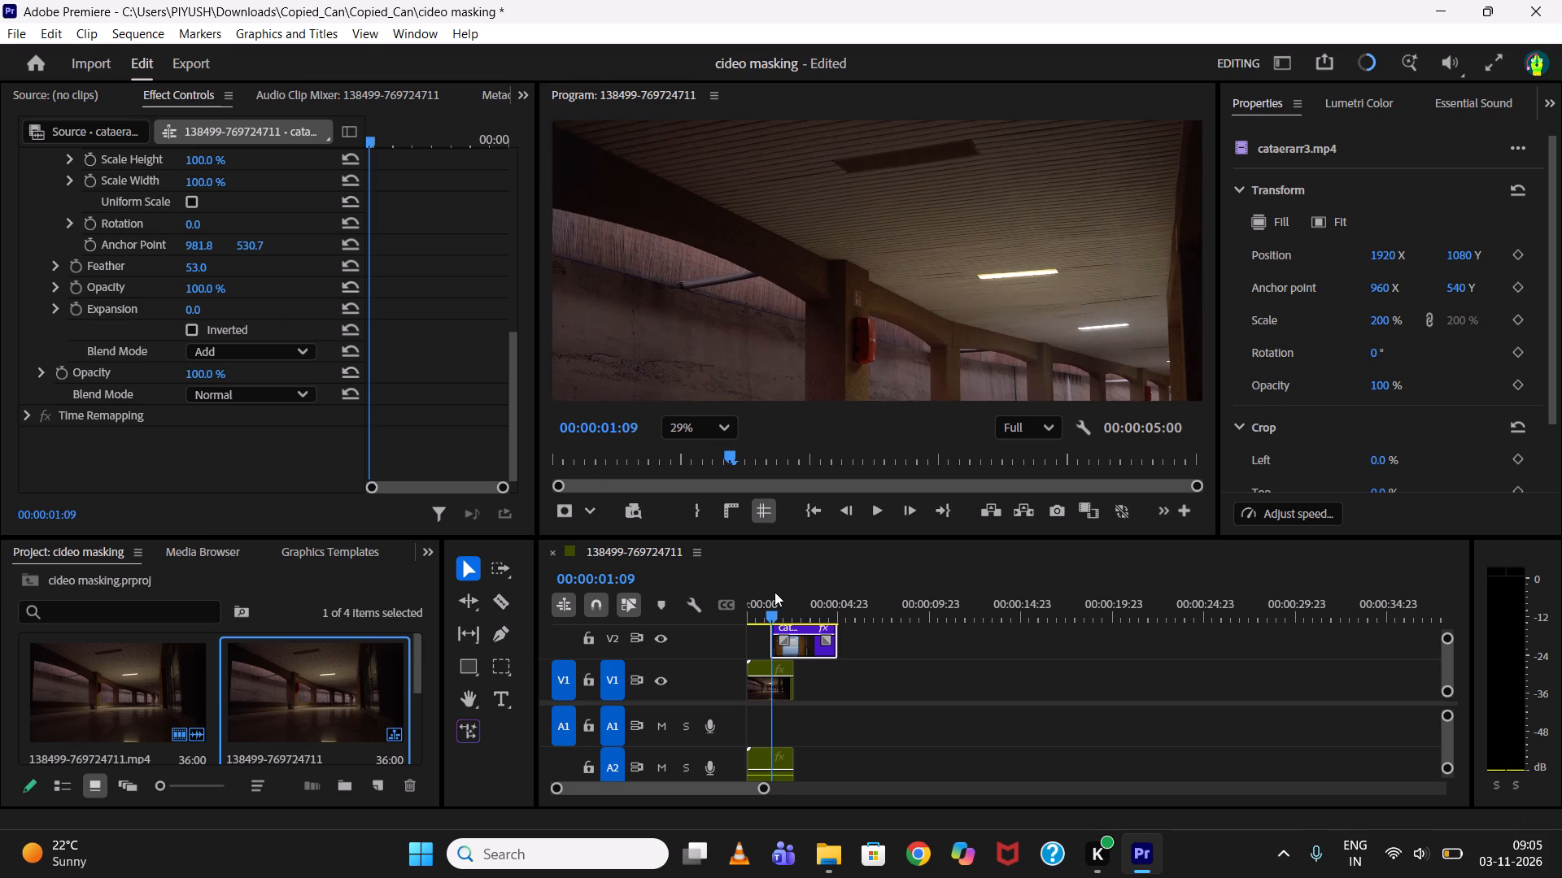
pyautogui.scroll(-7, 844, 315)
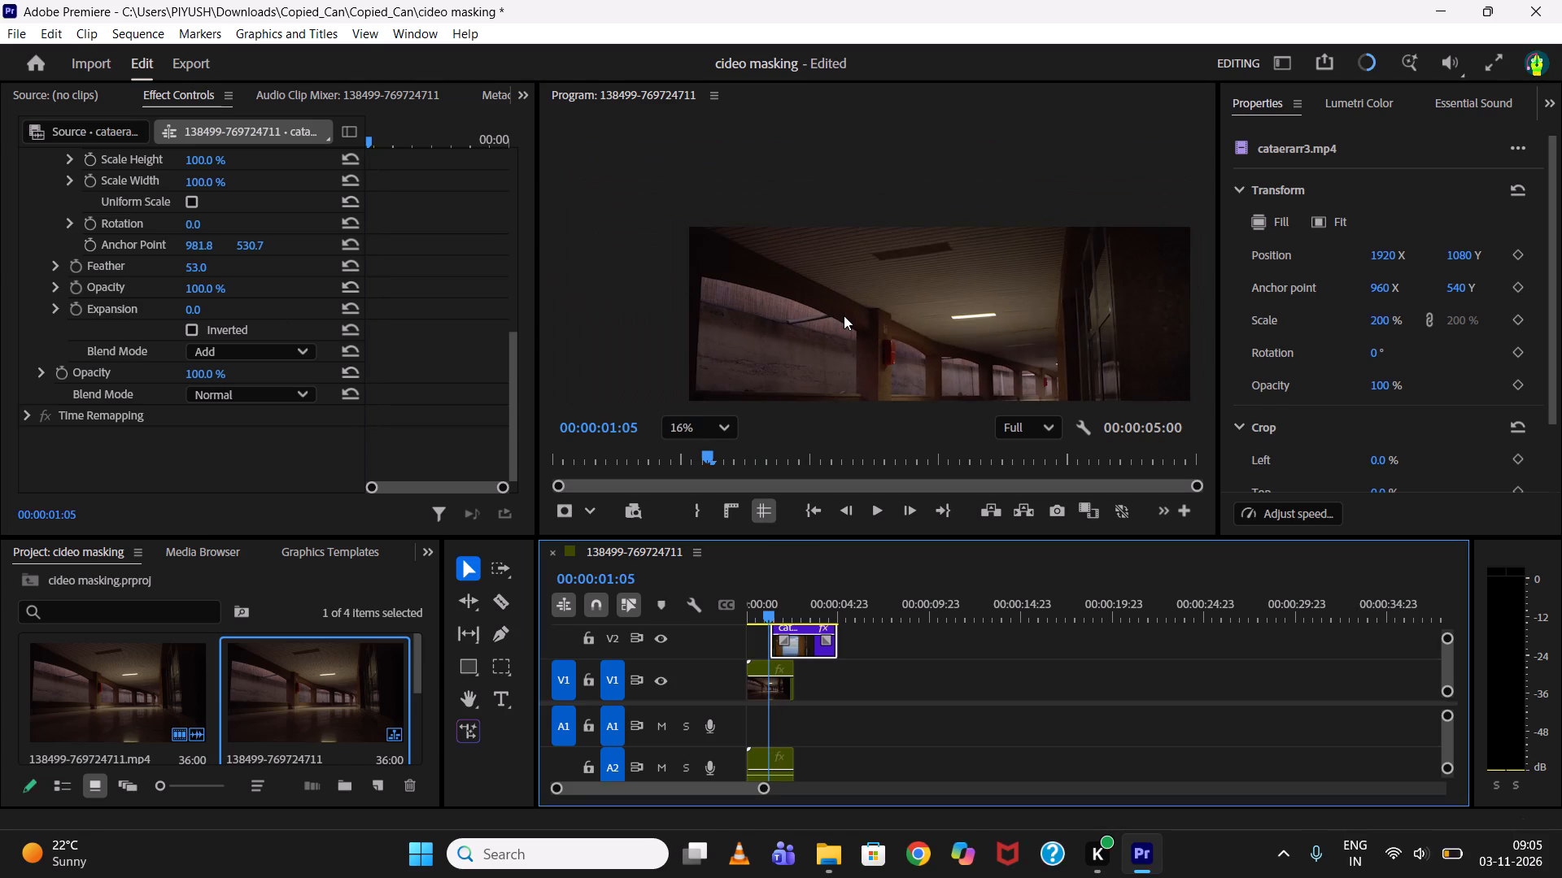
pyautogui.moveTo(838, 318); pyautogui.dragTo(784, 194, button='middle')
pyautogui.press('space')
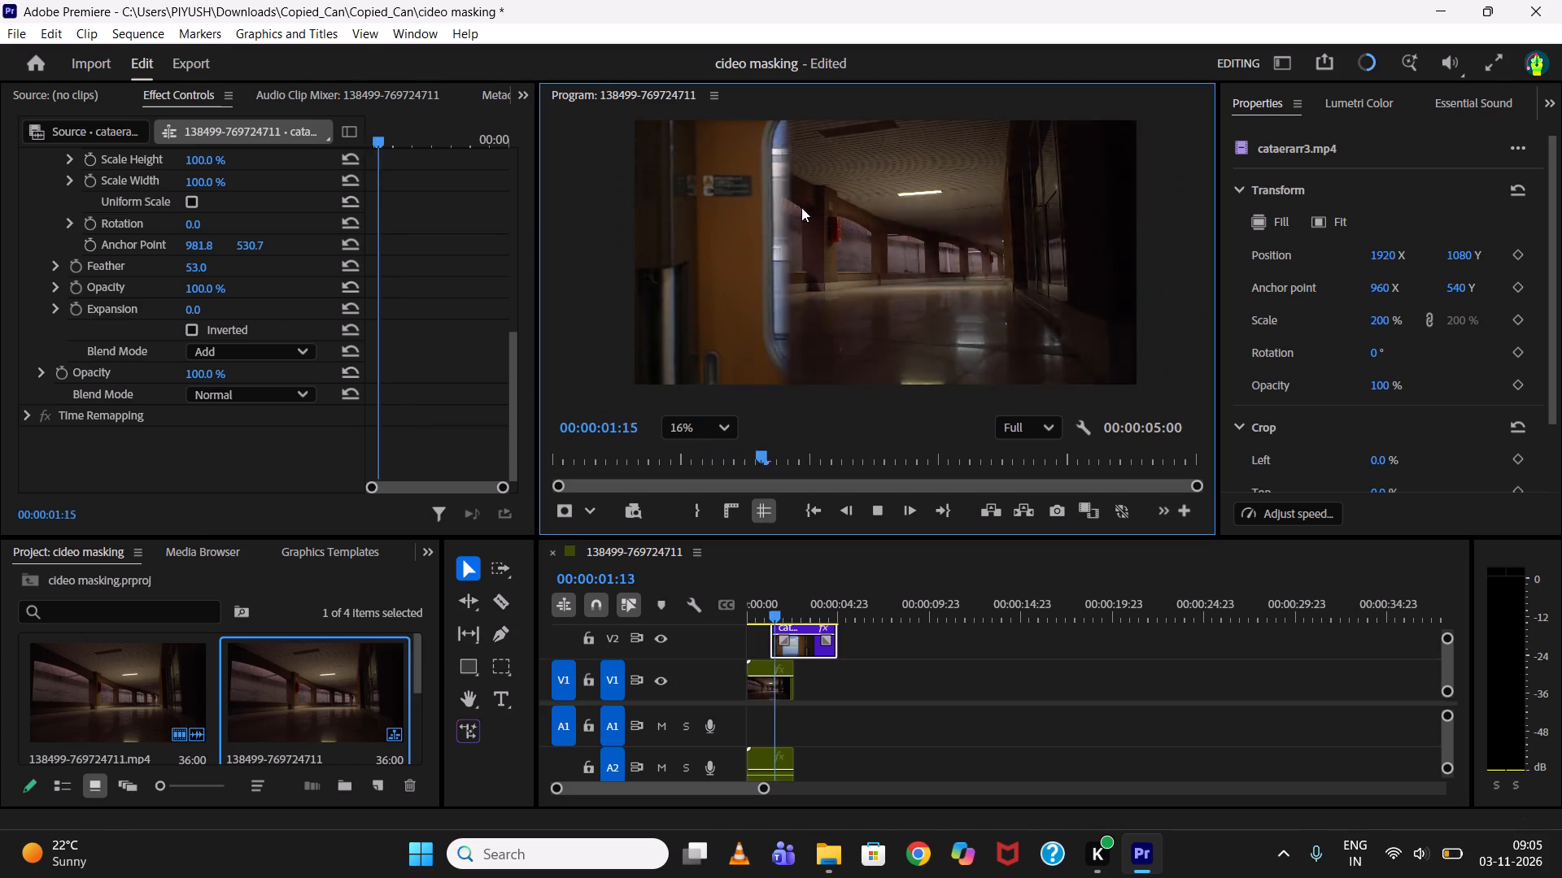
pyautogui.press('space')
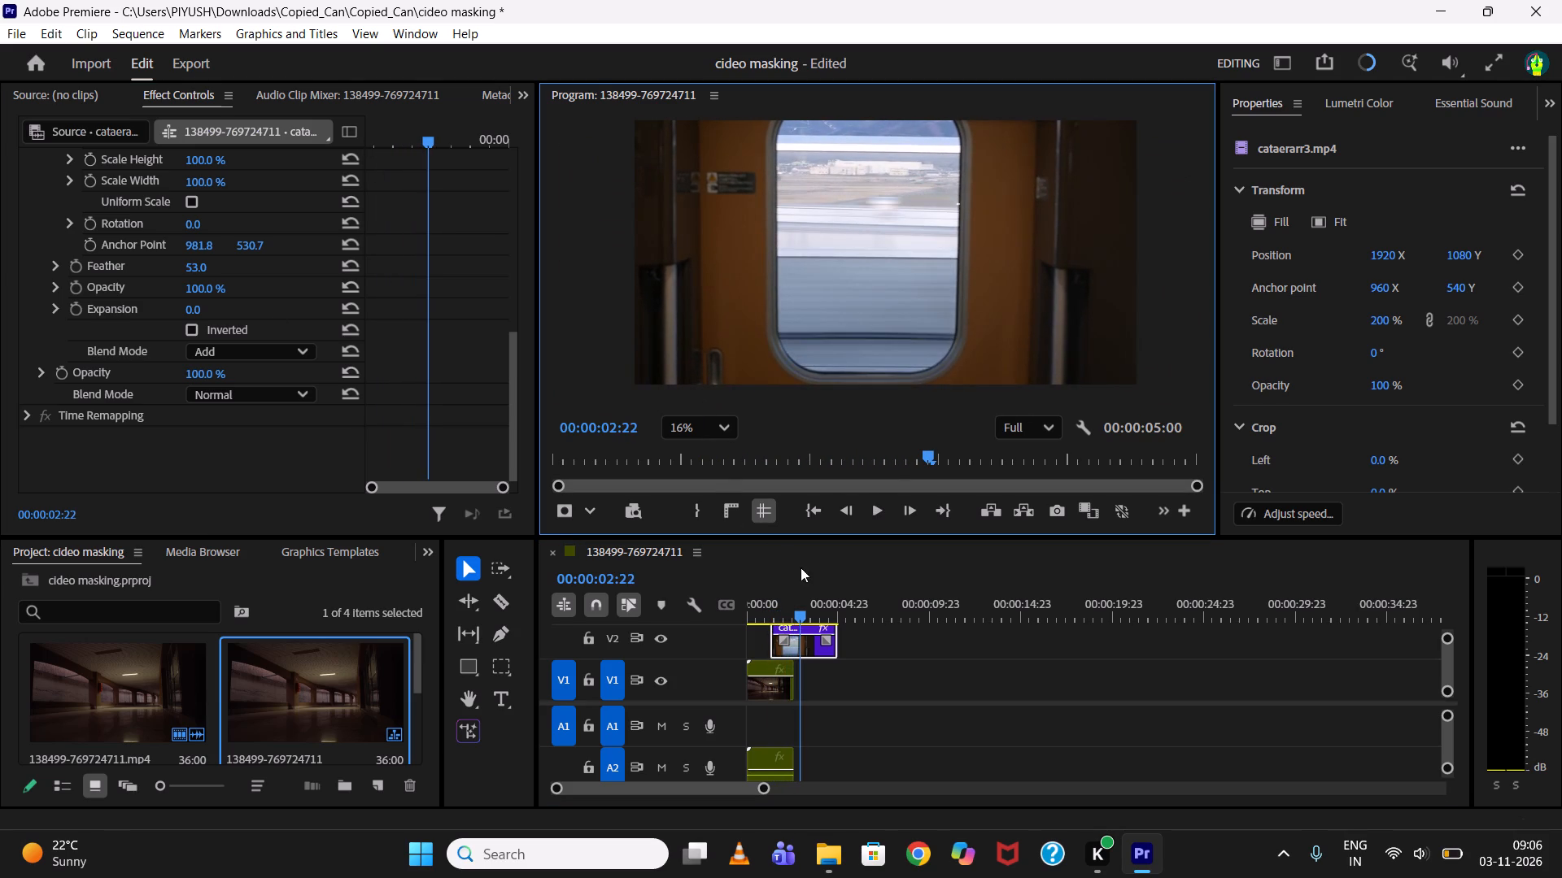
pyautogui.click(798, 582)
pyautogui.moveTo(779, 597); pyautogui.dragTo(761, 609)
pyautogui.press('space')
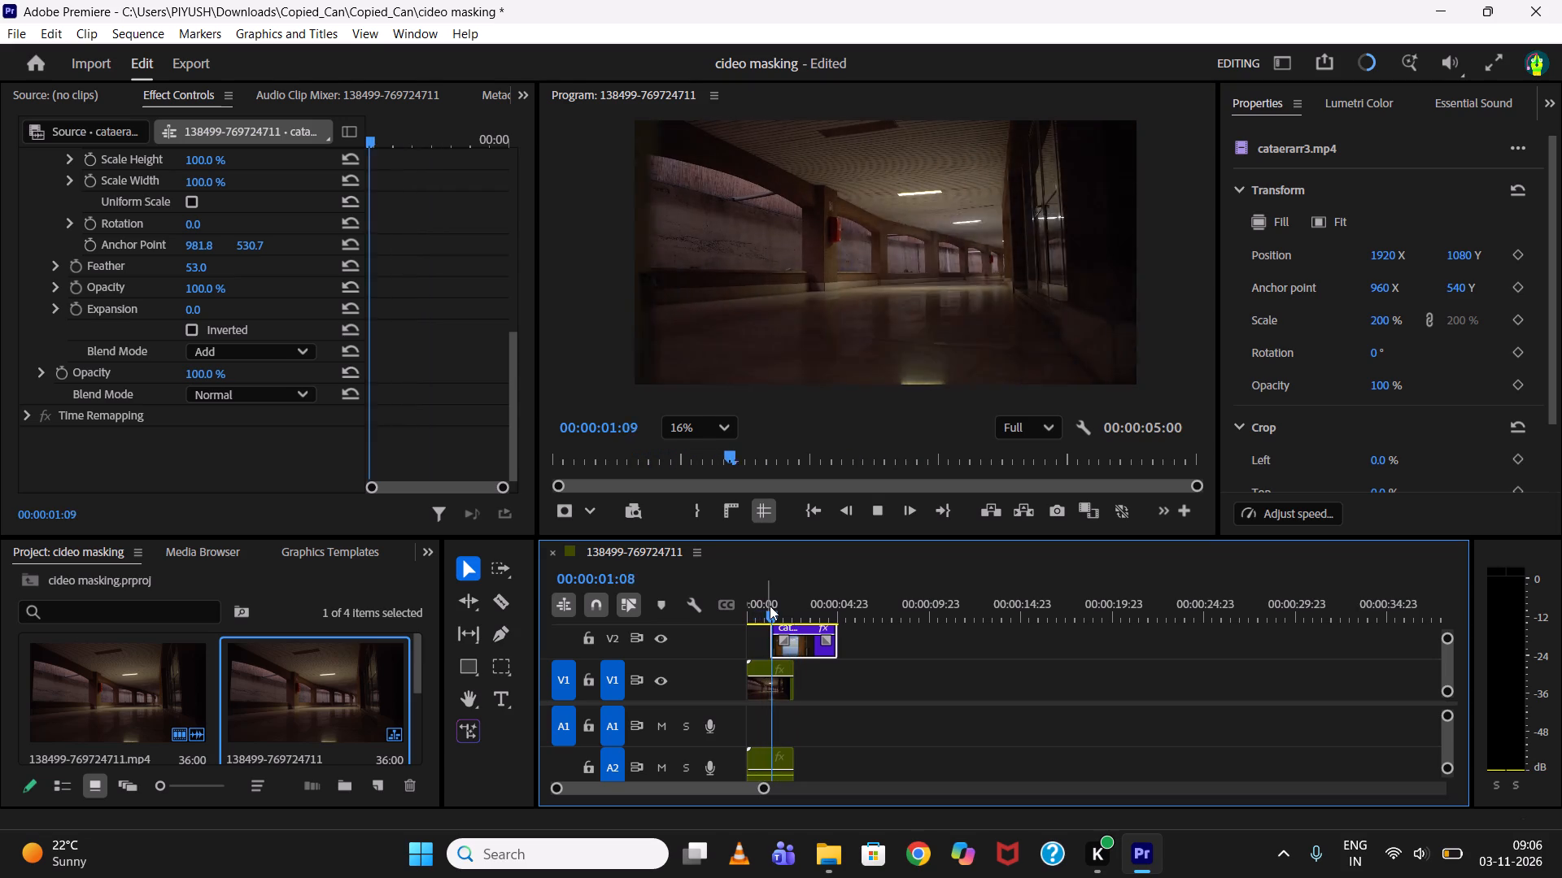
pyautogui.press('space')
pyautogui.moveTo(790, 599); pyautogui.dragTo(774, 598)
pyautogui.click(774, 598)
pyautogui.press('space')
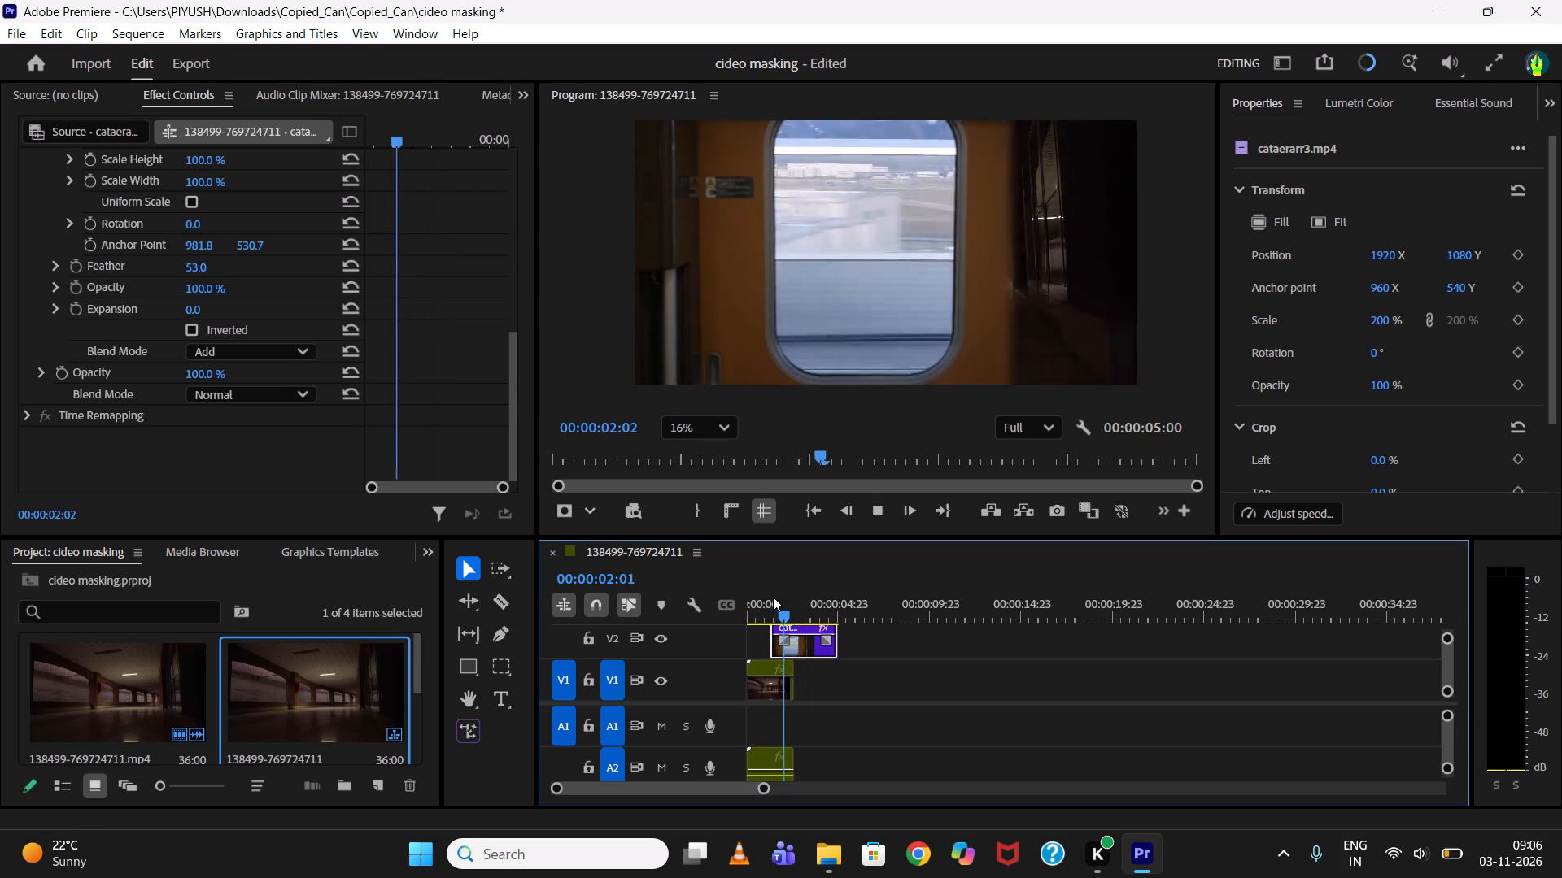
pyautogui.moveTo(776, 596); pyautogui.dragTo(769, 596)
pyautogui.click(769, 596)
pyautogui.press('space')
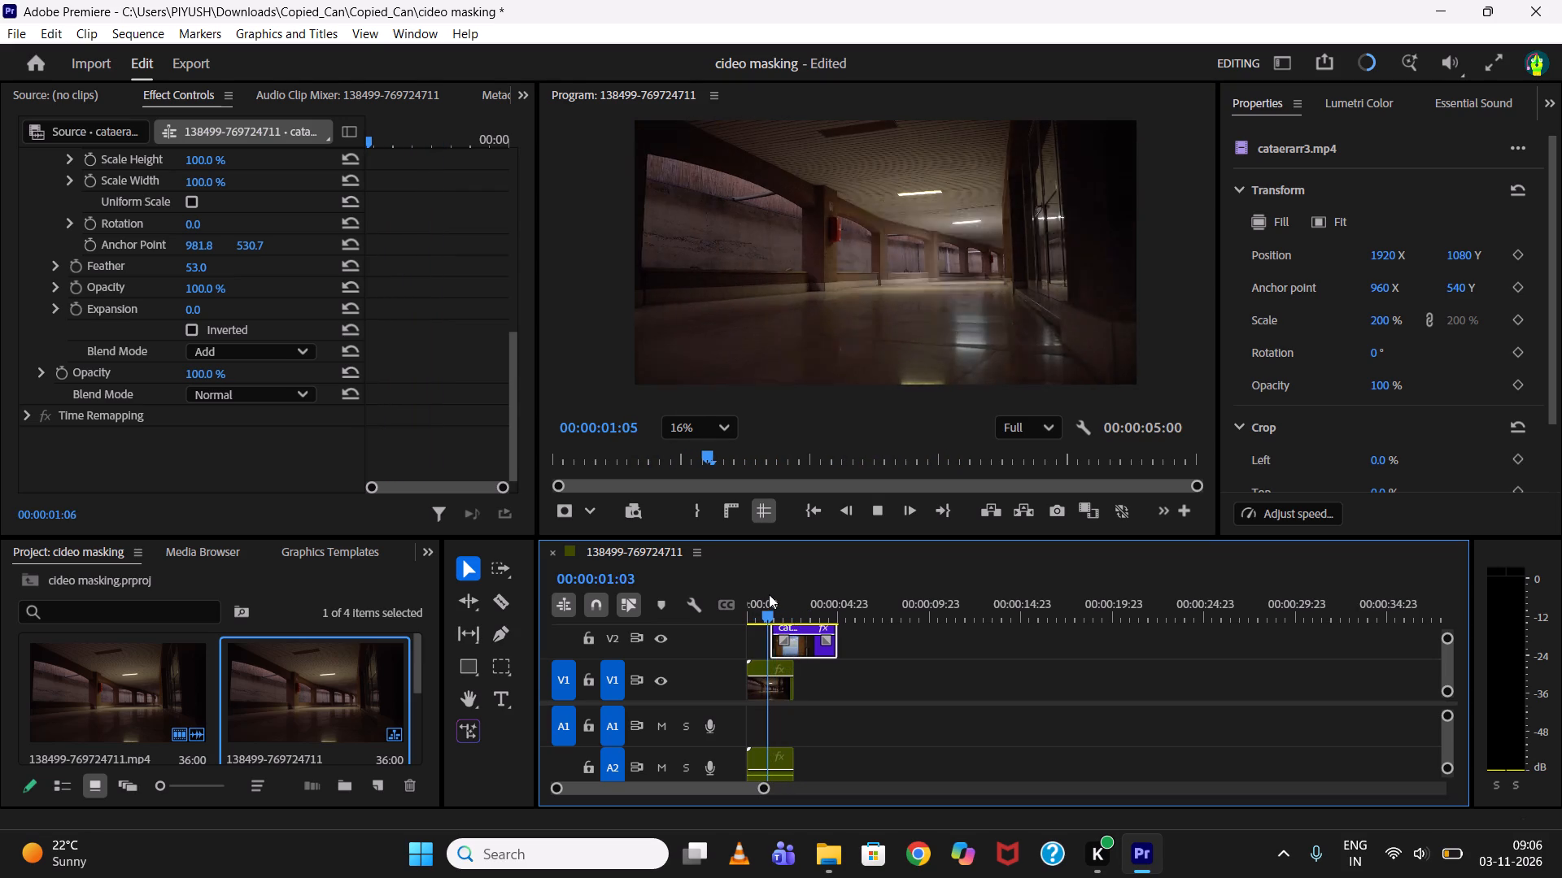
pyautogui.press('space')
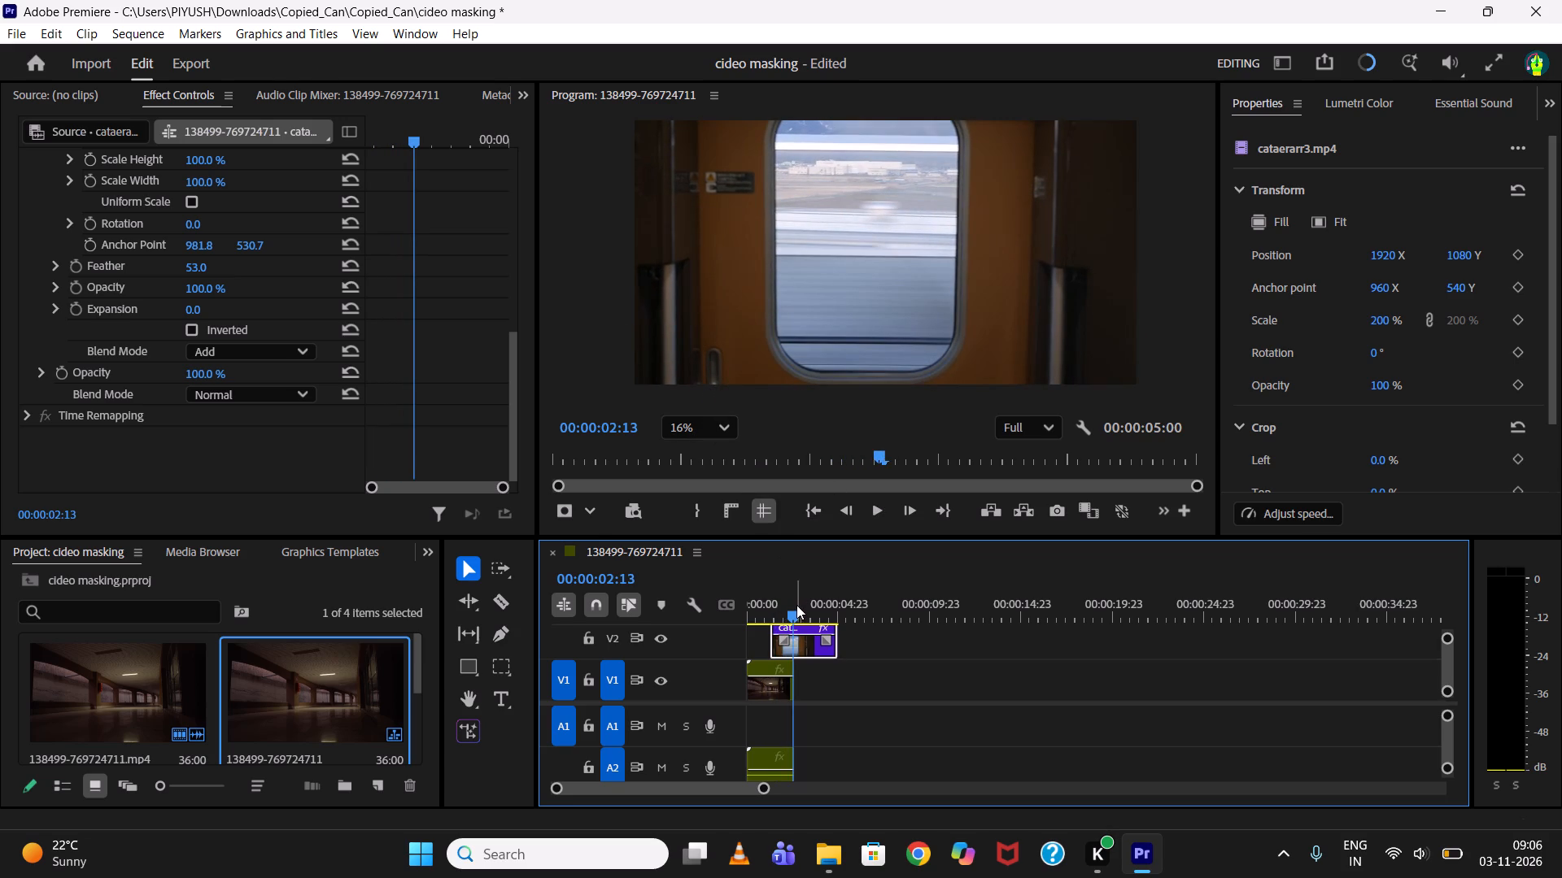
# Scrub back and forth between about 00:00:01:01 and 00:00:02:17 to inspect the feathered transition frame by frame.
pyautogui.moveTo(795, 605); pyautogui.dragTo(793, 606)
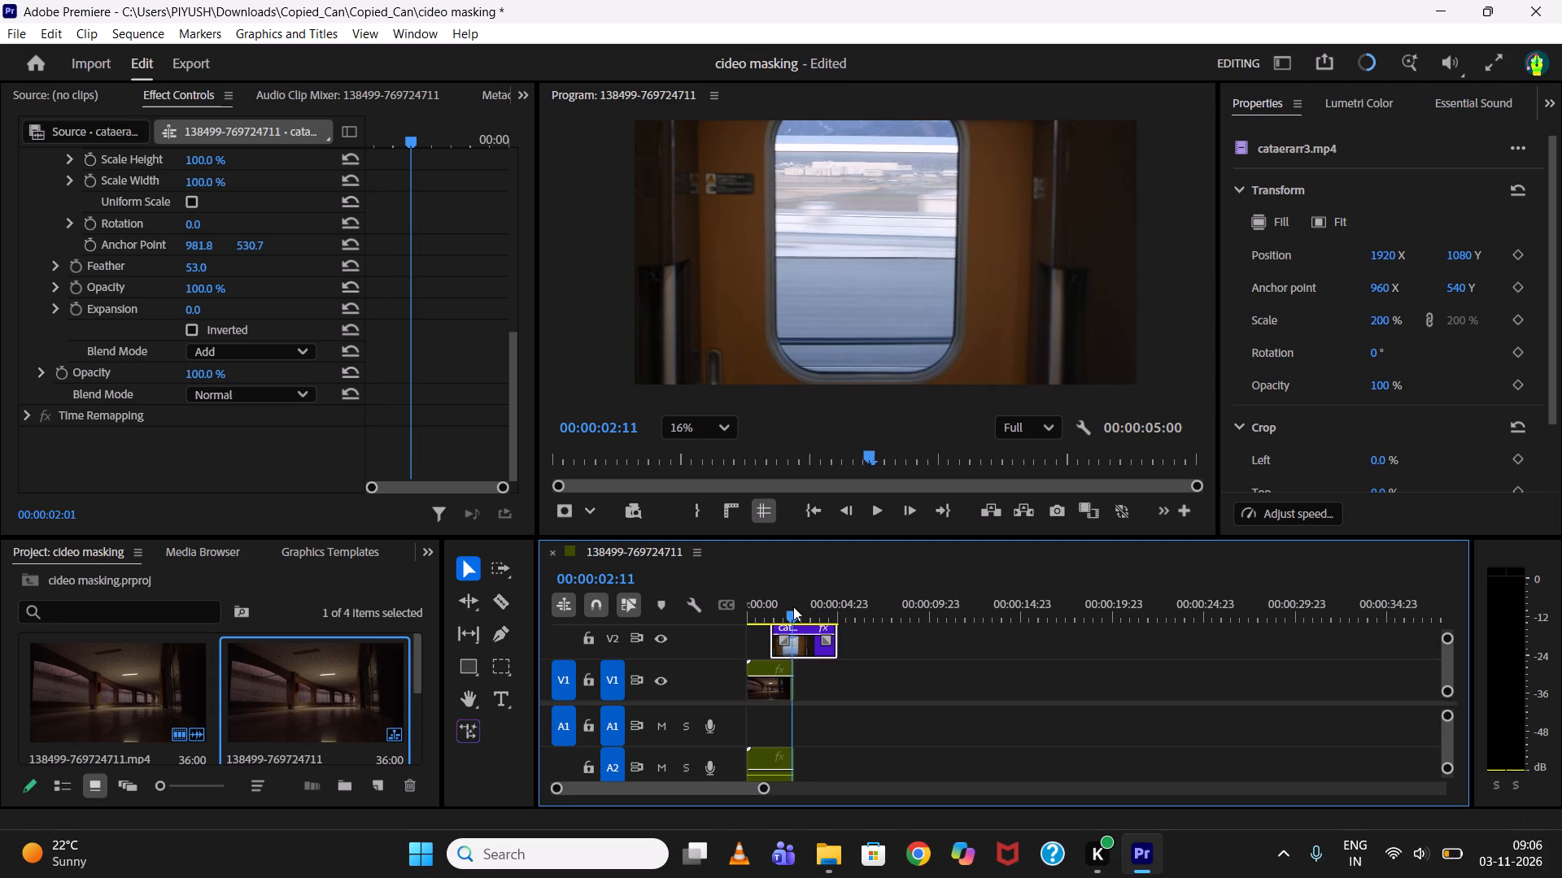
pyautogui.moveTo(793, 606); pyautogui.dragTo(798, 606)
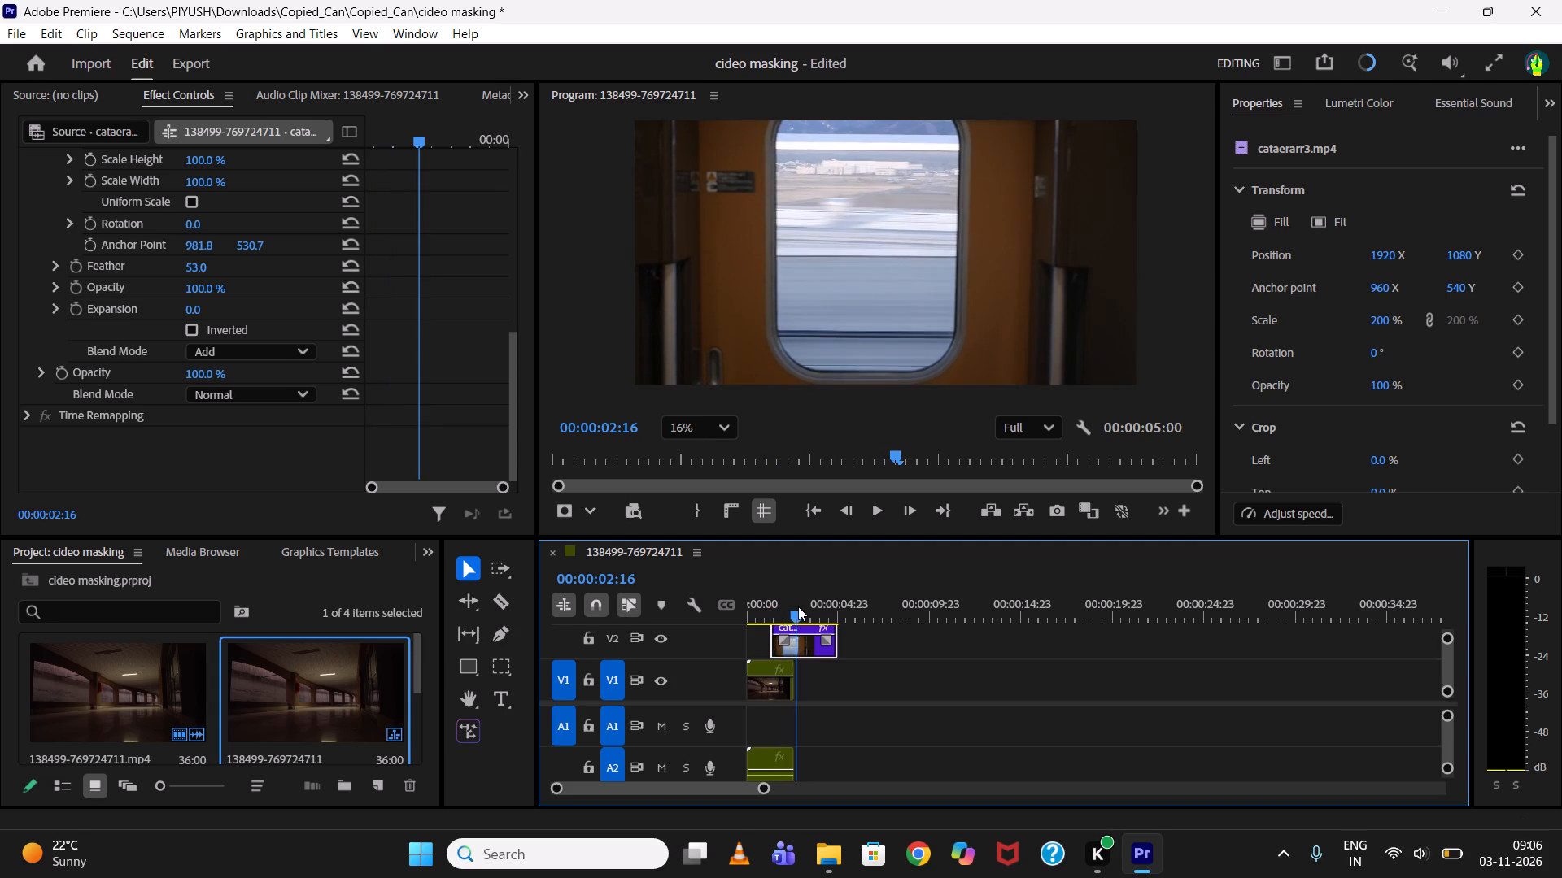
pyautogui.moveTo(798, 606); pyautogui.dragTo(779, 602)
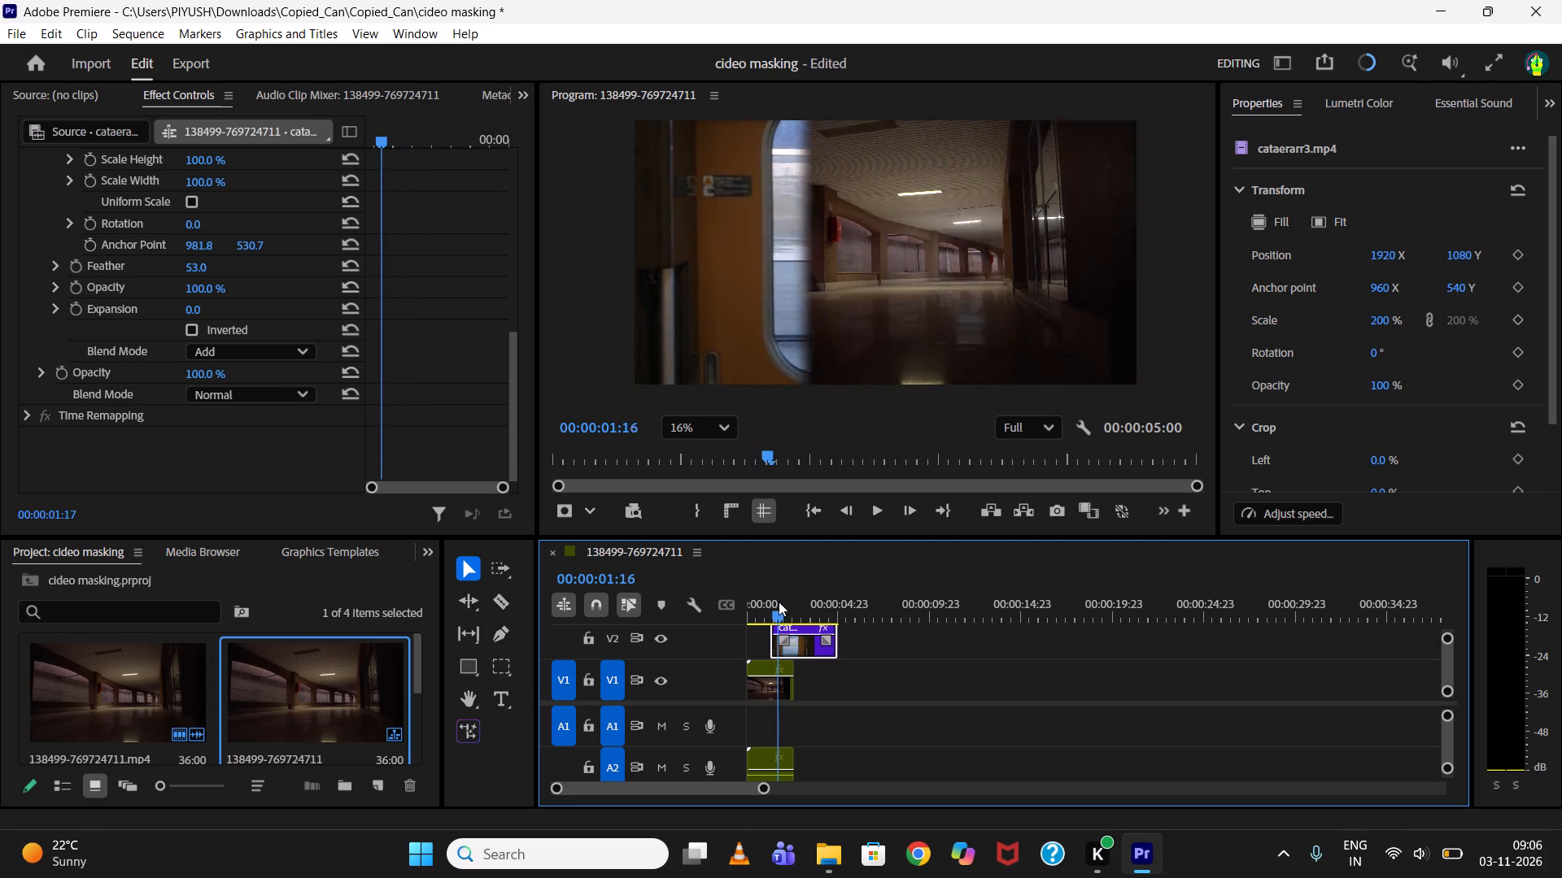
pyautogui.moveTo(779, 602); pyautogui.dragTo(768, 599)
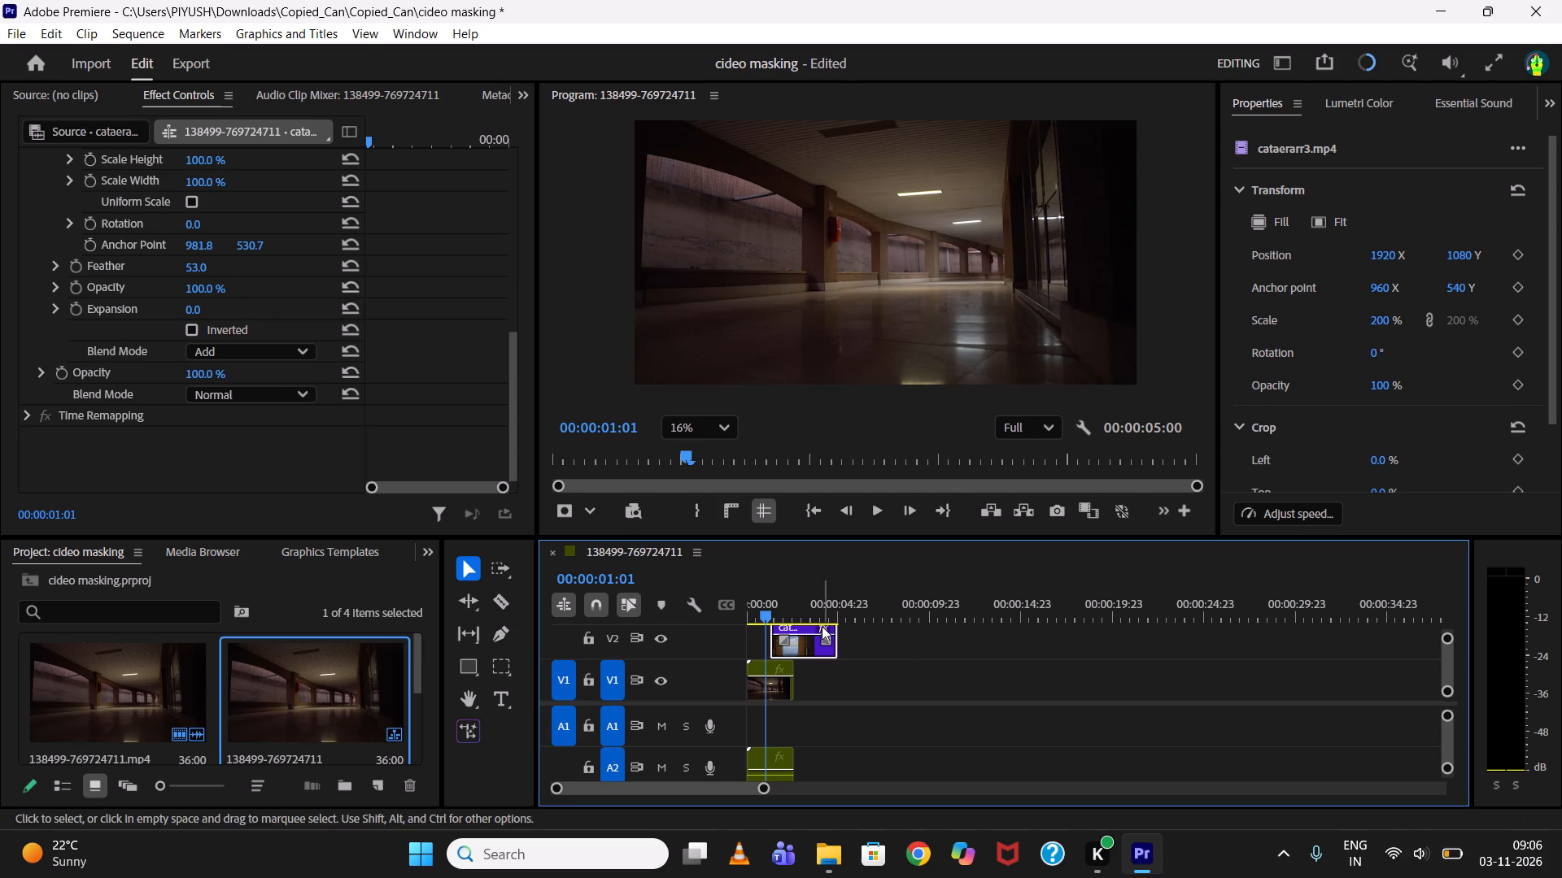
pyautogui.moveTo(777, 609); pyautogui.dragTo(796, 611)
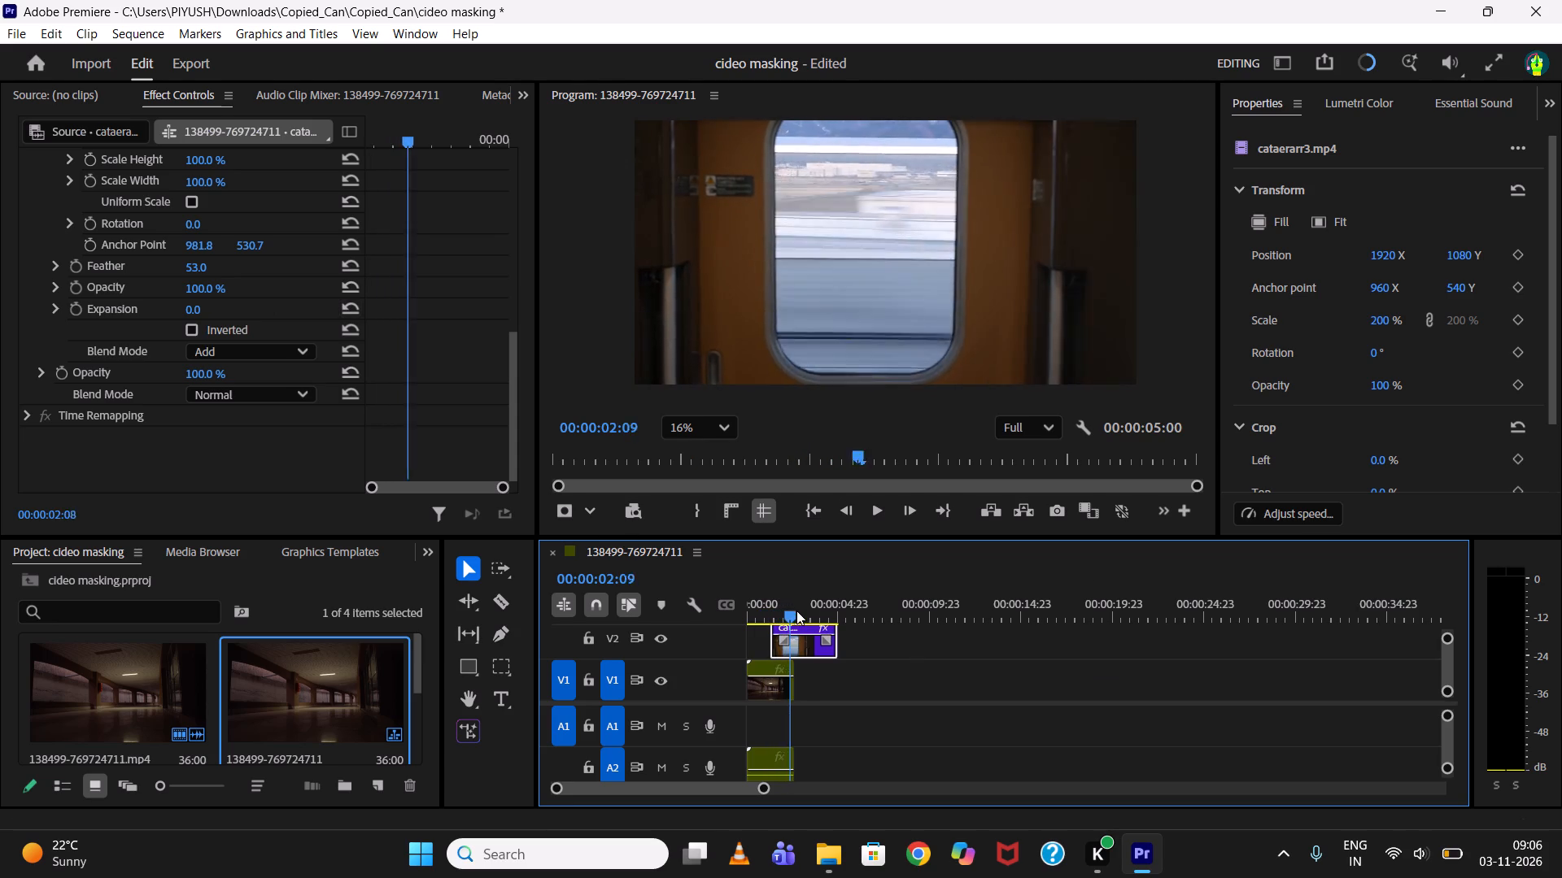
pyautogui.moveTo(796, 611); pyautogui.dragTo(800, 611)
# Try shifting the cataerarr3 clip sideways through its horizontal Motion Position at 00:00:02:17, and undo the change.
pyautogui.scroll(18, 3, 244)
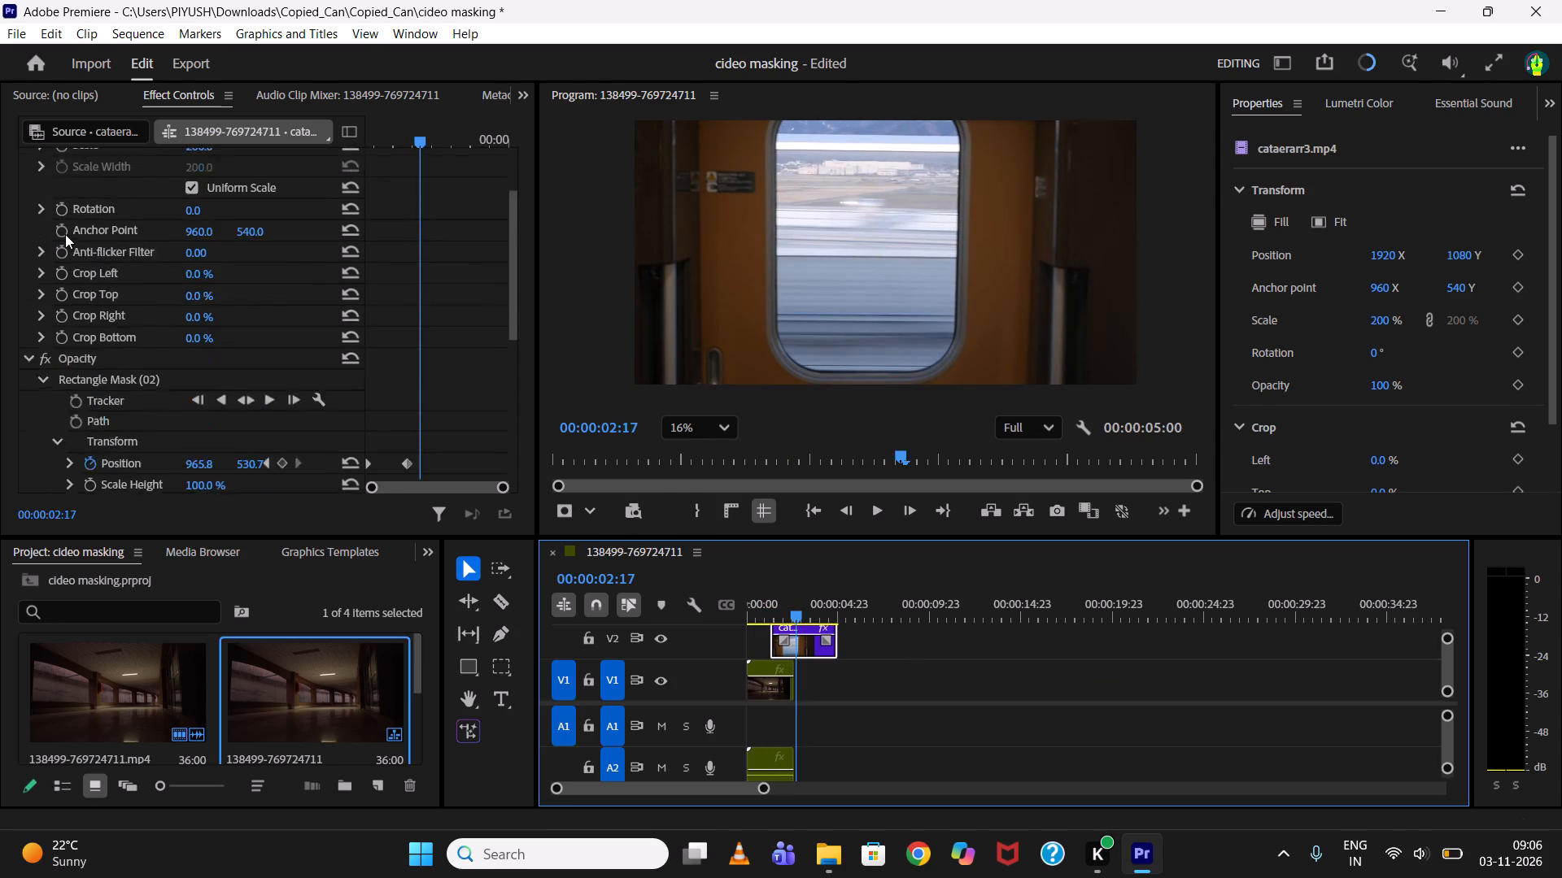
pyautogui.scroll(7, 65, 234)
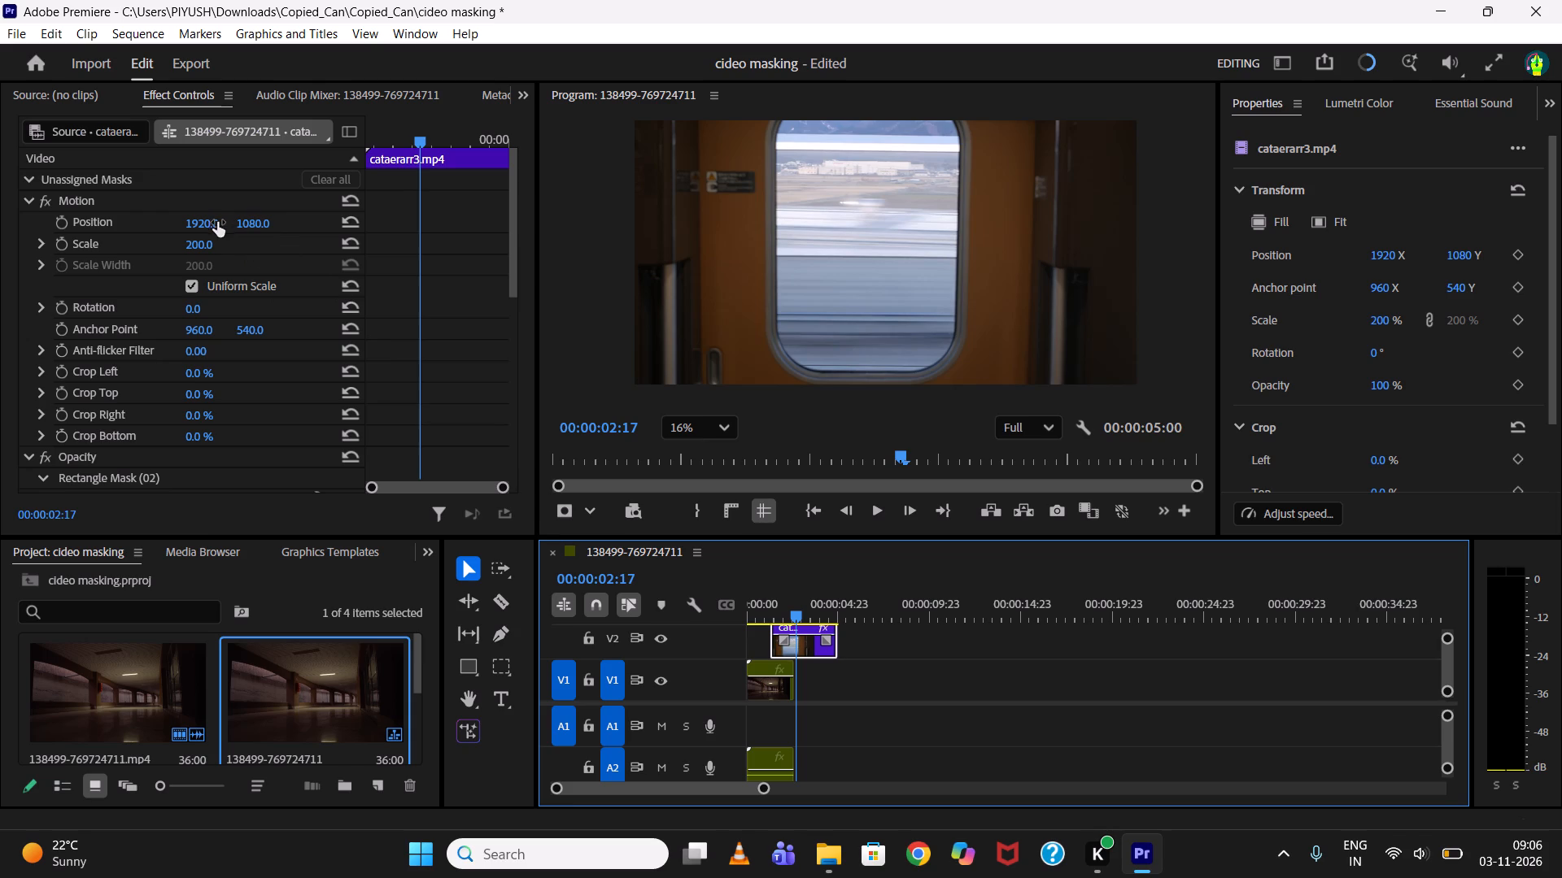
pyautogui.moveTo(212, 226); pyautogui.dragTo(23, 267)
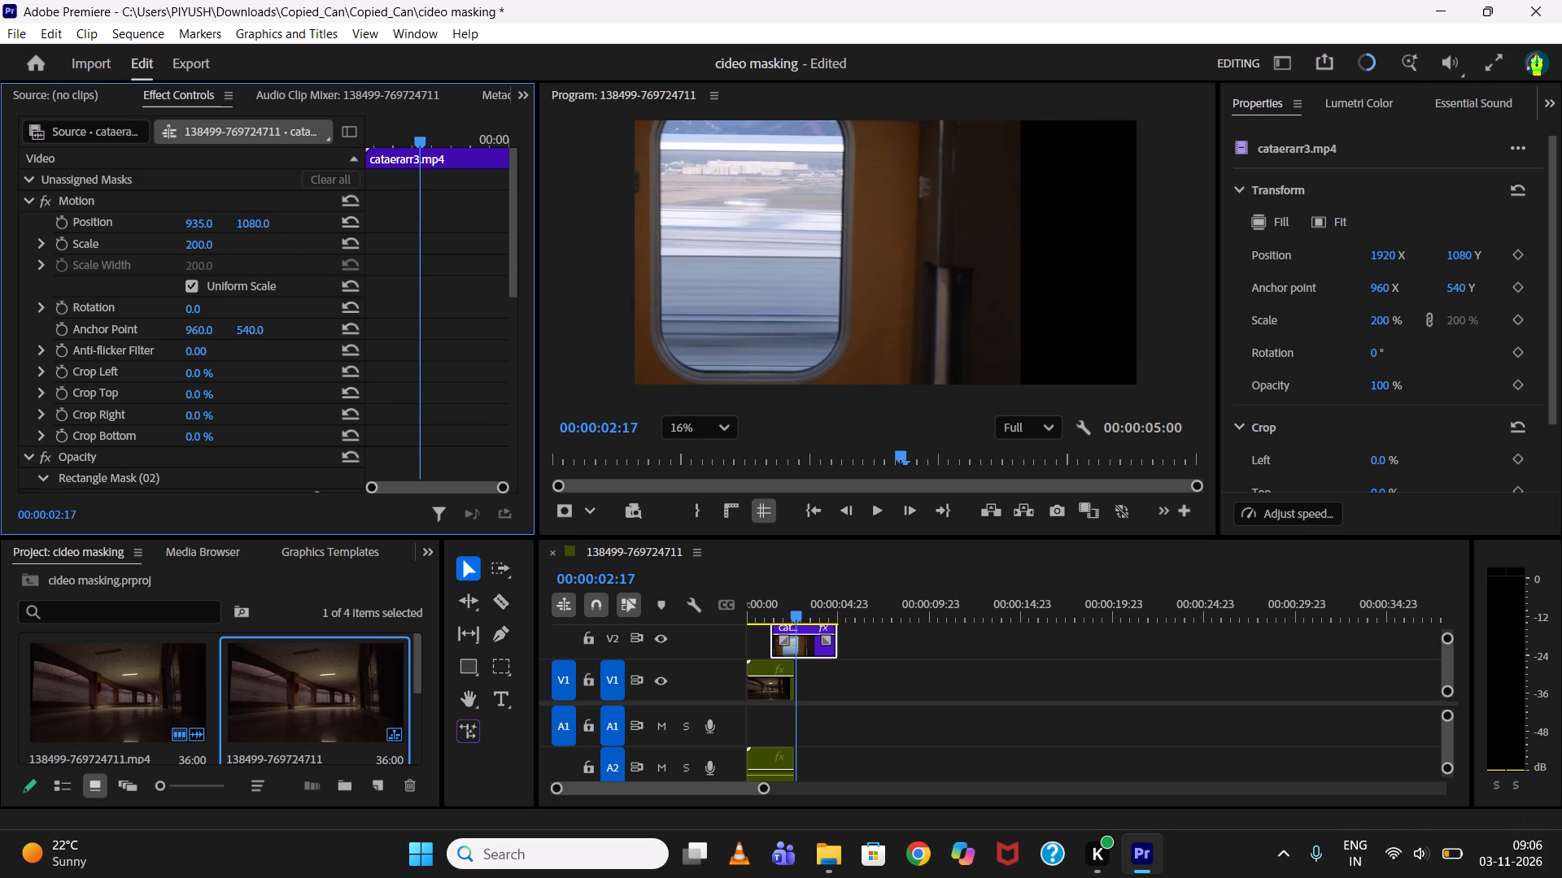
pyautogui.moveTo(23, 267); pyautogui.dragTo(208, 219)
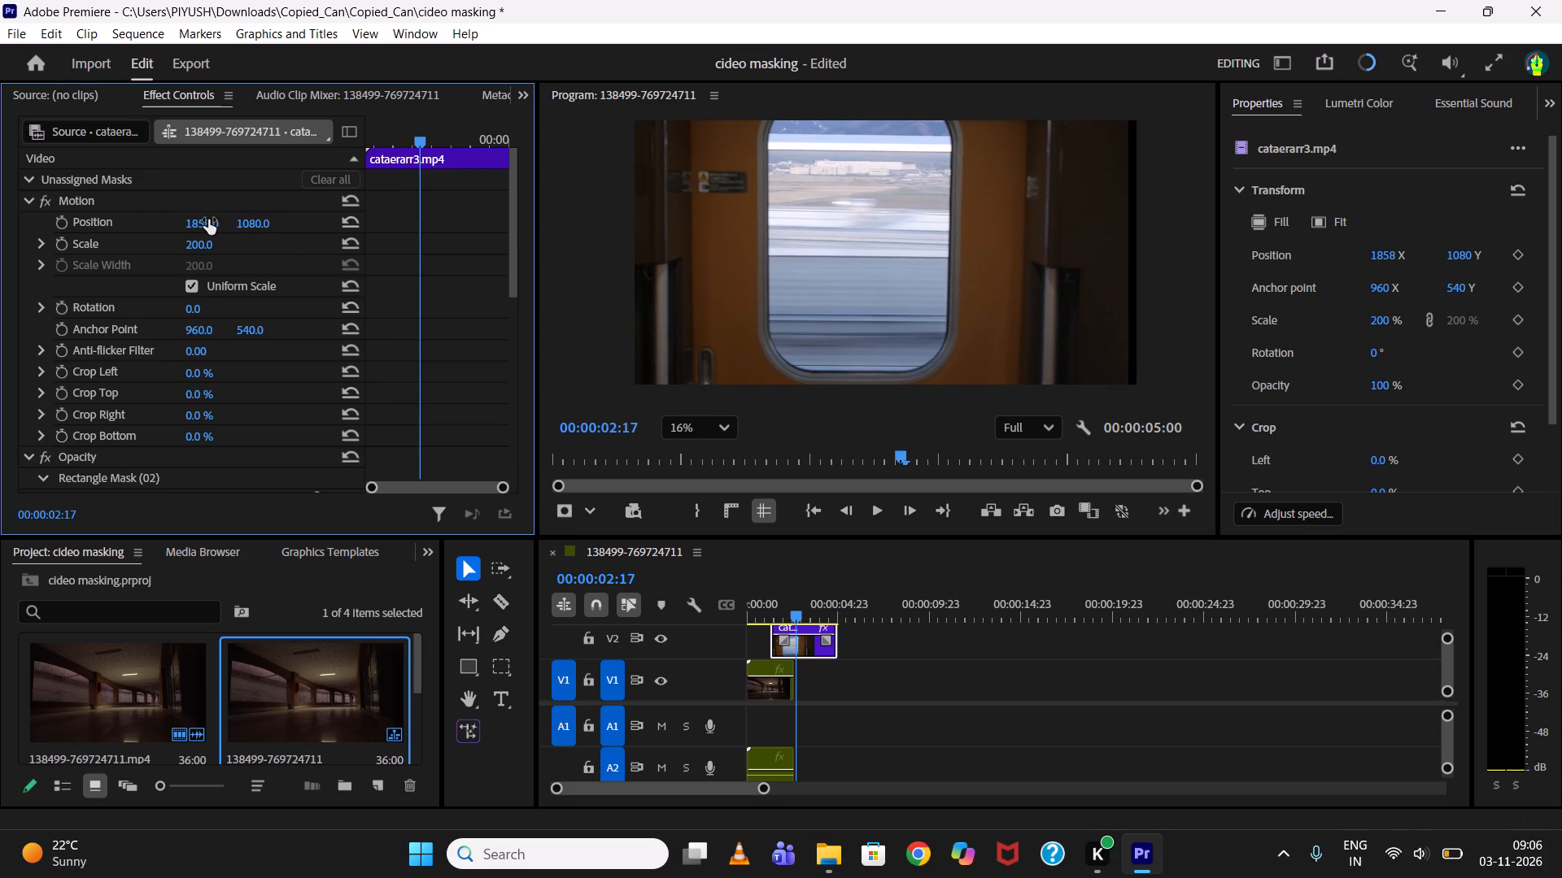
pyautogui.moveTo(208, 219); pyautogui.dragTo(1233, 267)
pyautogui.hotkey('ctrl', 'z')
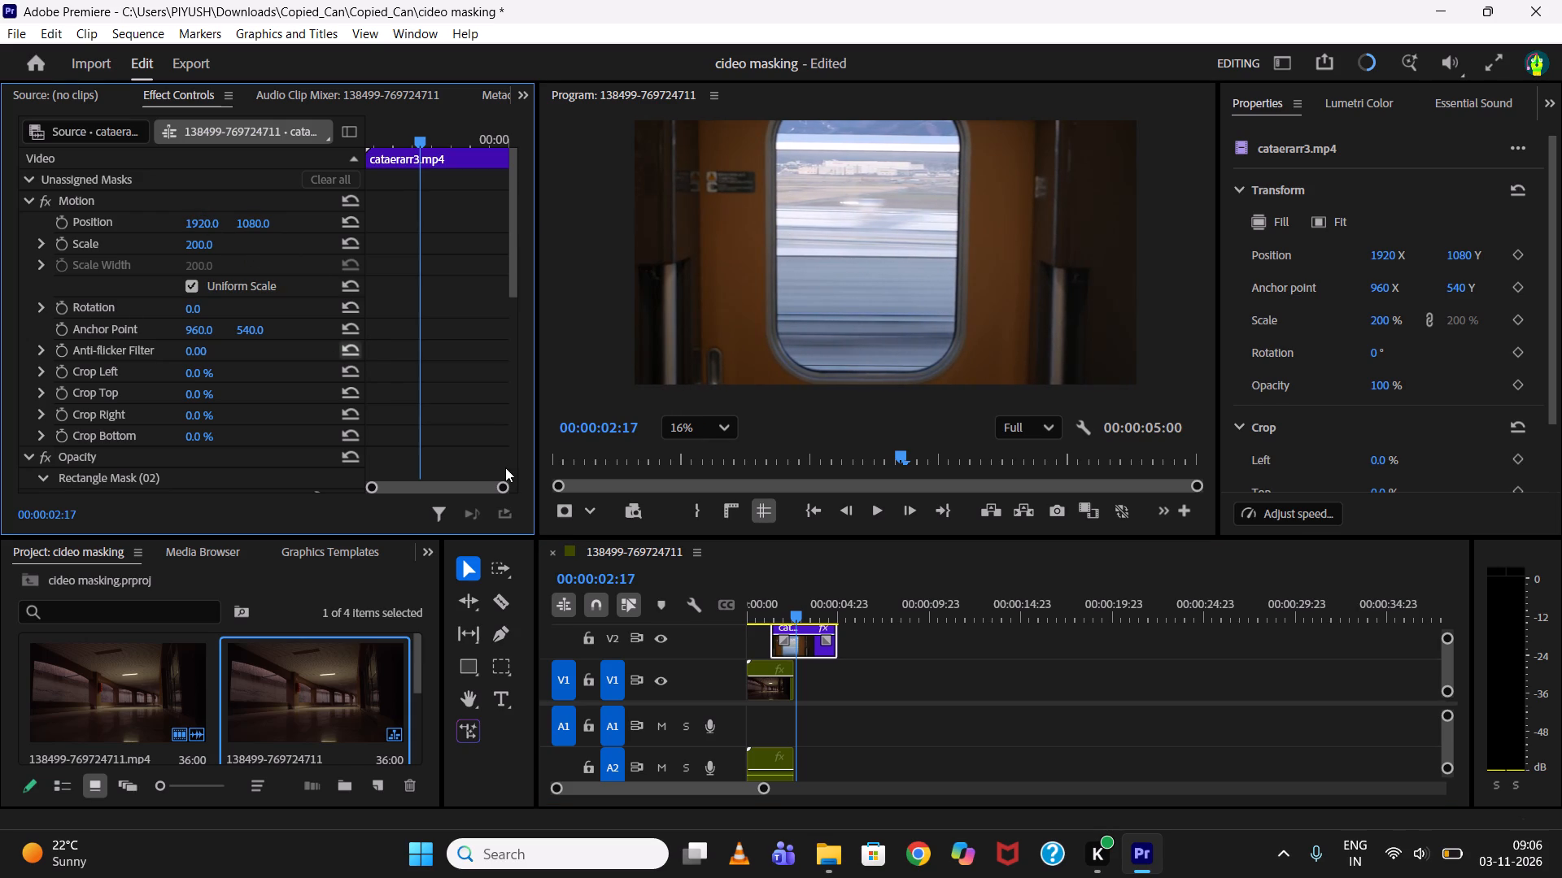
# Deselect the clip and scrub slowly through the transition from 00:00:01:07 to 00:00:02:11 to examine the mask reveal.
pyautogui.scroll(-7, 272, 333)
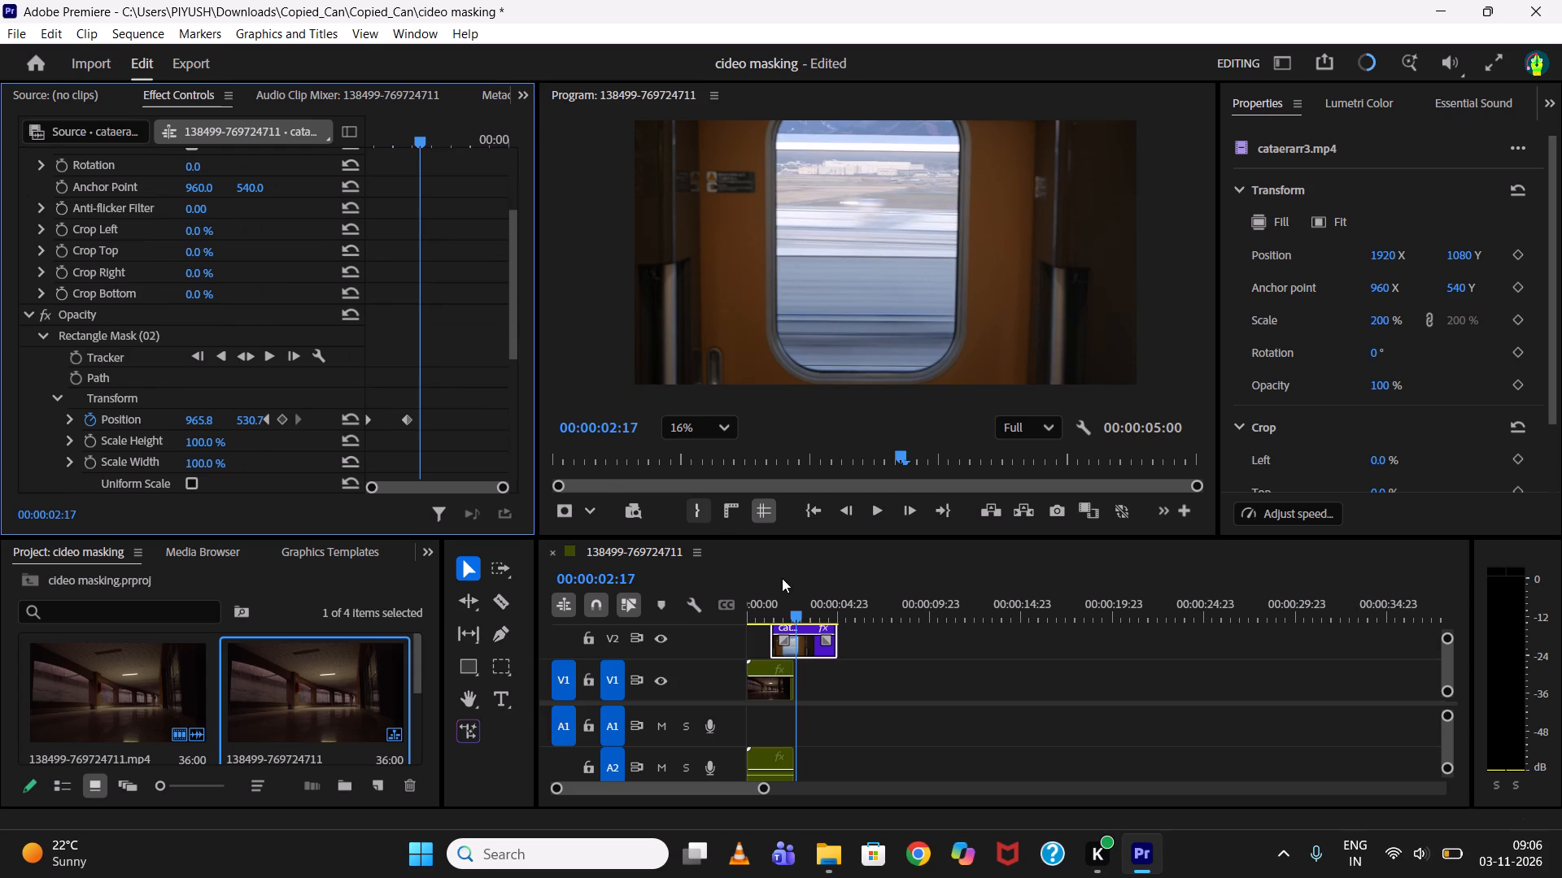
pyautogui.moveTo(797, 606); pyautogui.dragTo(772, 610)
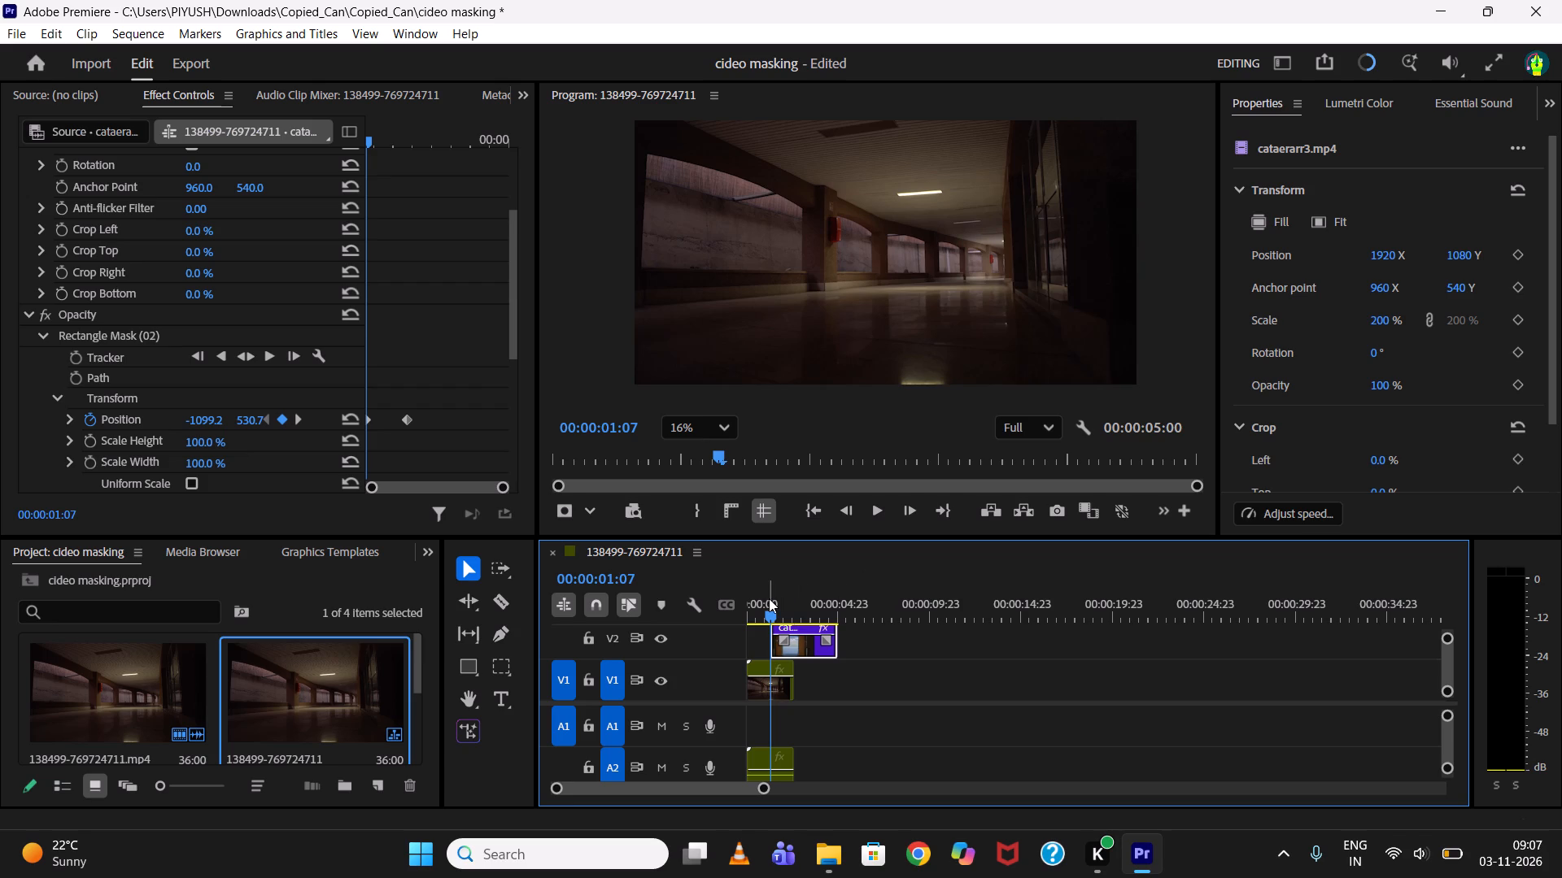
pyautogui.rightClick(822, 589)
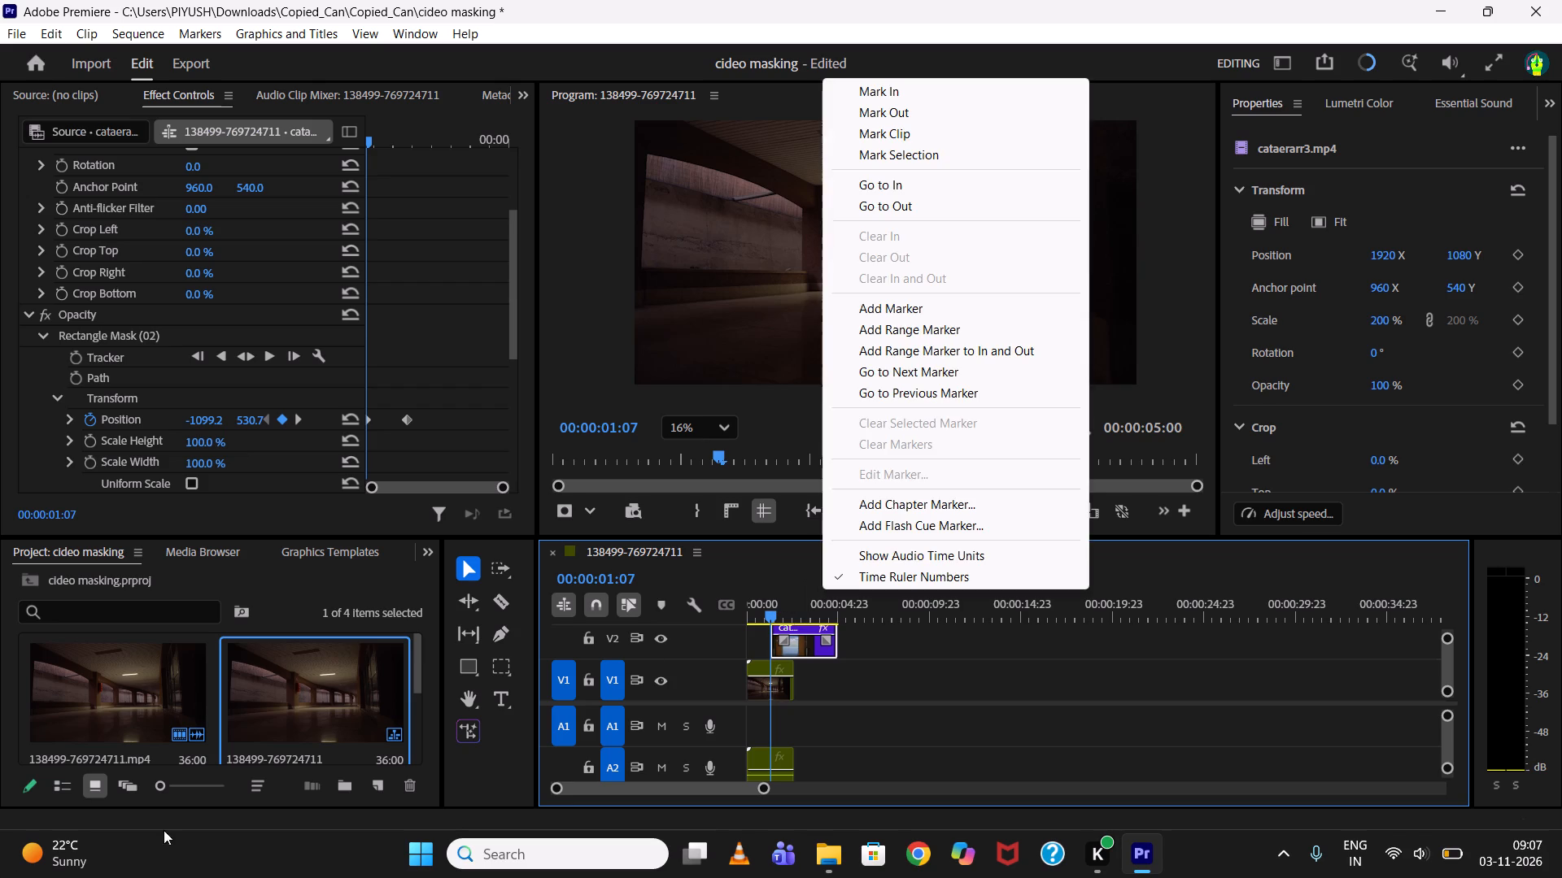
pyautogui.click(1033, 710)
pyautogui.moveTo(772, 611); pyautogui.dragTo(777, 609)
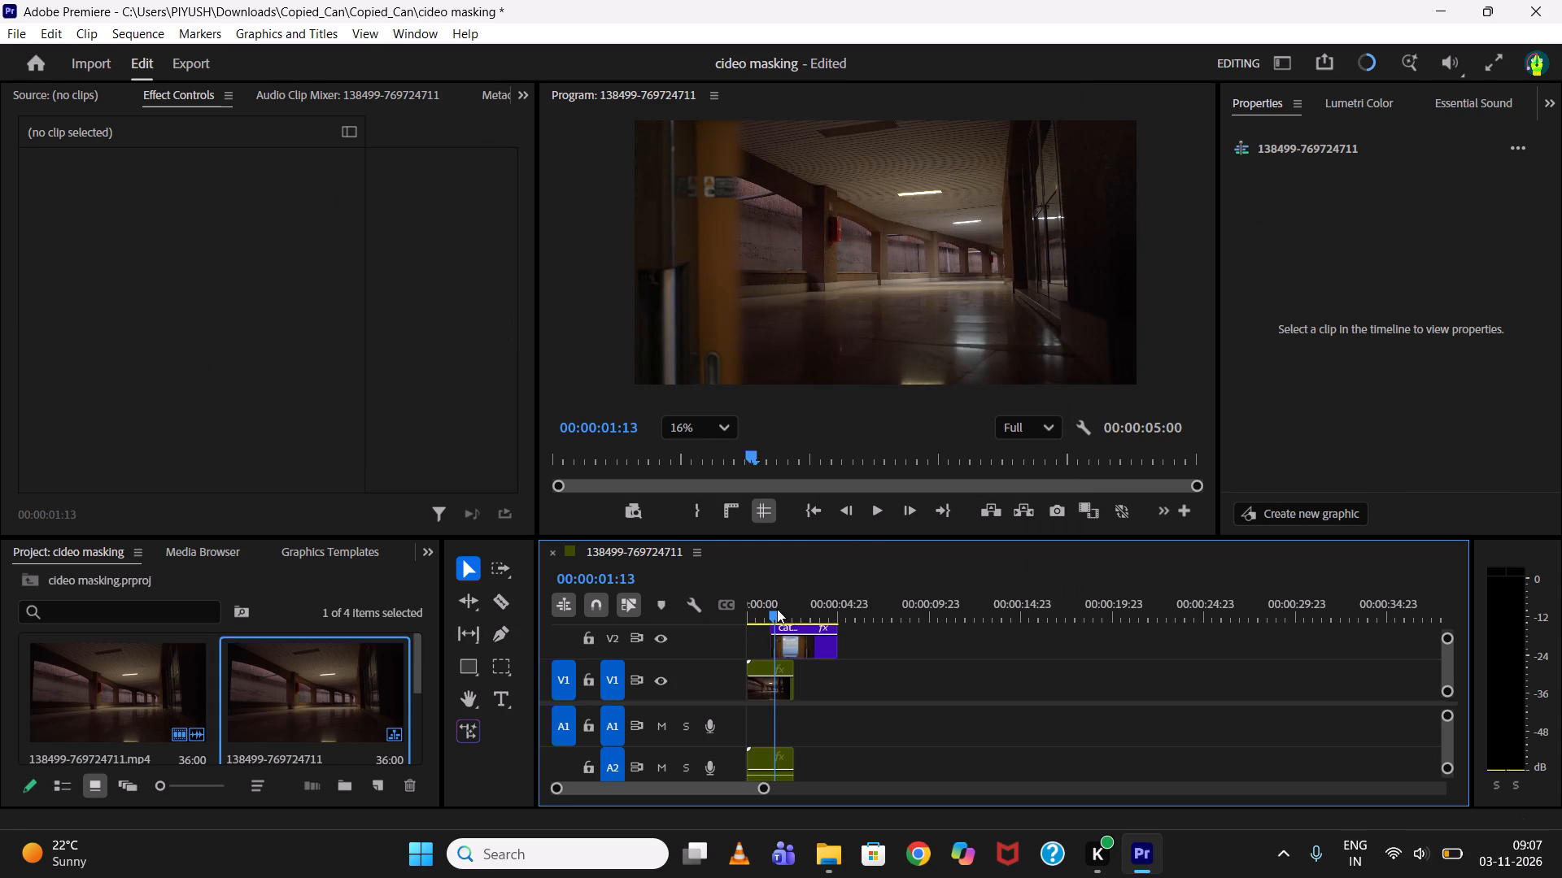
pyautogui.moveTo(777, 609); pyautogui.dragTo(784, 611)
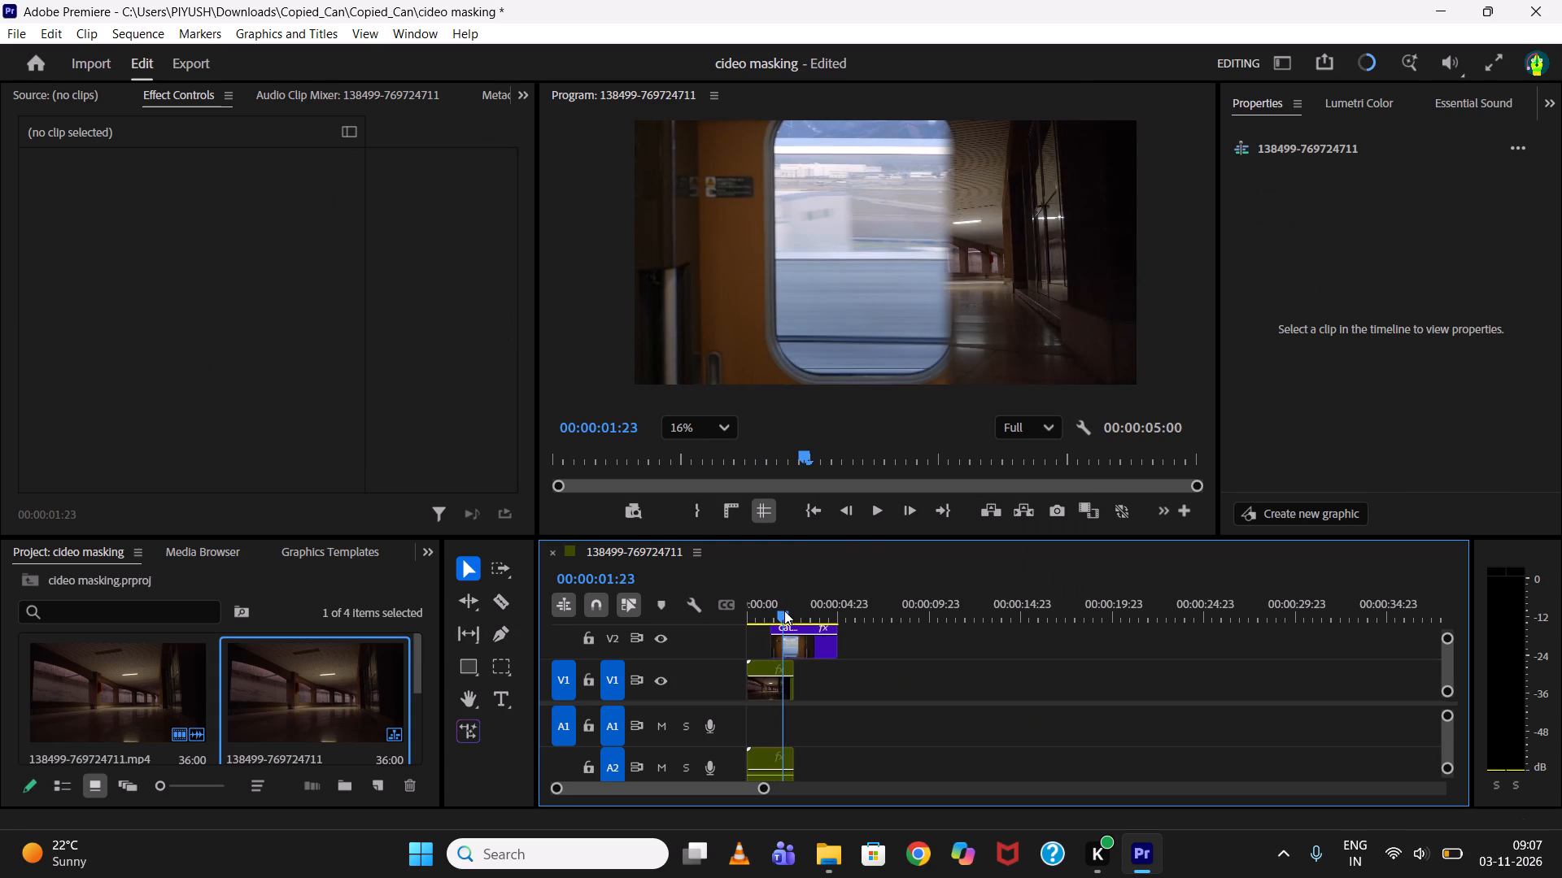
pyautogui.moveTo(784, 611); pyautogui.dragTo(792, 614)
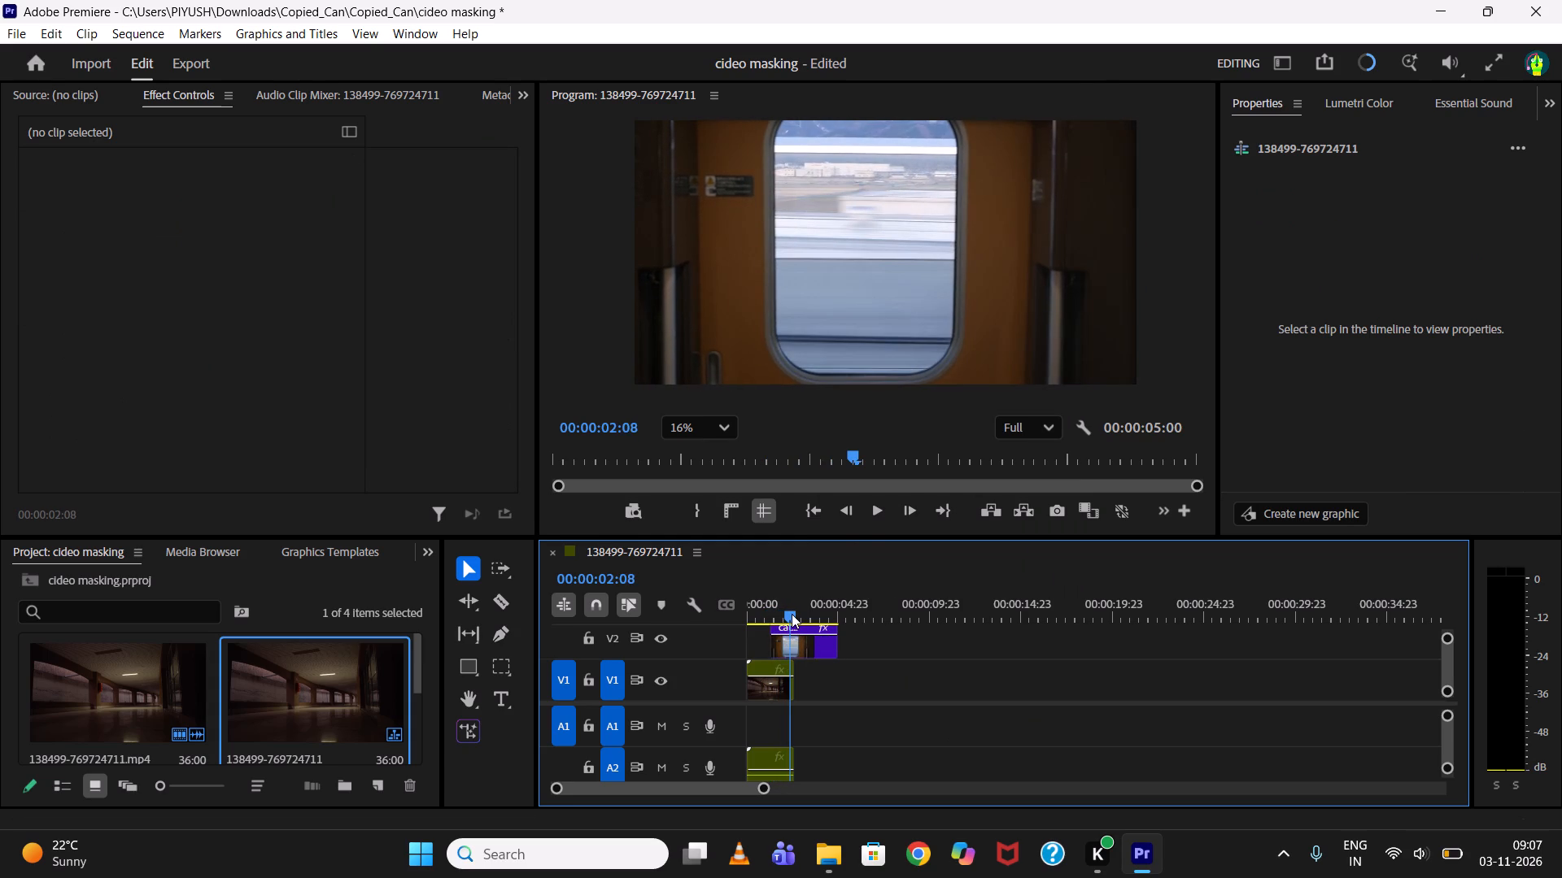
pyautogui.moveTo(792, 614); pyautogui.dragTo(786, 619)
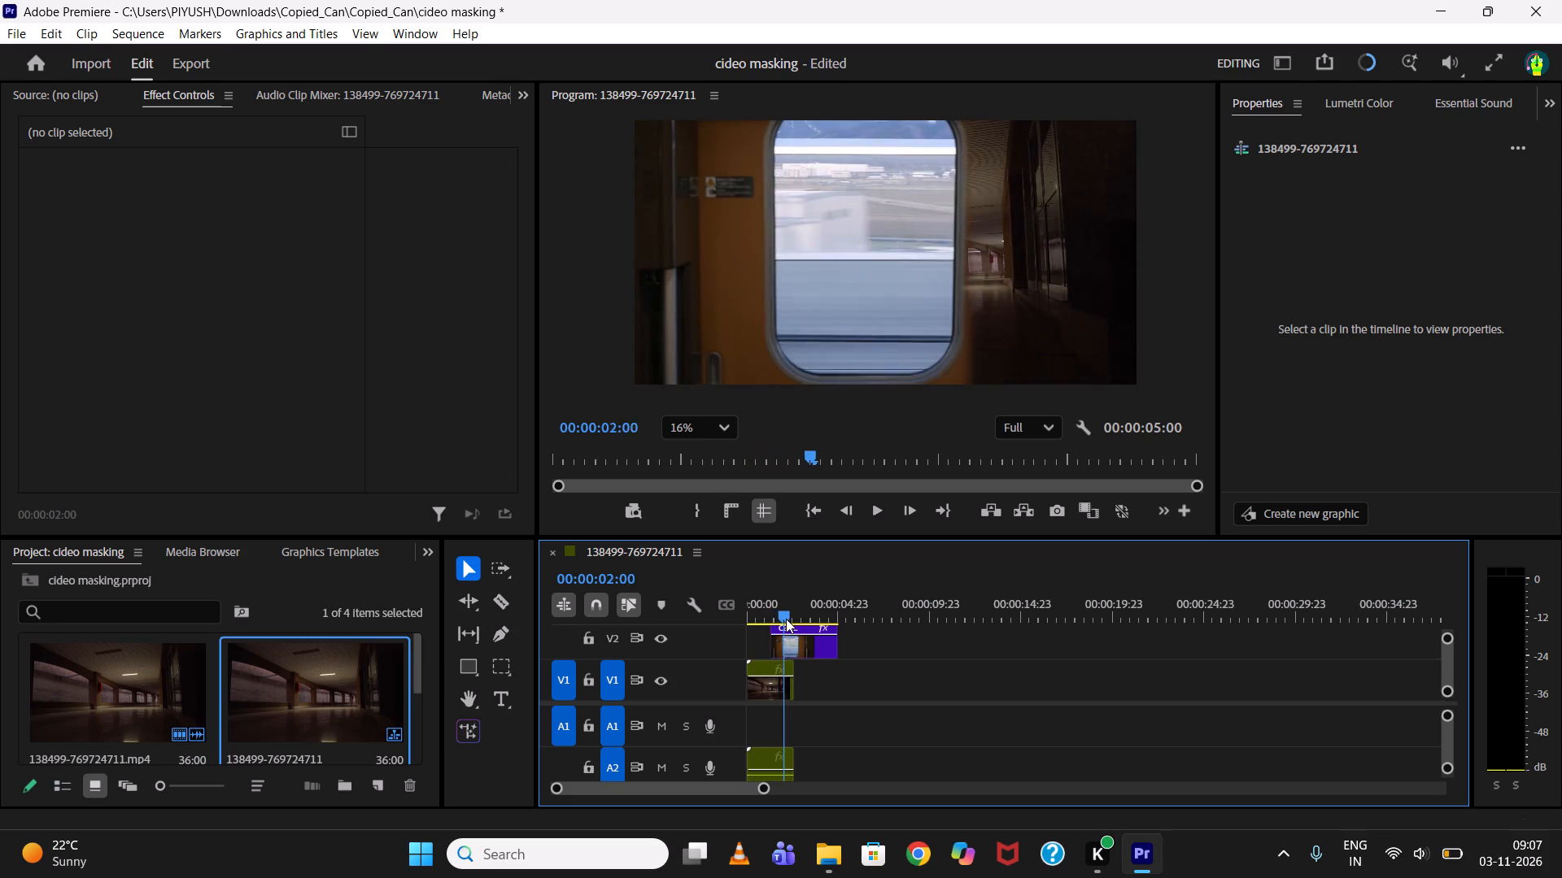
pyautogui.moveTo(786, 619); pyautogui.dragTo(788, 622)
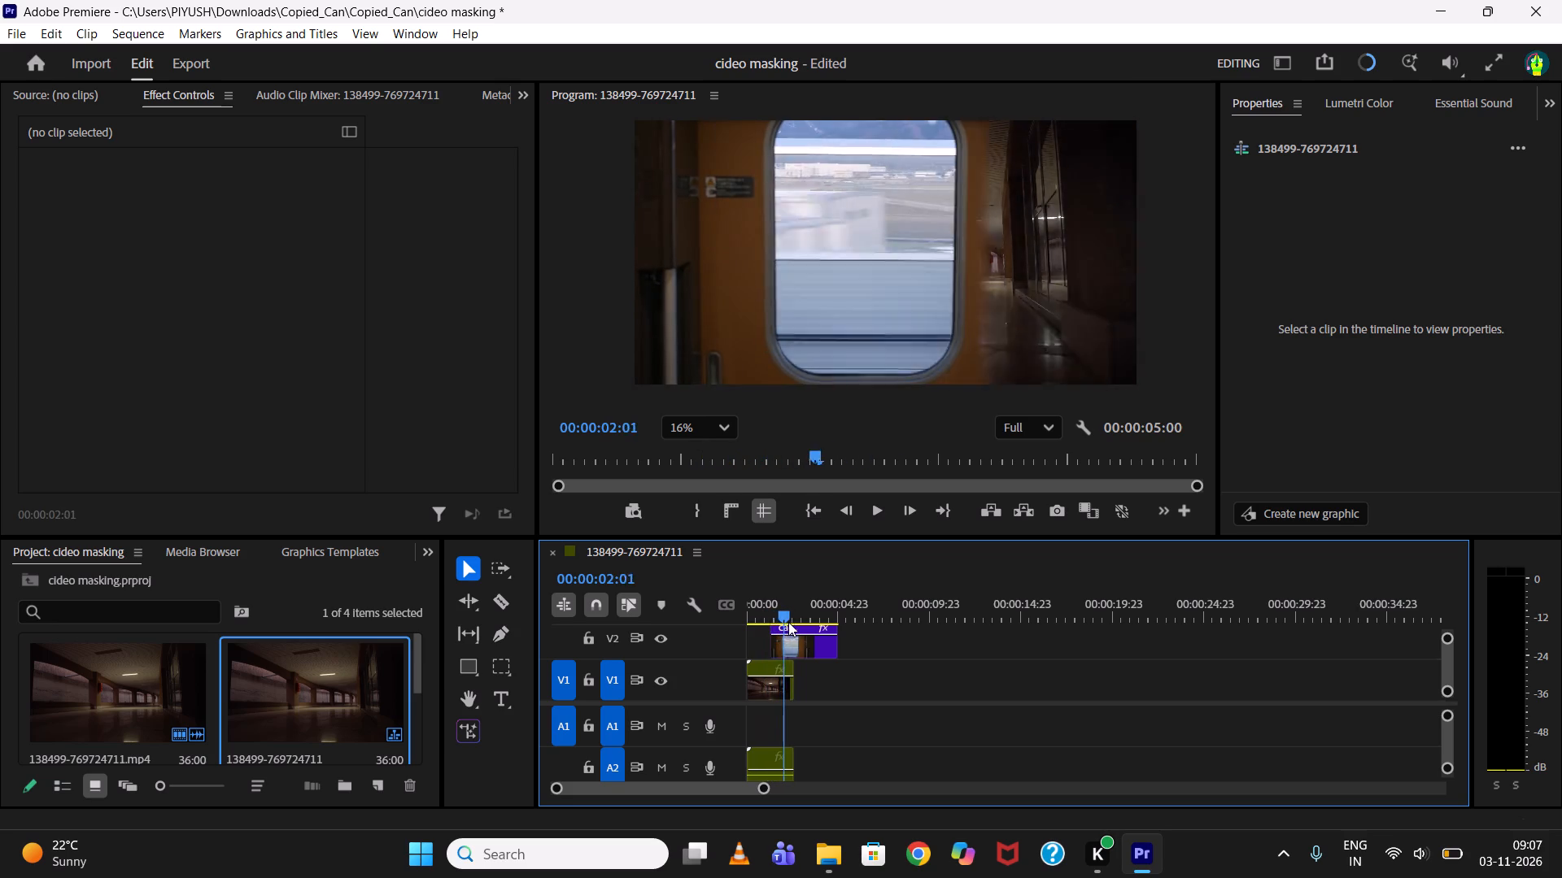
pyautogui.moveTo(788, 622); pyautogui.dragTo(794, 624)
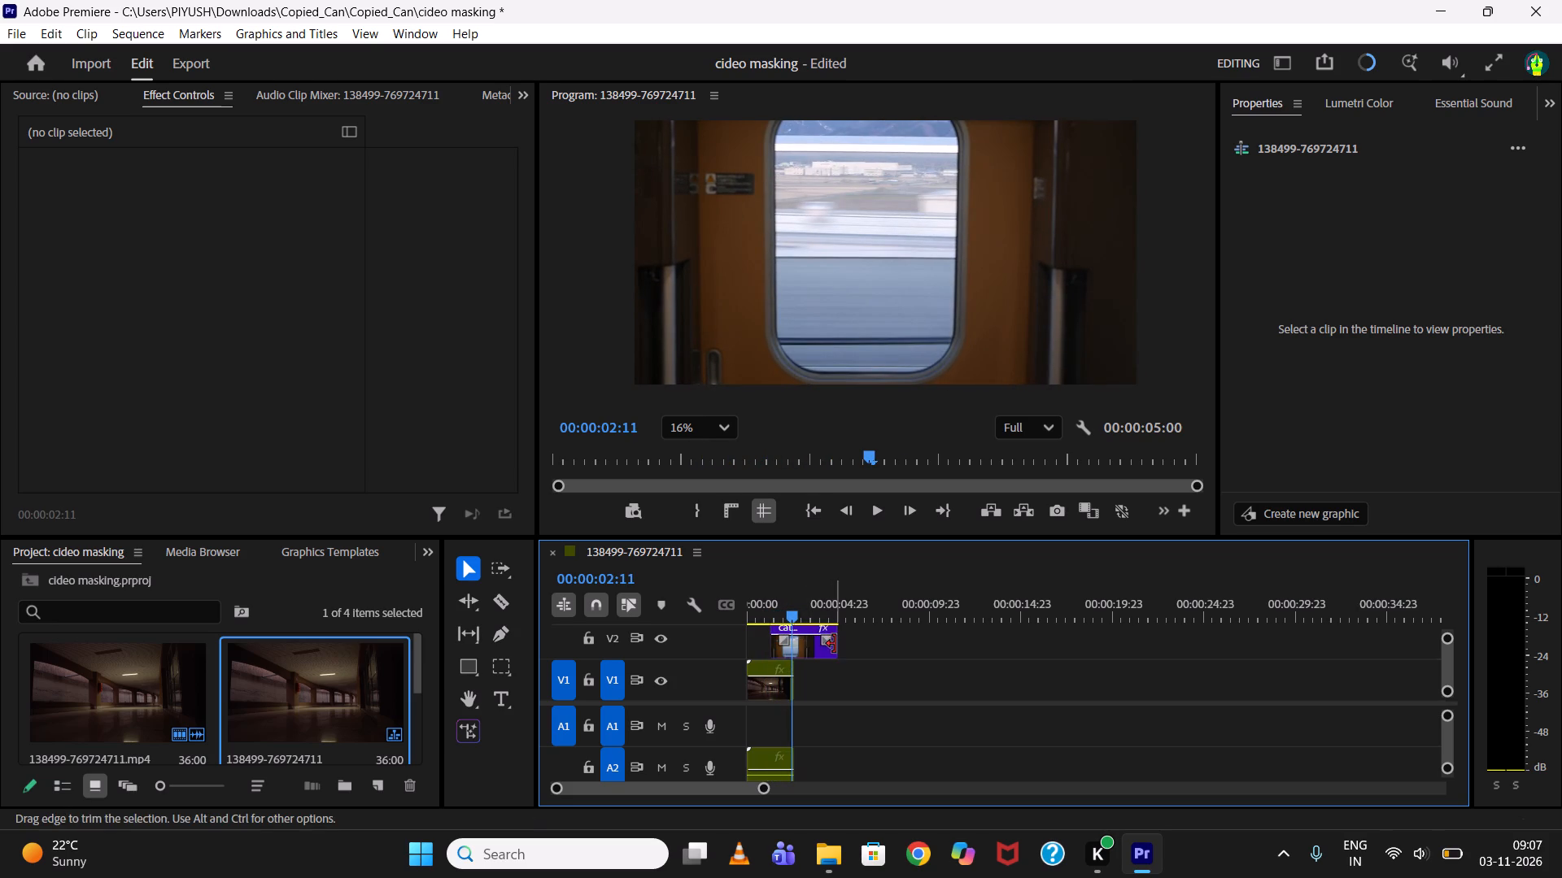
pyautogui.moveTo(914, 658); pyautogui.dragTo(770, 676)
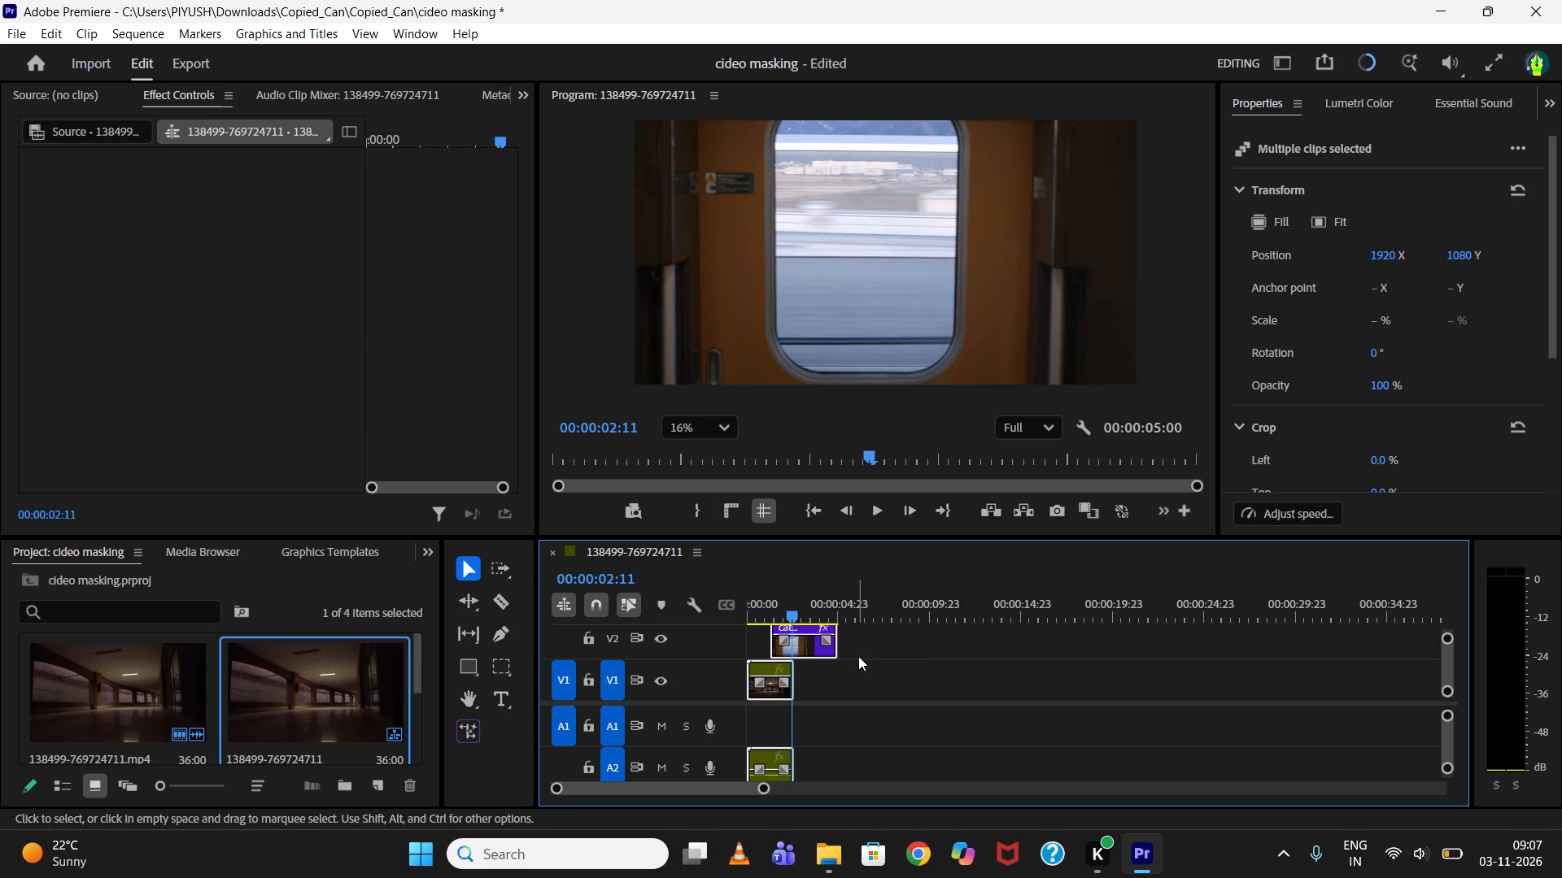
pyautogui.press('Delete')
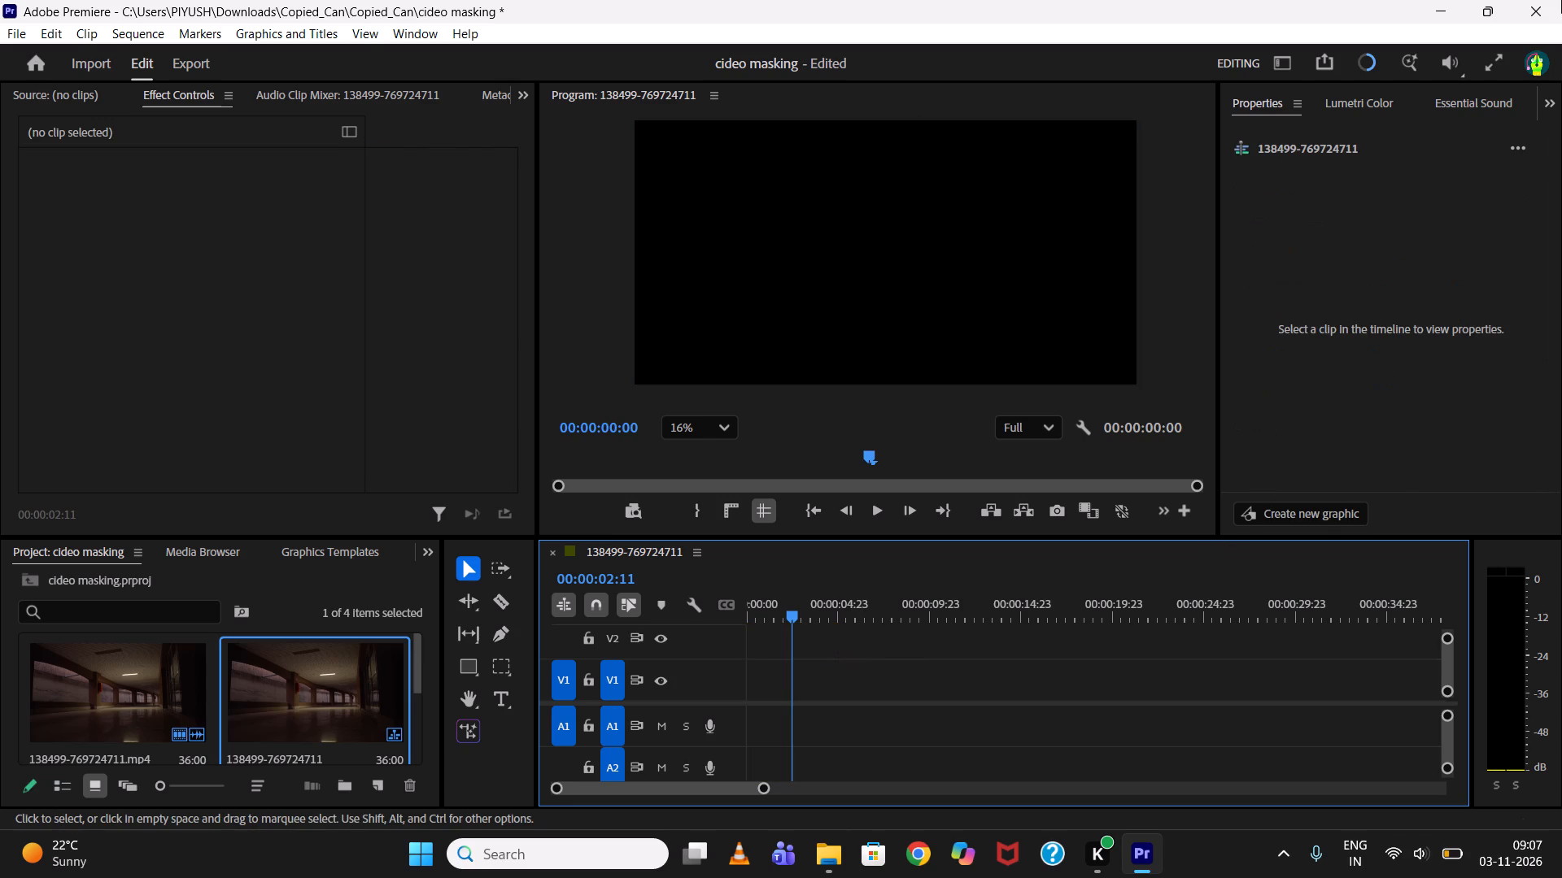
# Import the vidssave.com 4K Cinematic _ BMW M4 Competition 720p video from the Downloads folder into the project.
pyautogui.moveTo(417, 675); pyautogui.dragTo(425, 693)
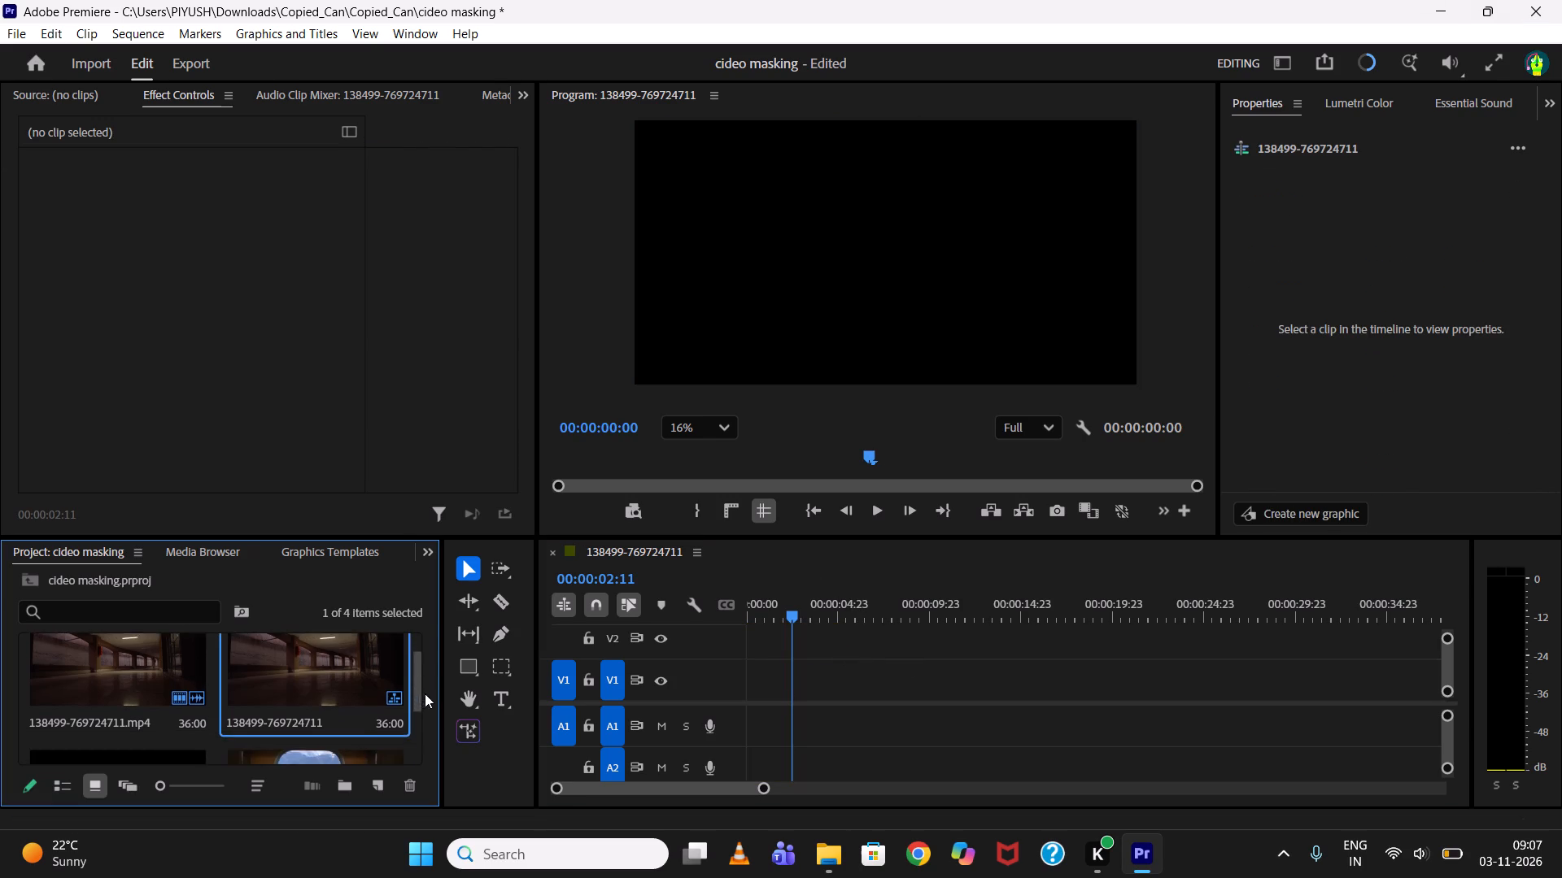
pyautogui.moveTo(425, 693); pyautogui.dragTo(418, 785)
pyautogui.doubleClick(400, 764)
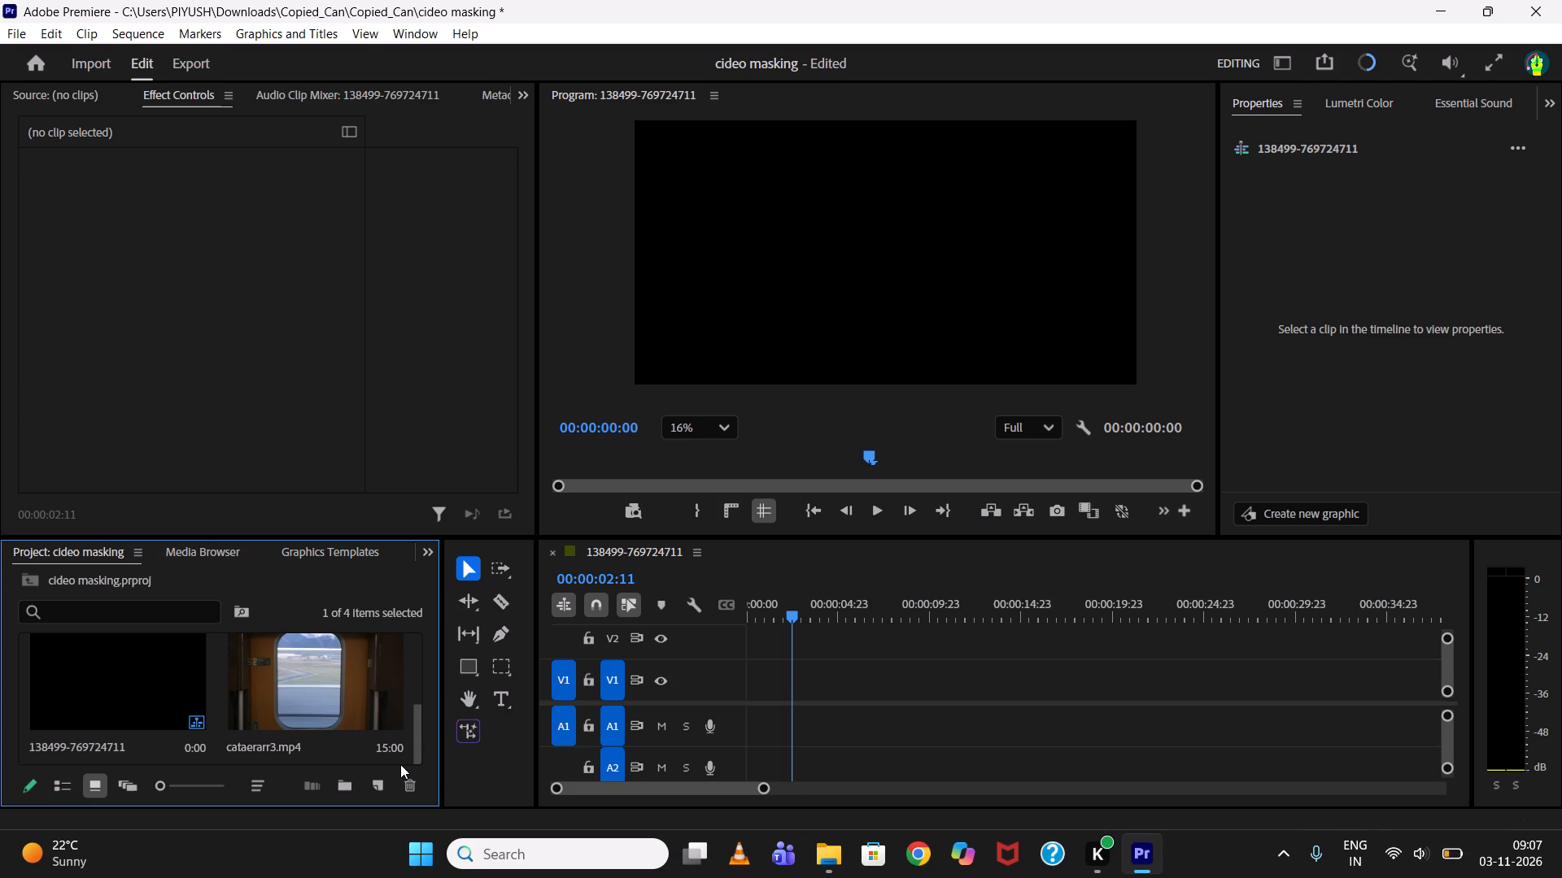
pyautogui.doubleClick(402, 760)
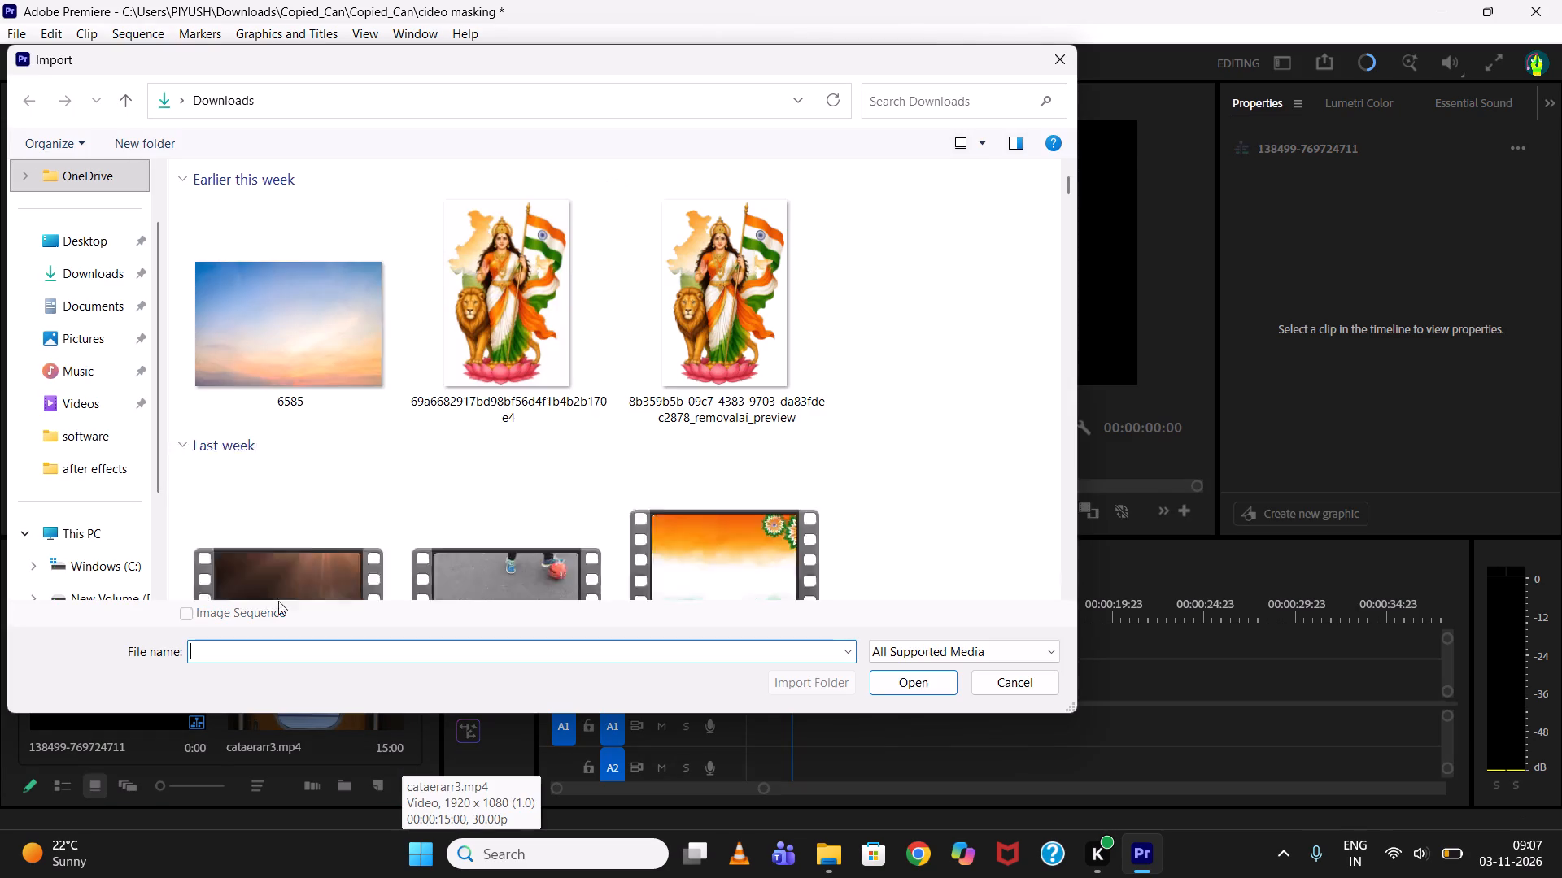
pyautogui.scroll(-1, 522, 337)
pyautogui.scroll(1, 529, 350)
pyautogui.scroll(-4, 529, 352)
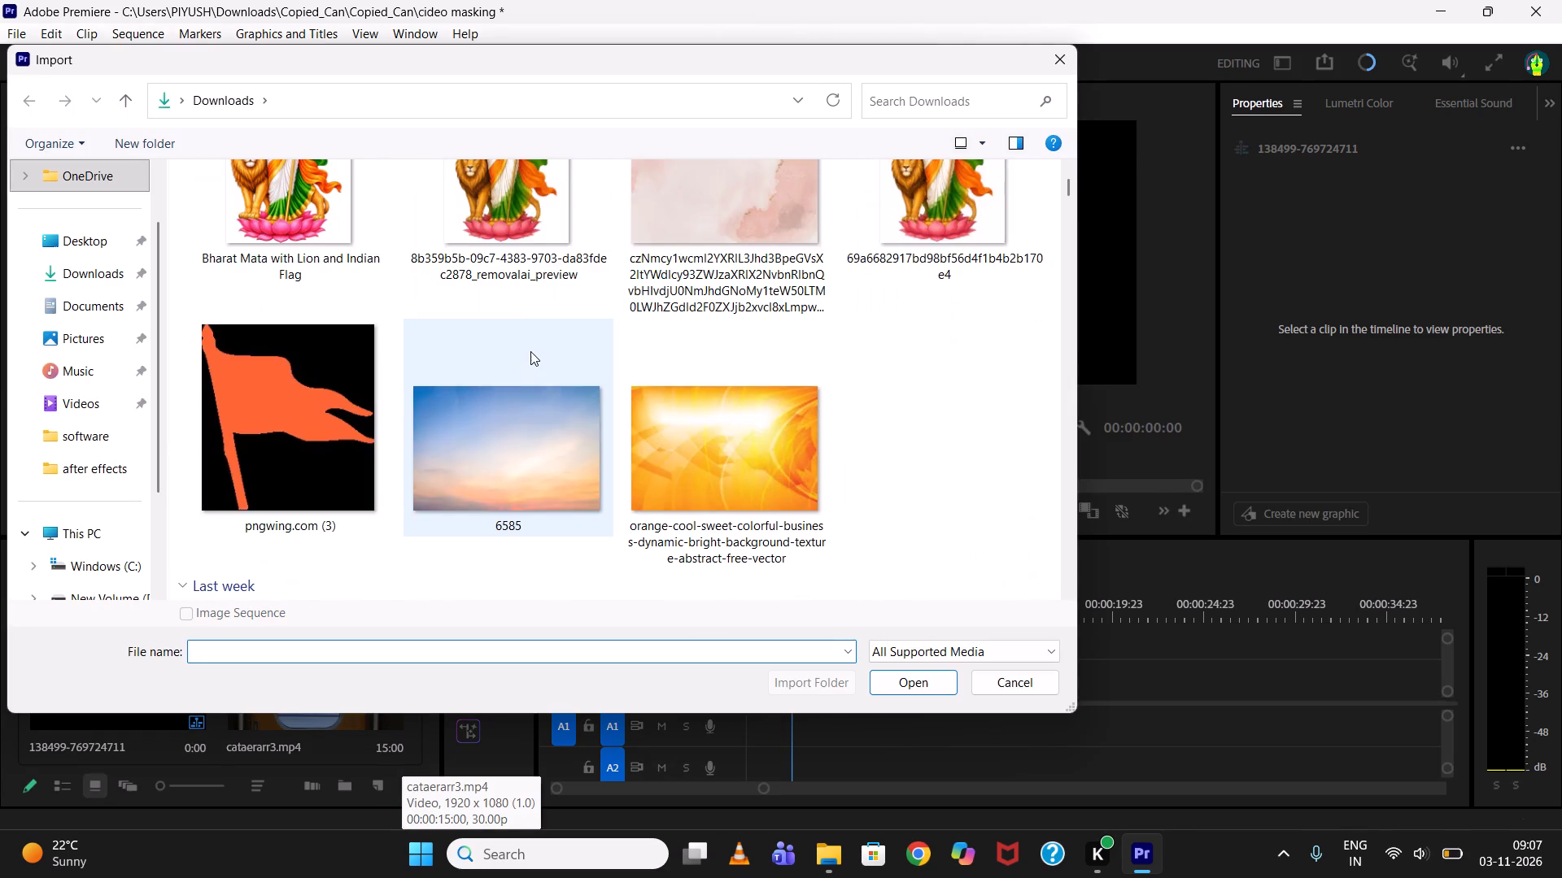
pyautogui.scroll(-13, 530, 351)
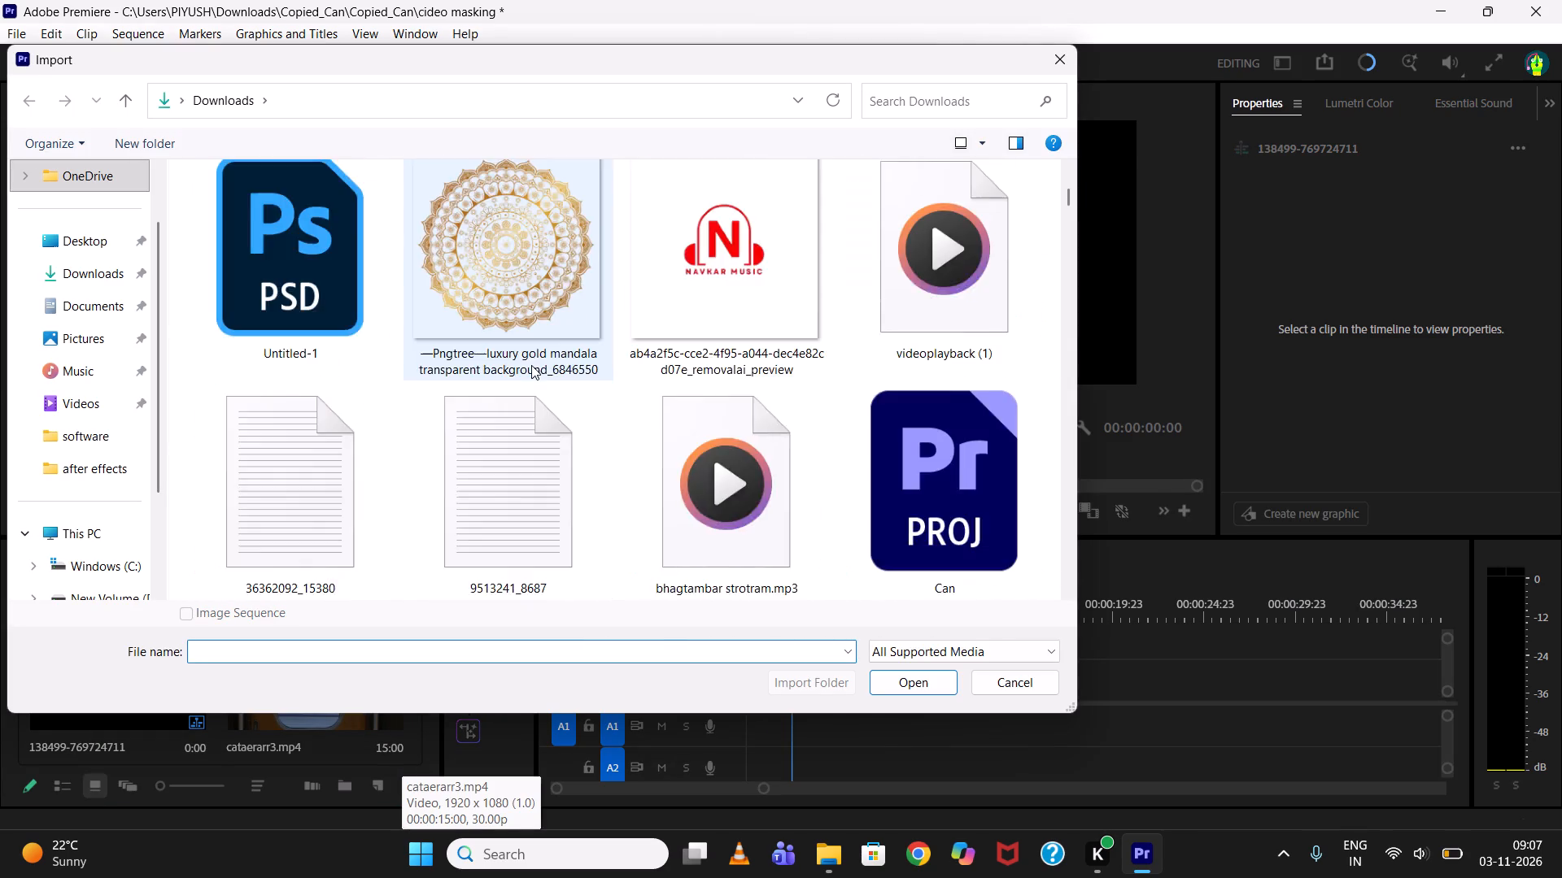
pyautogui.scroll(-6, 531, 365)
pyautogui.scroll(1, 531, 365)
pyautogui.scroll(-3, 531, 365)
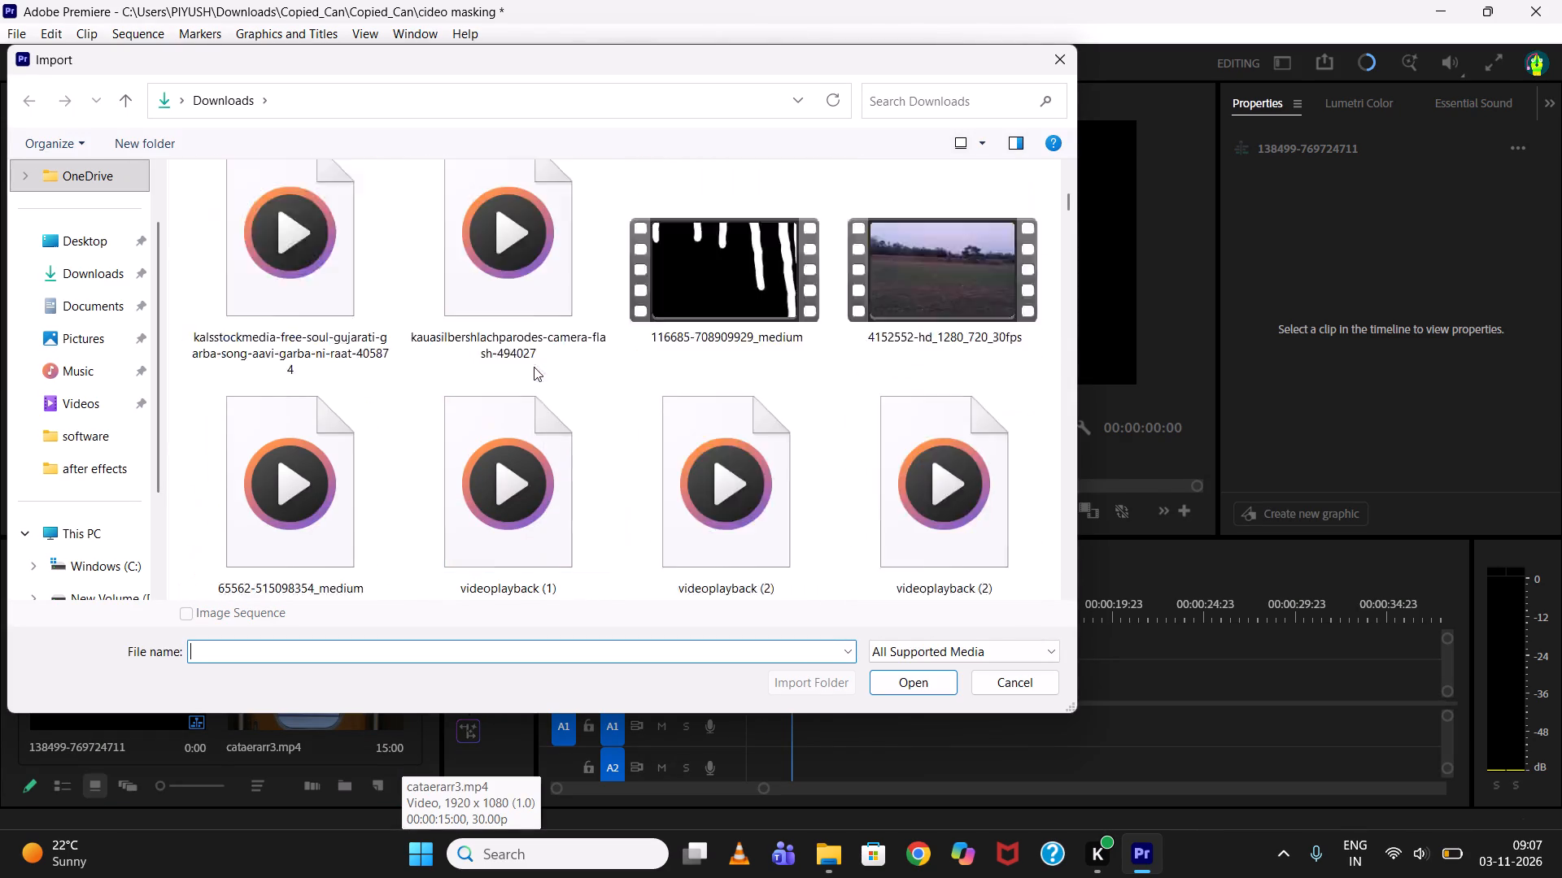
pyautogui.scroll(-7, 534, 367)
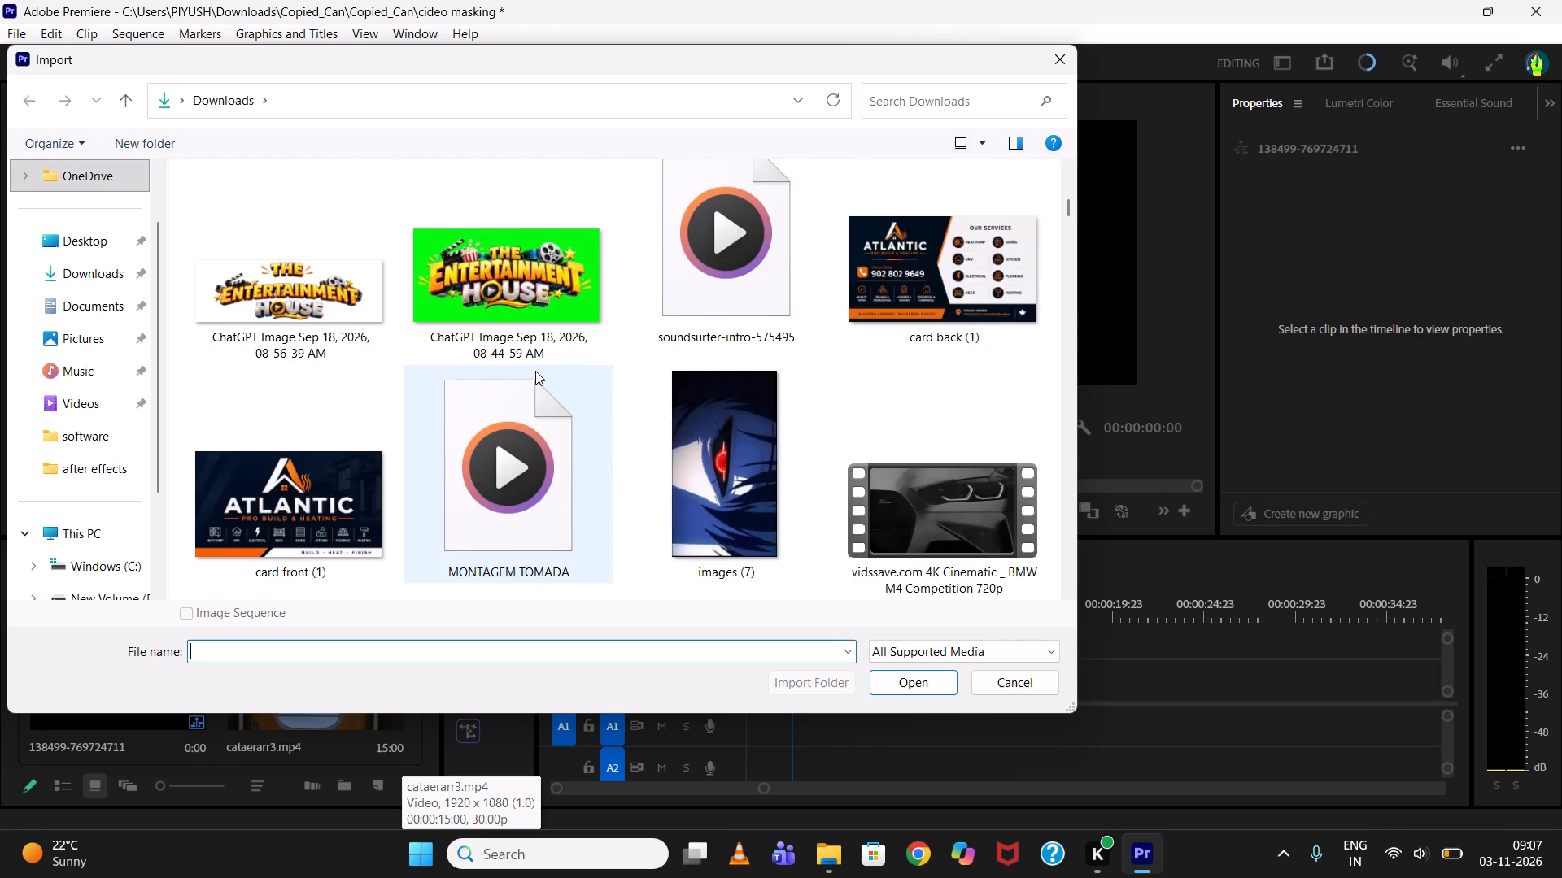
pyautogui.scroll(-3, 535, 371)
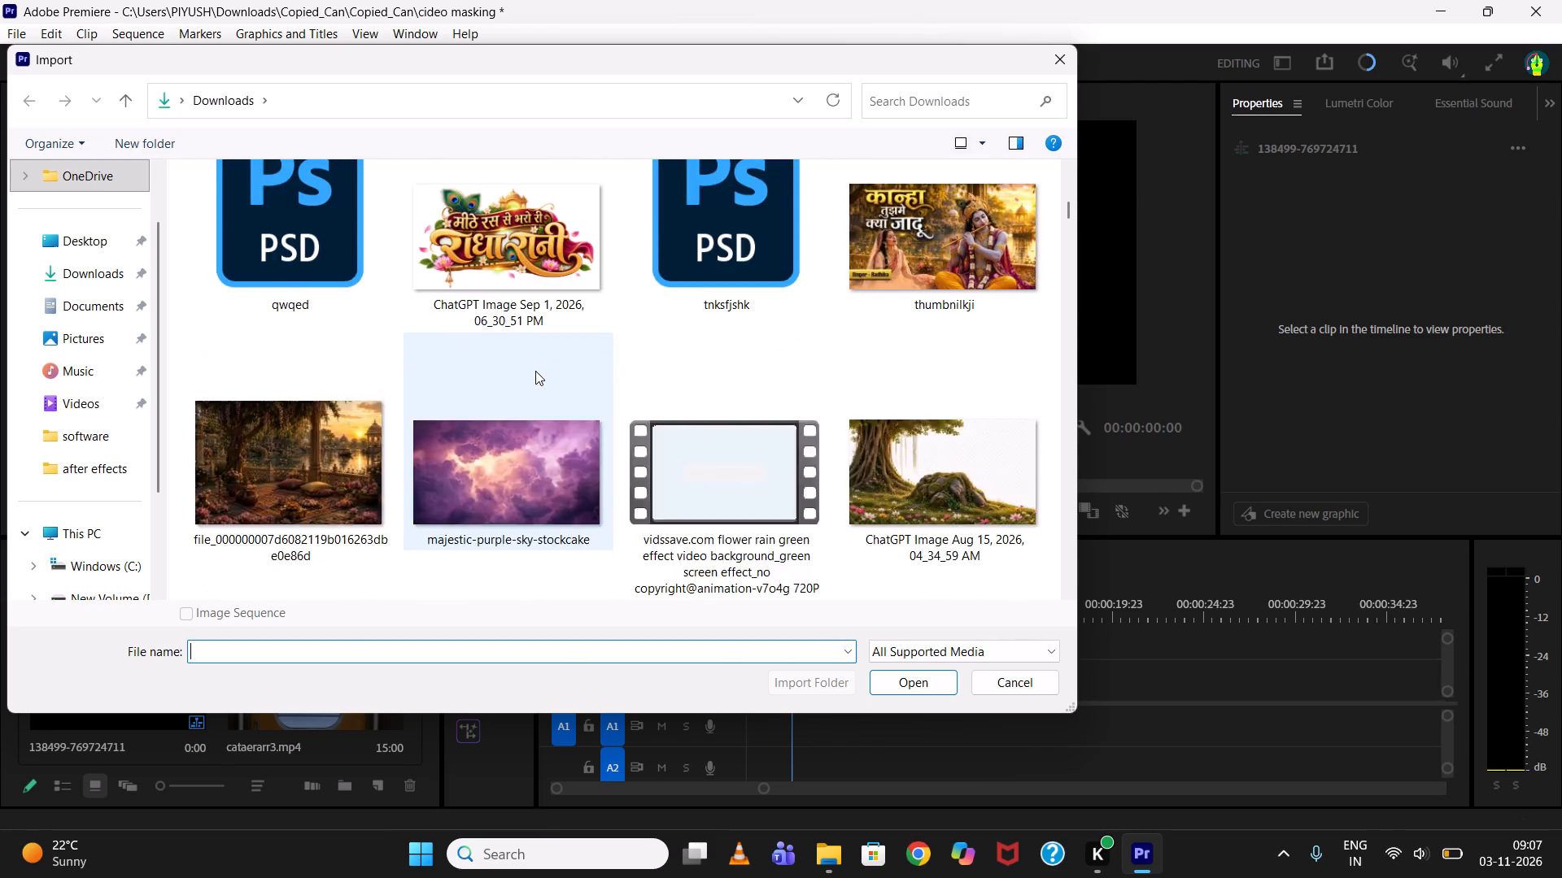
pyautogui.scroll(-5, 535, 371)
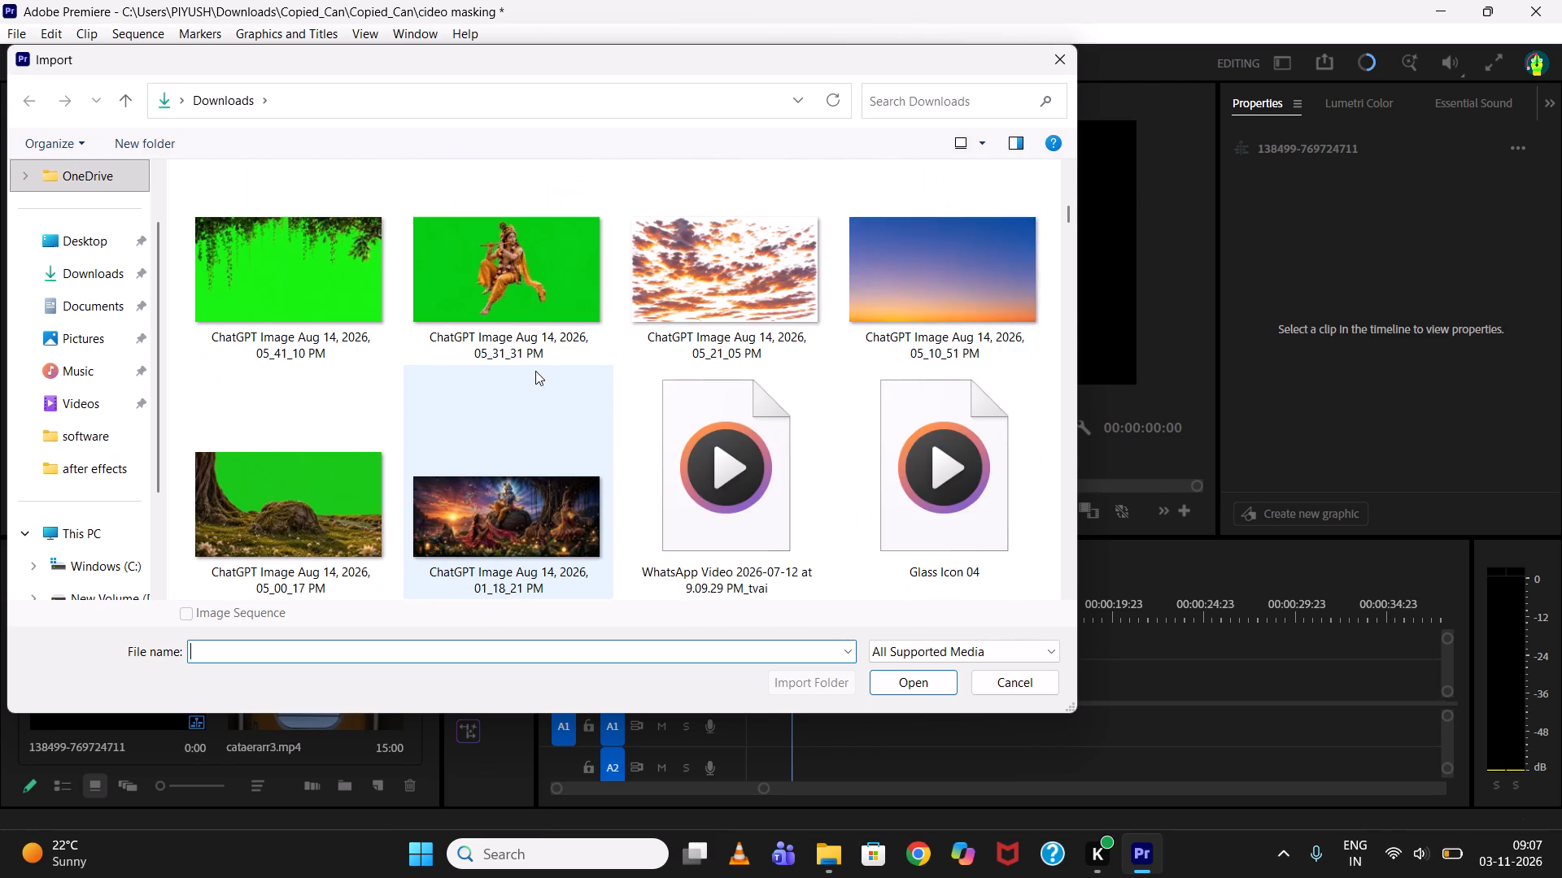
pyautogui.scroll(-5, 535, 371)
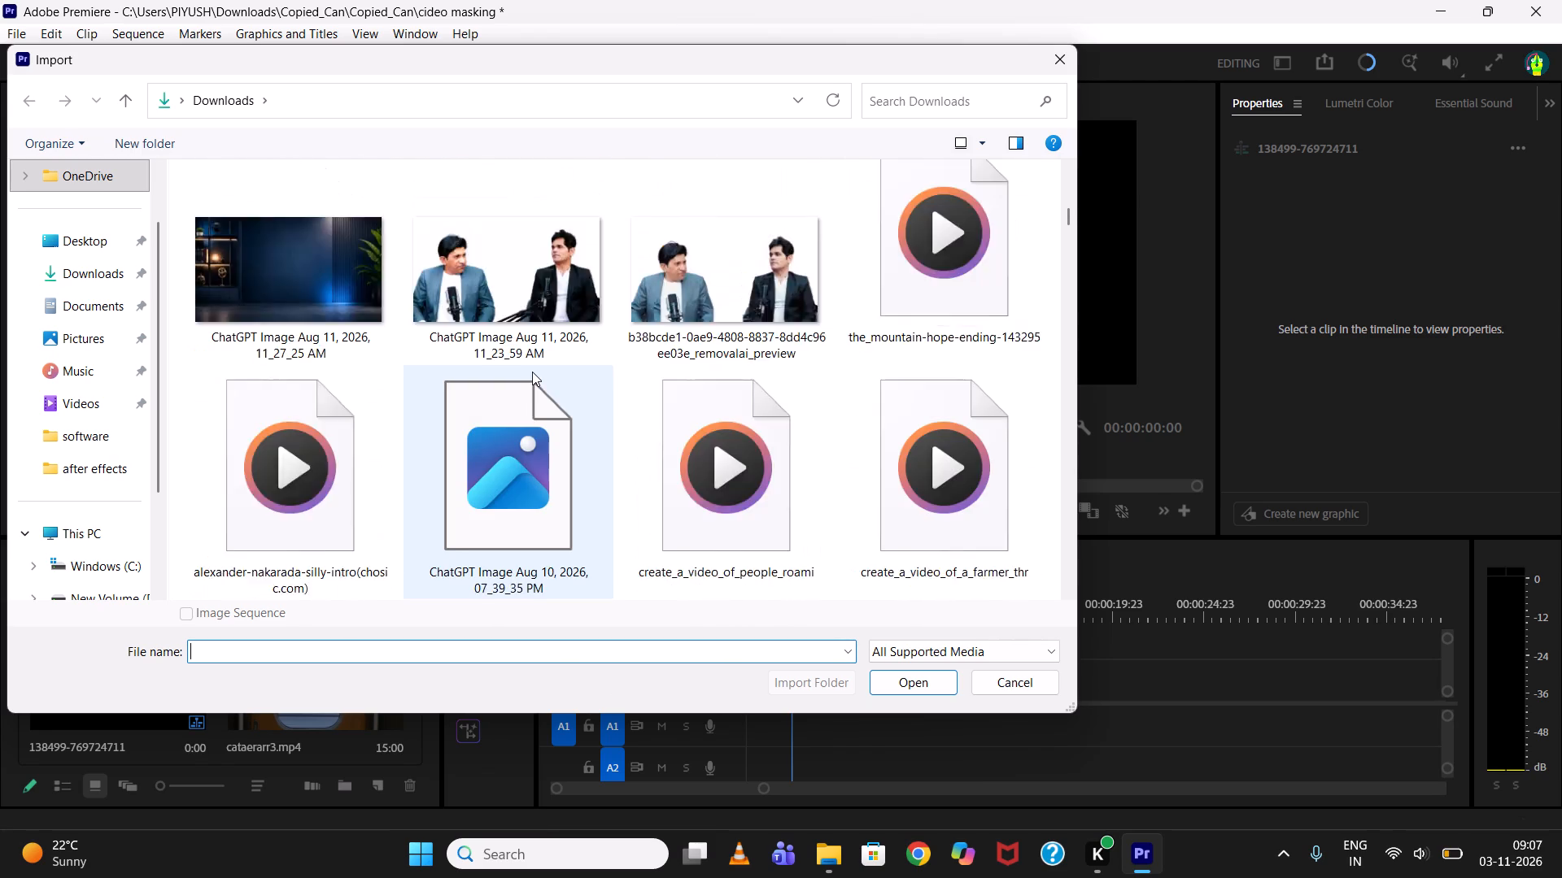
pyautogui.scroll(-5, 532, 372)
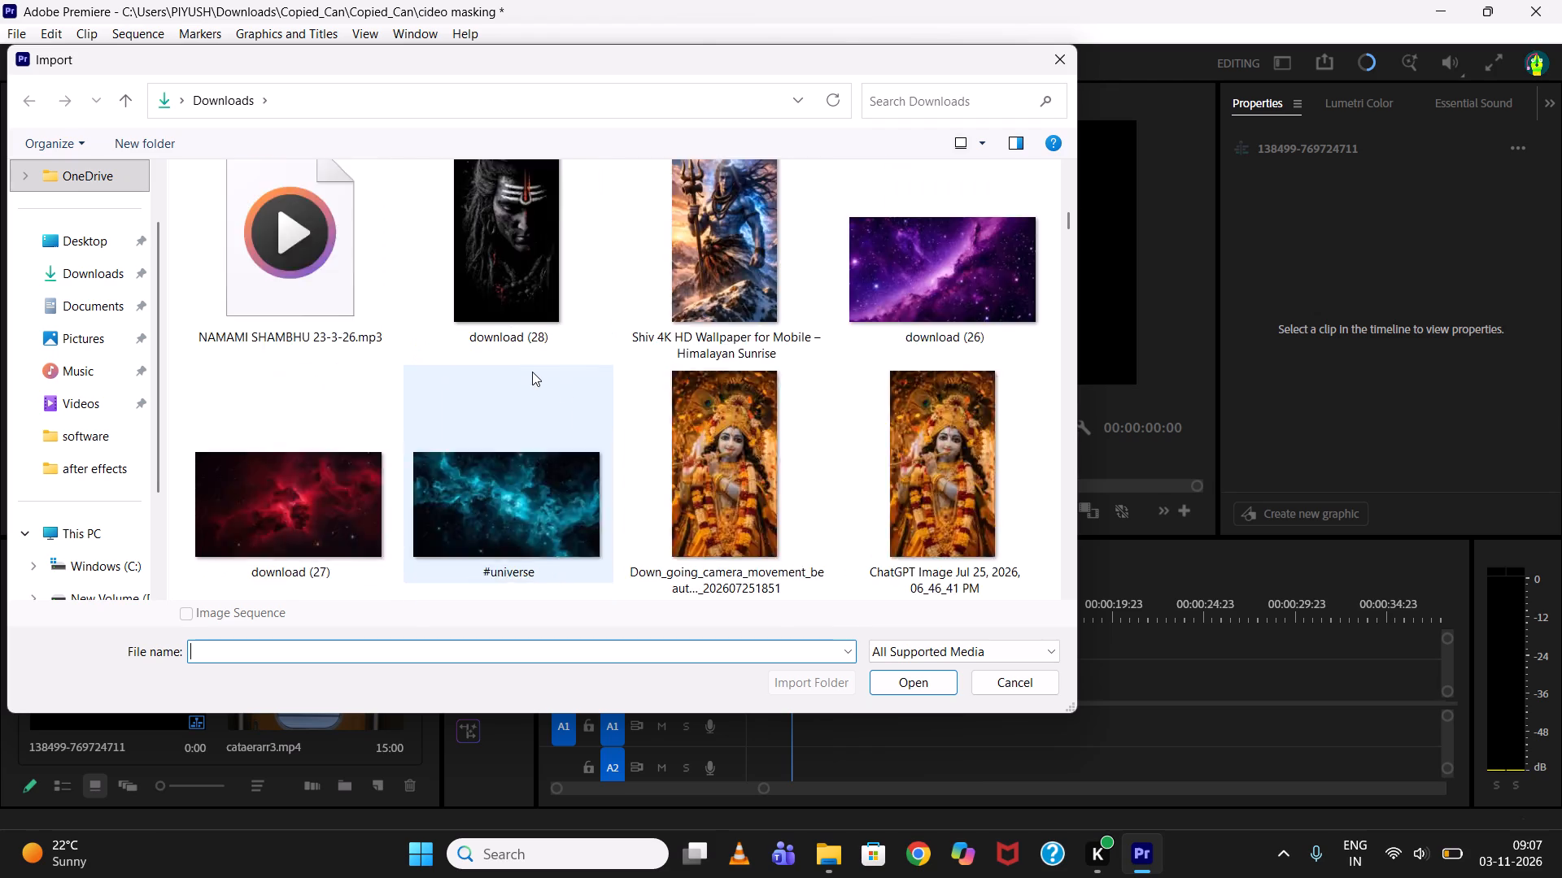
pyautogui.scroll(-1, 532, 372)
pyautogui.scroll(17, 532, 372)
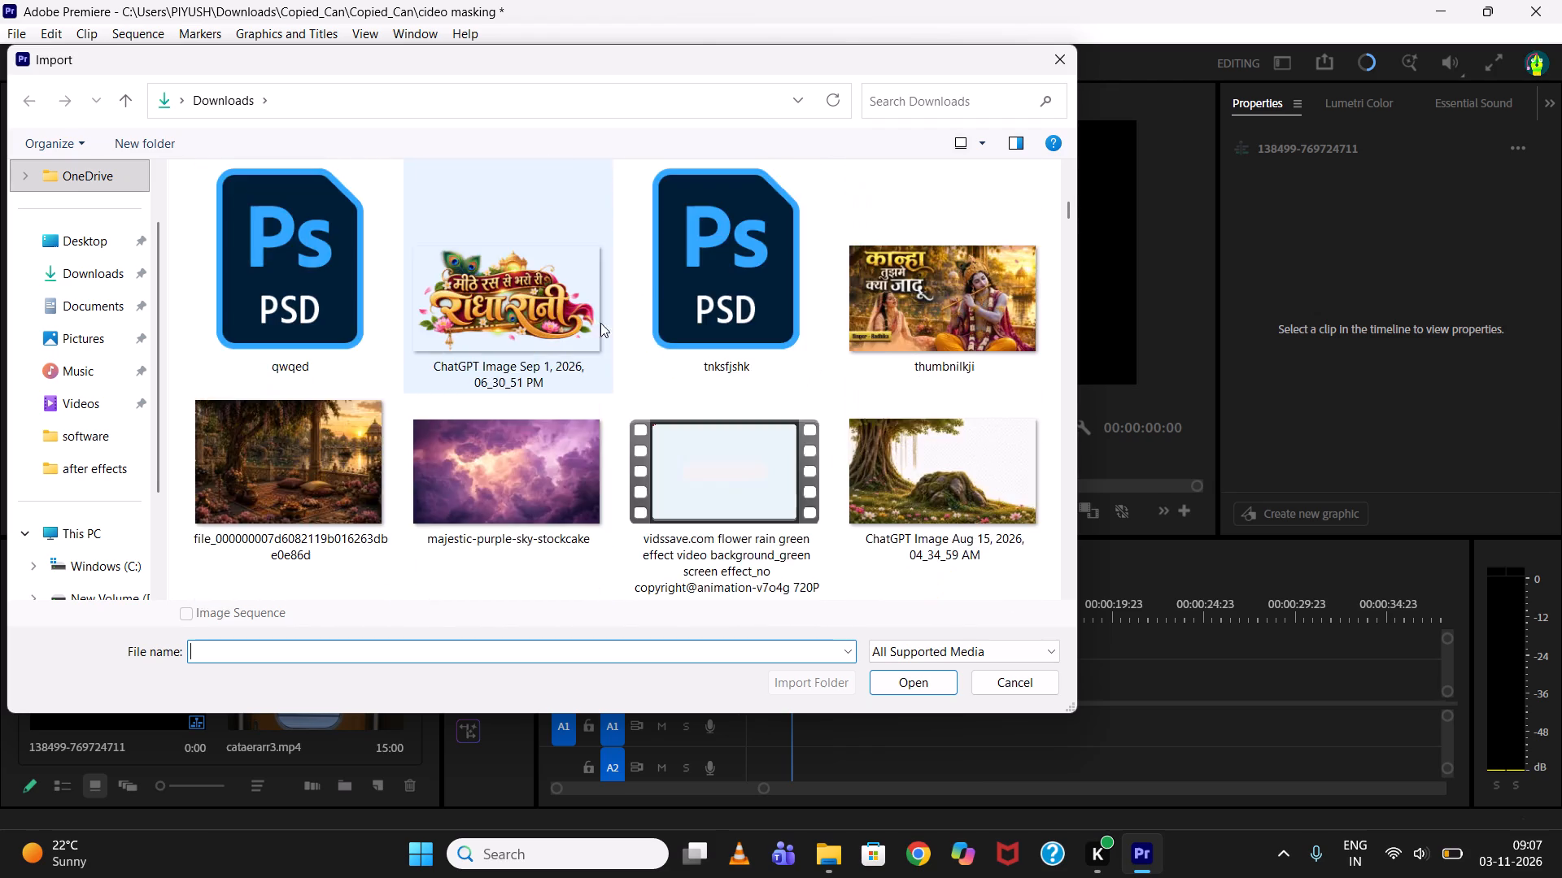
pyautogui.scroll(5, 799, 344)
pyautogui.scroll(-3, 879, 342)
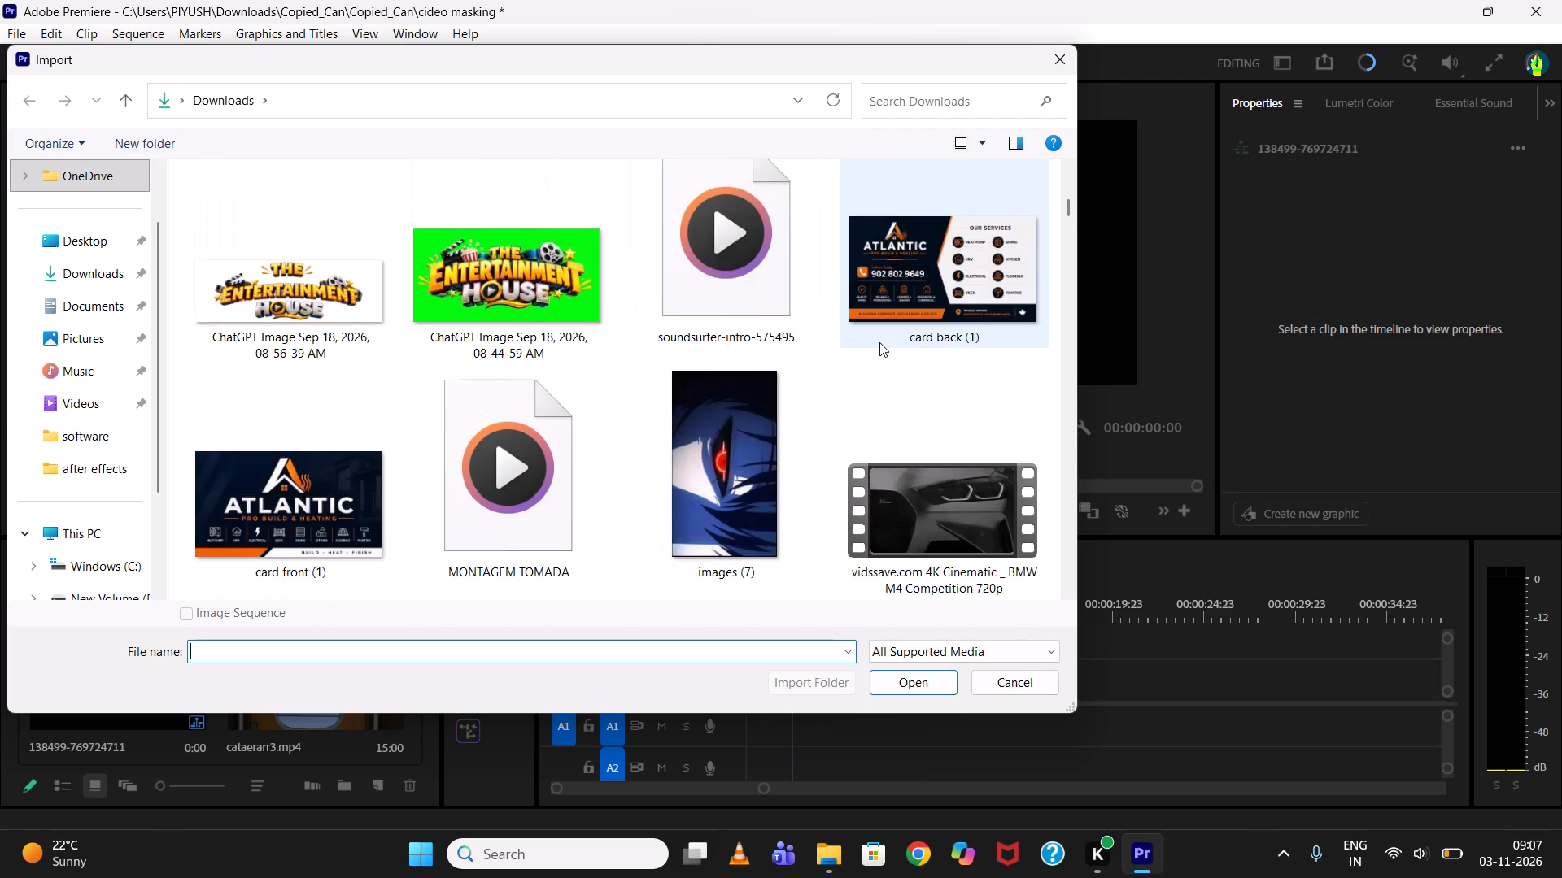
pyautogui.doubleClick(937, 412)
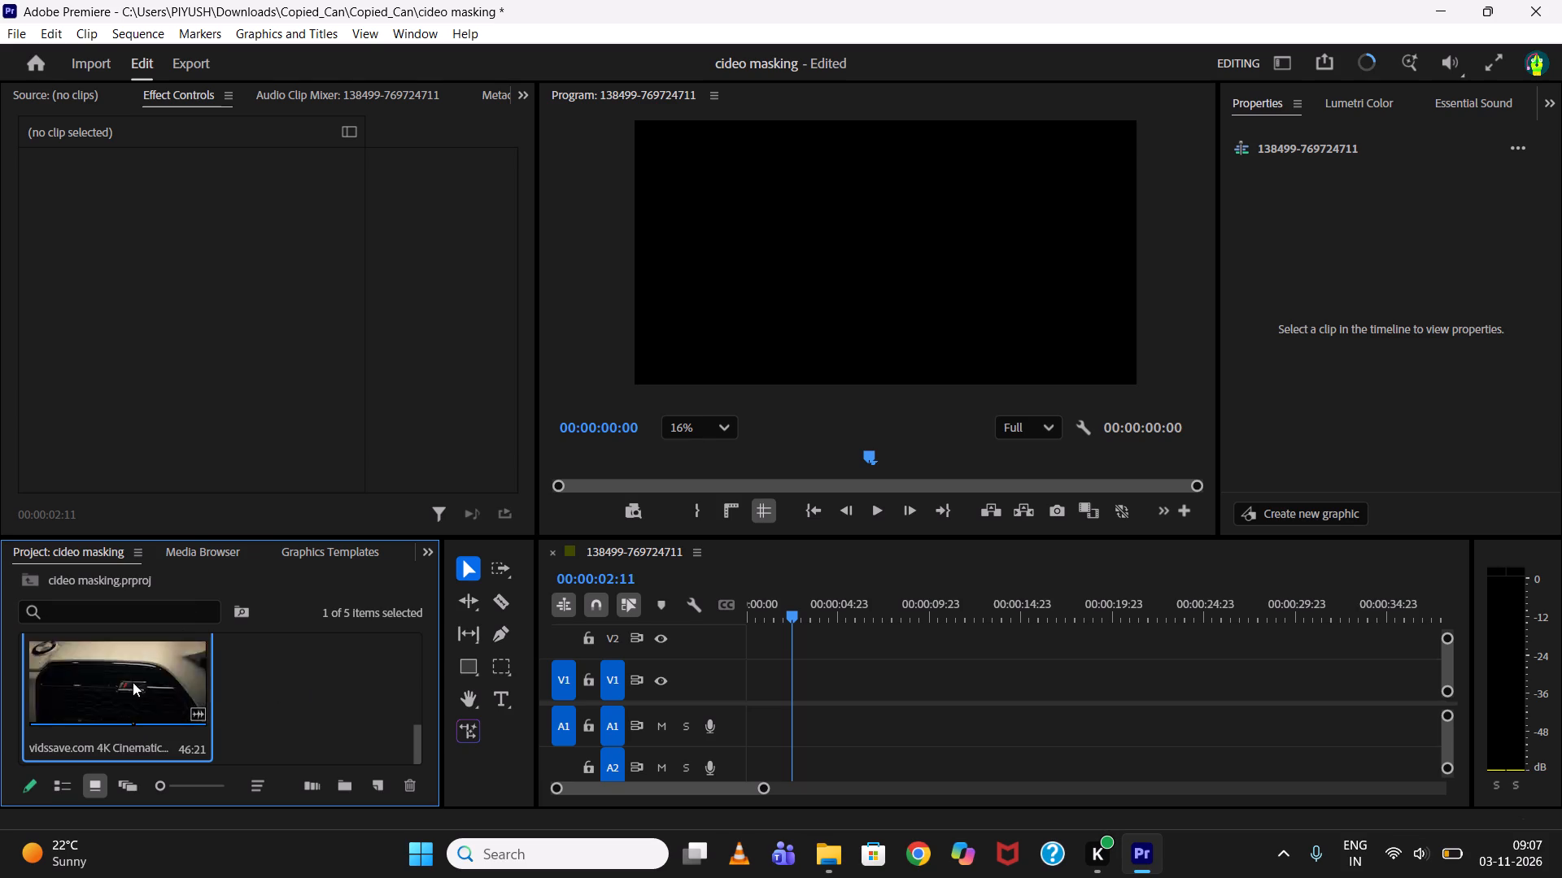
# Open the BMW M4 clip in the Source monitor and mark its In point at 00:00:17:23 and Out point at 00:00:22:22.
pyautogui.doubleClick(133, 682)
pyautogui.moveTo(147, 454); pyautogui.dragTo(199, 462)
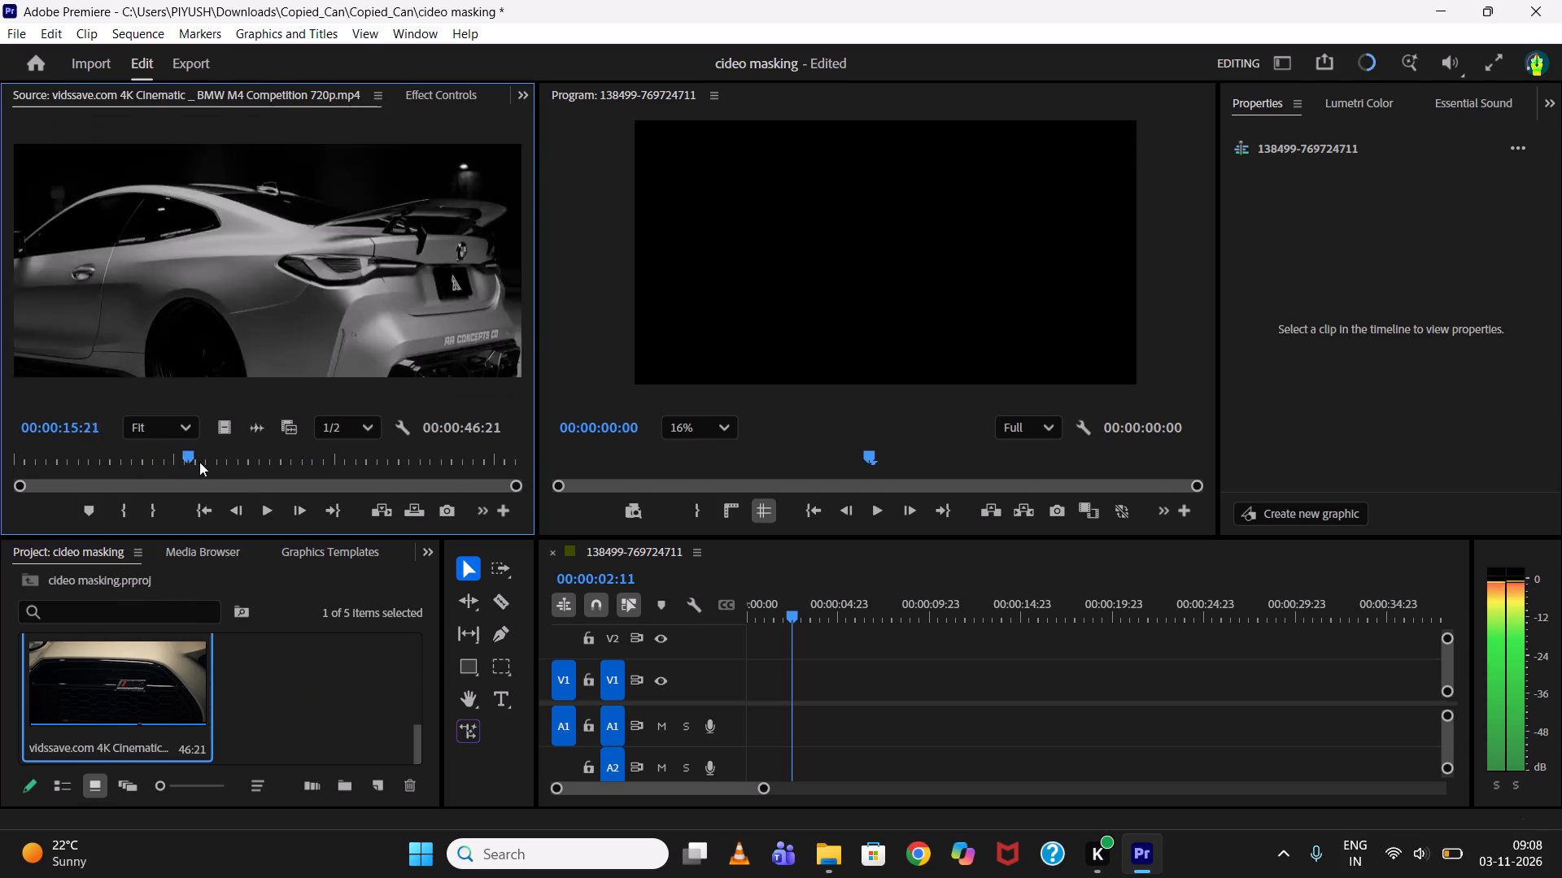
pyautogui.moveTo(199, 462); pyautogui.dragTo(248, 471)
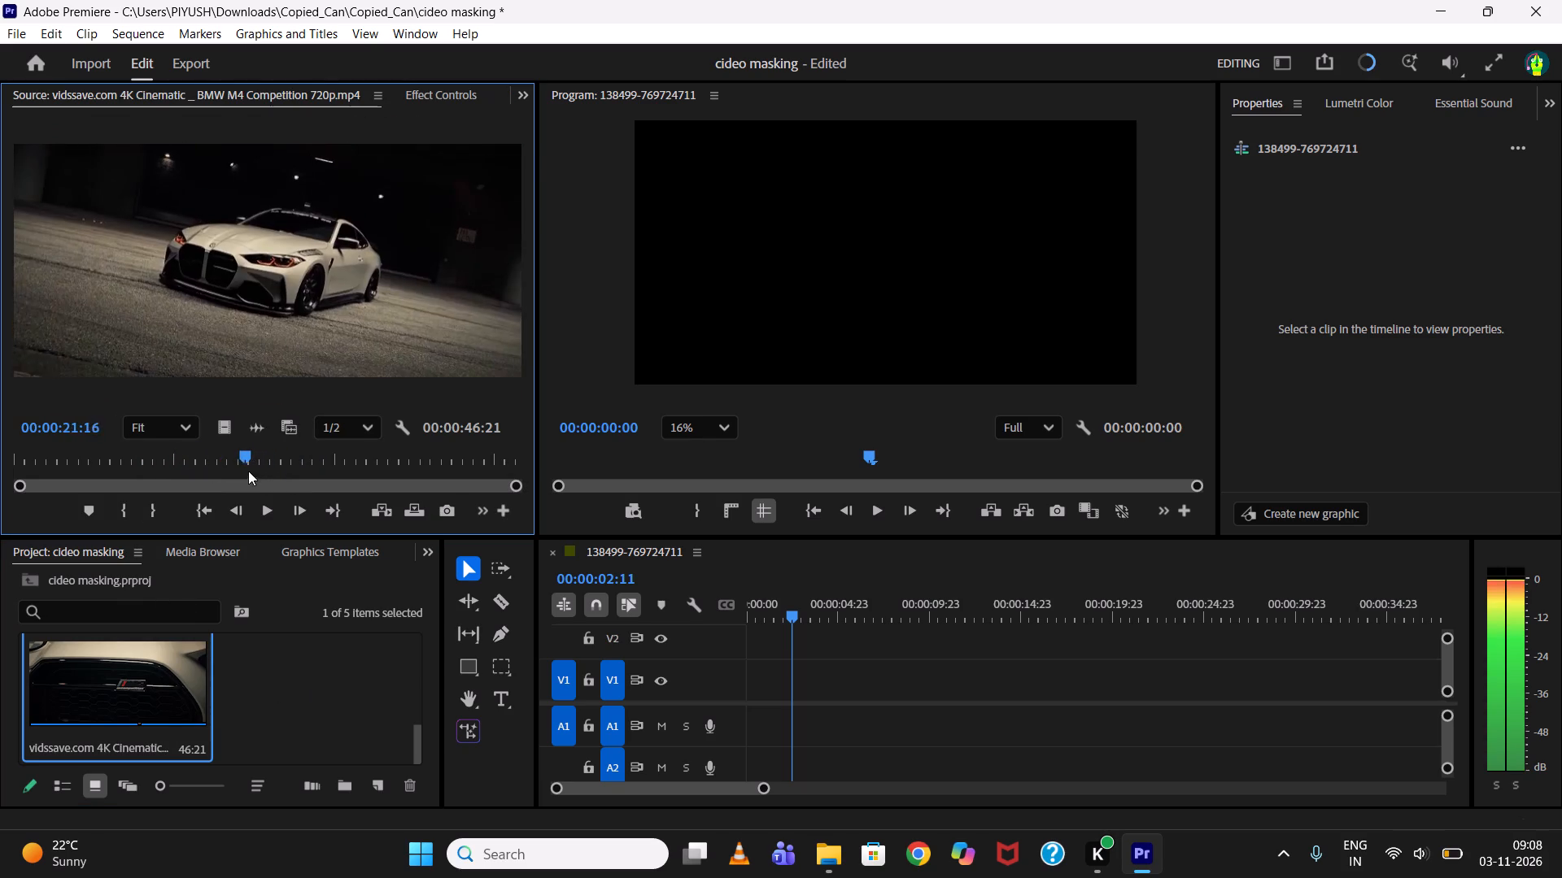
pyautogui.moveTo(248, 471); pyautogui.dragTo(207, 466)
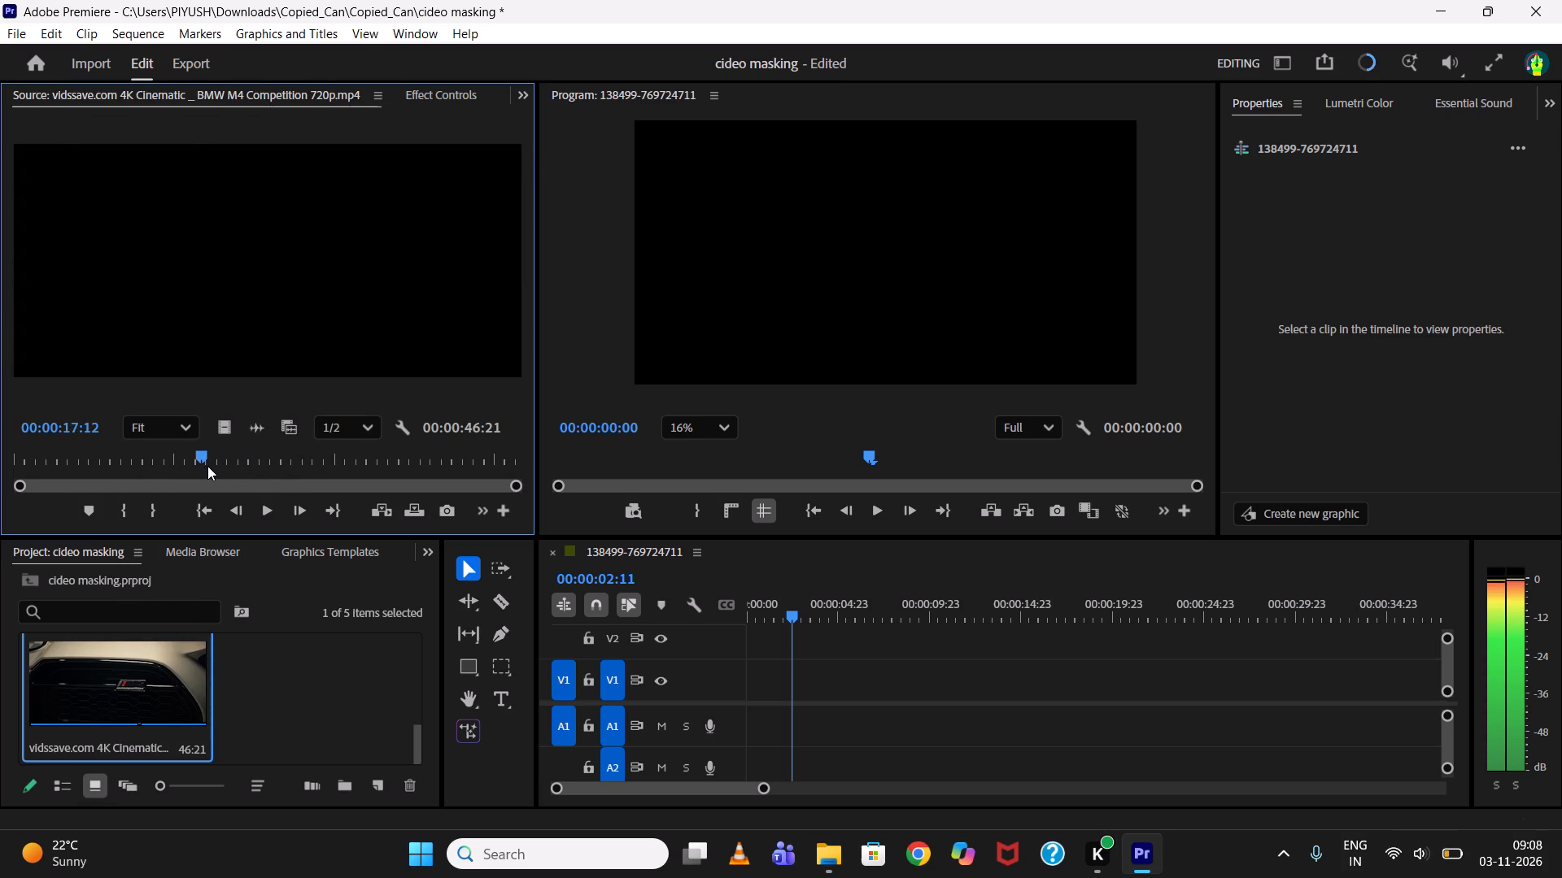
pyautogui.moveTo(207, 466); pyautogui.dragTo(209, 466)
pyautogui.click(114, 511)
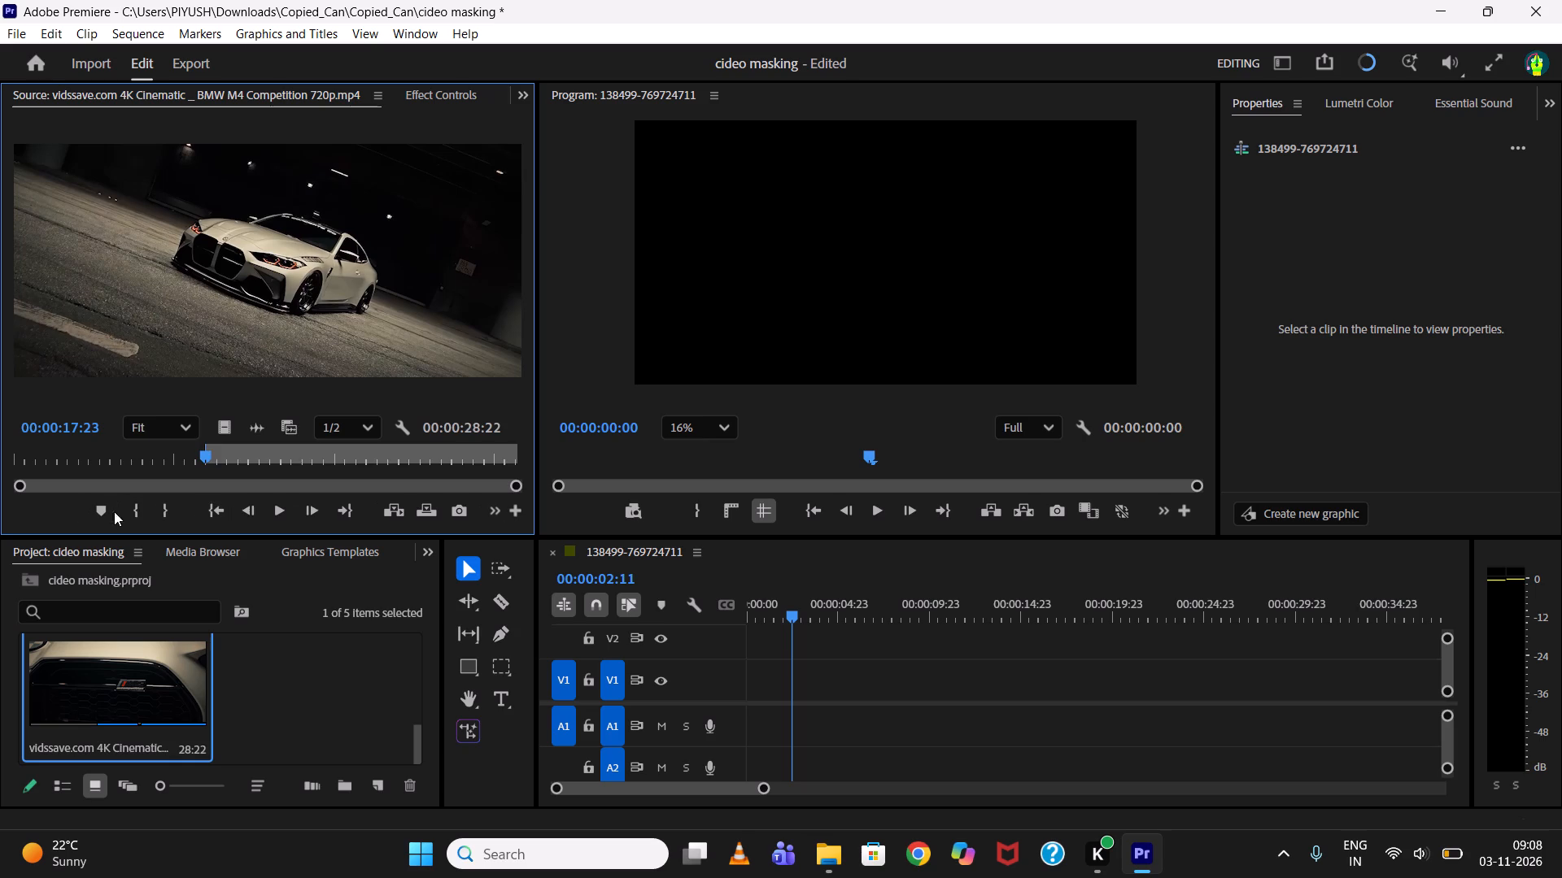
pyautogui.moveTo(223, 463); pyautogui.dragTo(241, 461)
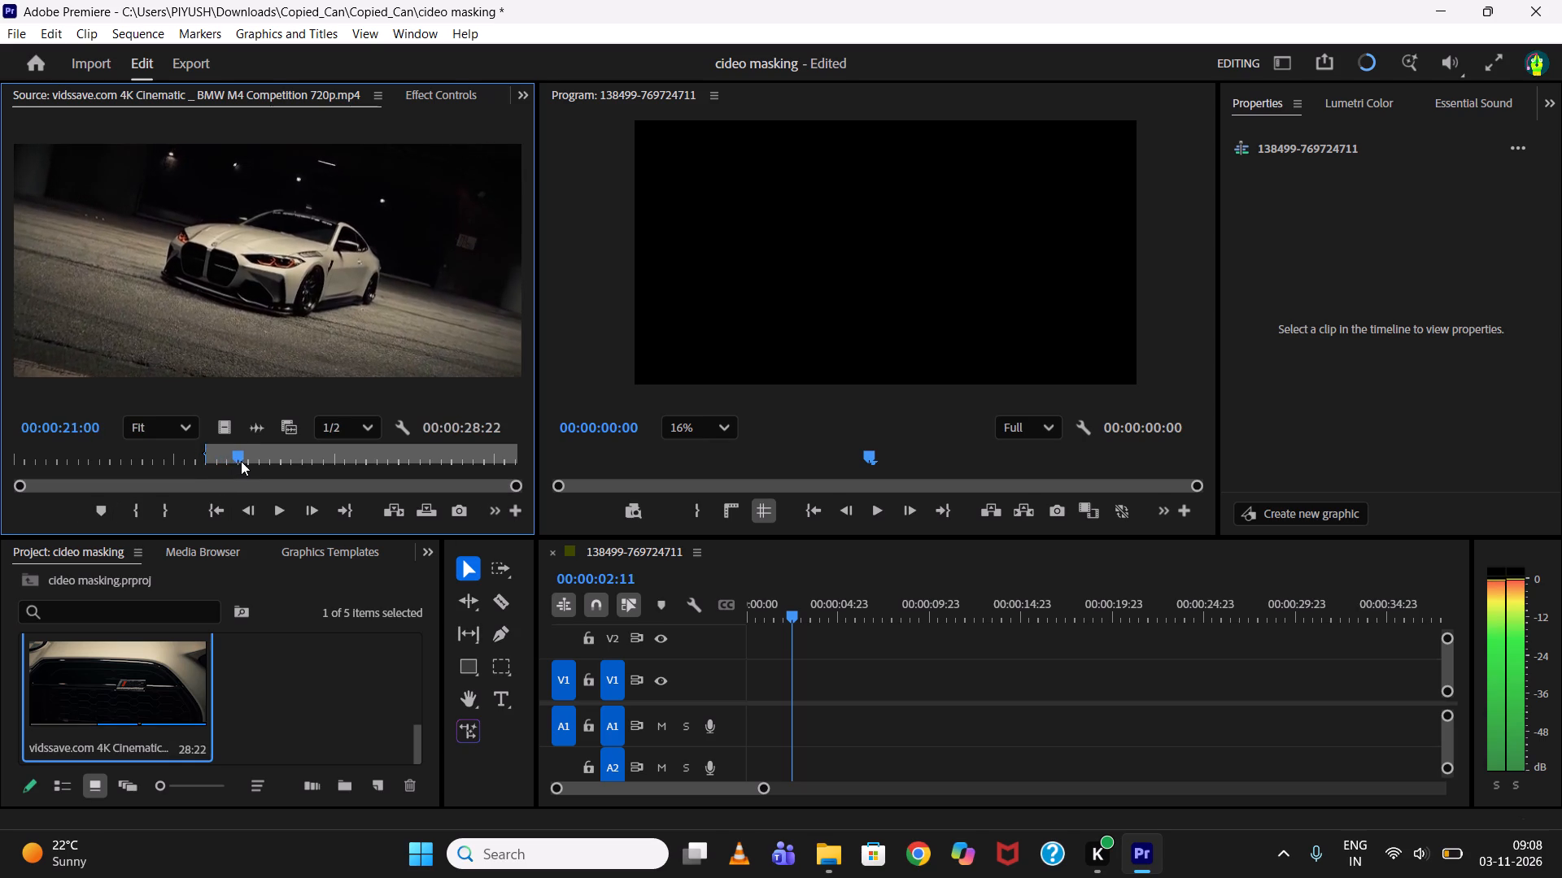
pyautogui.moveTo(241, 461); pyautogui.dragTo(265, 454)
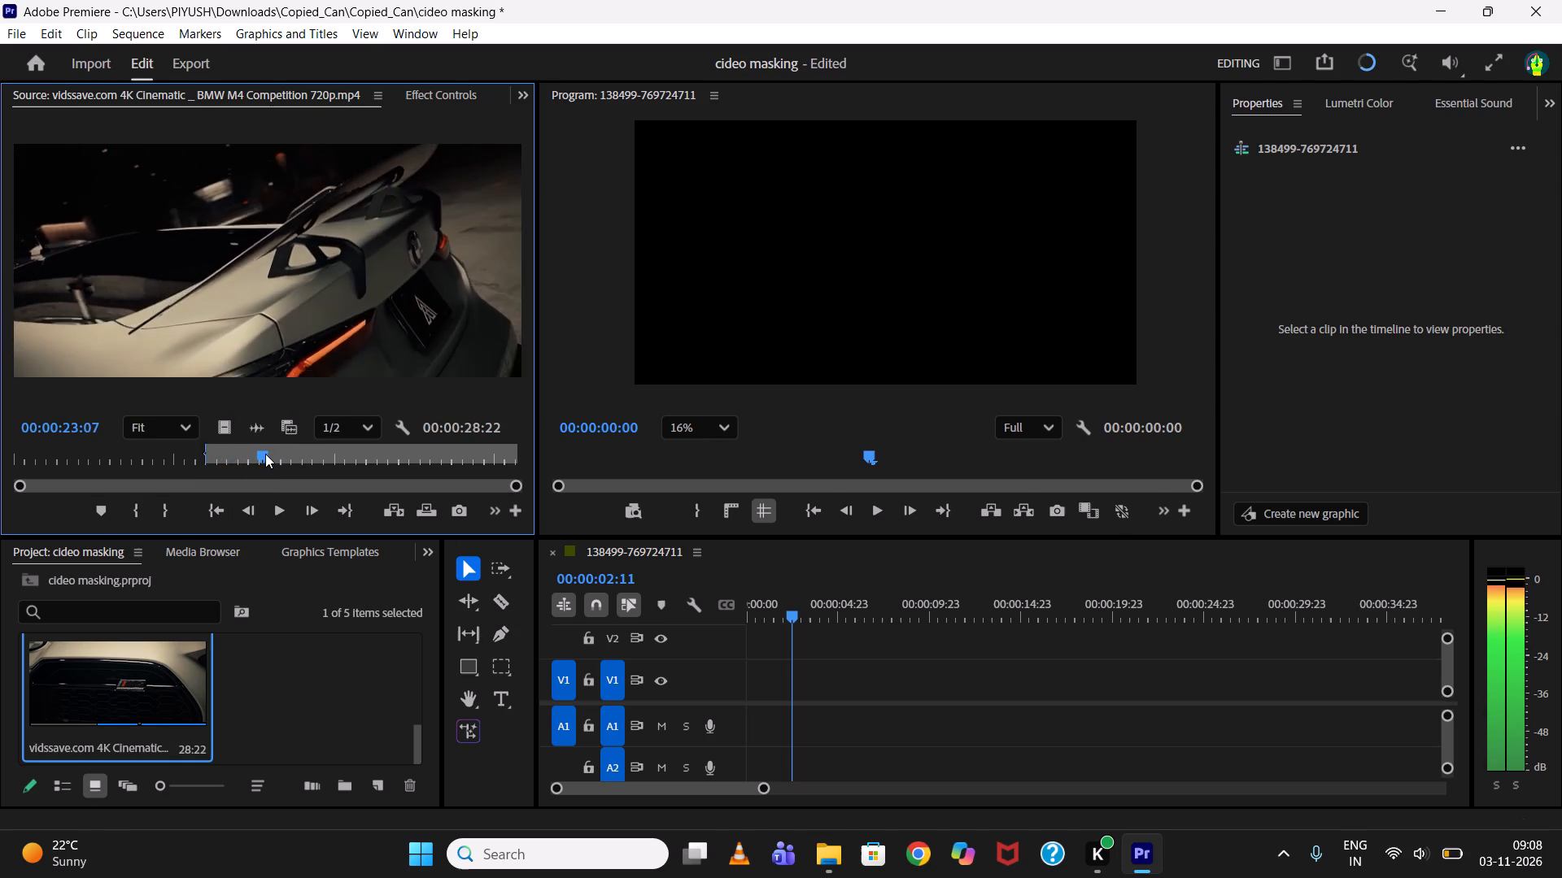
pyautogui.moveTo(265, 454); pyautogui.dragTo(261, 454)
pyautogui.click(159, 517)
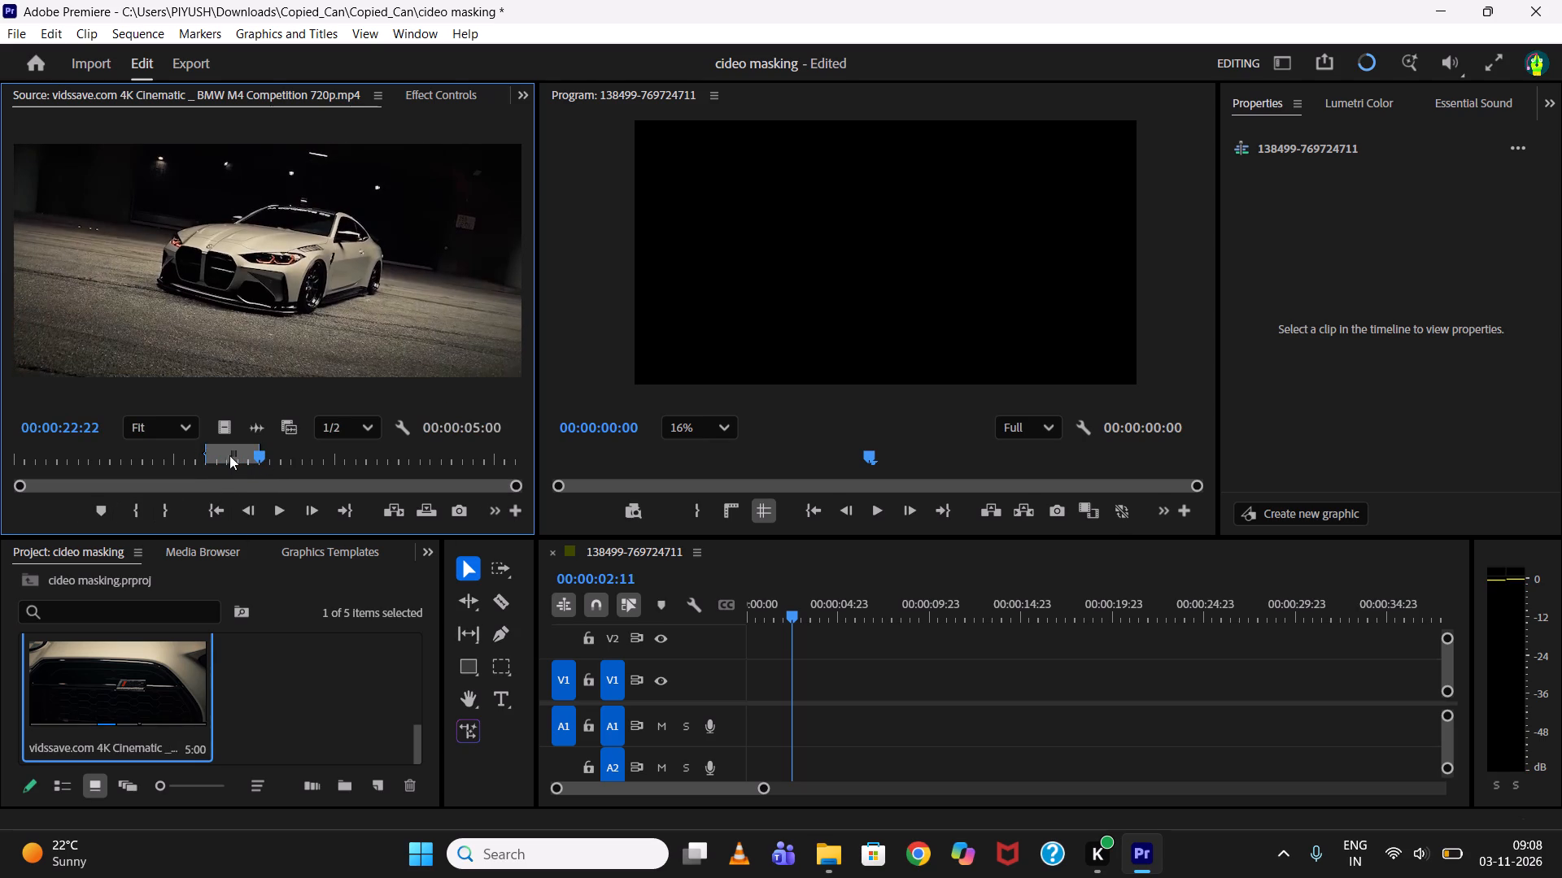
# Place only the video of the marked BMW range at the start of track V1, keeping the existing sequence settings.
pyautogui.moveTo(224, 427); pyautogui.dragTo(706, 671)
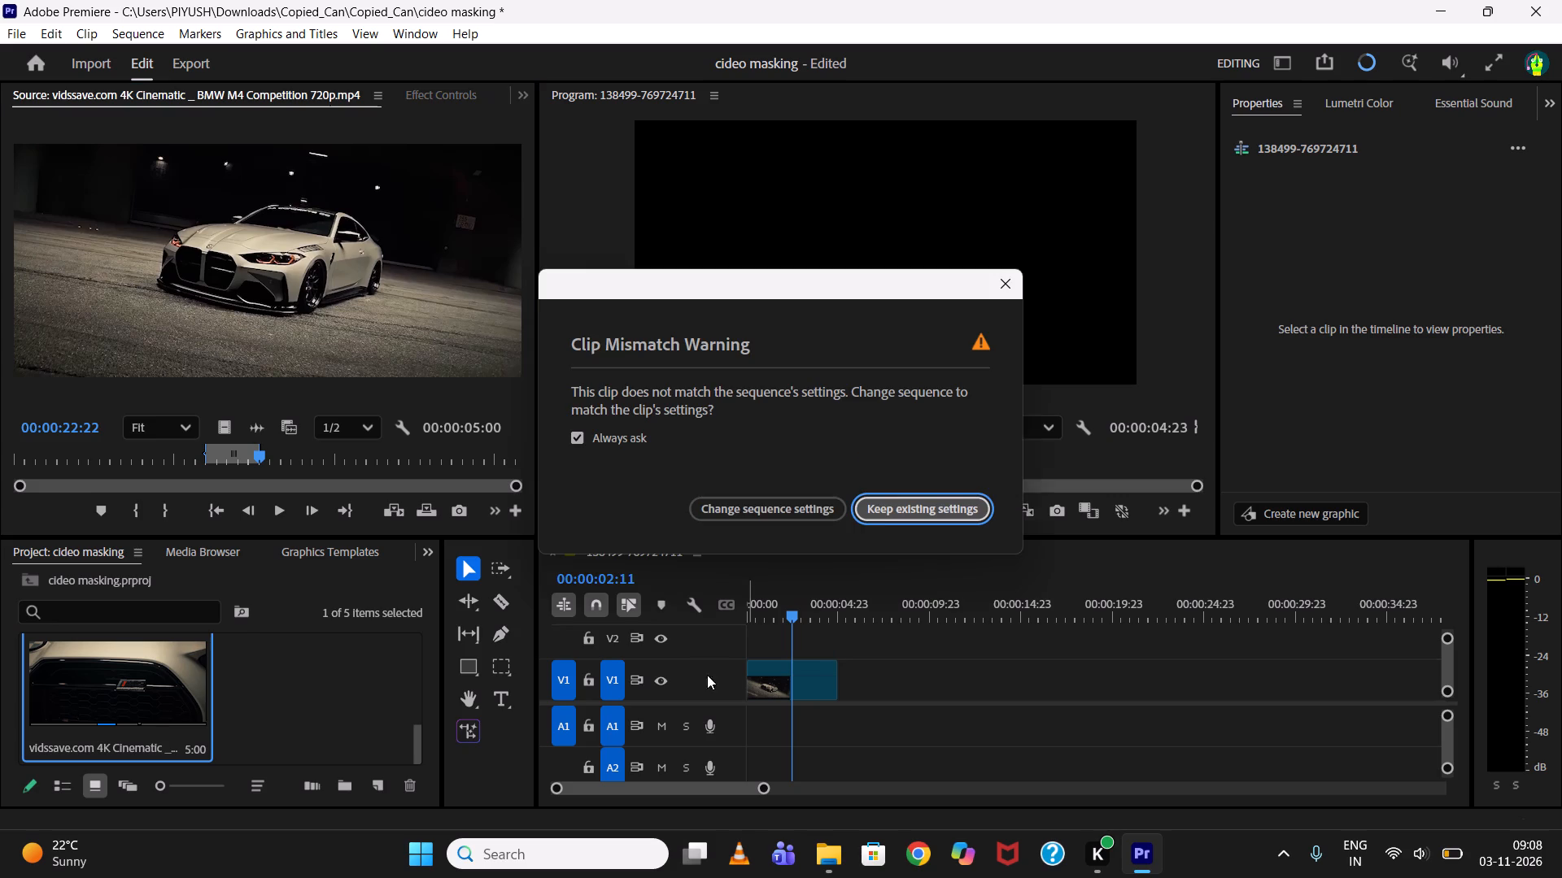
pyautogui.click(879, 511)
# Scale the BMW clip on V1 to fit the sequence frame.
pyautogui.click(773, 671)
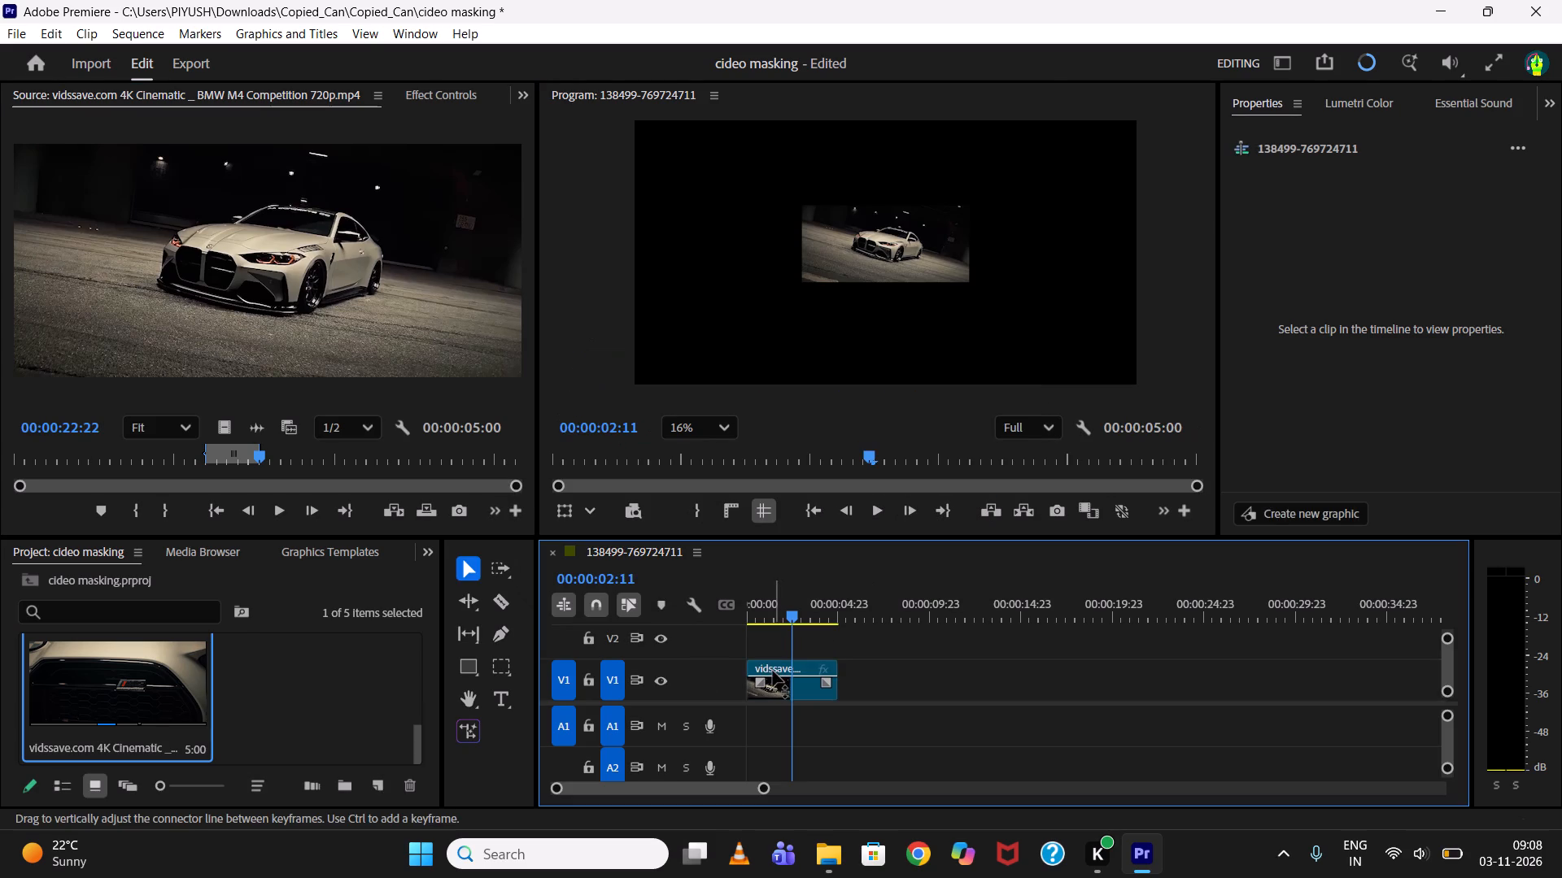
pyautogui.click(1350, 221)
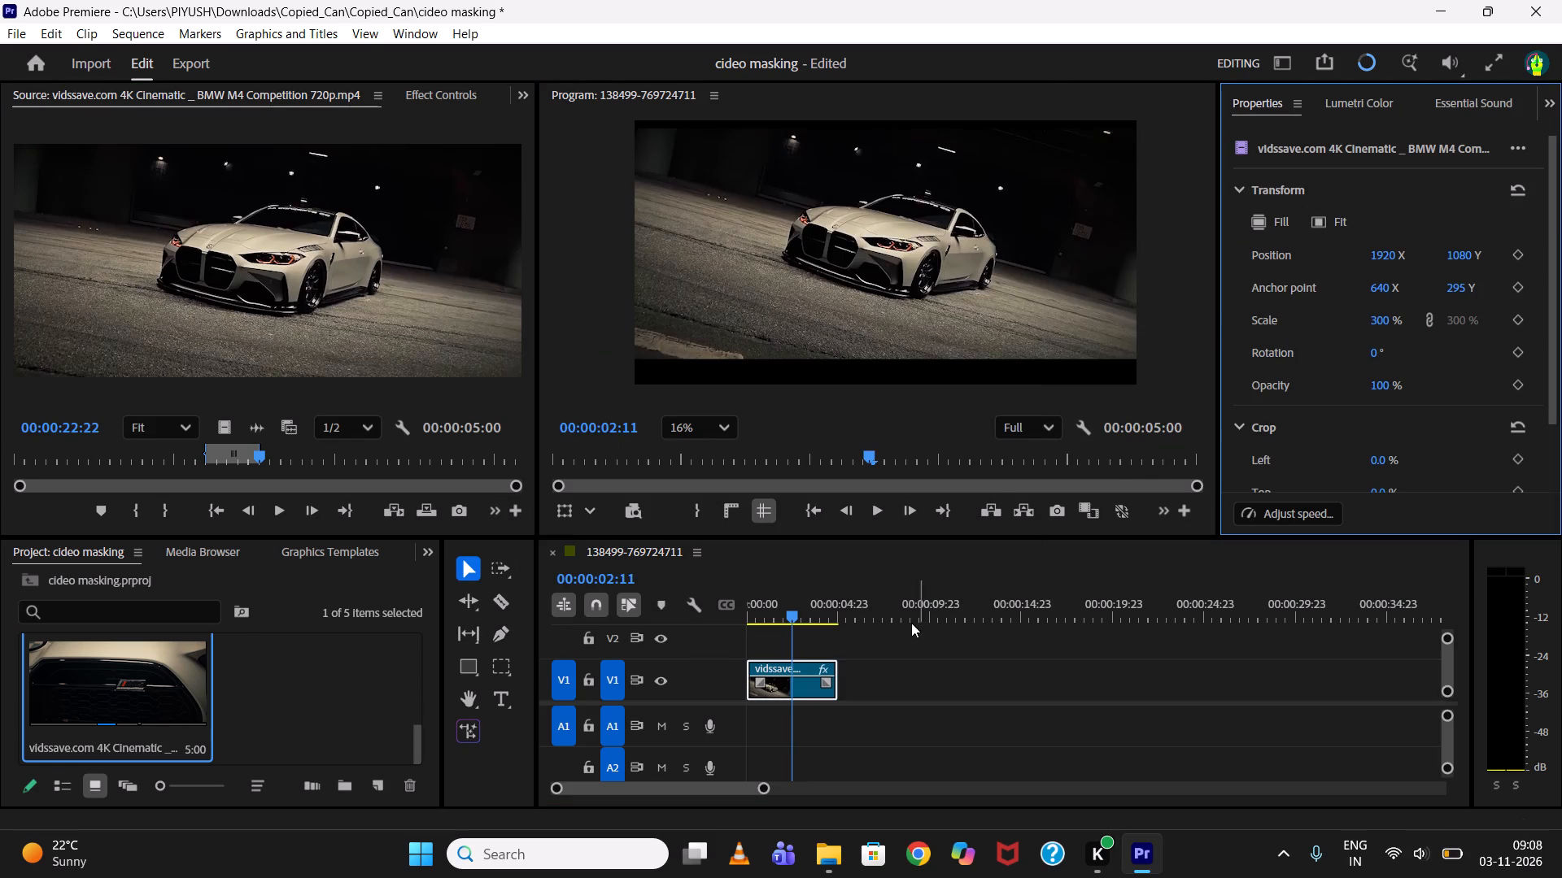
# Preview the opening of the BMW clip, return to 00:00:00:00 and mask the car with the Object Mask tool.
pyautogui.moveTo(797, 598); pyautogui.dragTo(701, 634)
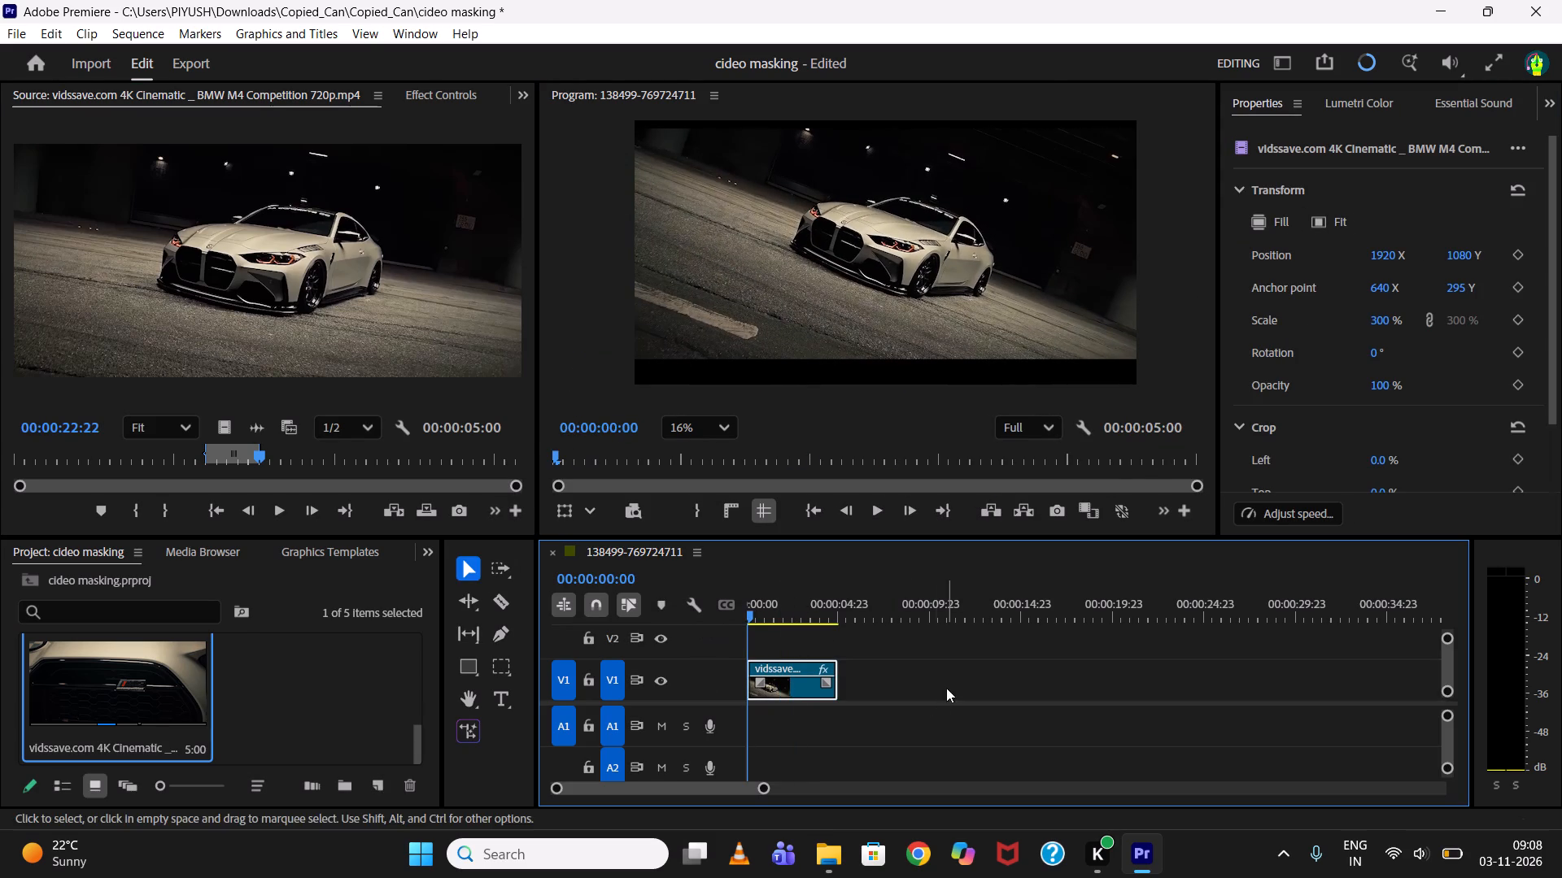
pyautogui.scroll(-2, 901, 254)
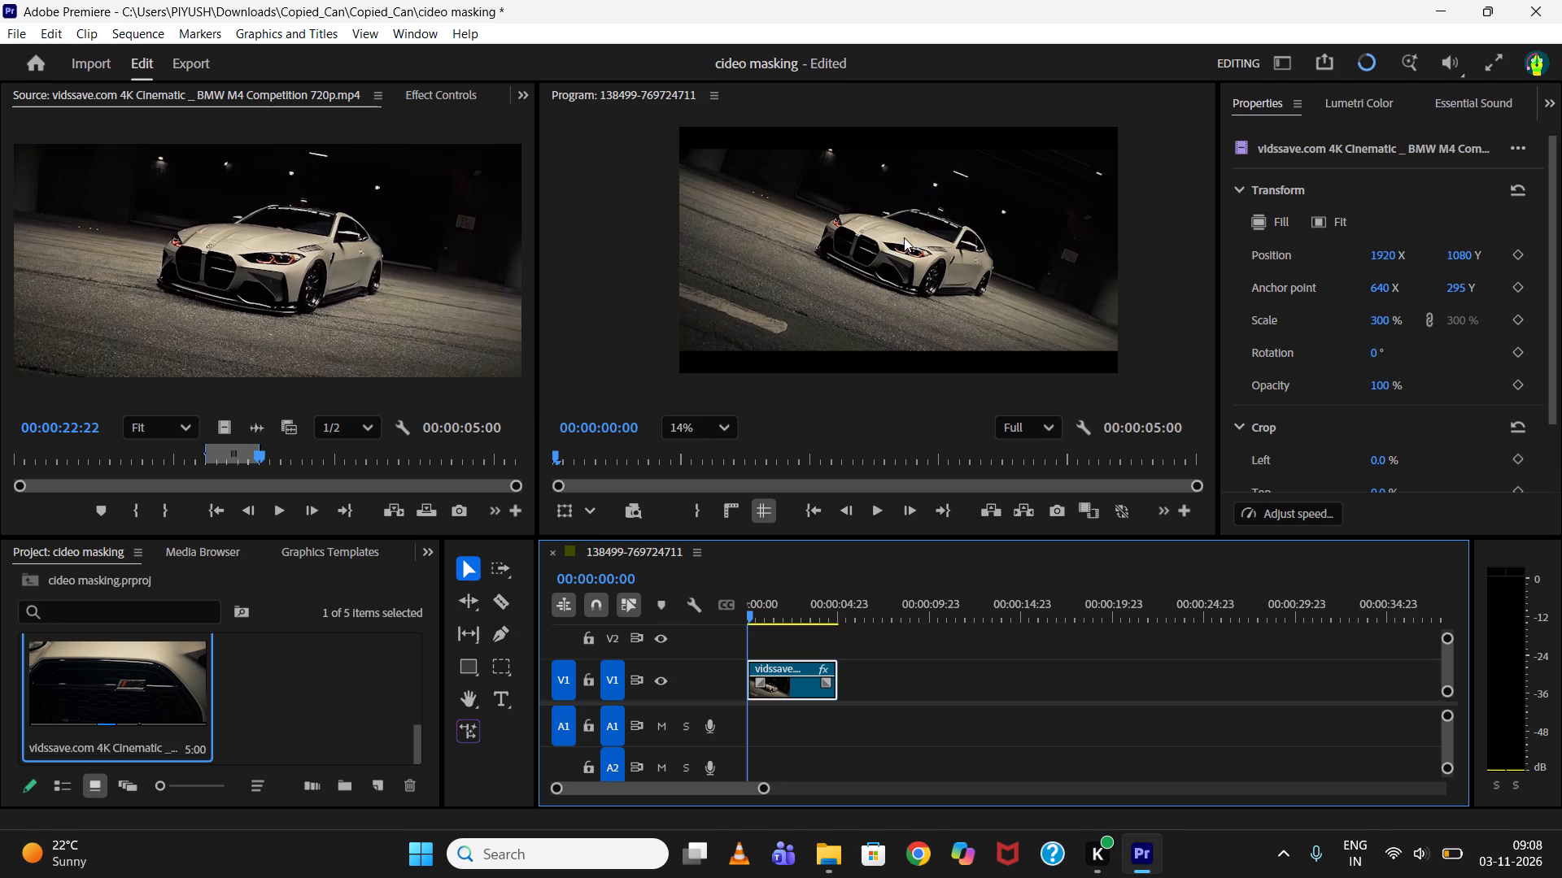
pyautogui.moveTo(779, 609); pyautogui.dragTo(783, 609)
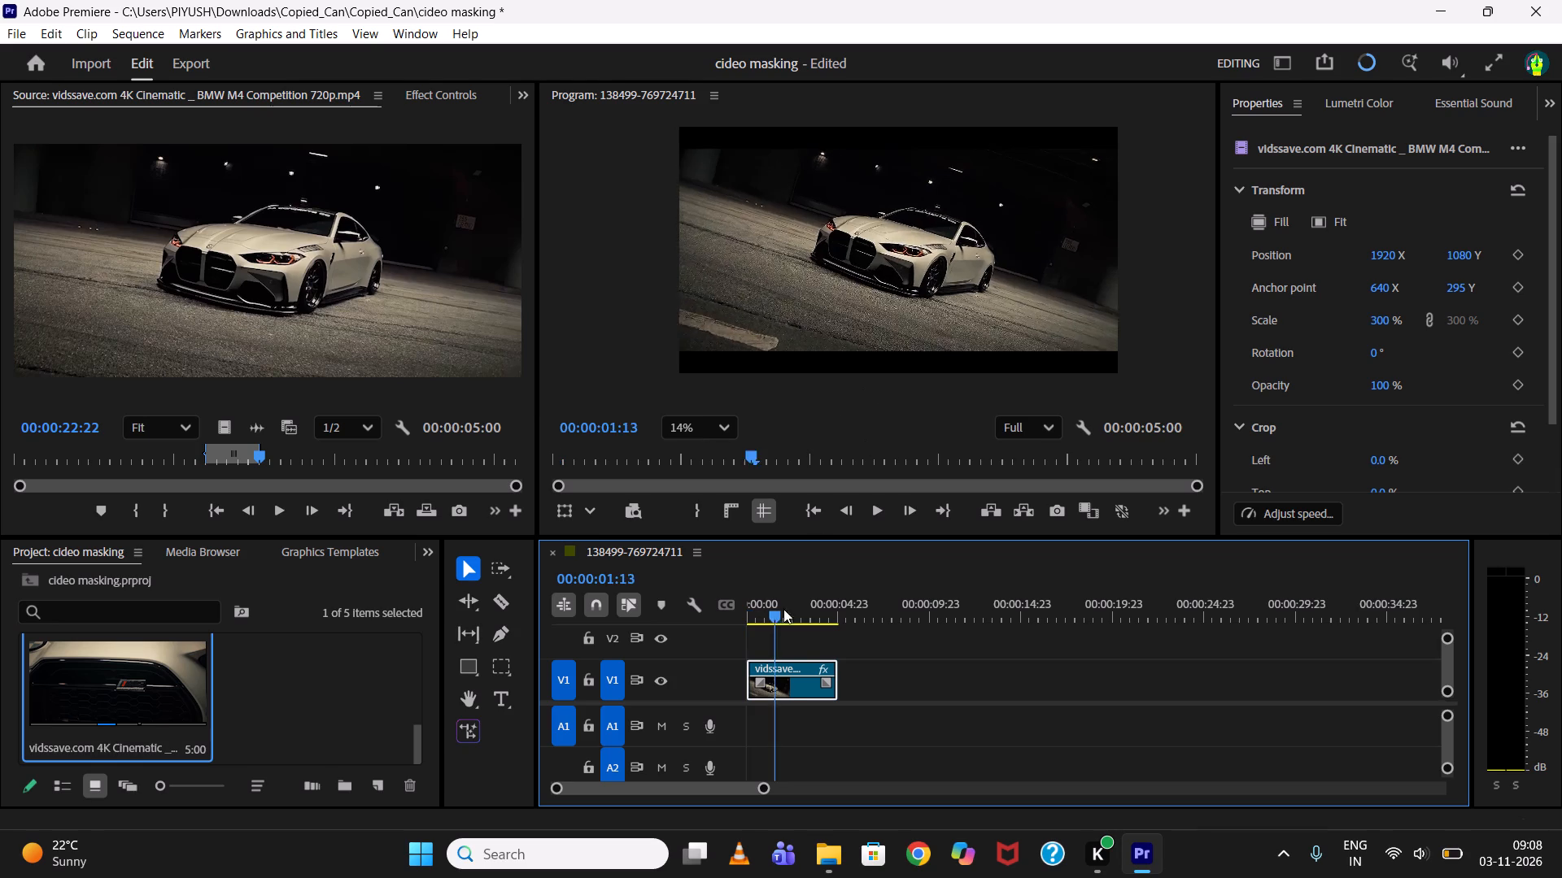
pyautogui.moveTo(783, 609); pyautogui.dragTo(685, 649)
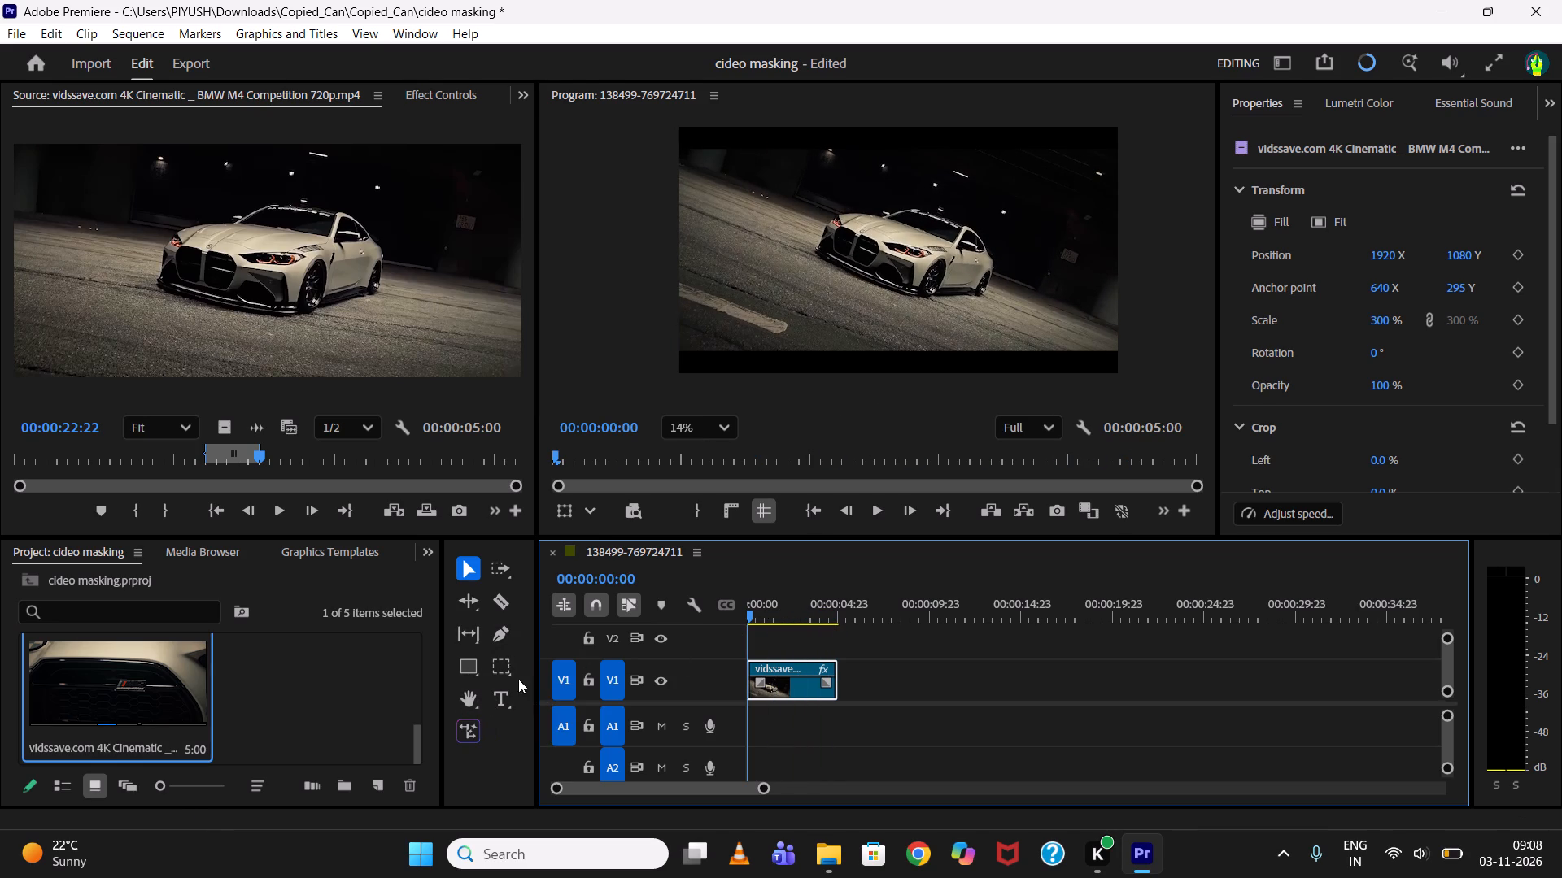
pyautogui.moveTo(504, 663); pyautogui.dragTo(589, 664)
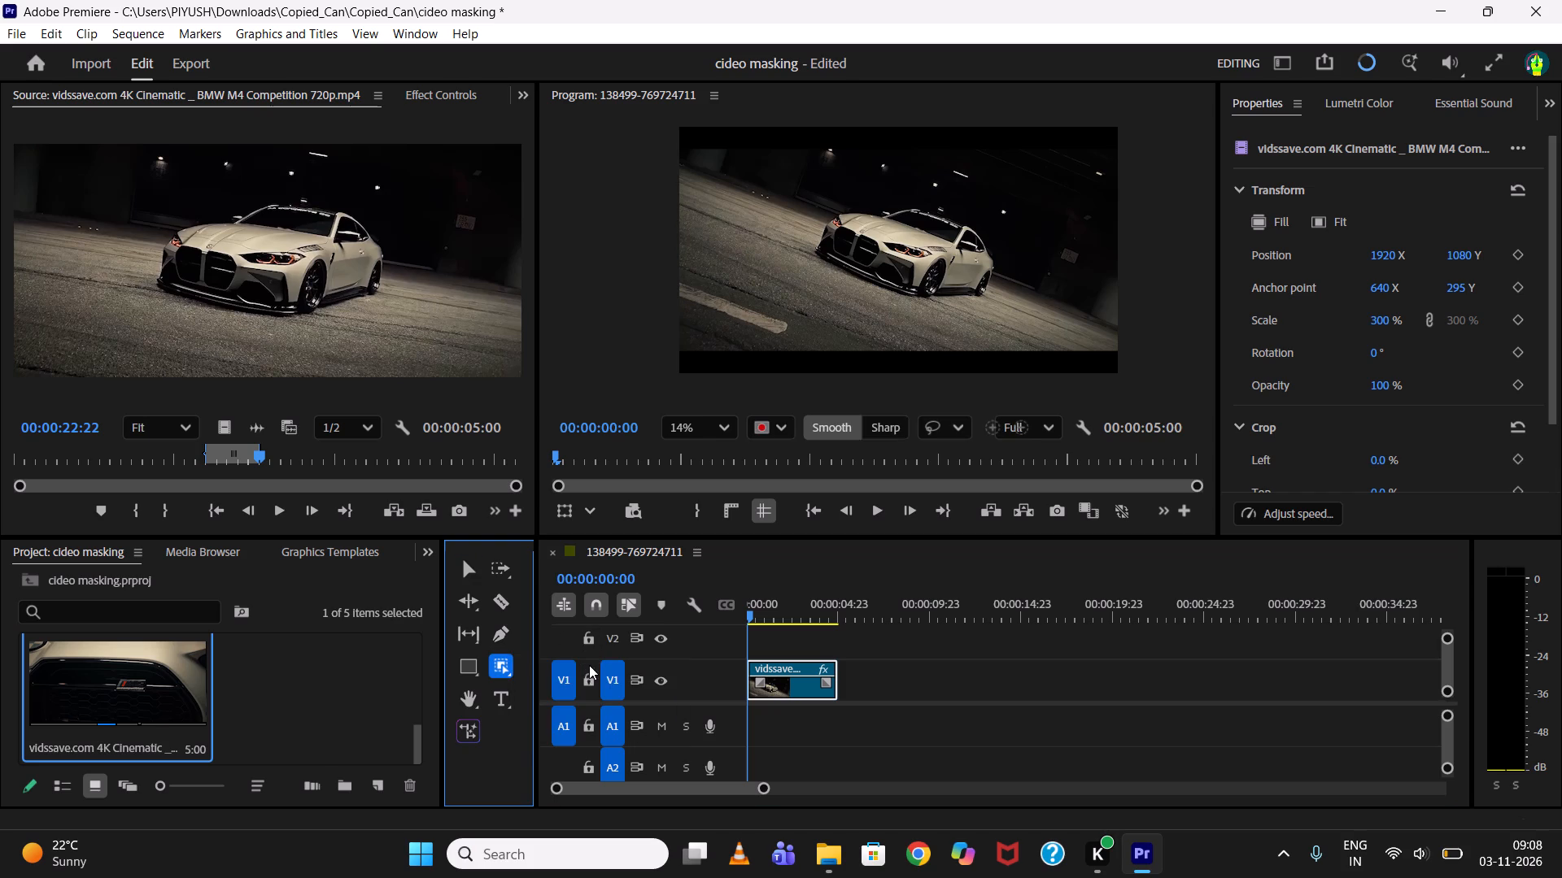
pyautogui.click(927, 252)
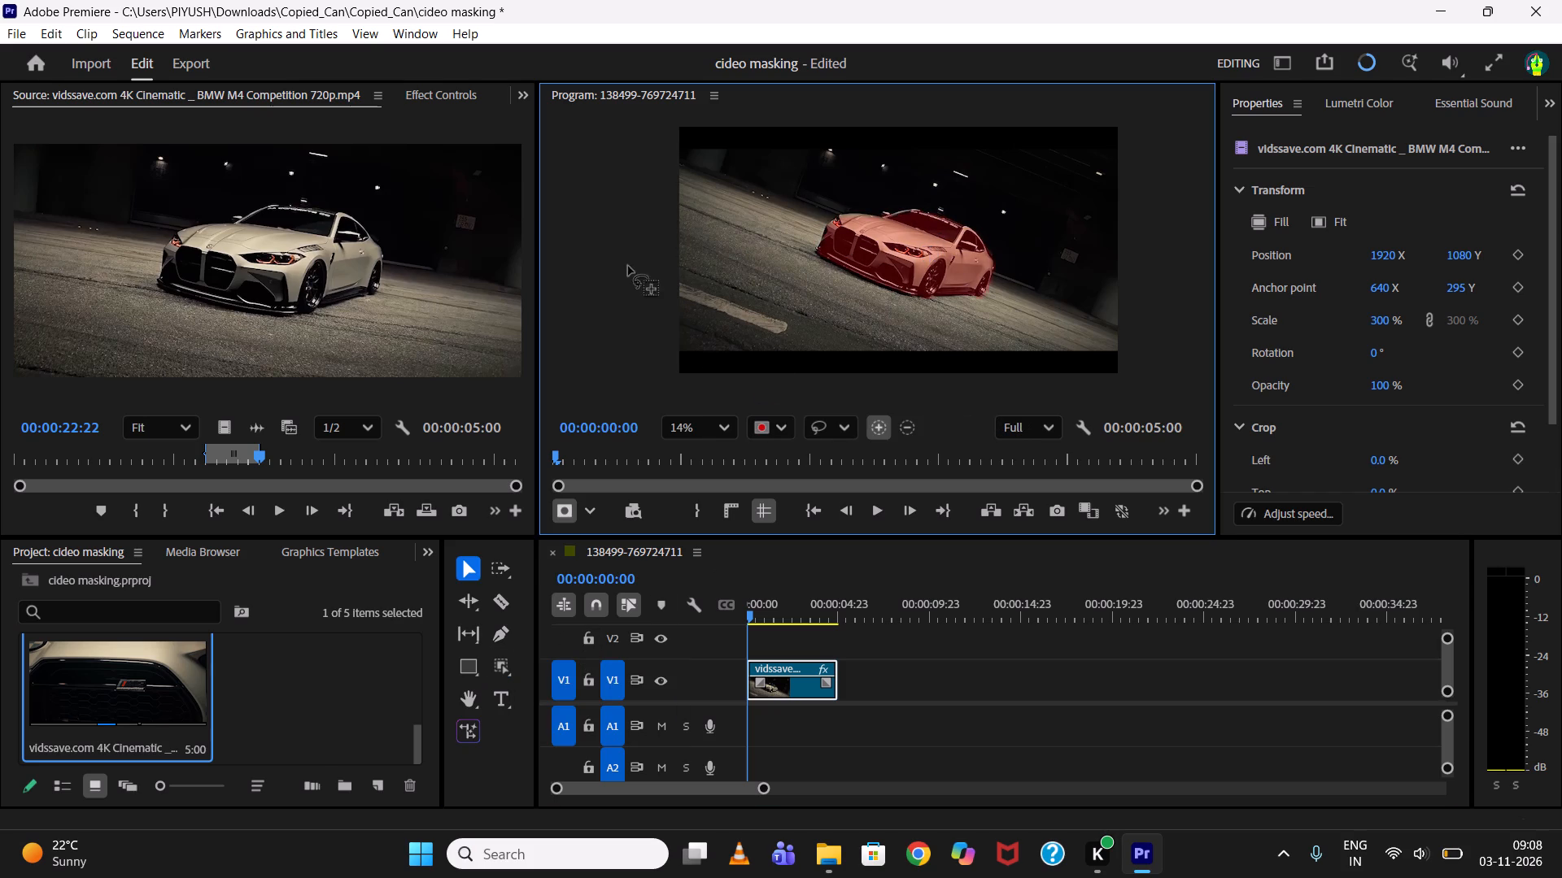
# Track the car's object mask forward through the whole clip, and scrub back to 00:00:00:00 to check it.
pyautogui.click(472, 90)
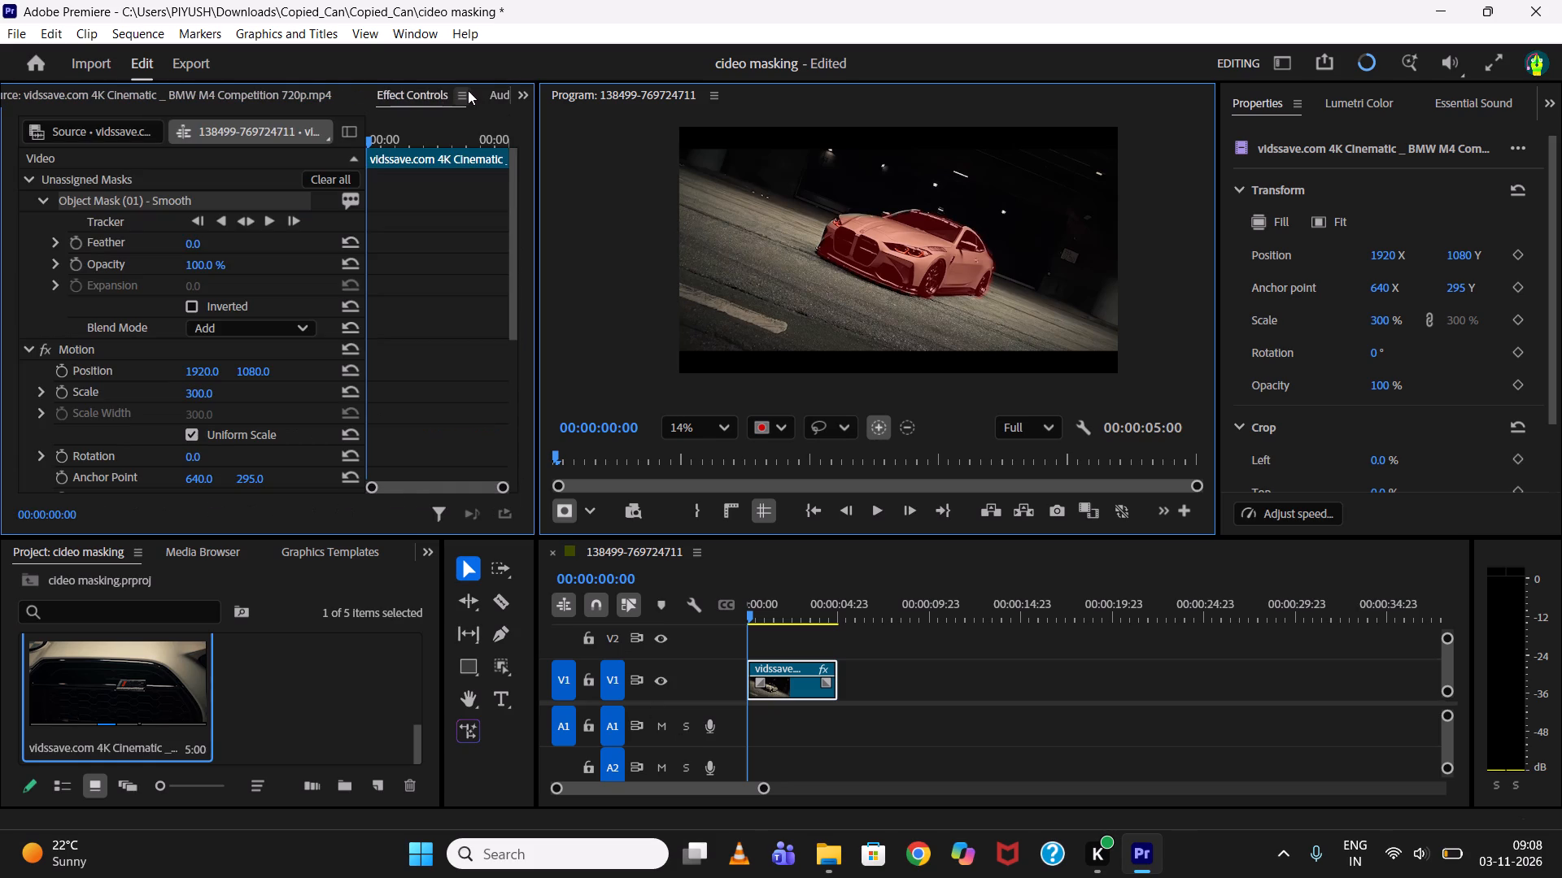
pyautogui.click(273, 219)
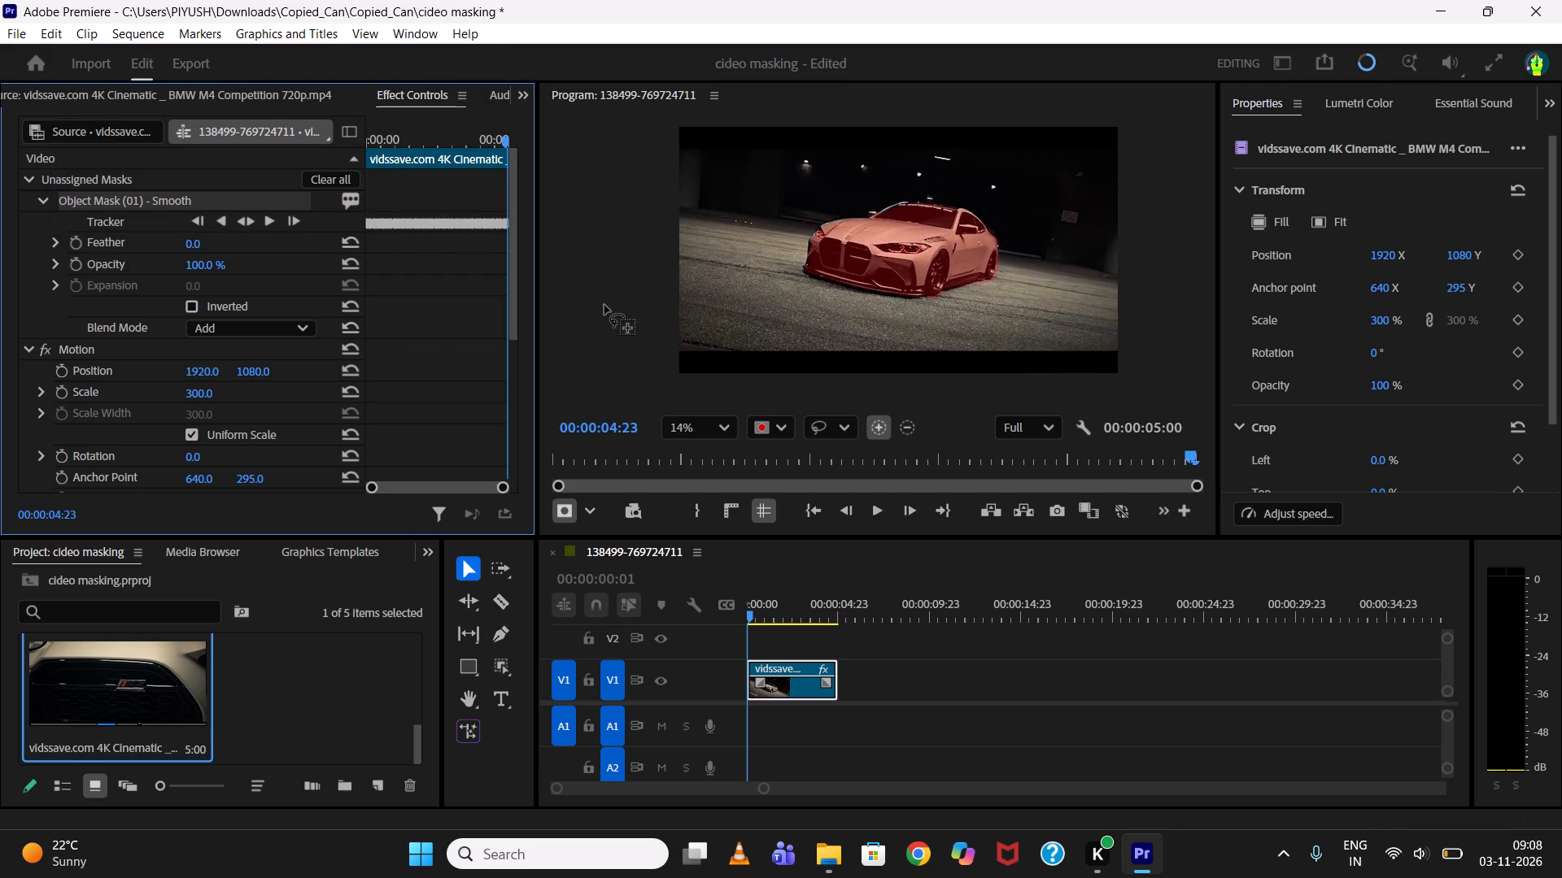
pyautogui.moveTo(832, 610); pyautogui.dragTo(740, 615)
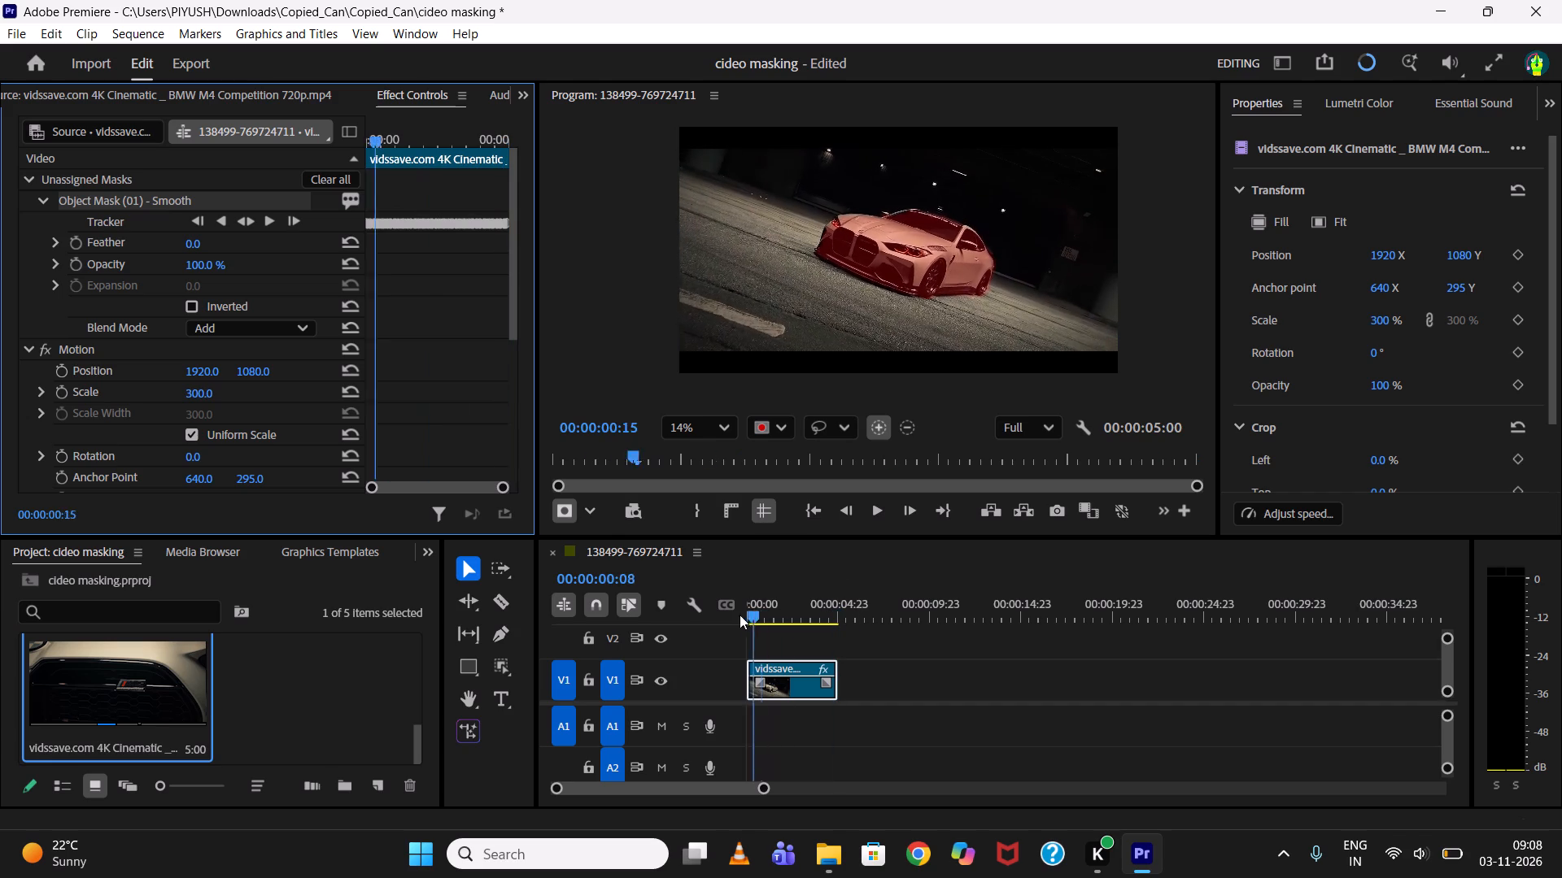
pyautogui.moveTo(740, 615); pyautogui.dragTo(705, 626)
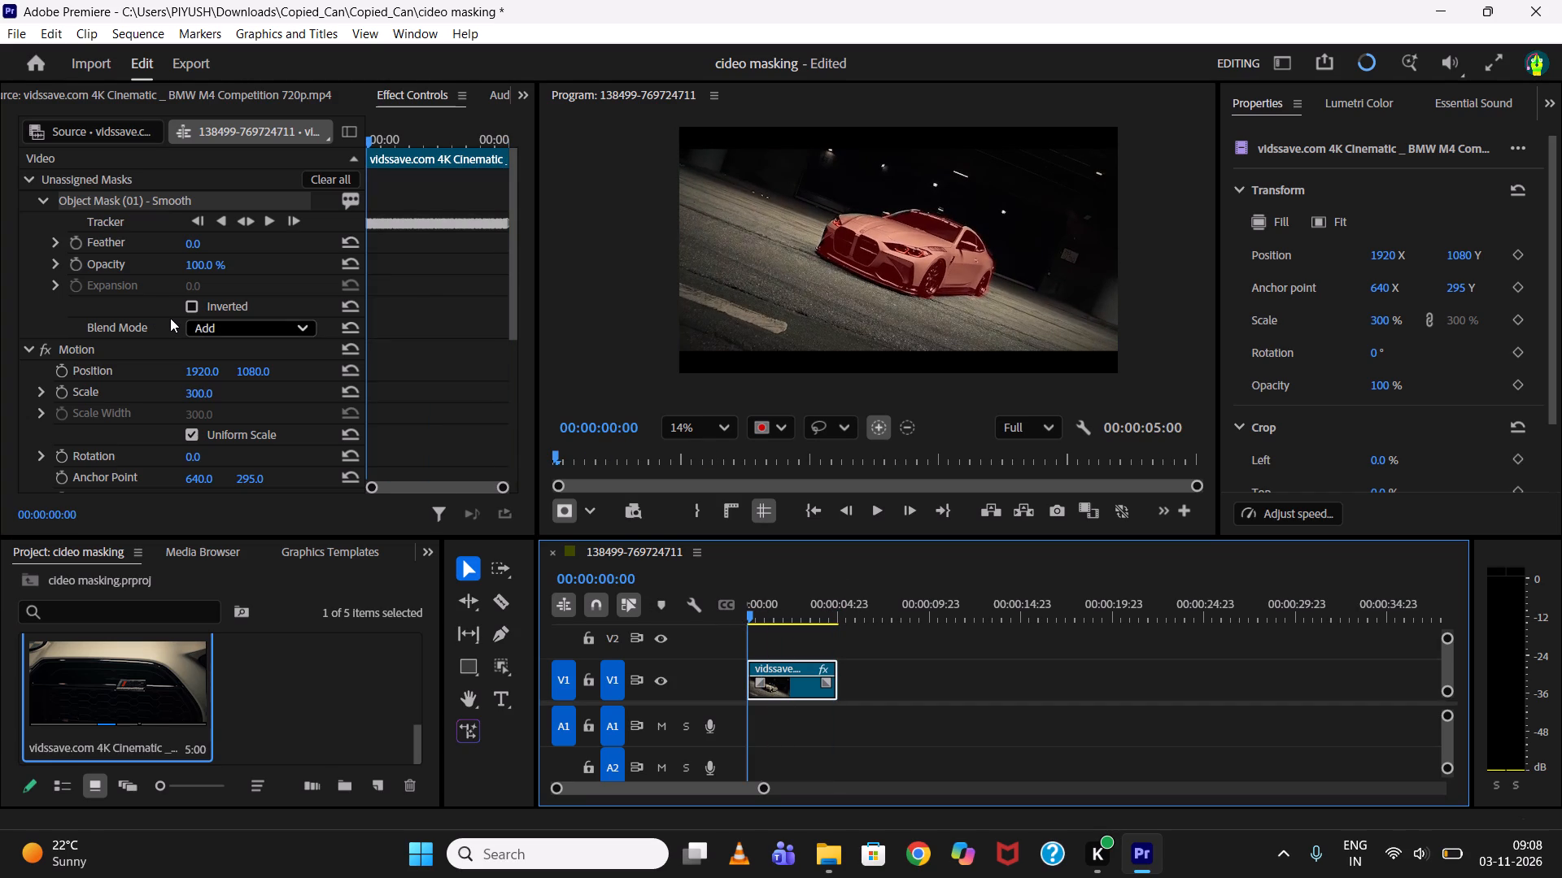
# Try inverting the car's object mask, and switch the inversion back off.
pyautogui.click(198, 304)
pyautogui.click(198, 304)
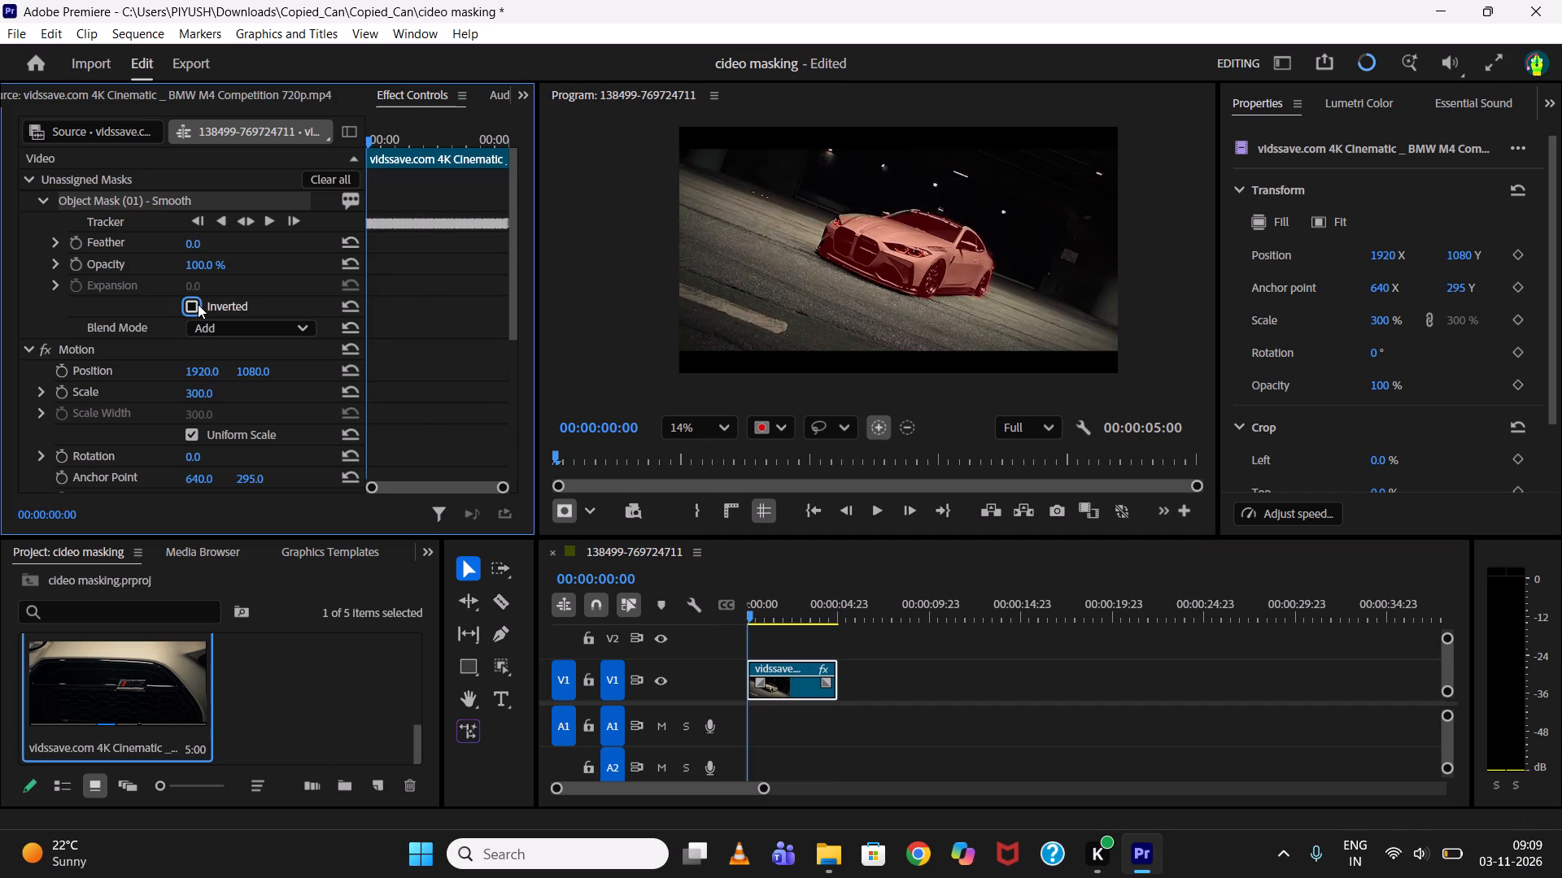
# Assign the car's object mask to the clip's Opacity to isolate the car, and scrub the opening back to 00:00:00:00 to check it.
pyautogui.rightClick(86, 208)
pyautogui.click(139, 214)
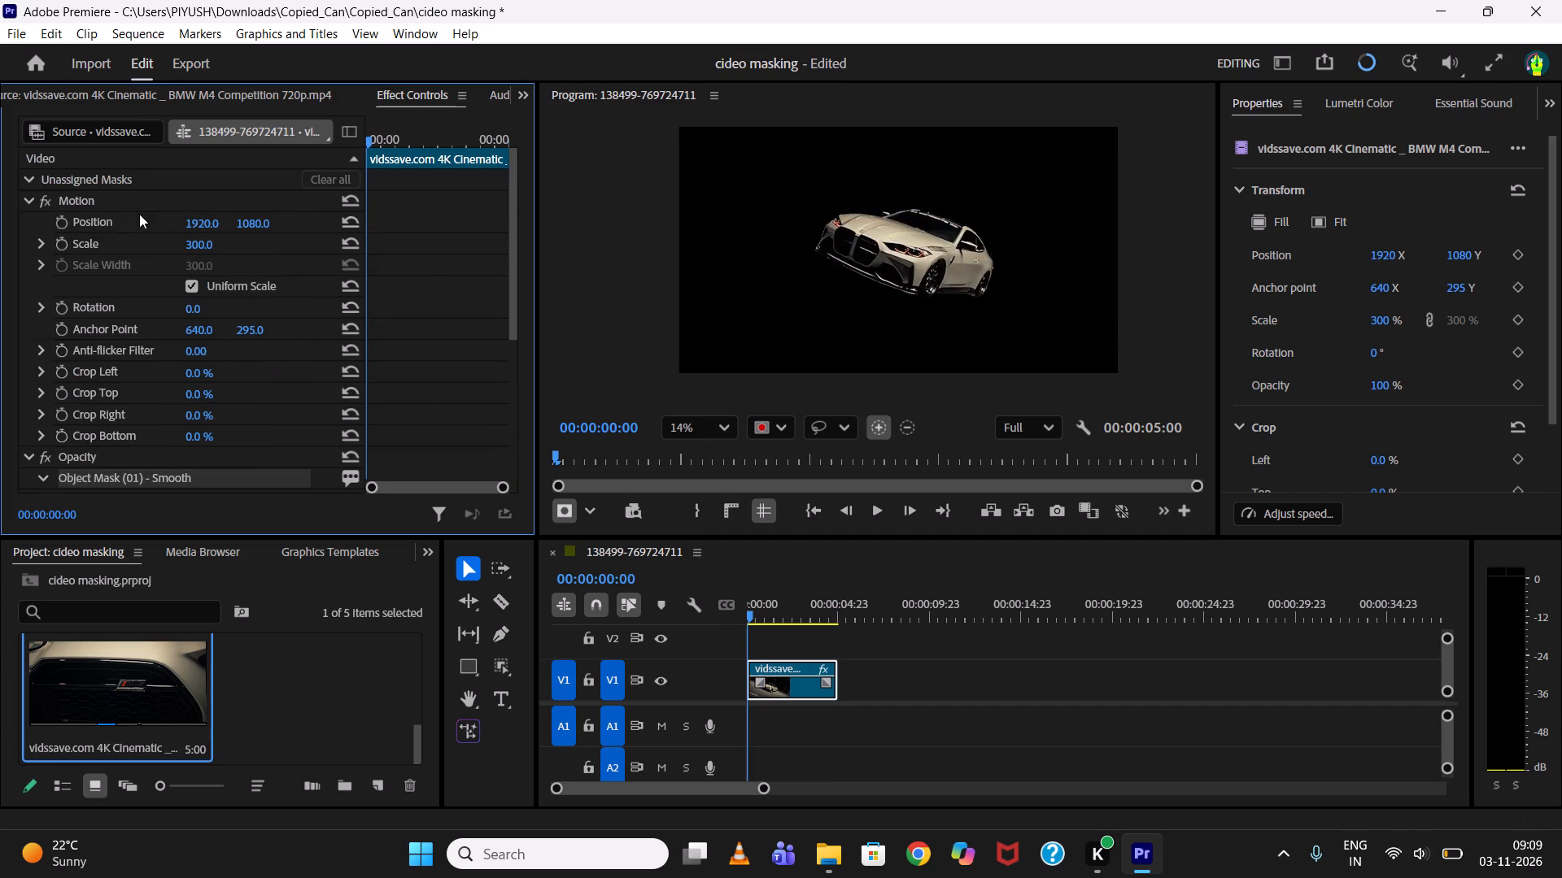
pyautogui.click(930, 661)
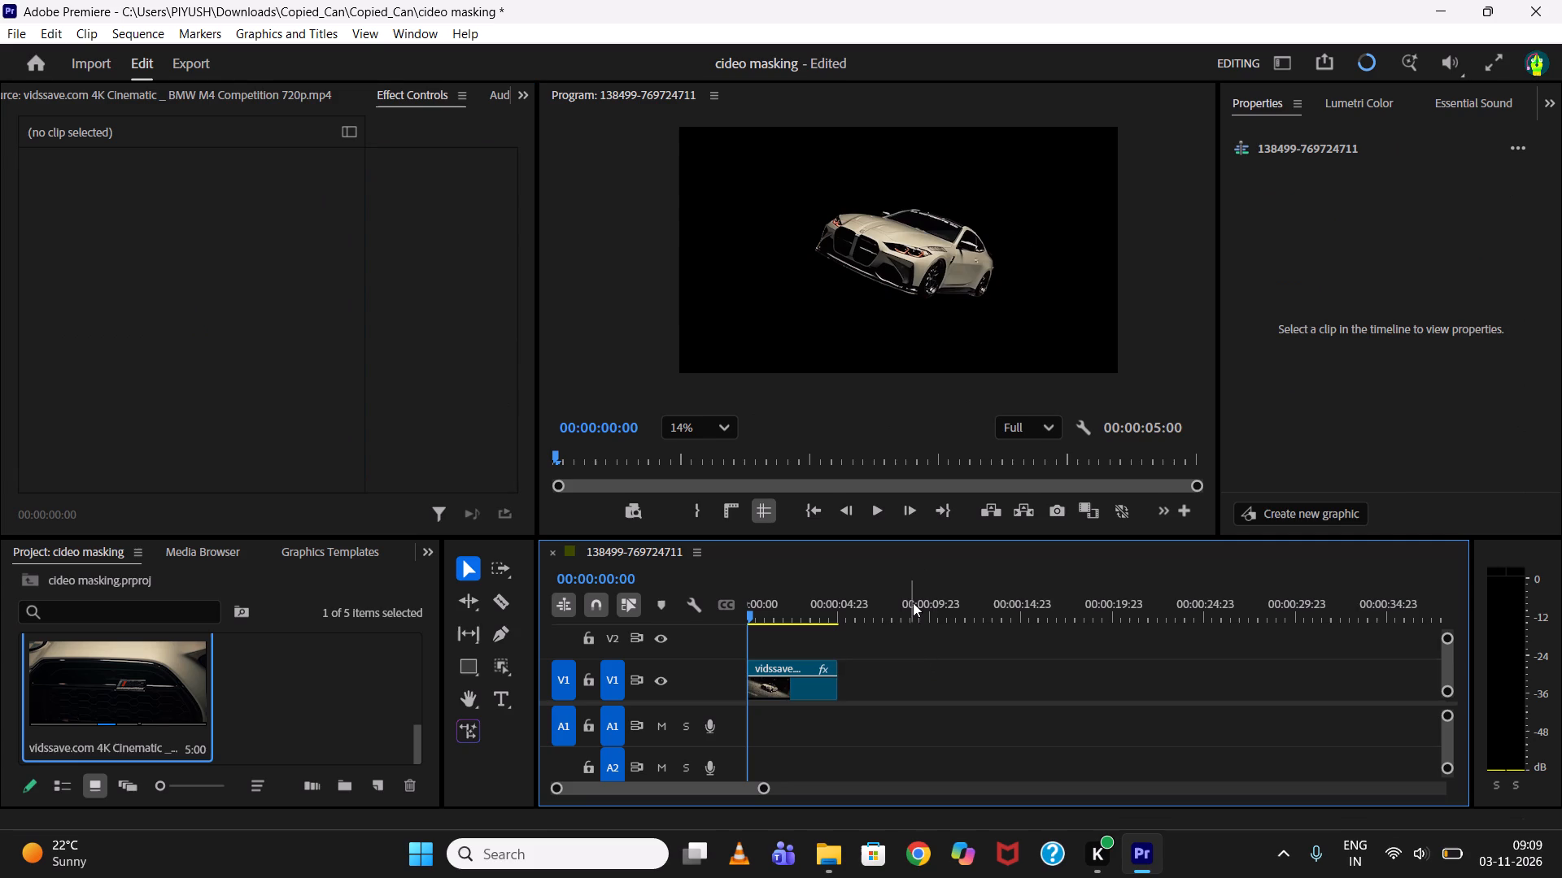
pyautogui.moveTo(748, 606); pyautogui.dragTo(770, 606)
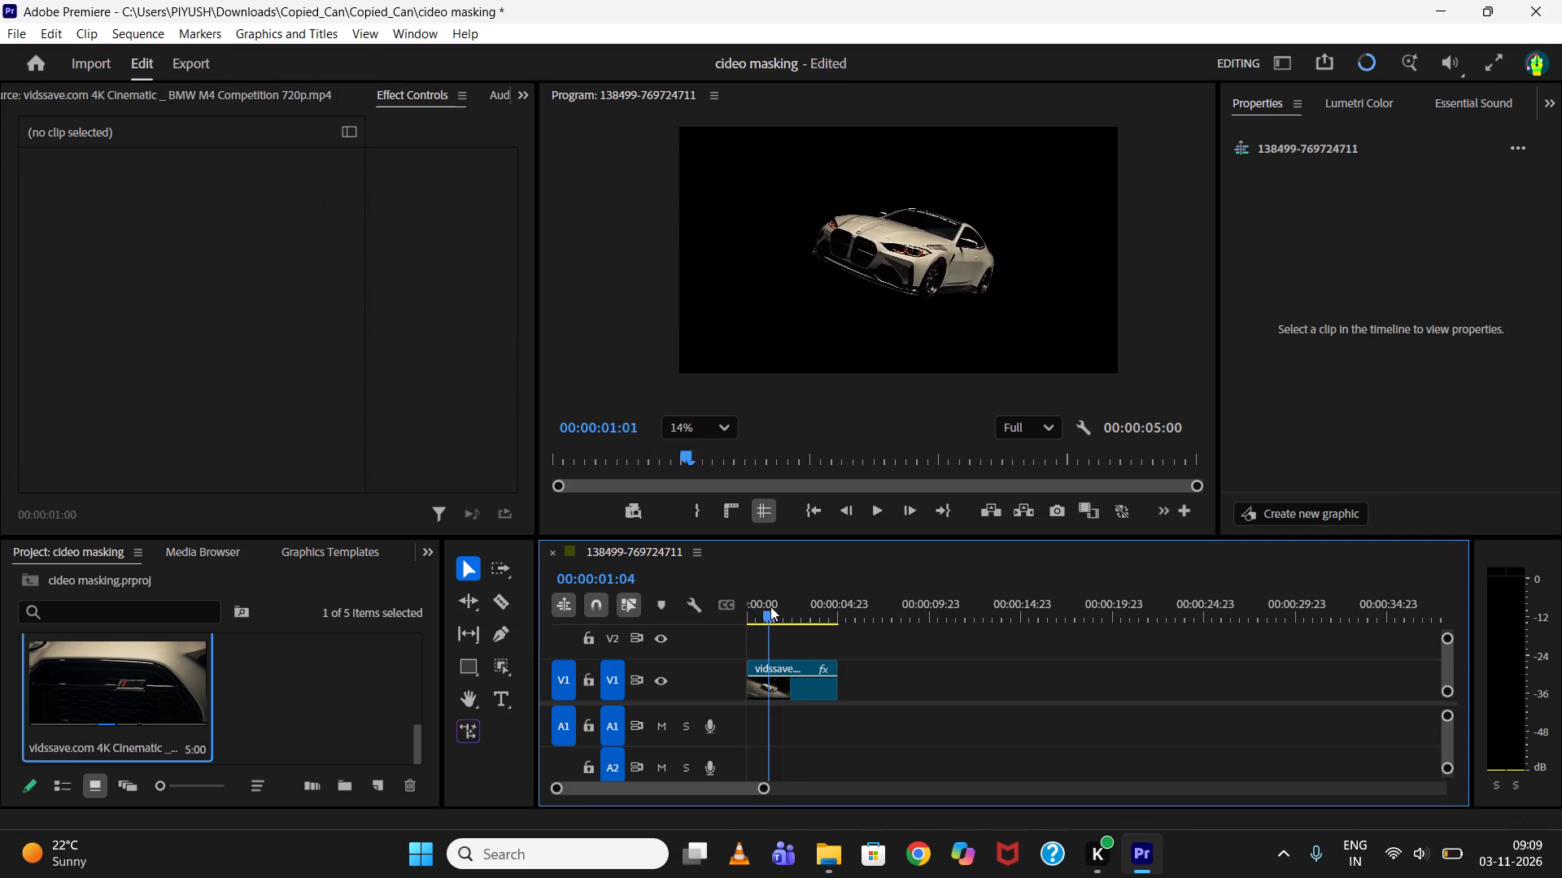
pyautogui.moveTo(770, 606); pyautogui.dragTo(761, 606)
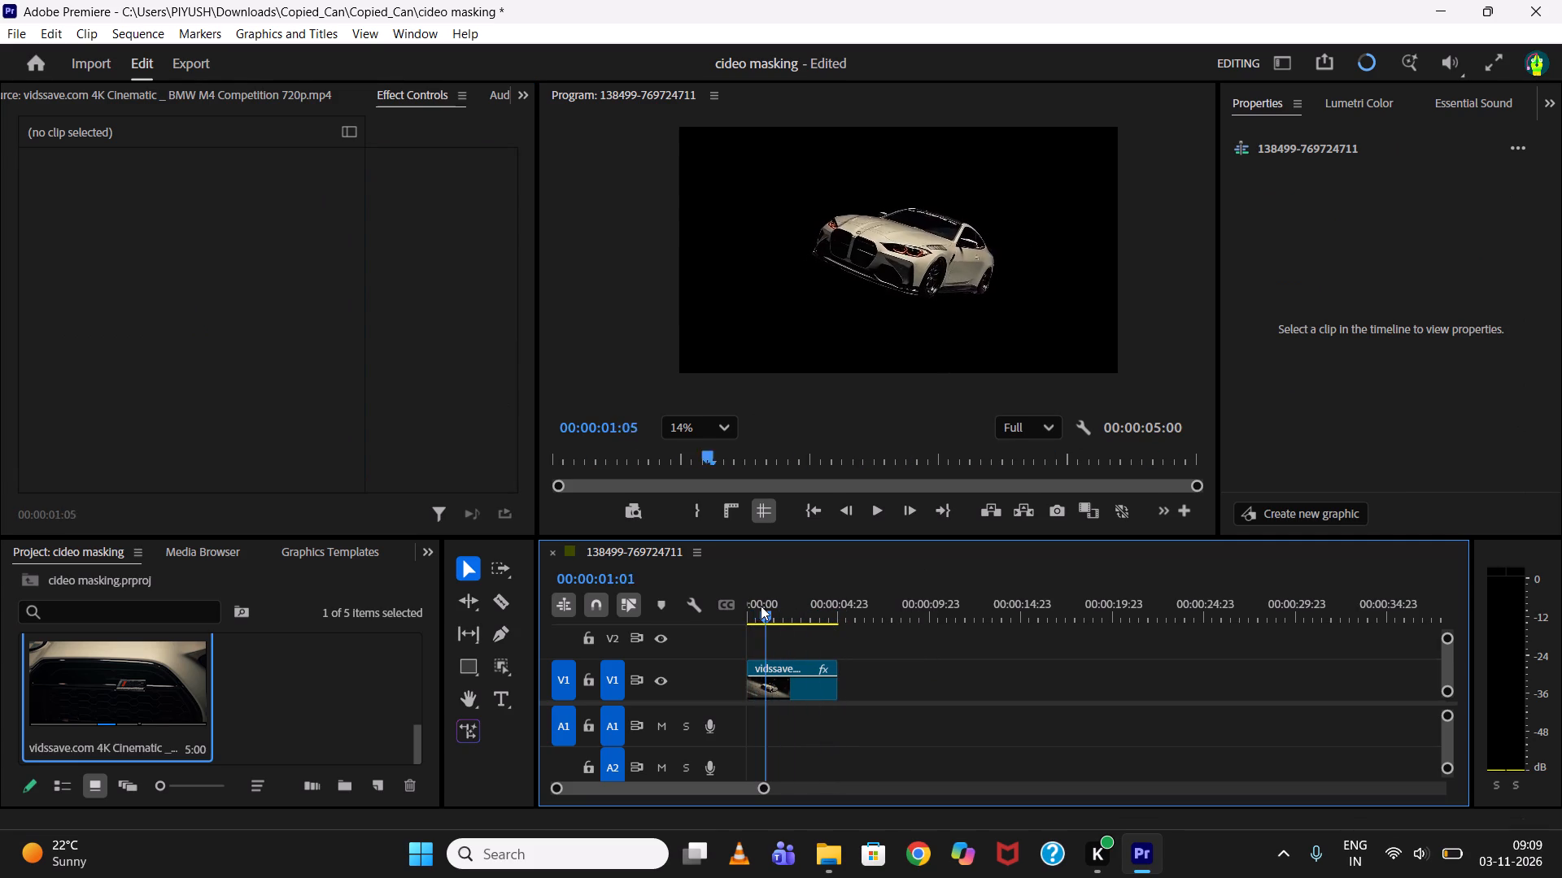
pyautogui.moveTo(761, 606); pyautogui.dragTo(721, 604)
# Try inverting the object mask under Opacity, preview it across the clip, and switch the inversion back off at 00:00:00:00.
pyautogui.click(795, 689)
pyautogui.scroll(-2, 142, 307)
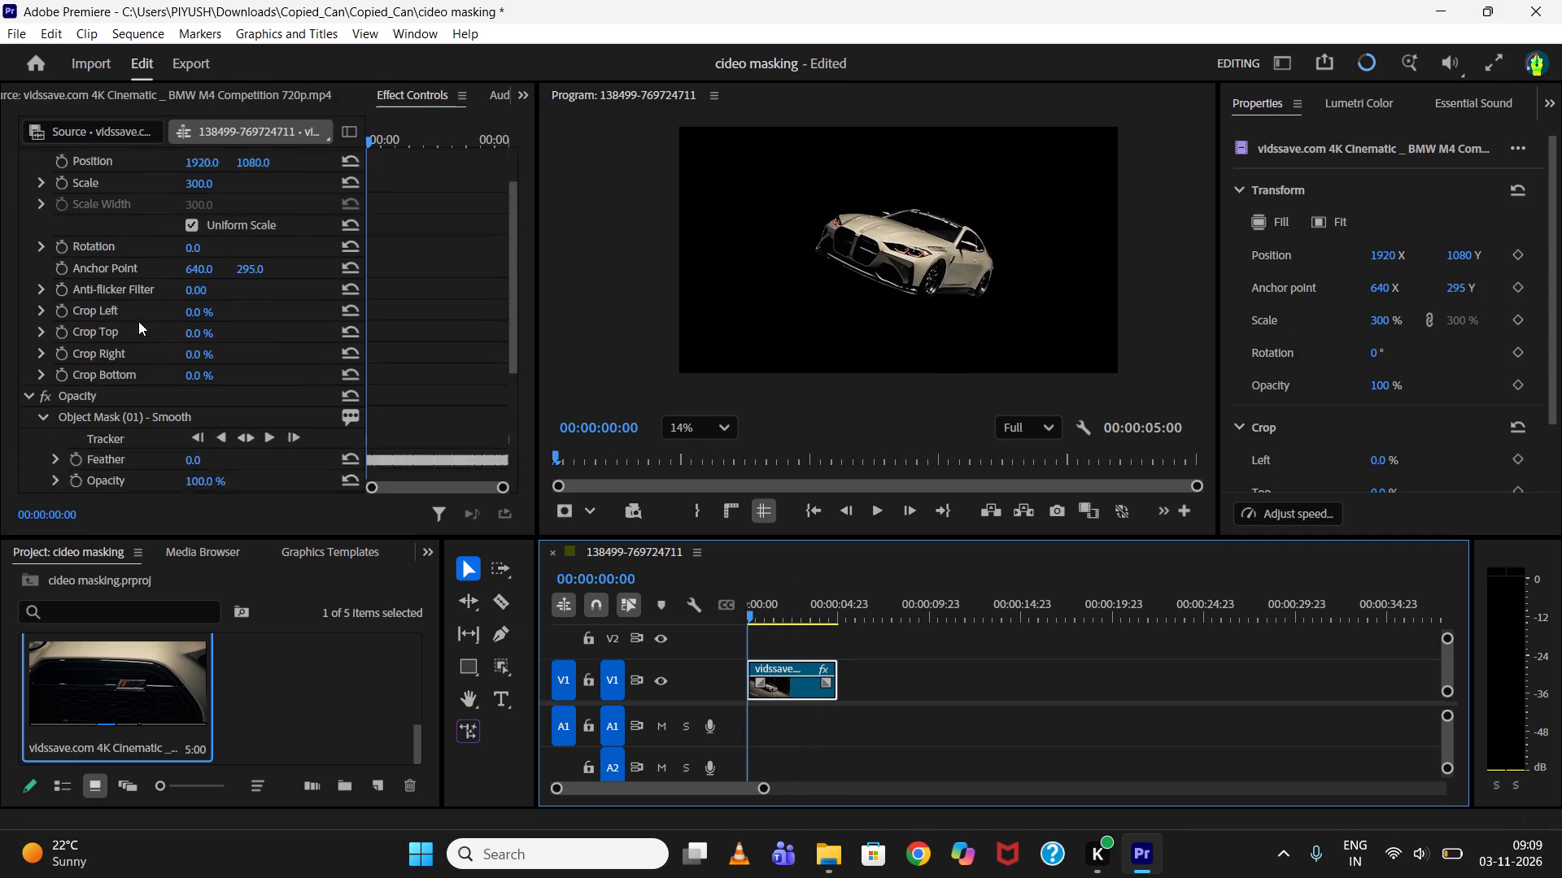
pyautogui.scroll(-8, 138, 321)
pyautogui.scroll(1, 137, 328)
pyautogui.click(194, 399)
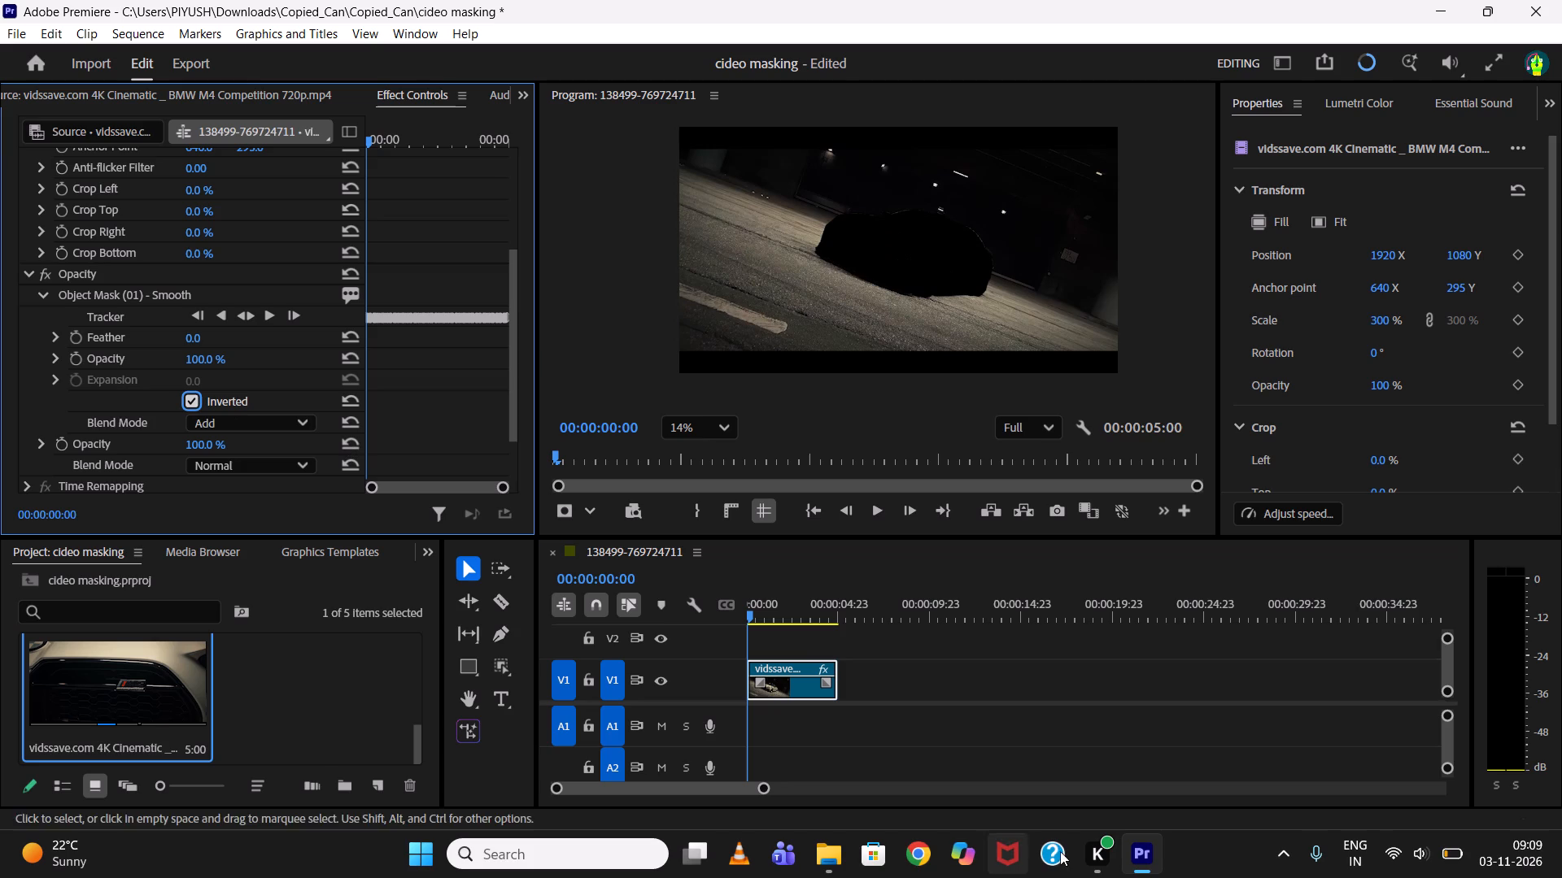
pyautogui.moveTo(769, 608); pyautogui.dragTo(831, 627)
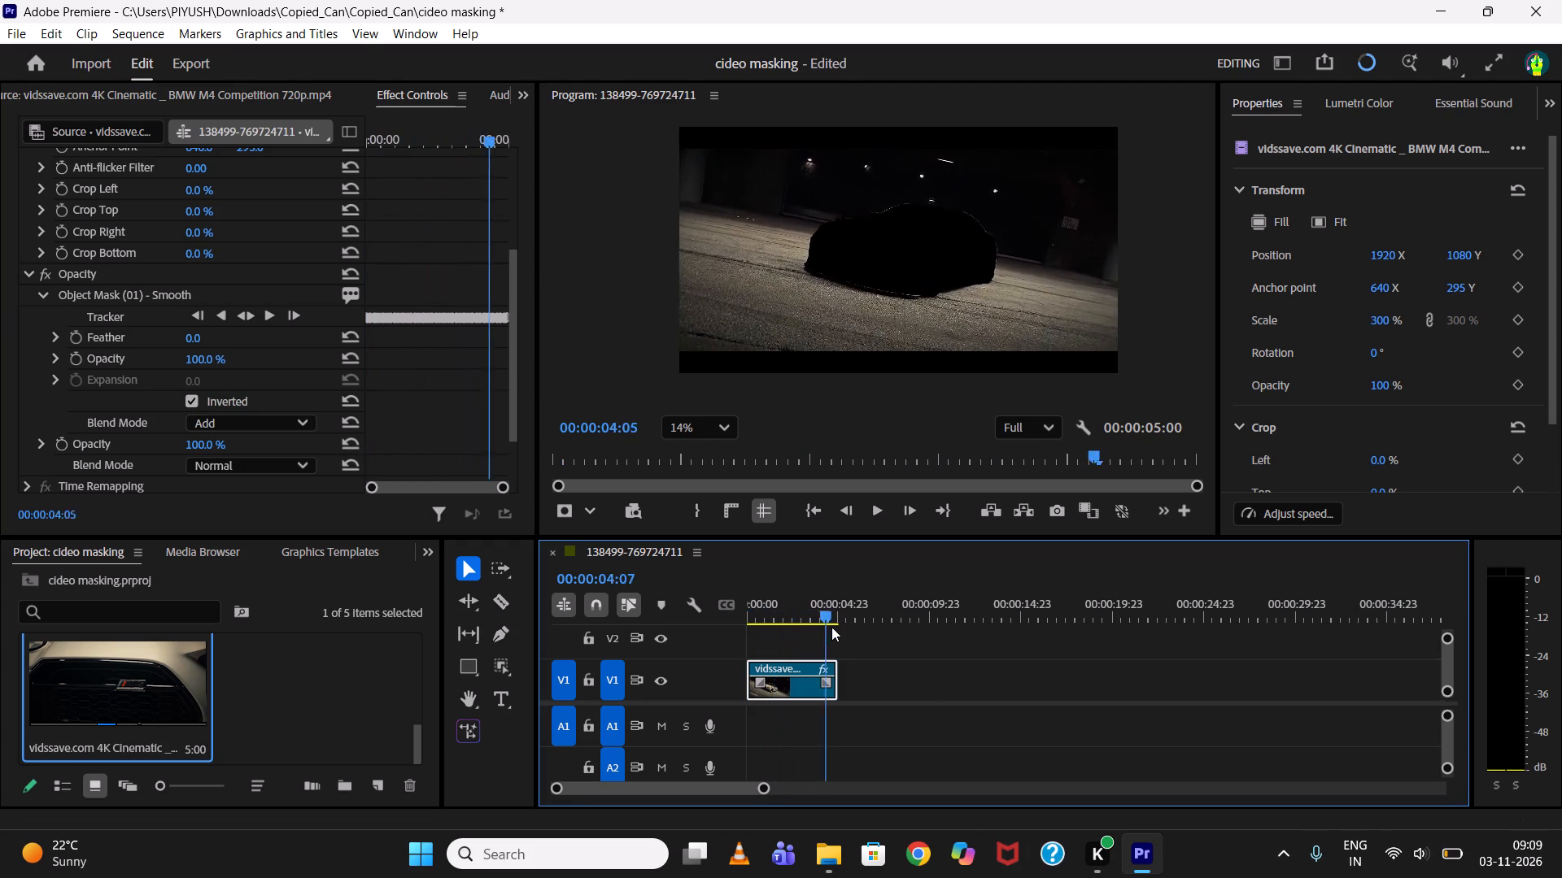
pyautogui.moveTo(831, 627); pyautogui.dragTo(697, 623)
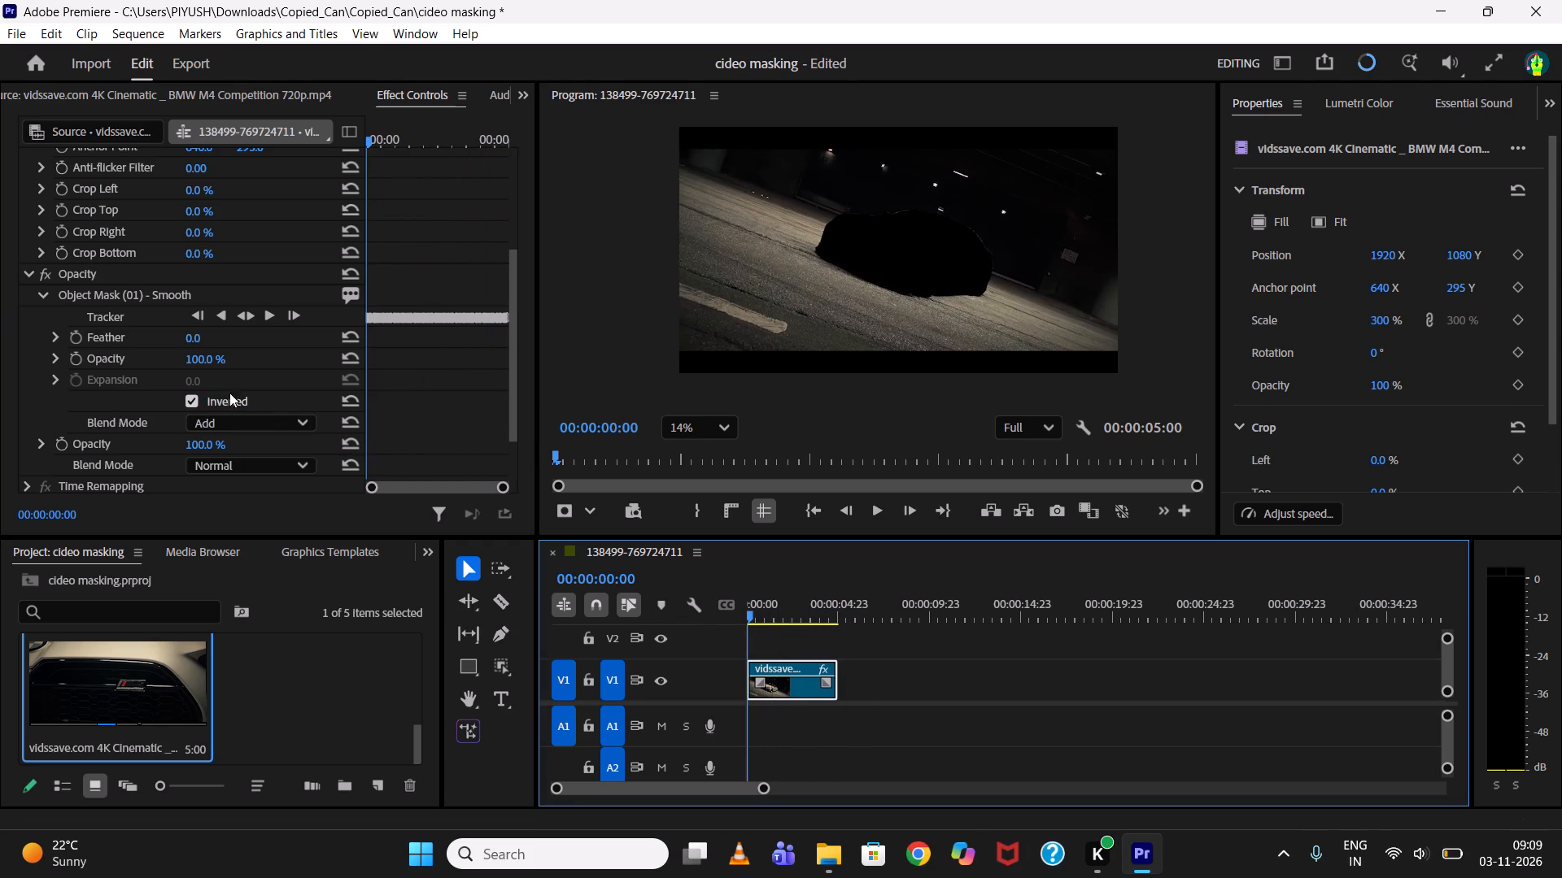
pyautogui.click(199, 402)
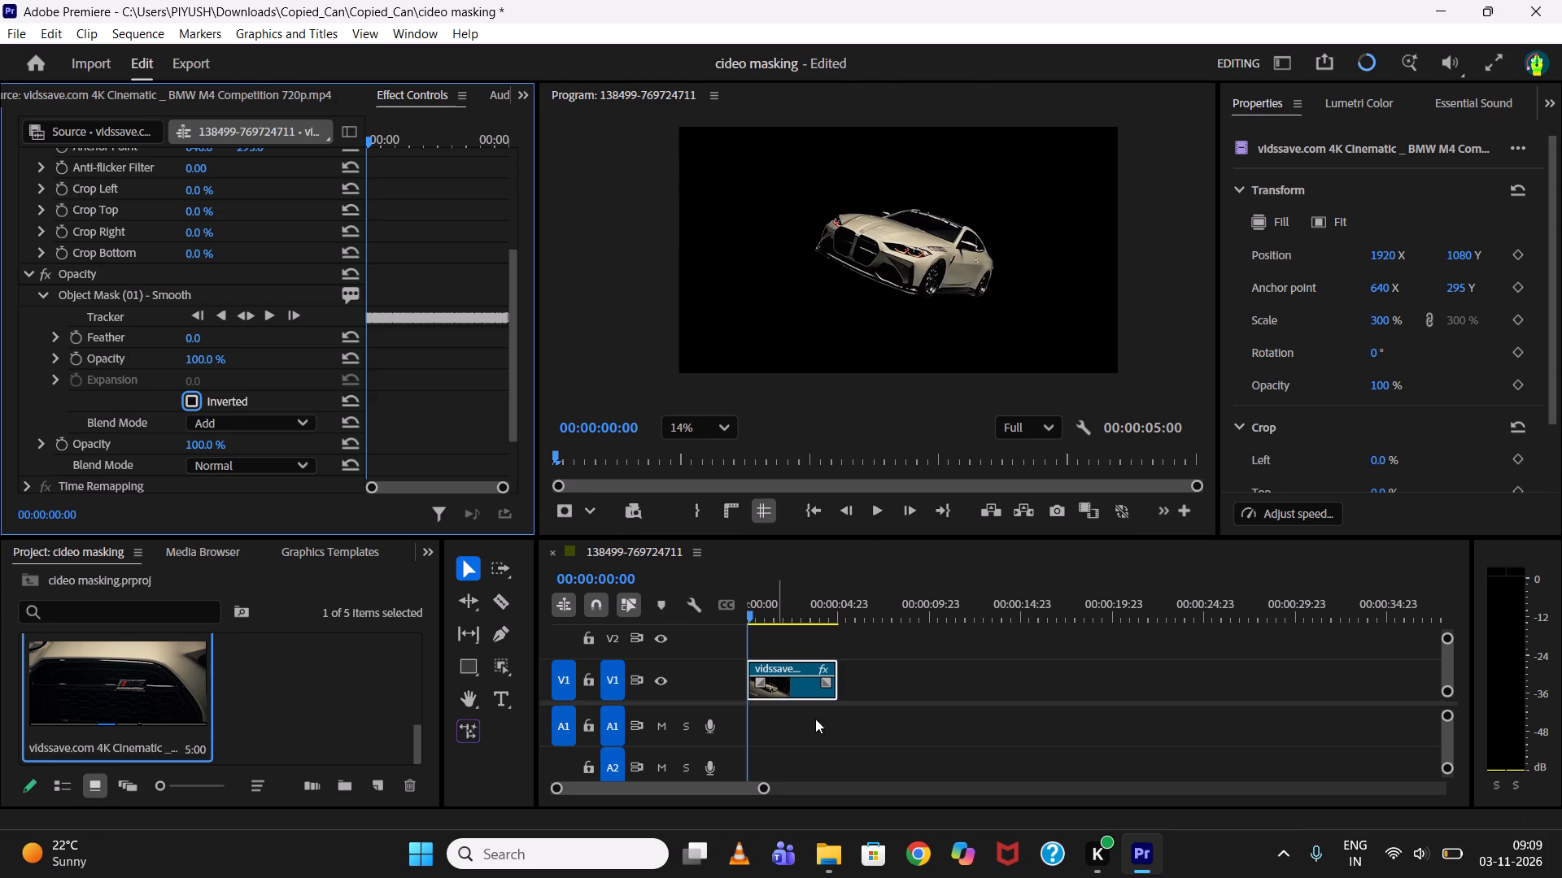
# Duplicate the masked BMW clip from V1 onto V2 directly above it.
pyautogui.keyDown('alt'); pyautogui.moveTo(801, 691); pyautogui.dragTo(802, 673); pyautogui.keyUp('alt')
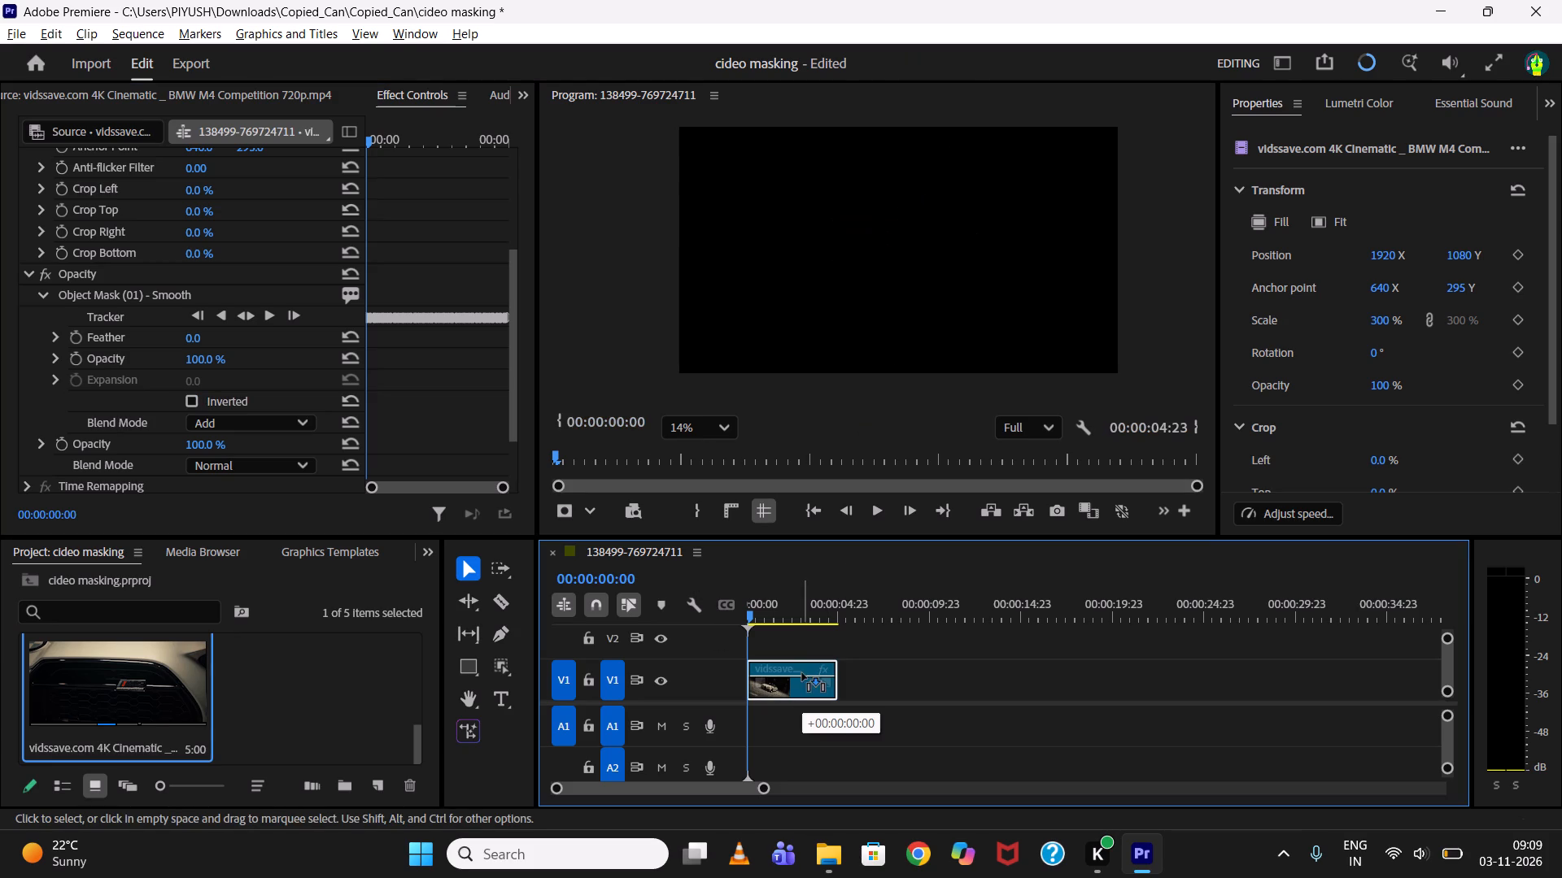
pyautogui.keyDown('alt'); pyautogui.moveTo(802, 673); pyautogui.dragTo(805, 651); pyautogui.keyUp('alt')
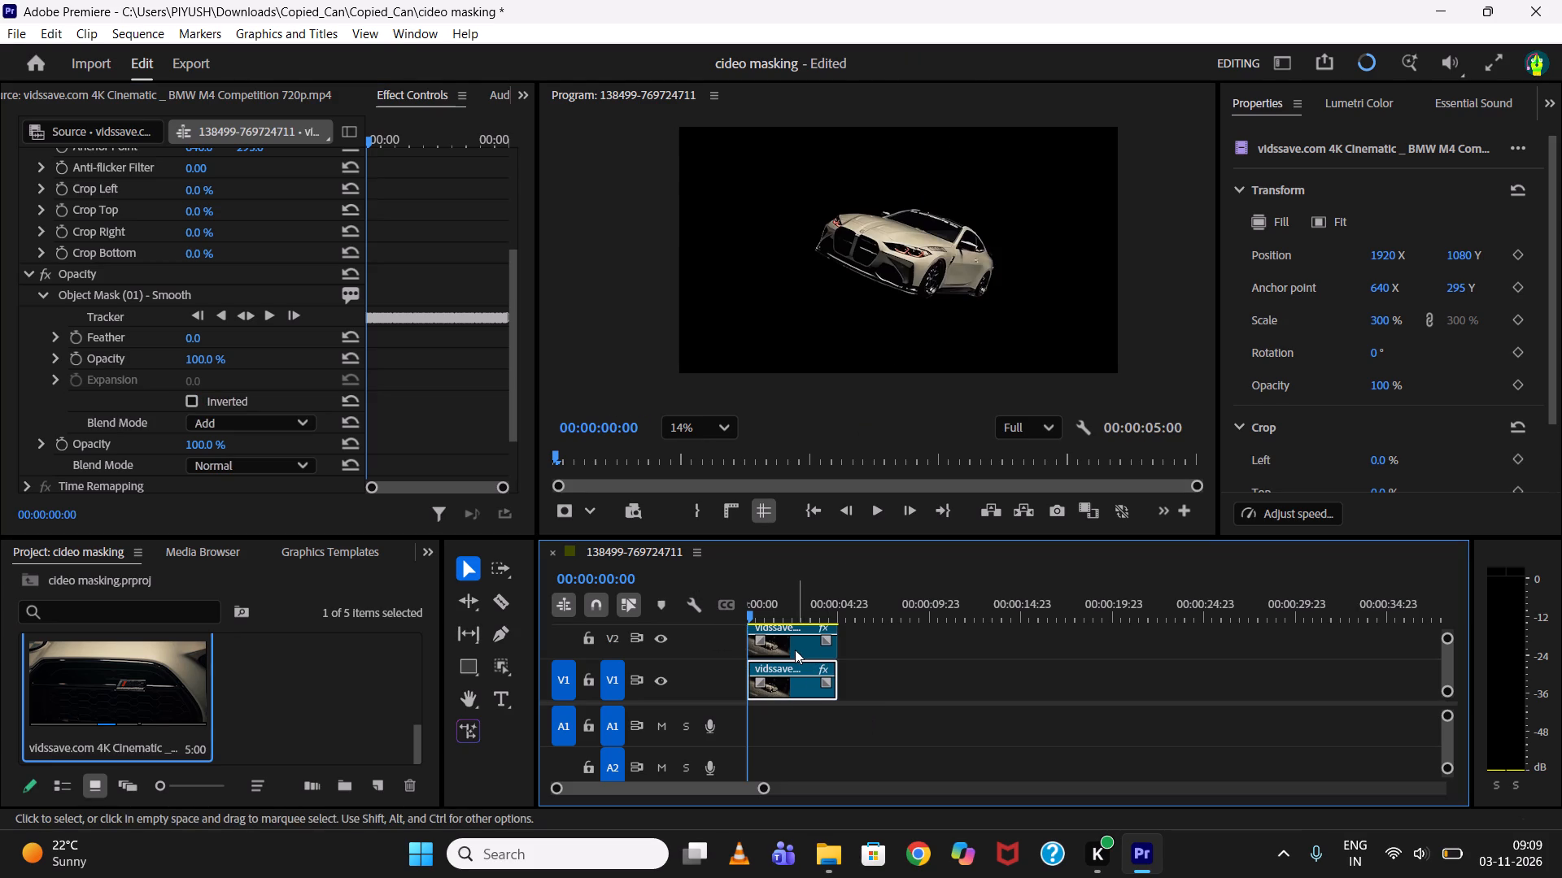
# Move both BMW clips together later in the sequence so that they end at about 00:00:10:16.
pyautogui.moveTo(879, 633); pyautogui.dragTo(828, 666)
pyautogui.moveTo(801, 680); pyautogui.dragTo(807, 680)
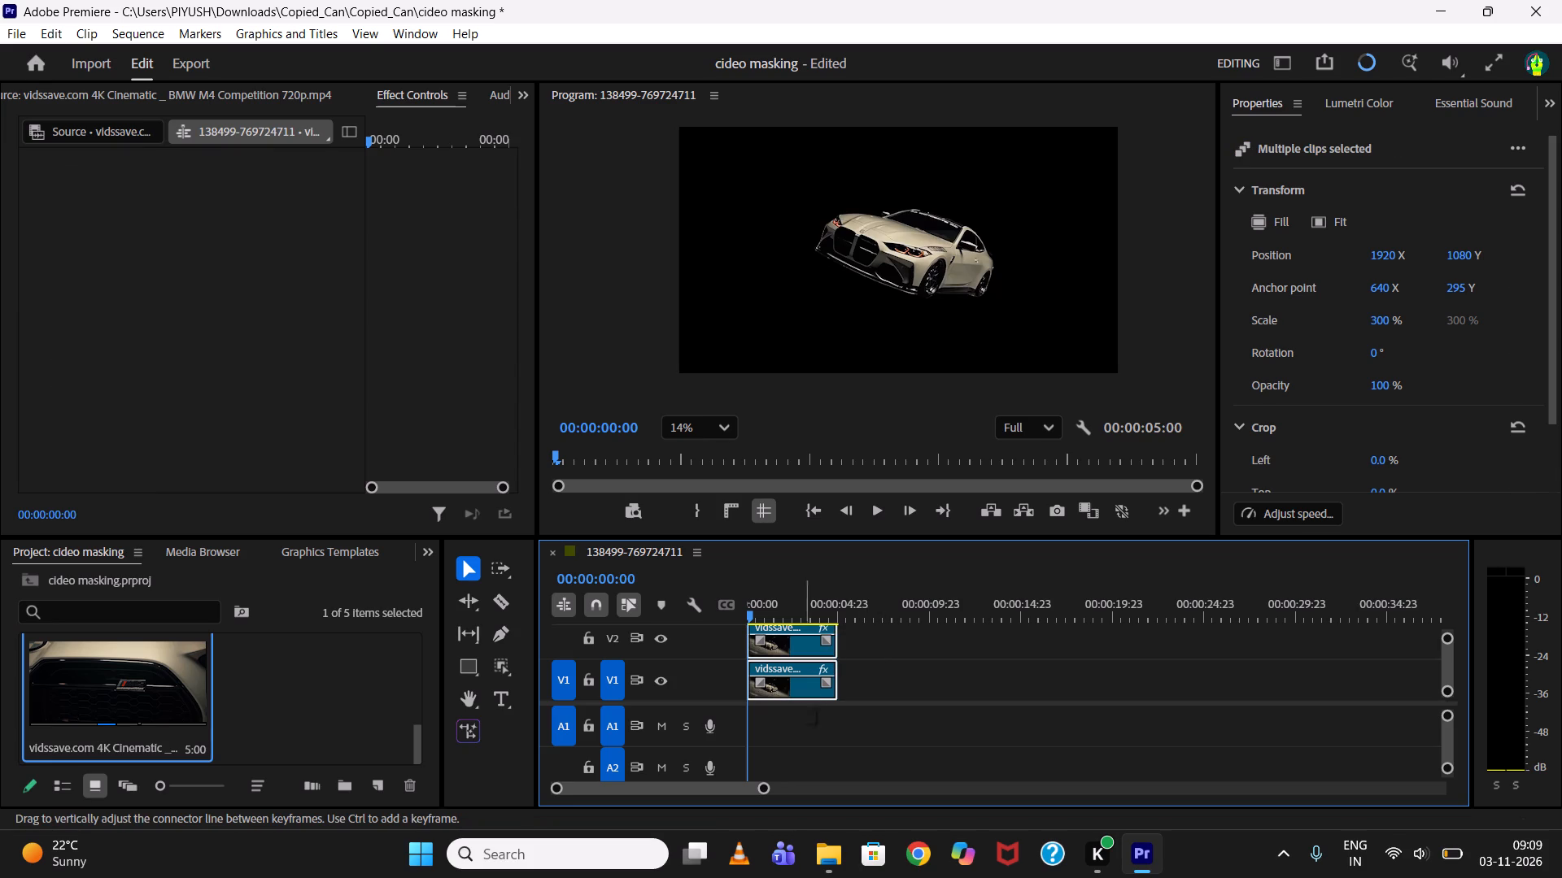
pyautogui.moveTo(807, 680); pyautogui.dragTo(870, 658)
pyautogui.moveTo(804, 686); pyautogui.dragTo(883, 676)
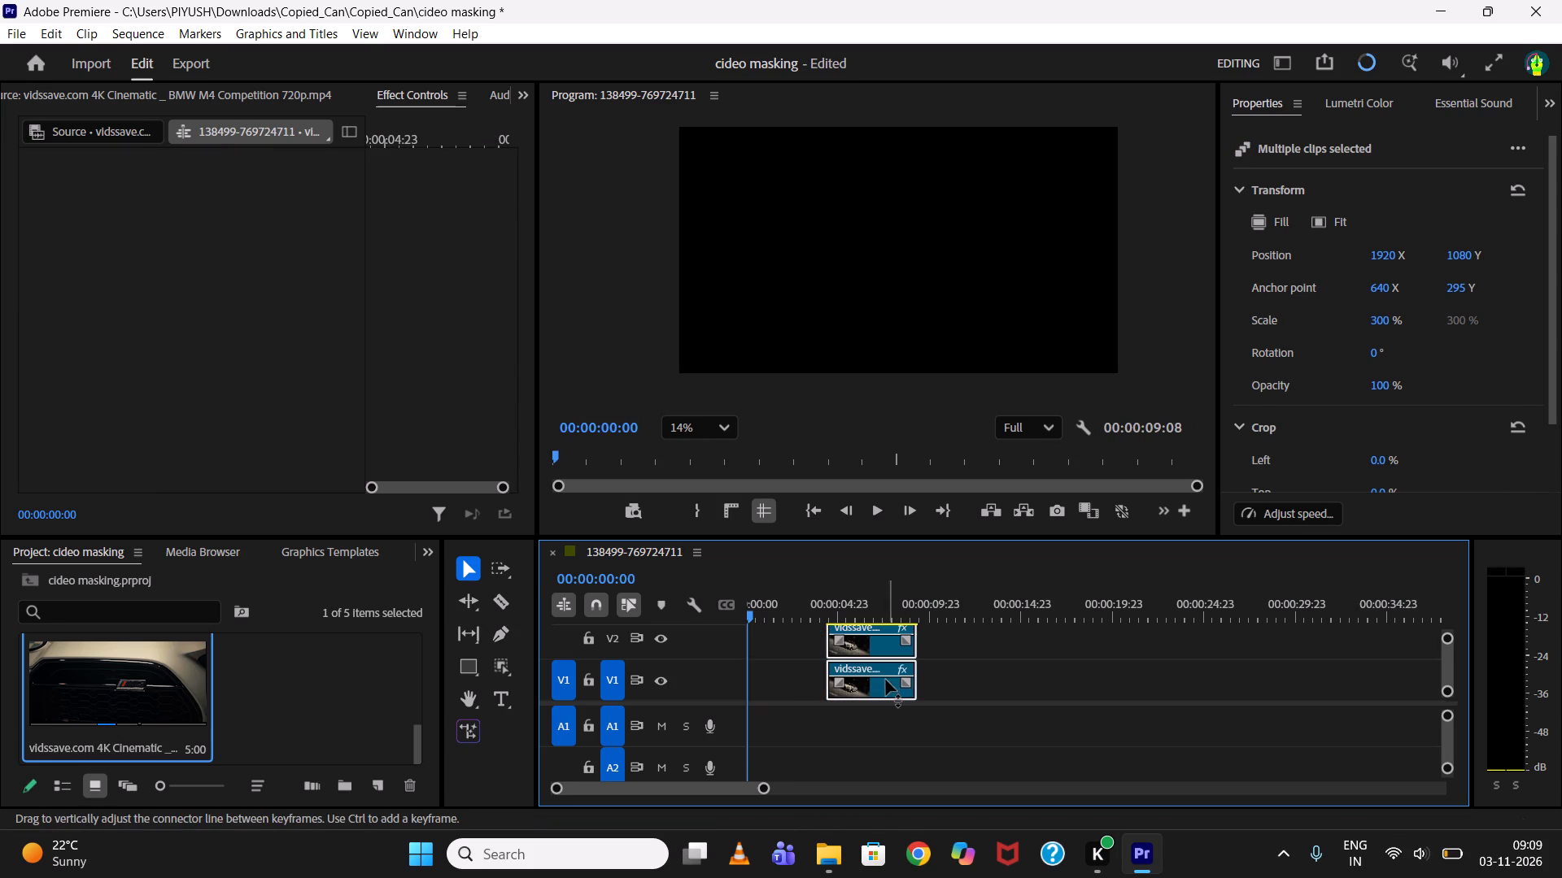
pyautogui.moveTo(866, 686); pyautogui.dragTo(891, 685)
pyautogui.click(1001, 665)
# Delete the object mask from the V1 BMW clip, and compare it with the masked V2 copy by toggling the track outputs at 00:00:06:11.
pyautogui.moveTo(818, 598); pyautogui.dragTo(841, 599)
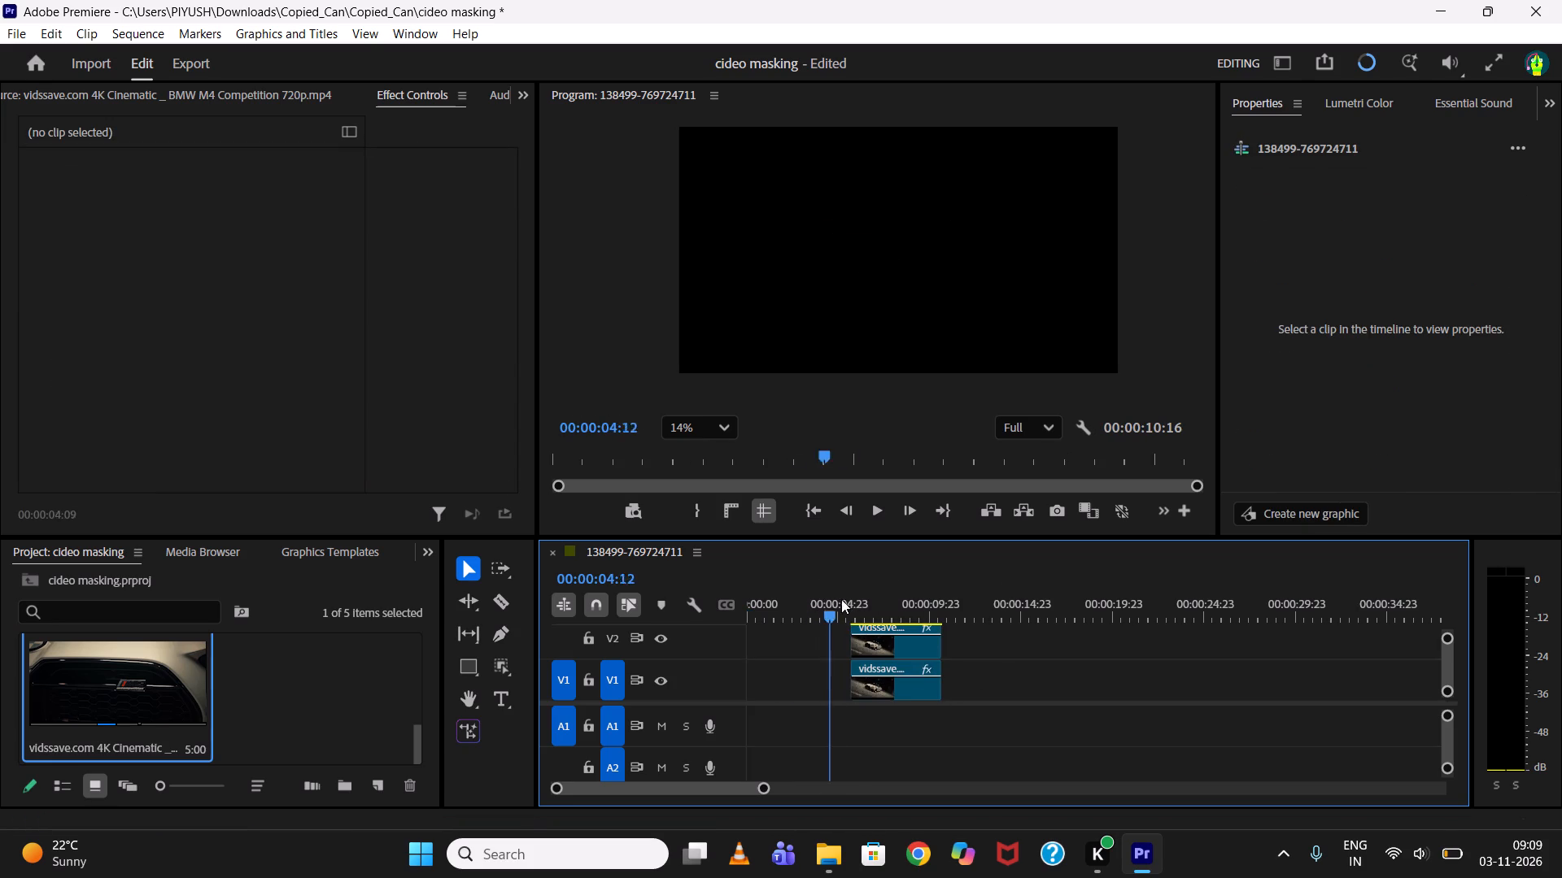
pyautogui.moveTo(841, 599); pyautogui.dragTo(866, 609)
pyautogui.click(914, 676)
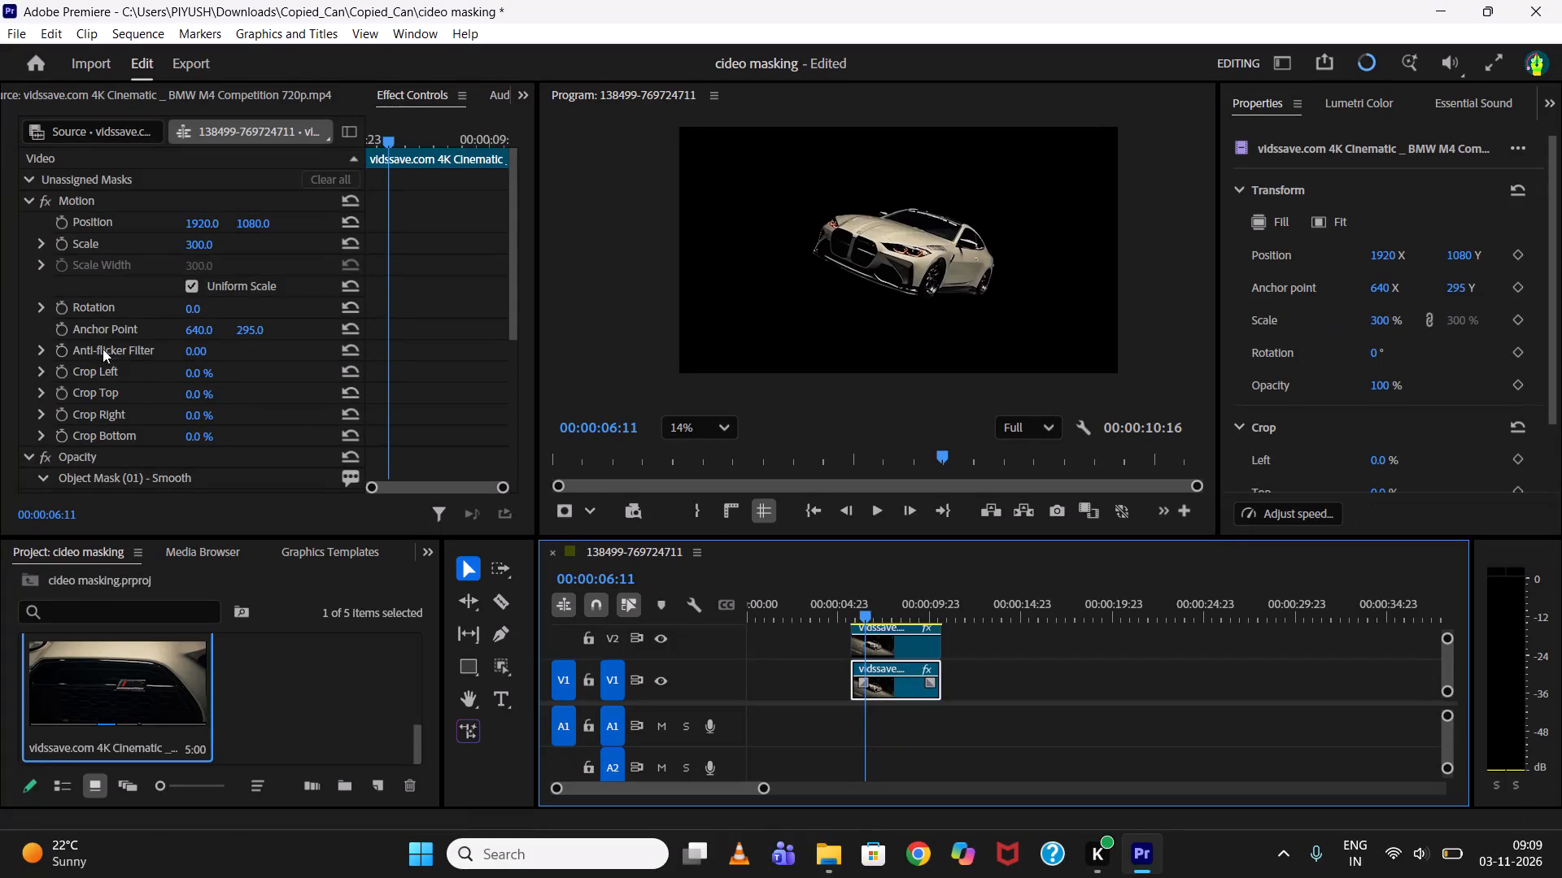
pyautogui.scroll(-5, 104, 317)
pyautogui.click(103, 374)
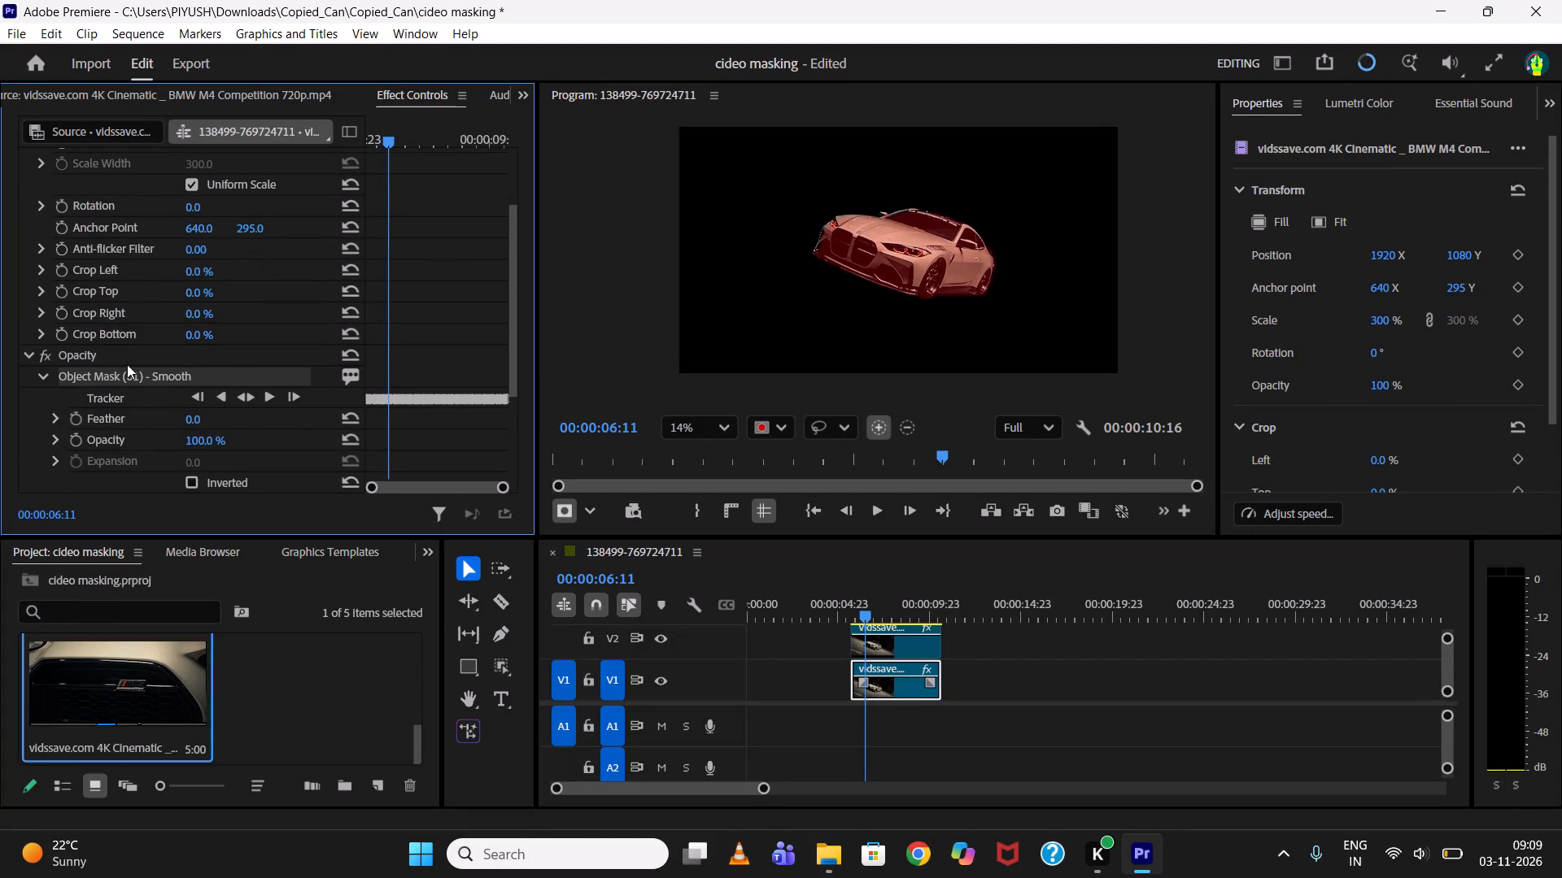
pyautogui.press('Delete')
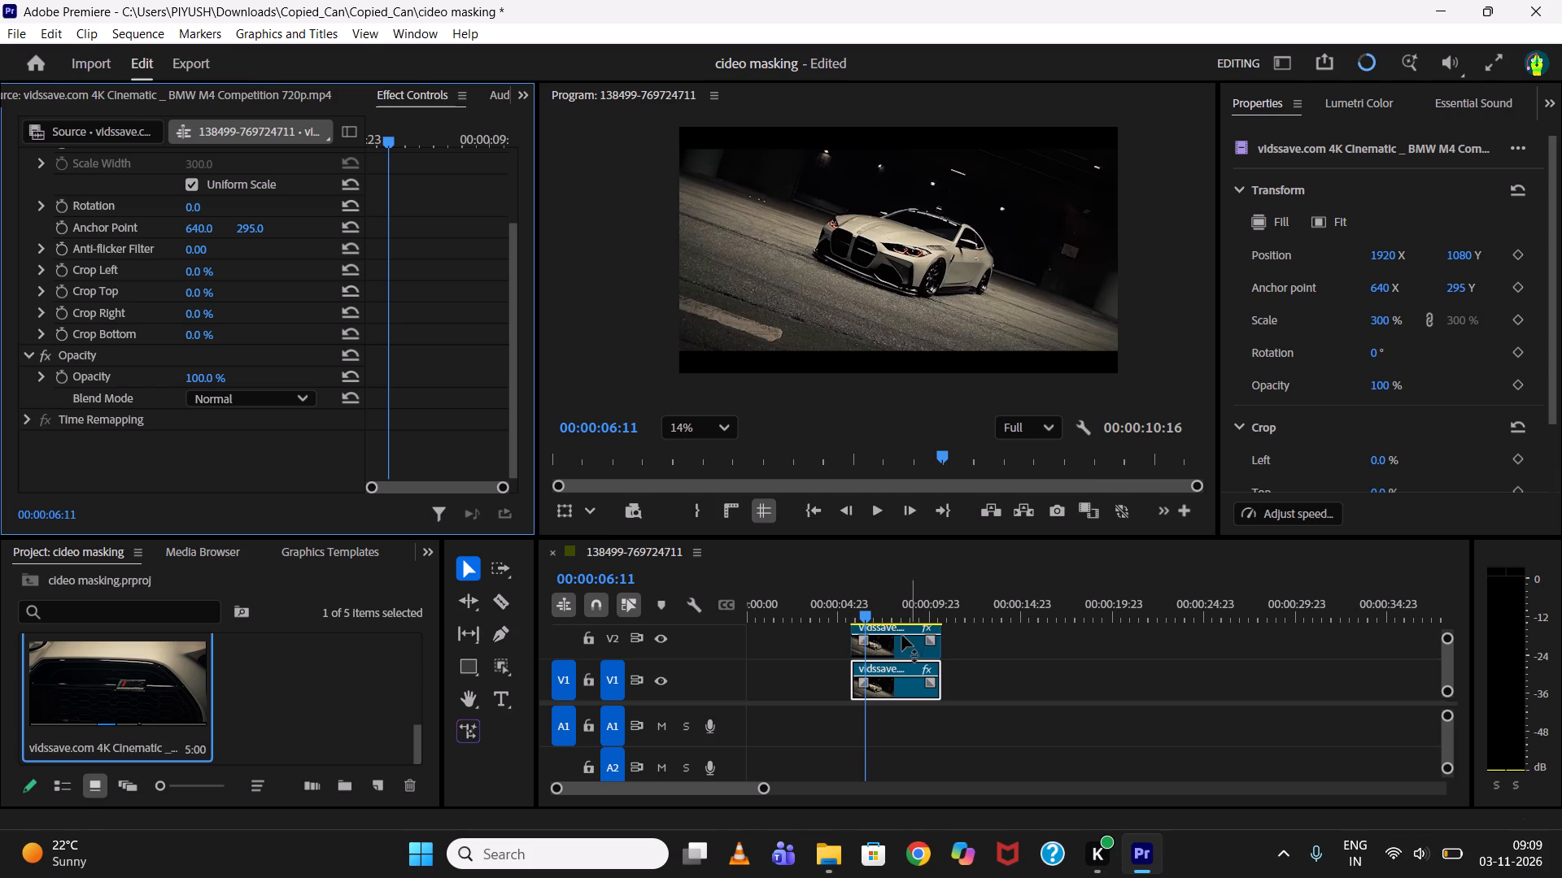
pyautogui.click(672, 637)
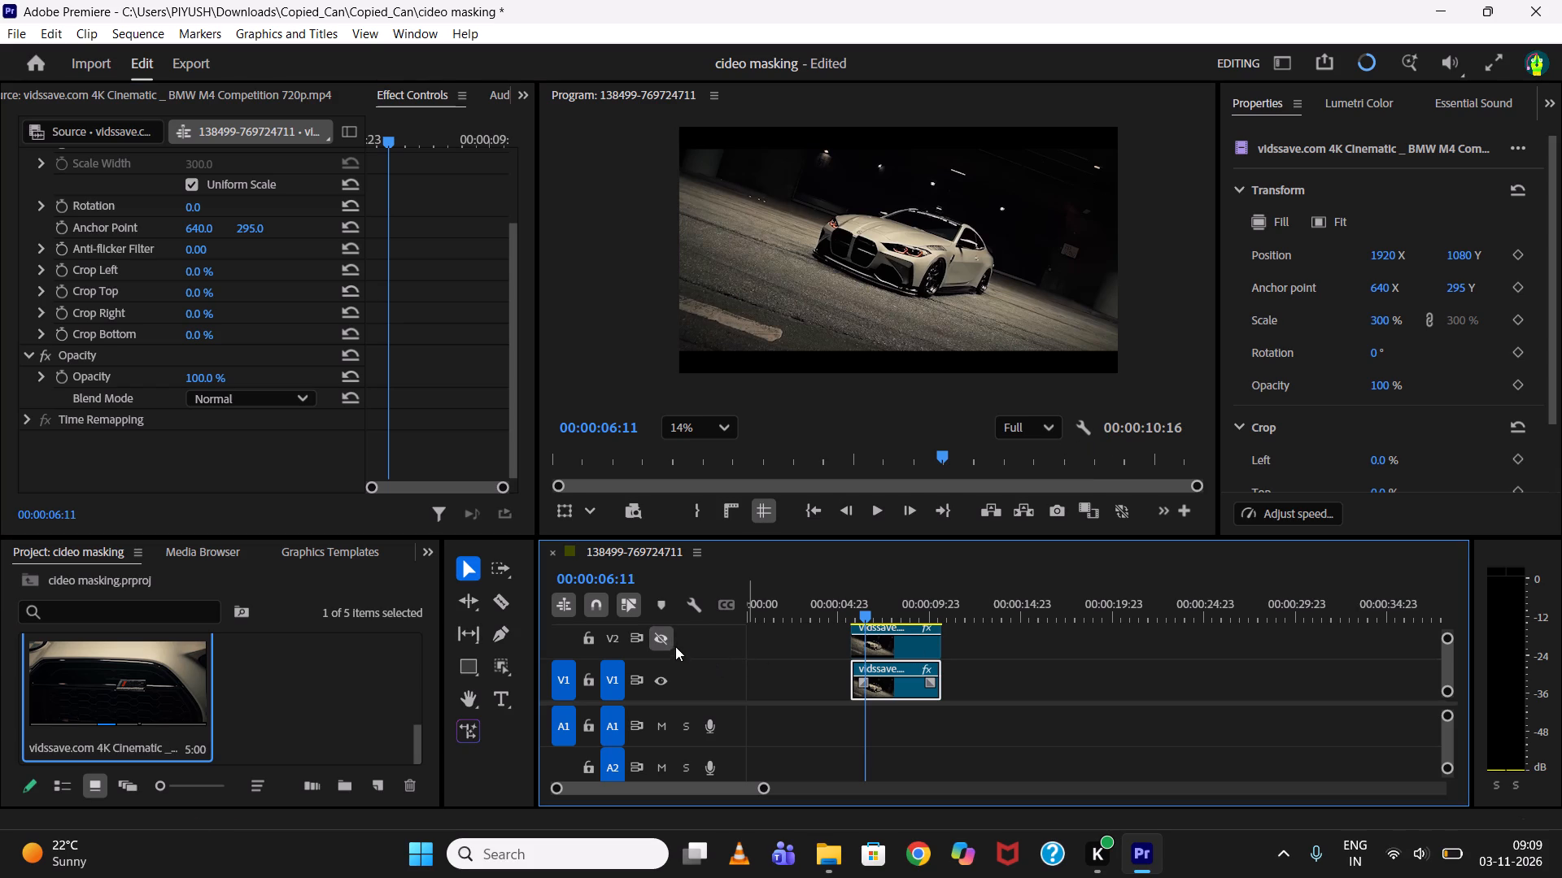
pyautogui.click(665, 676)
pyautogui.click(665, 645)
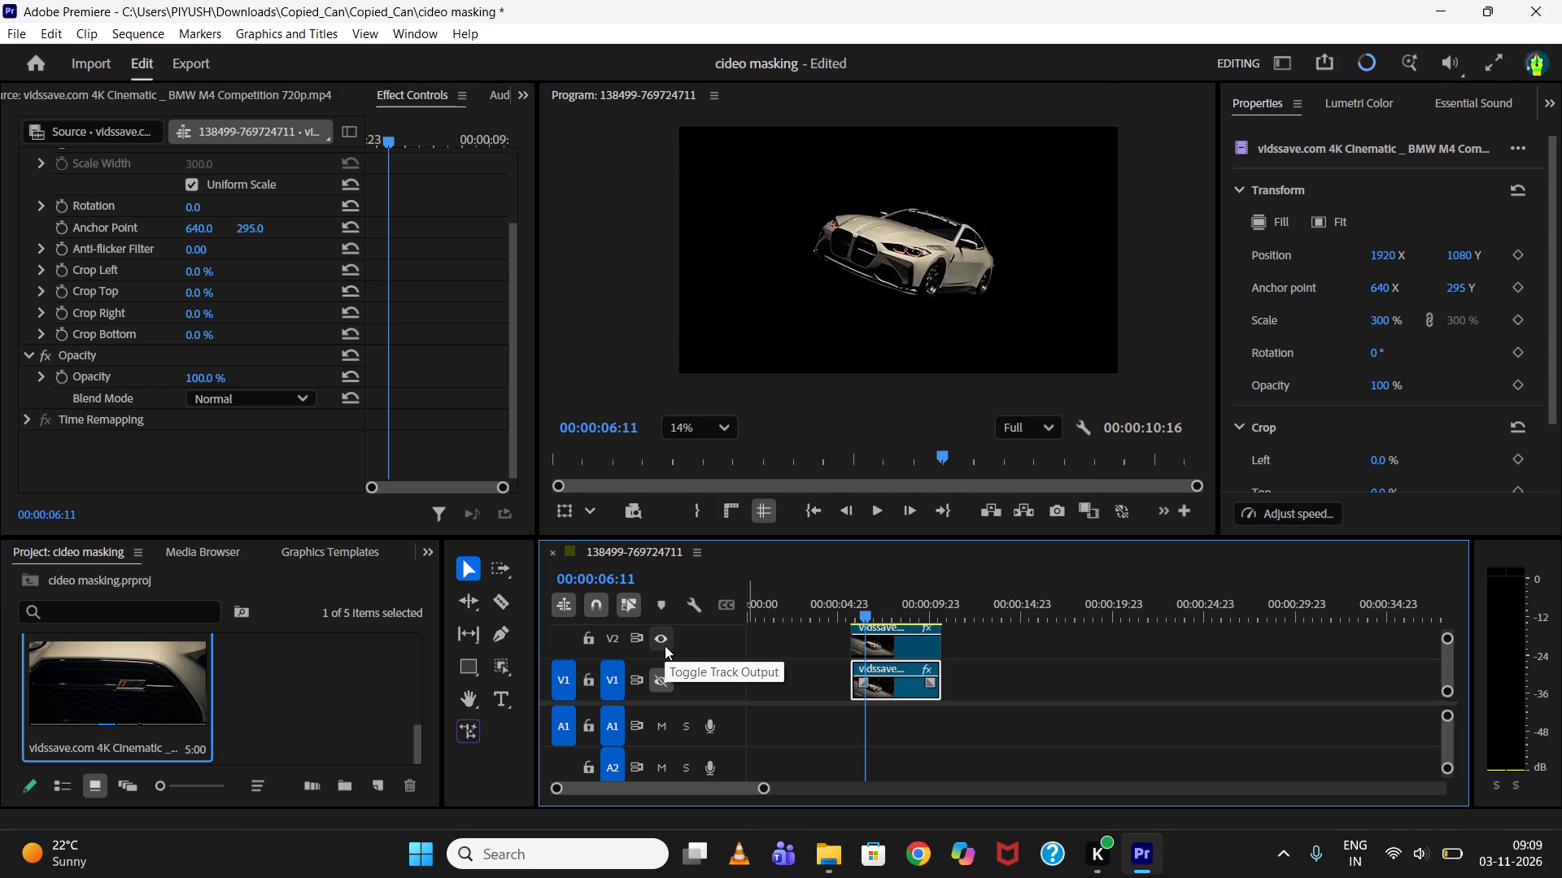
pyautogui.click(669, 672)
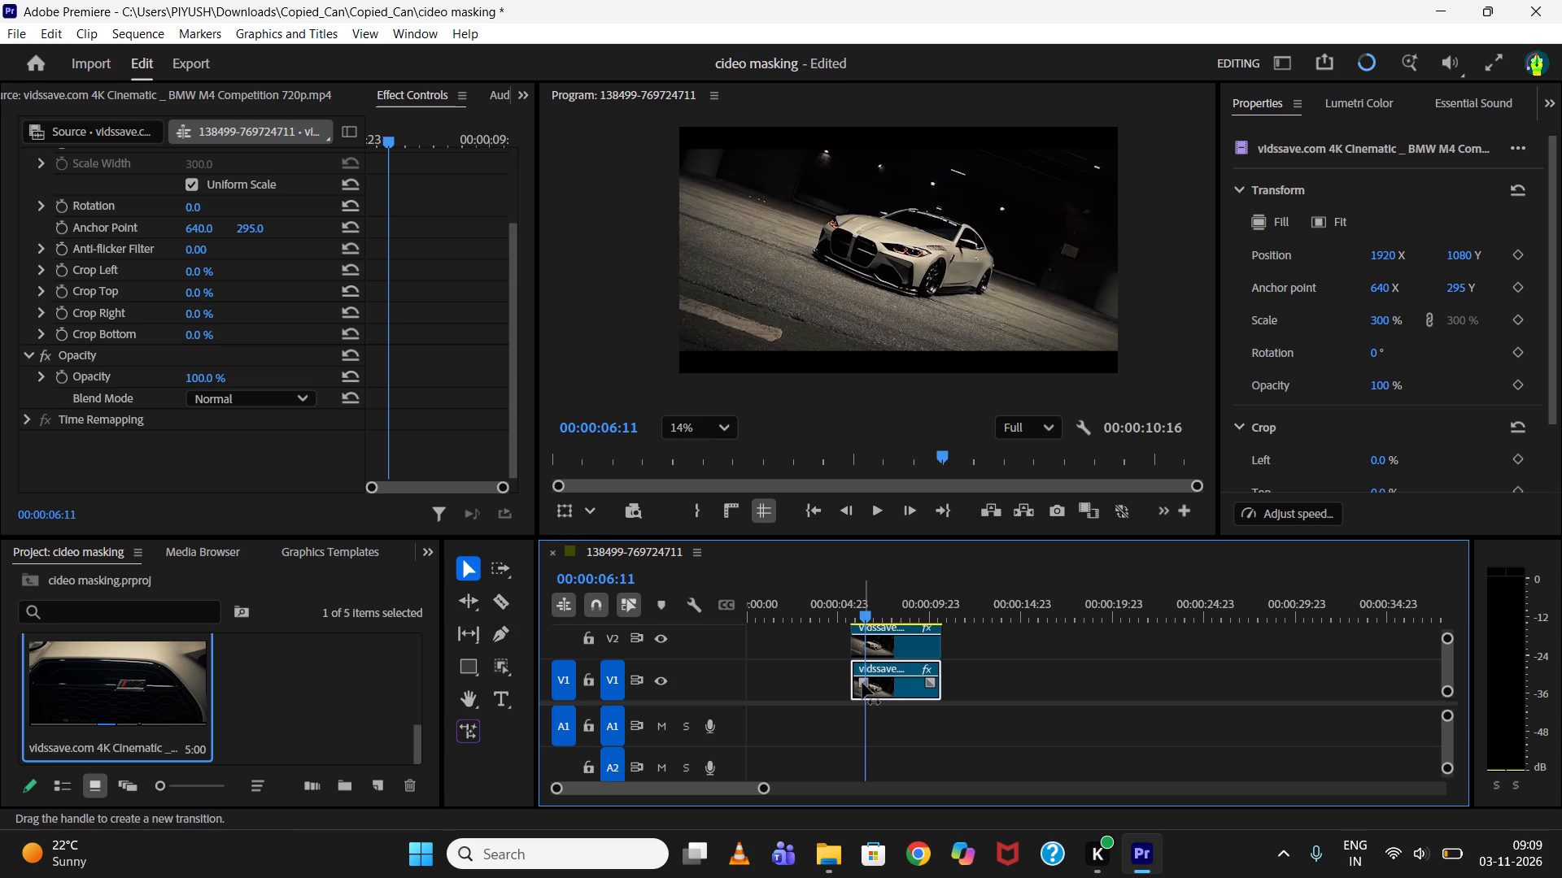
# Trim the start of the V1 BMW clip to the playhead at 00:00:06:11, leaving the V2 copy starting earlier.
pyautogui.keyDown('alt'); pyautogui.scroll(11, 866, 695); pyautogui.keyUp('alt')
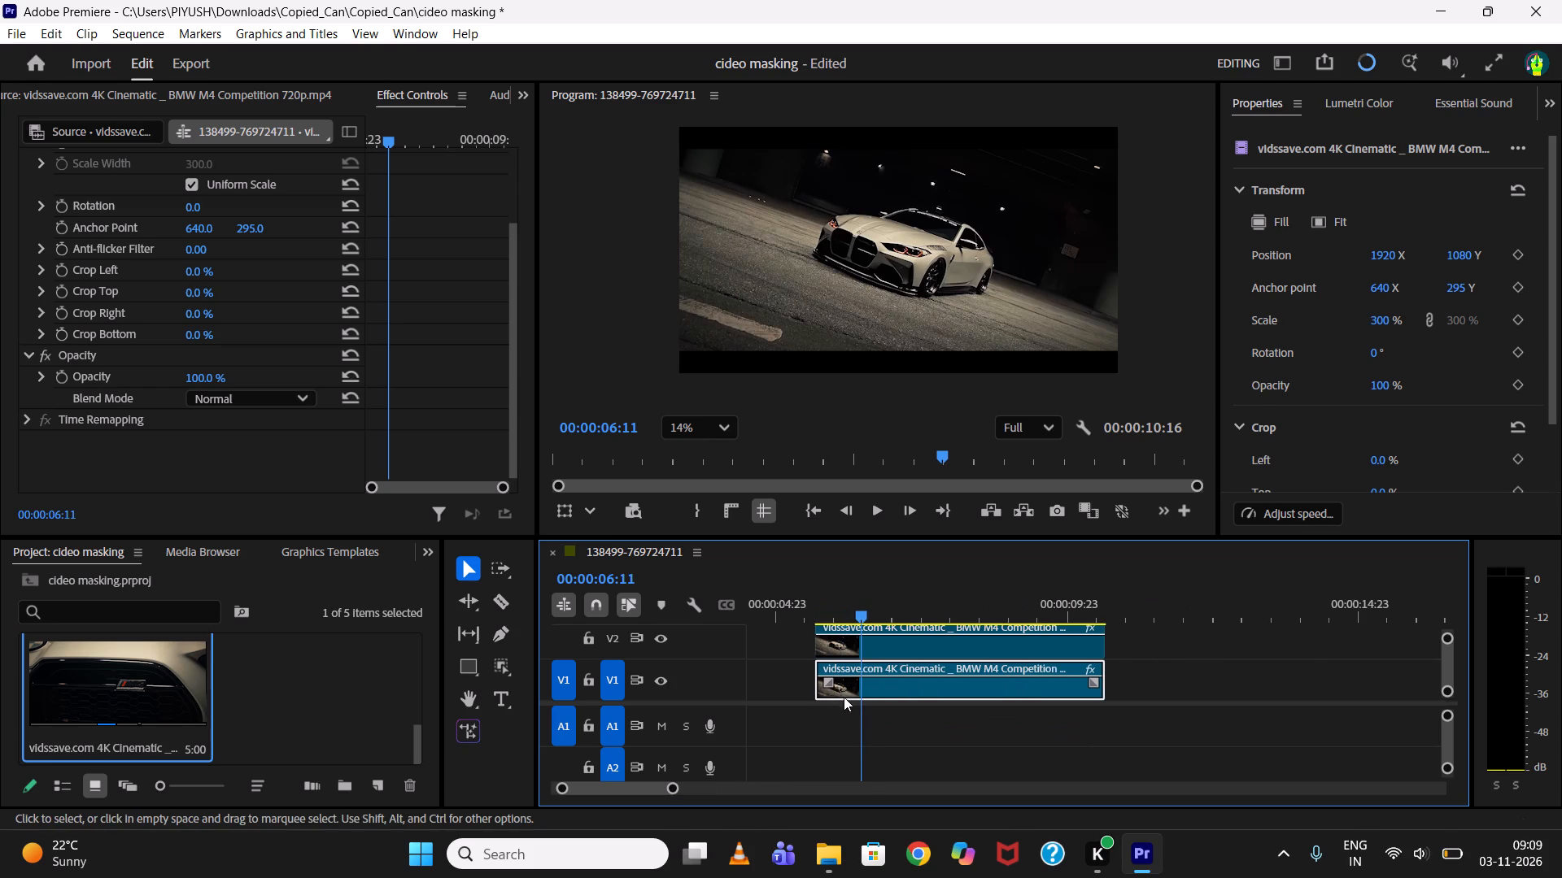
pyautogui.moveTo(816, 685); pyautogui.dragTo(866, 693)
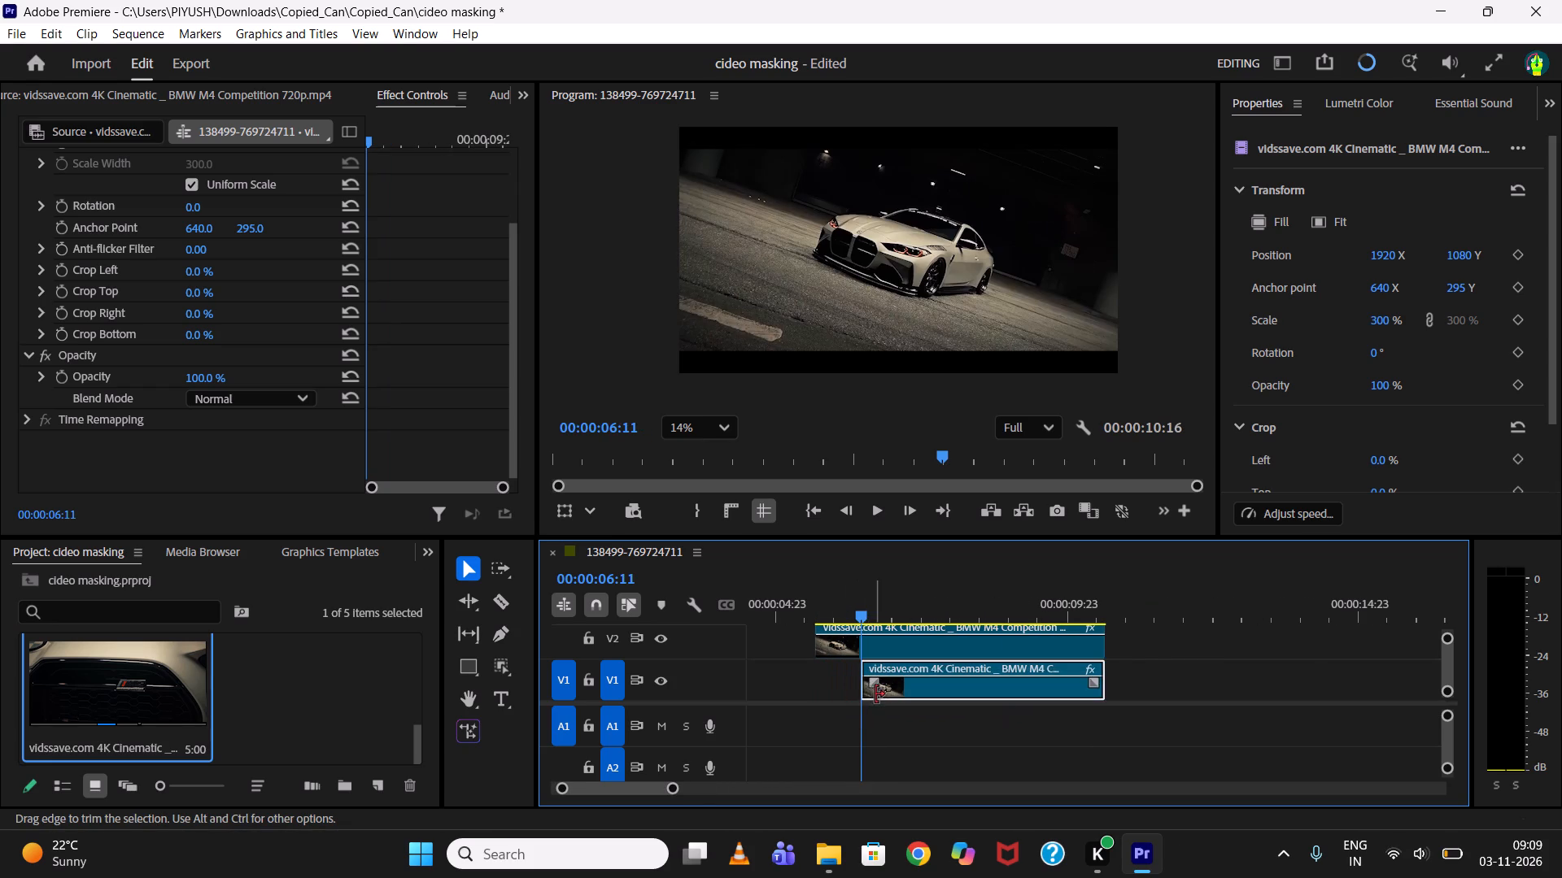
# Add cataerarr3.mp4 from the project to V1, just after the BMW clips.
pyautogui.keyDown('alt'); pyautogui.scroll(-5, 876, 693); pyautogui.keyUp('alt')
pyautogui.keyDown('alt'); pyautogui.scroll(1, 876, 693); pyautogui.keyUp('alt')
pyautogui.keyDown('alt'); pyautogui.scroll(-6, 889, 685); pyautogui.keyUp('alt')
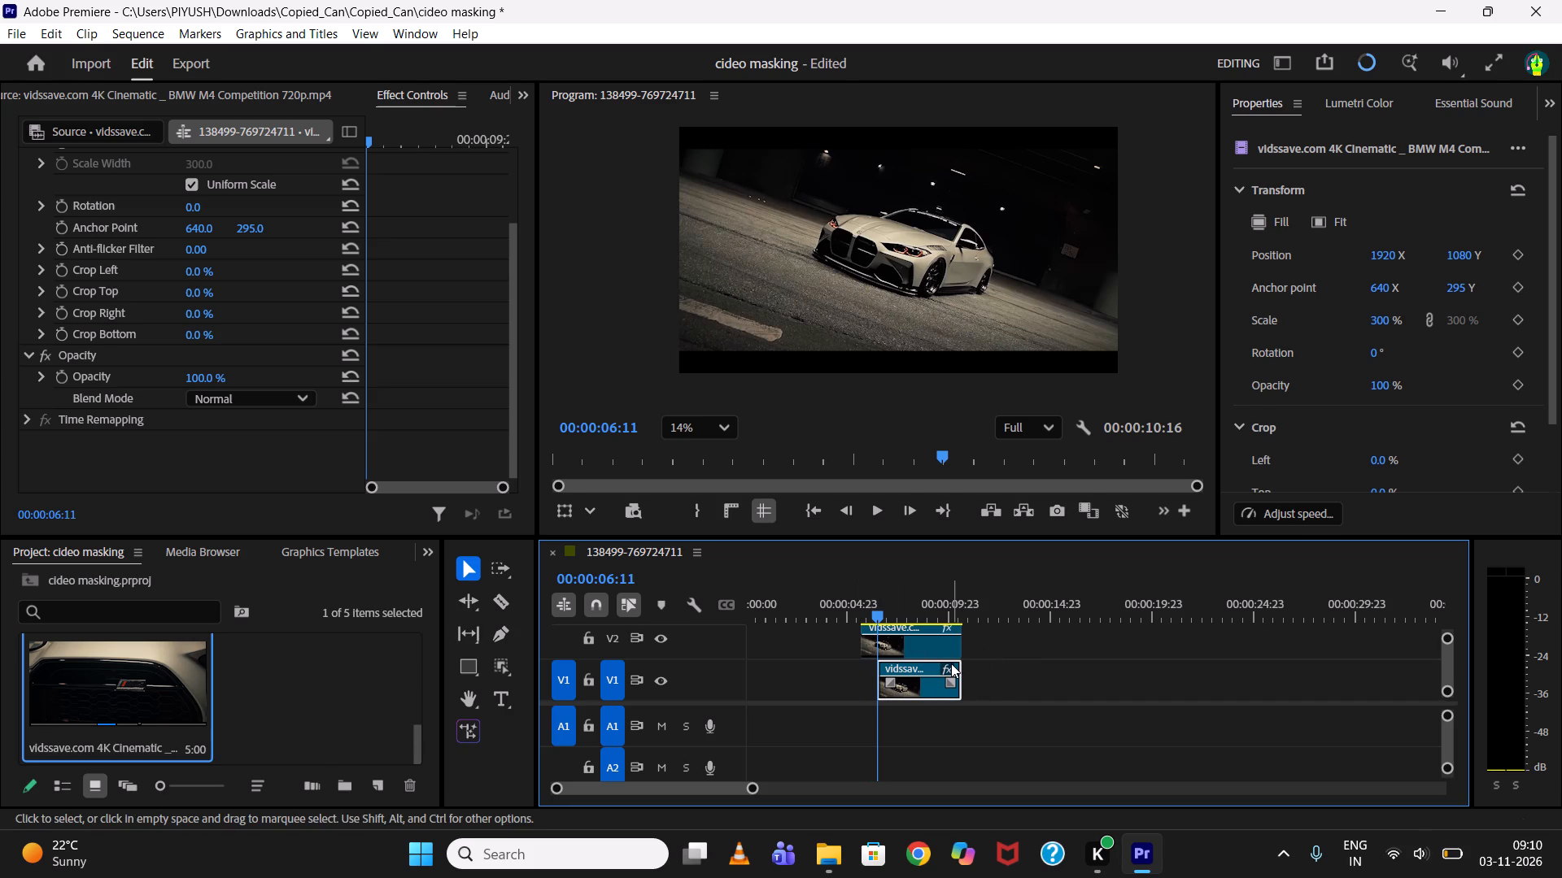
pyautogui.scroll(7, 912, 668)
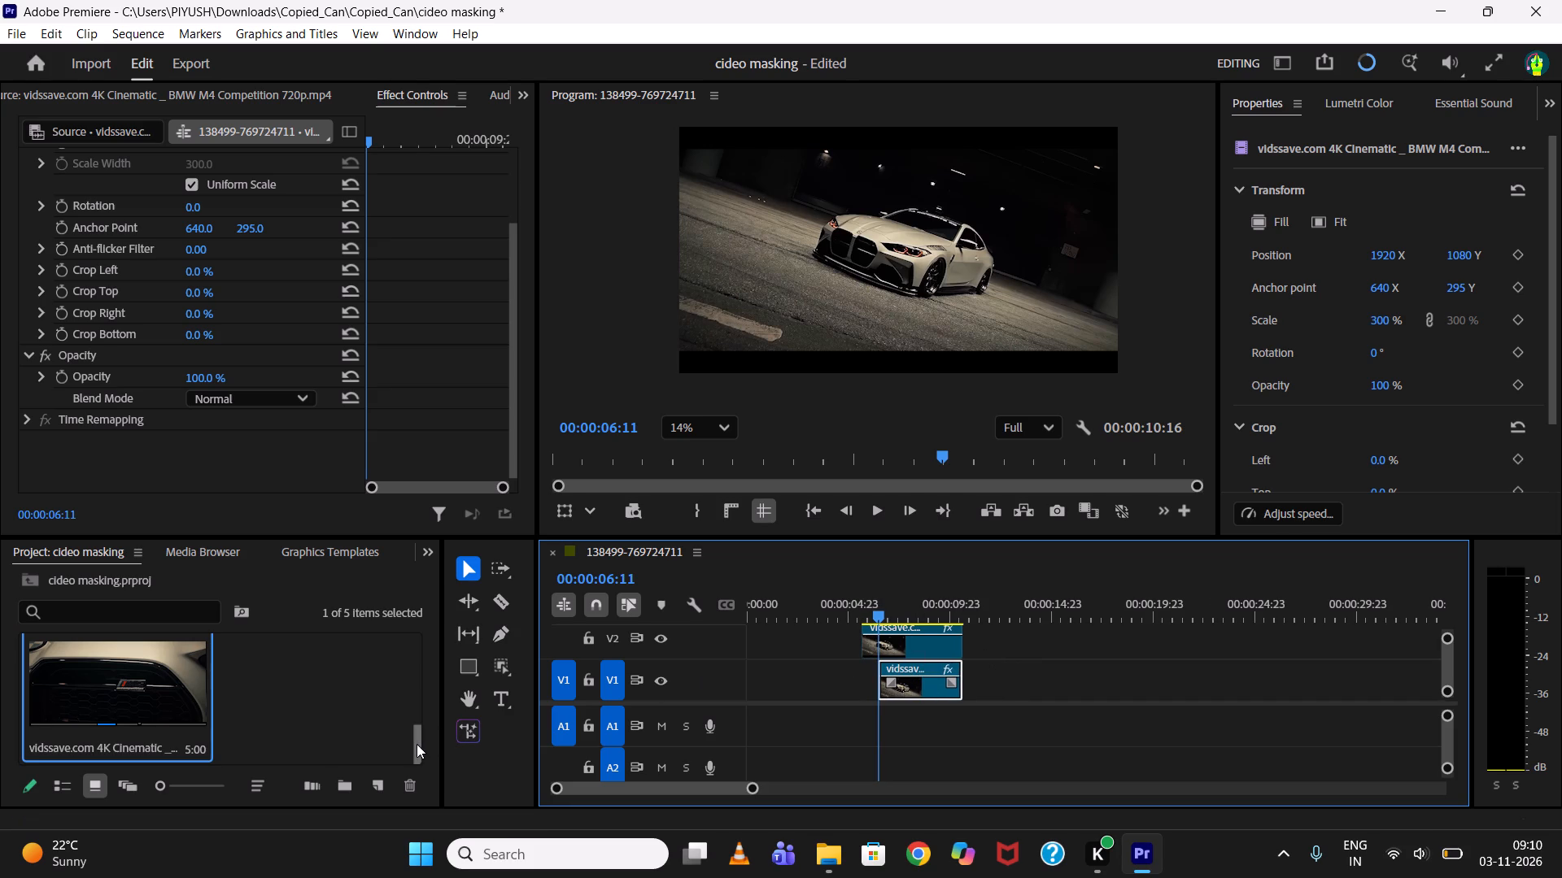
pyautogui.moveTo(416, 744); pyautogui.dragTo(407, 696)
pyautogui.moveTo(363, 708); pyautogui.dragTo(530, 672)
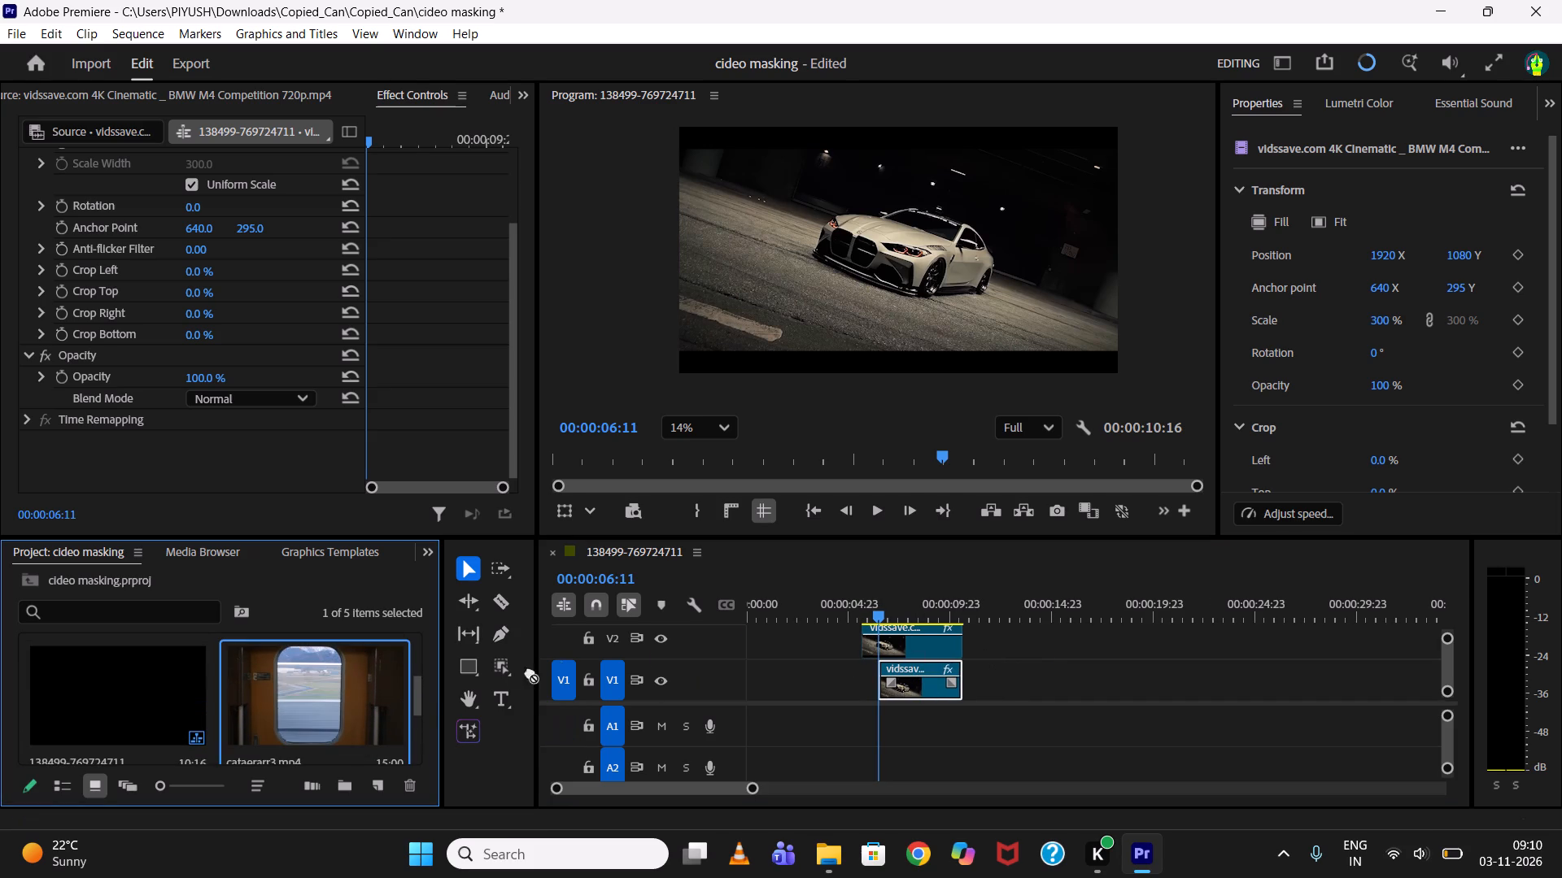
pyautogui.moveTo(530, 672); pyautogui.dragTo(985, 700)
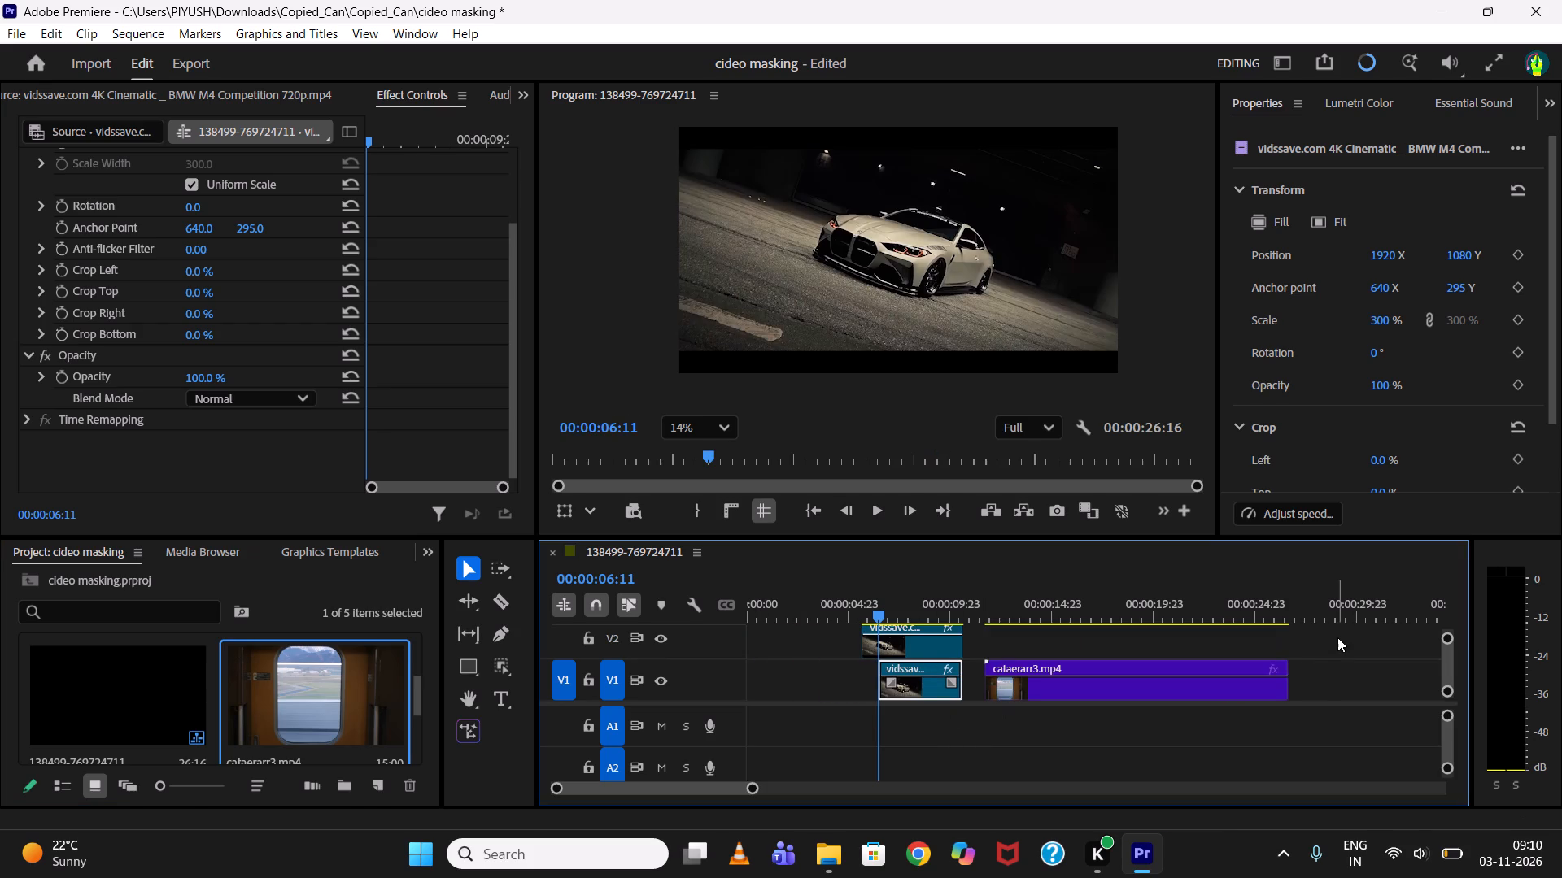
# Trim the end of cataerarr3.mp4 to a length of about 4 seconds and move it to the start of V1.
pyautogui.moveTo(1297, 685); pyautogui.dragTo(1066, 728)
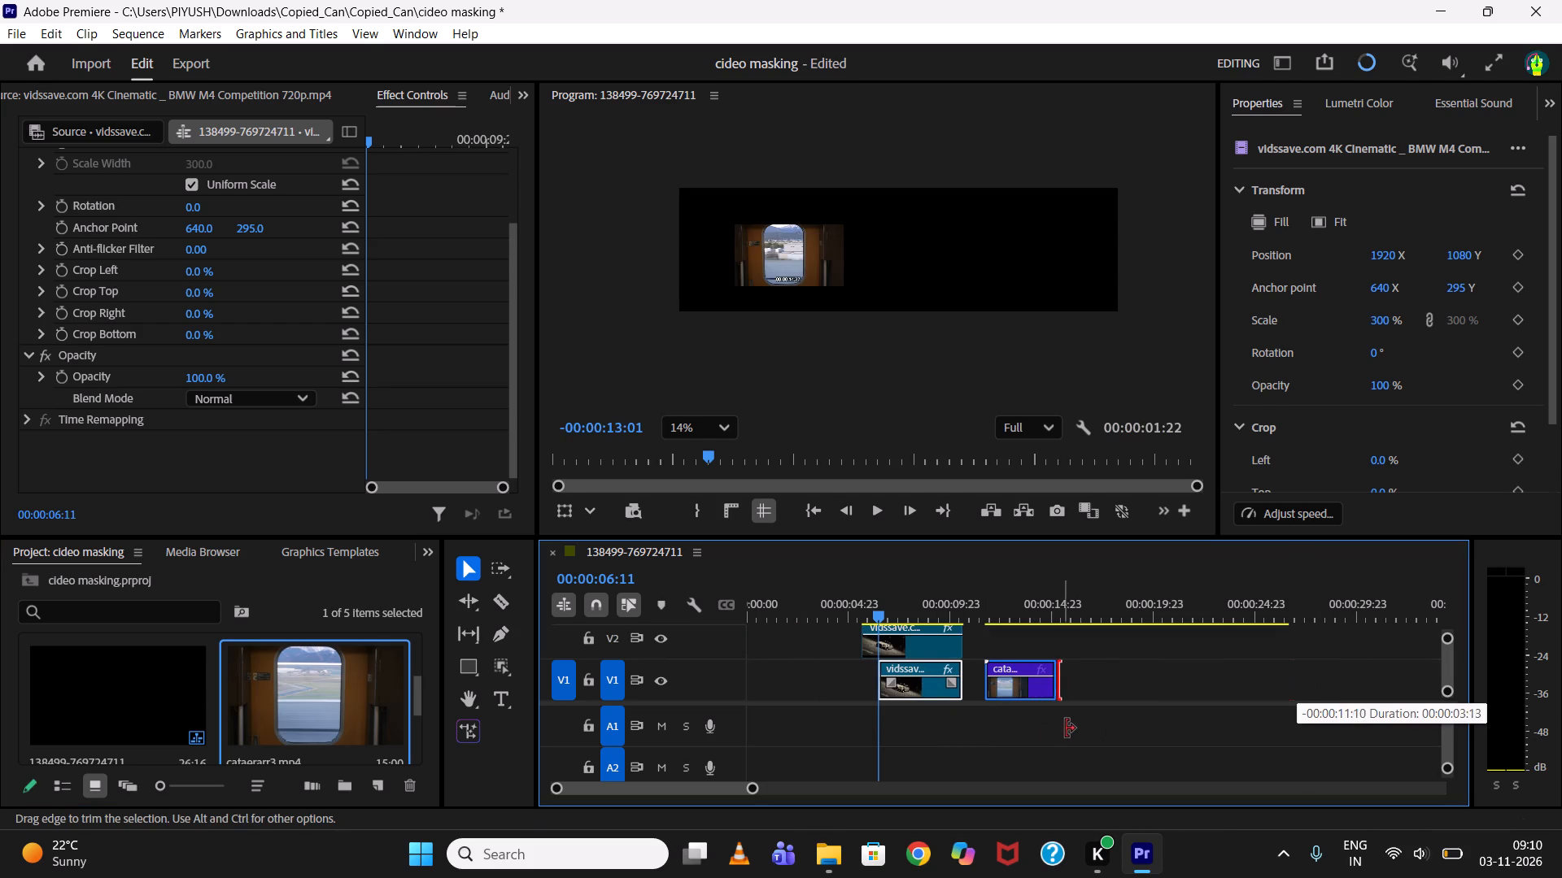
pyautogui.moveTo(1066, 728); pyautogui.dragTo(1079, 727)
pyautogui.moveTo(1039, 689); pyautogui.dragTo(754, 679)
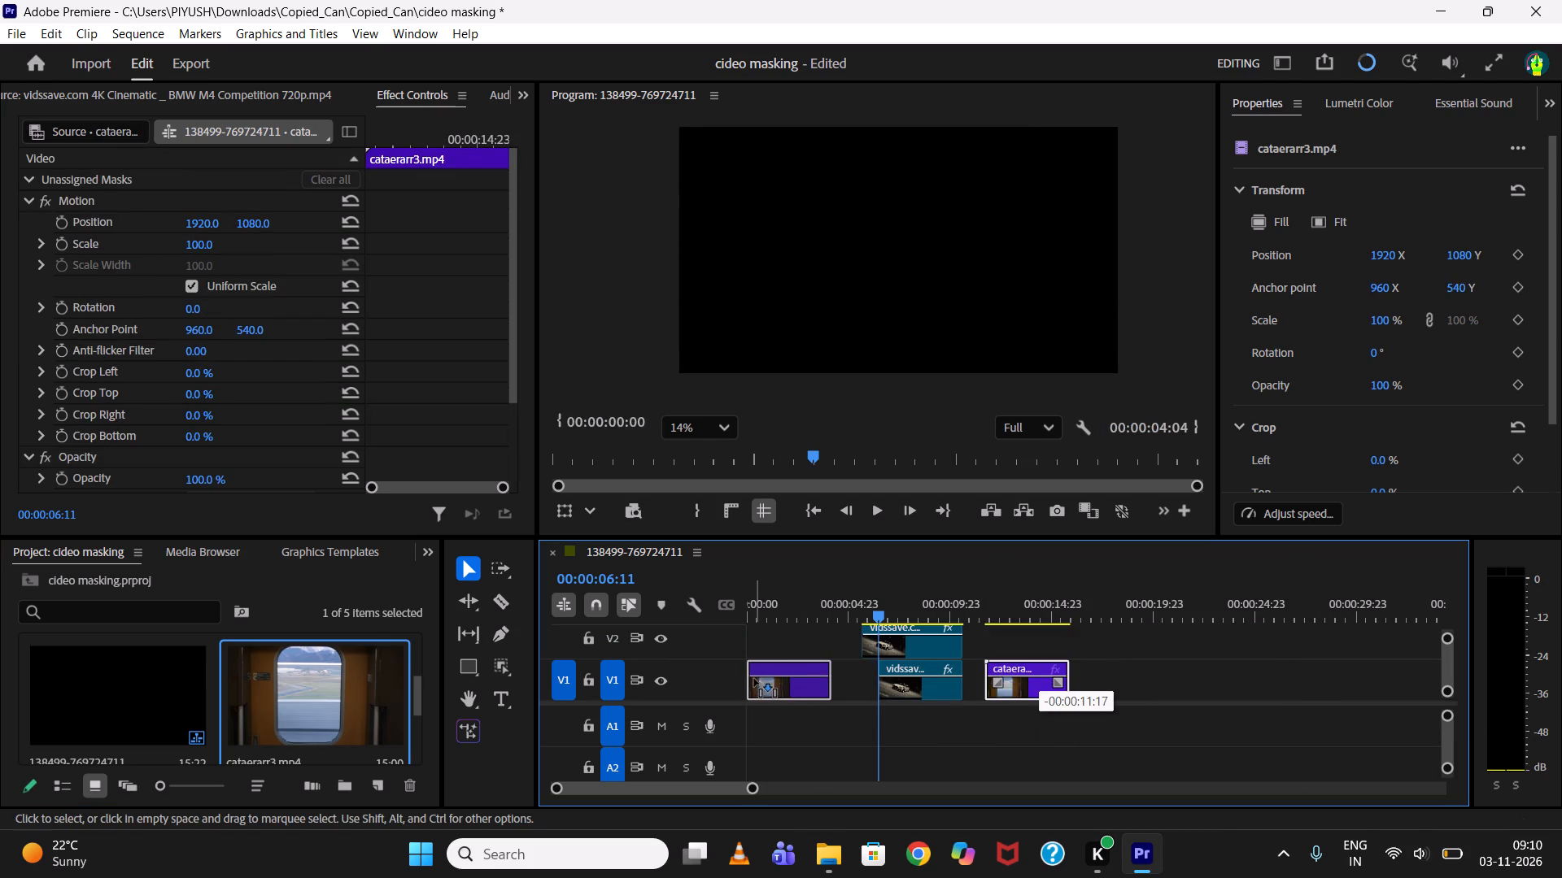
# Move both BMW clips earlier so the V1 clip meets the end of cataerarr3.mp4 with V2 overlapping it, and scrub through to check the transition.
pyautogui.moveTo(1011, 644); pyautogui.dragTo(910, 697)
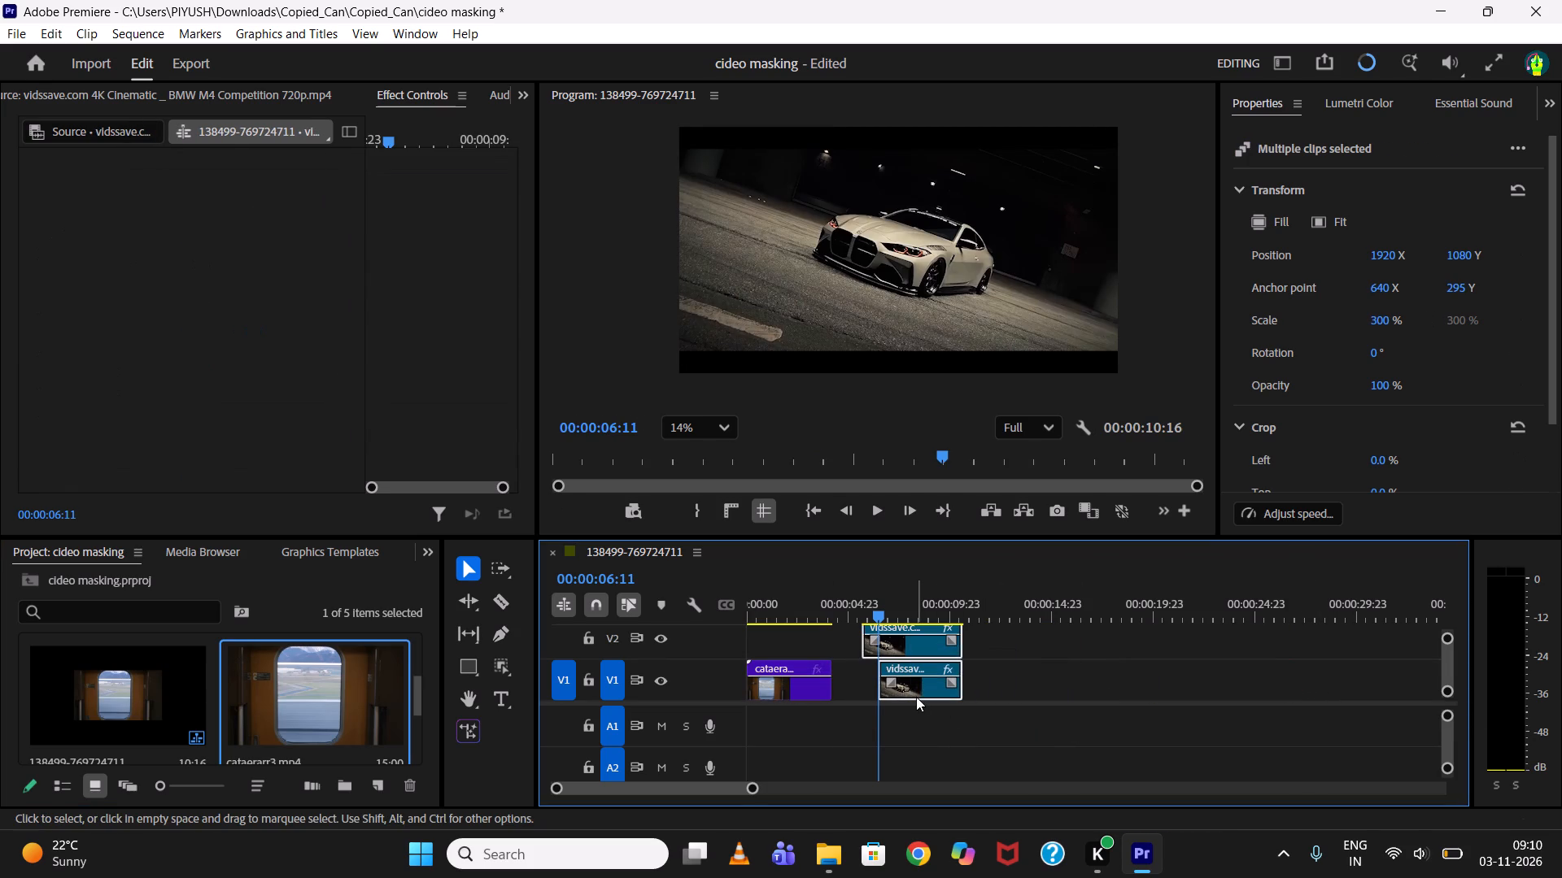
pyautogui.moveTo(914, 686); pyautogui.dragTo(862, 681)
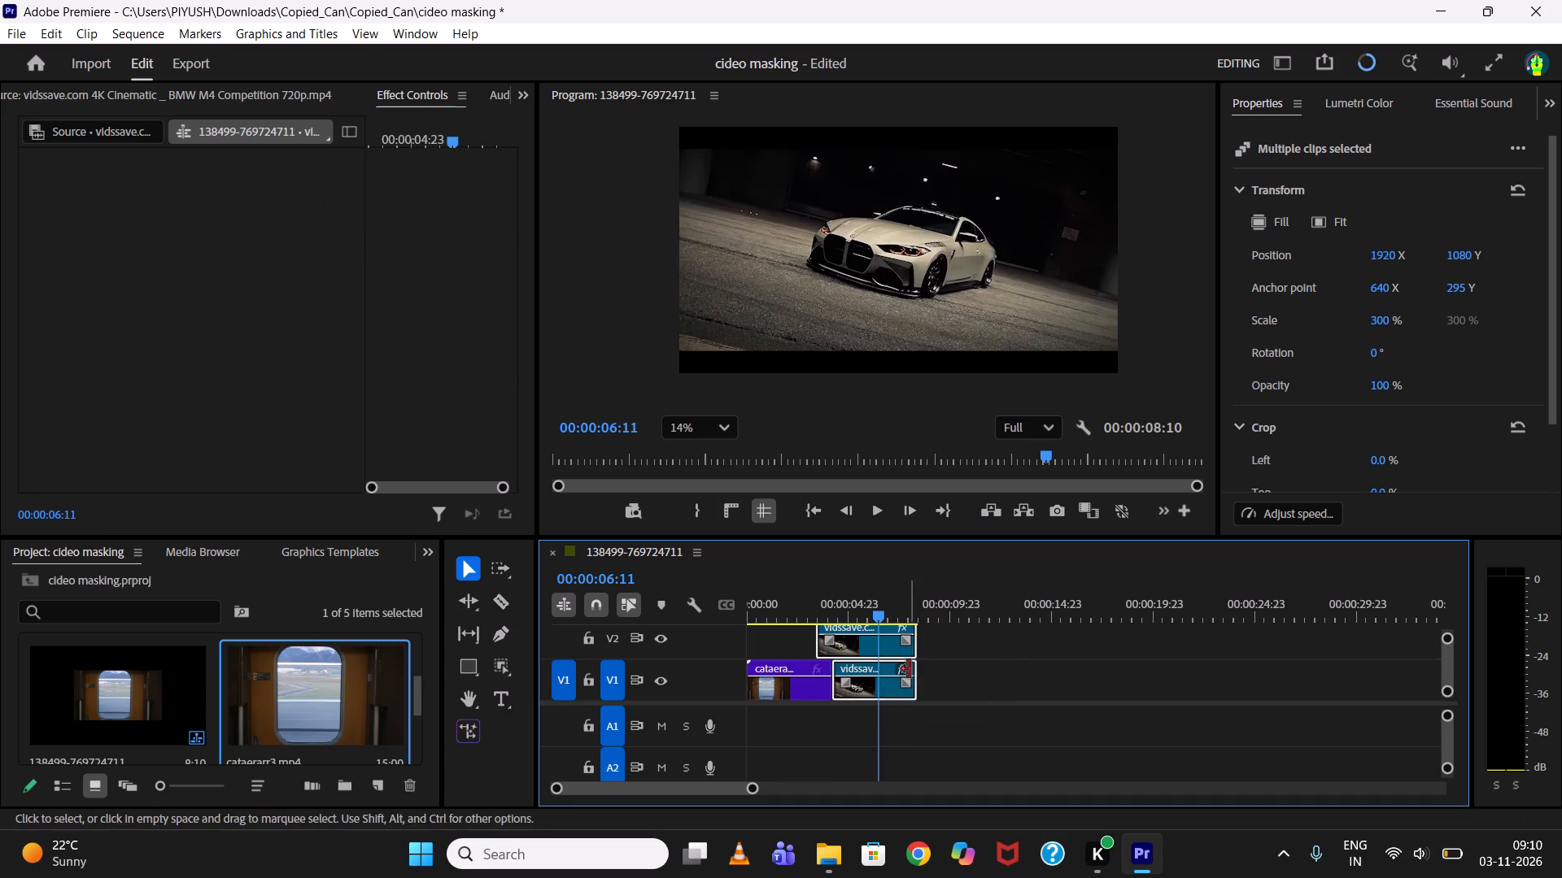
pyautogui.click(967, 662)
pyautogui.moveTo(811, 610); pyautogui.dragTo(818, 611)
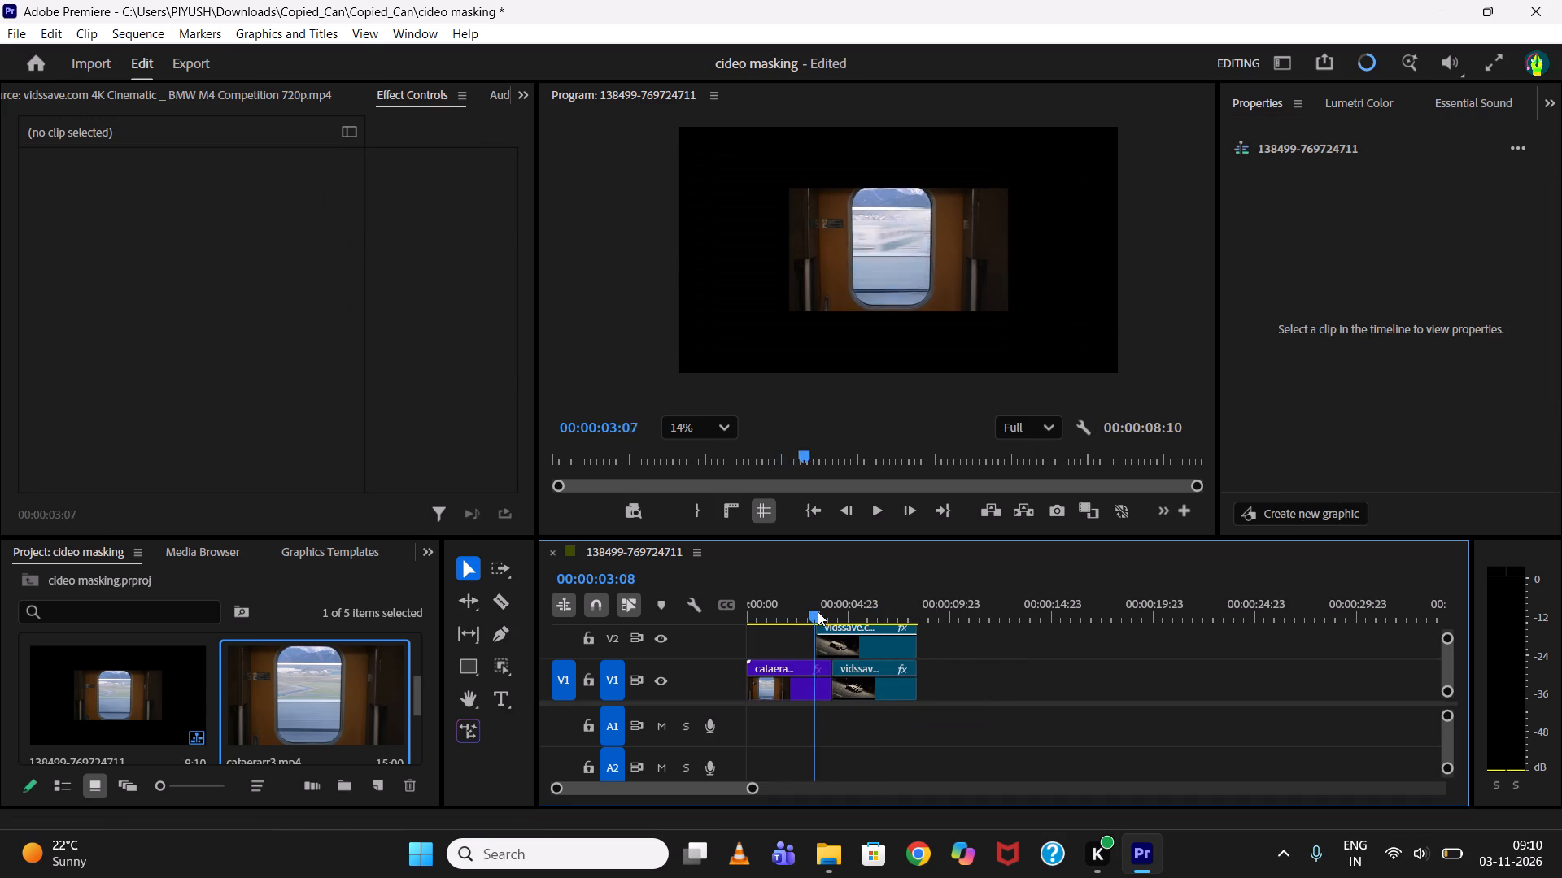
pyautogui.moveTo(818, 611); pyautogui.dragTo(829, 617)
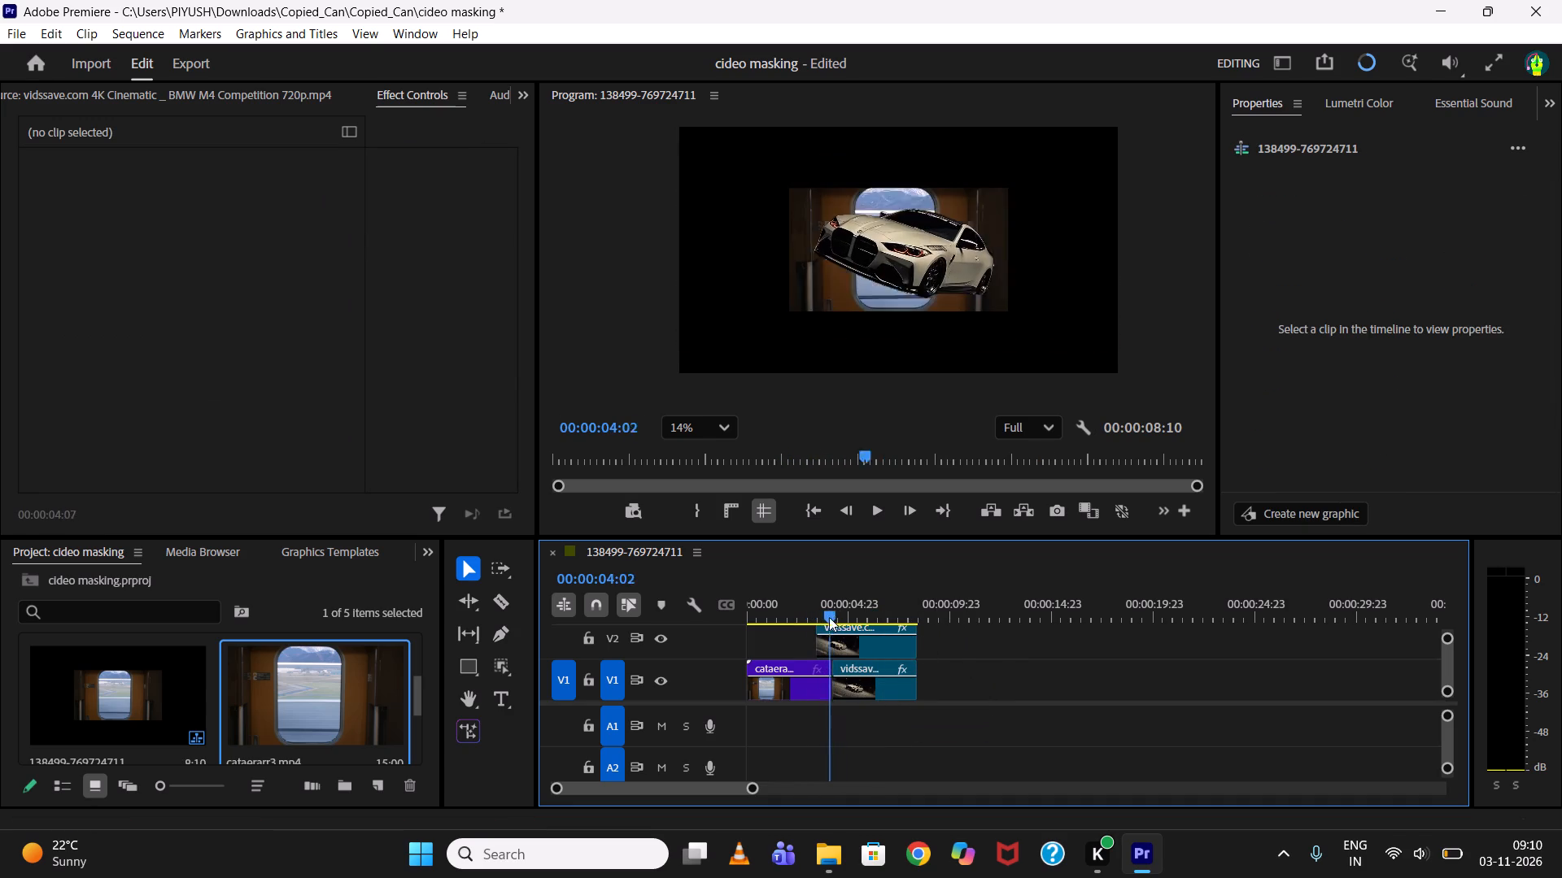
pyautogui.moveTo(829, 617); pyautogui.dragTo(842, 629)
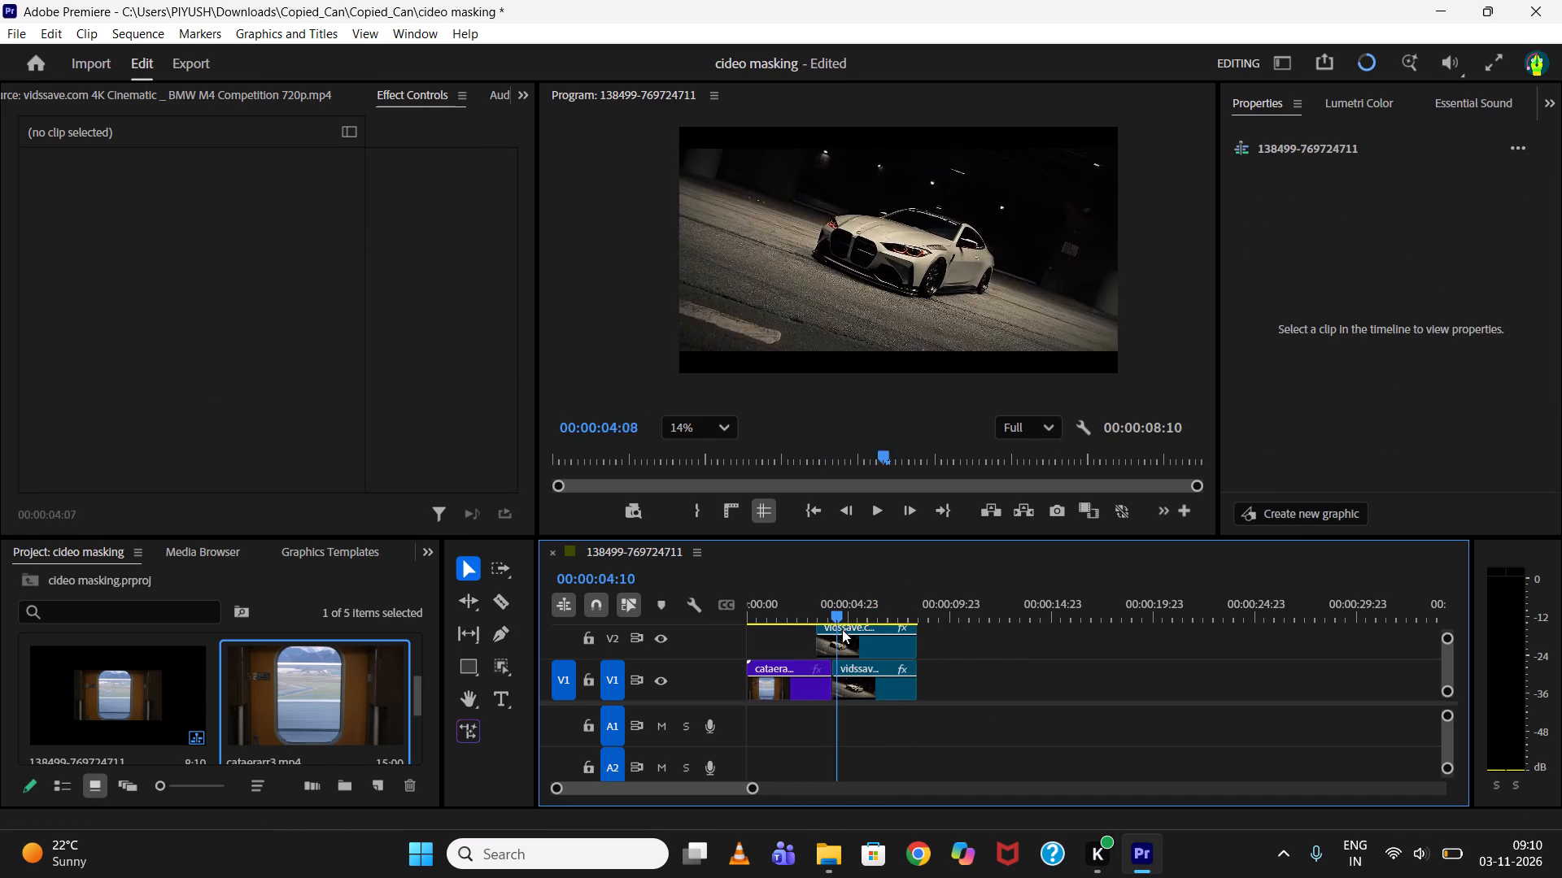
pyautogui.moveTo(842, 629); pyautogui.dragTo(853, 631)
# Fit cataerarr3.mp4 on V1 to the sequence frame.
pyautogui.click(823, 679)
pyautogui.click(820, 678)
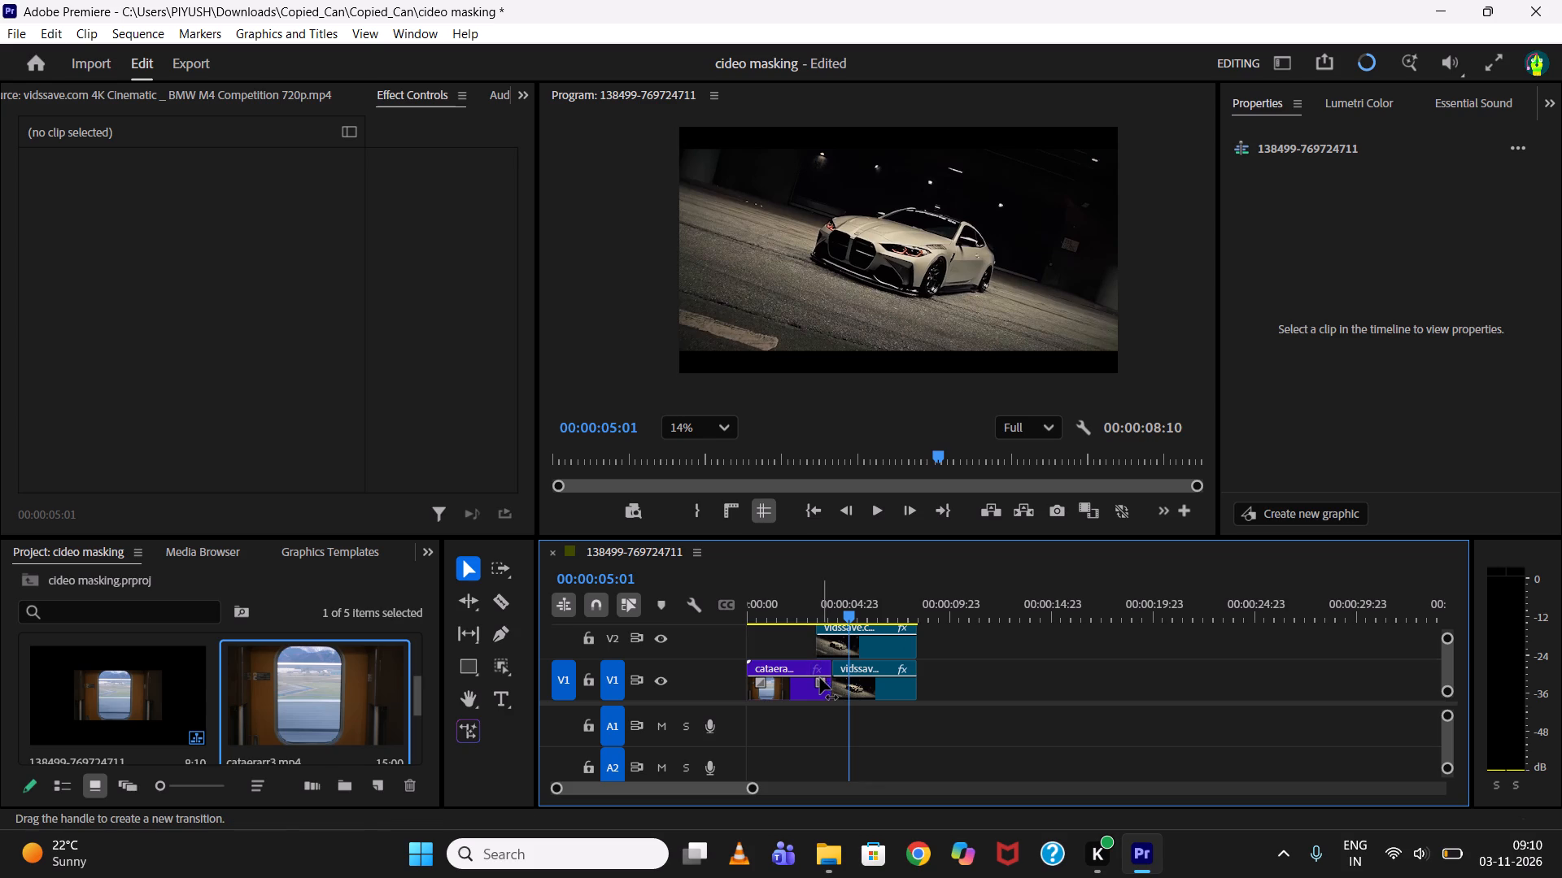
pyautogui.click(804, 679)
pyautogui.click(1351, 222)
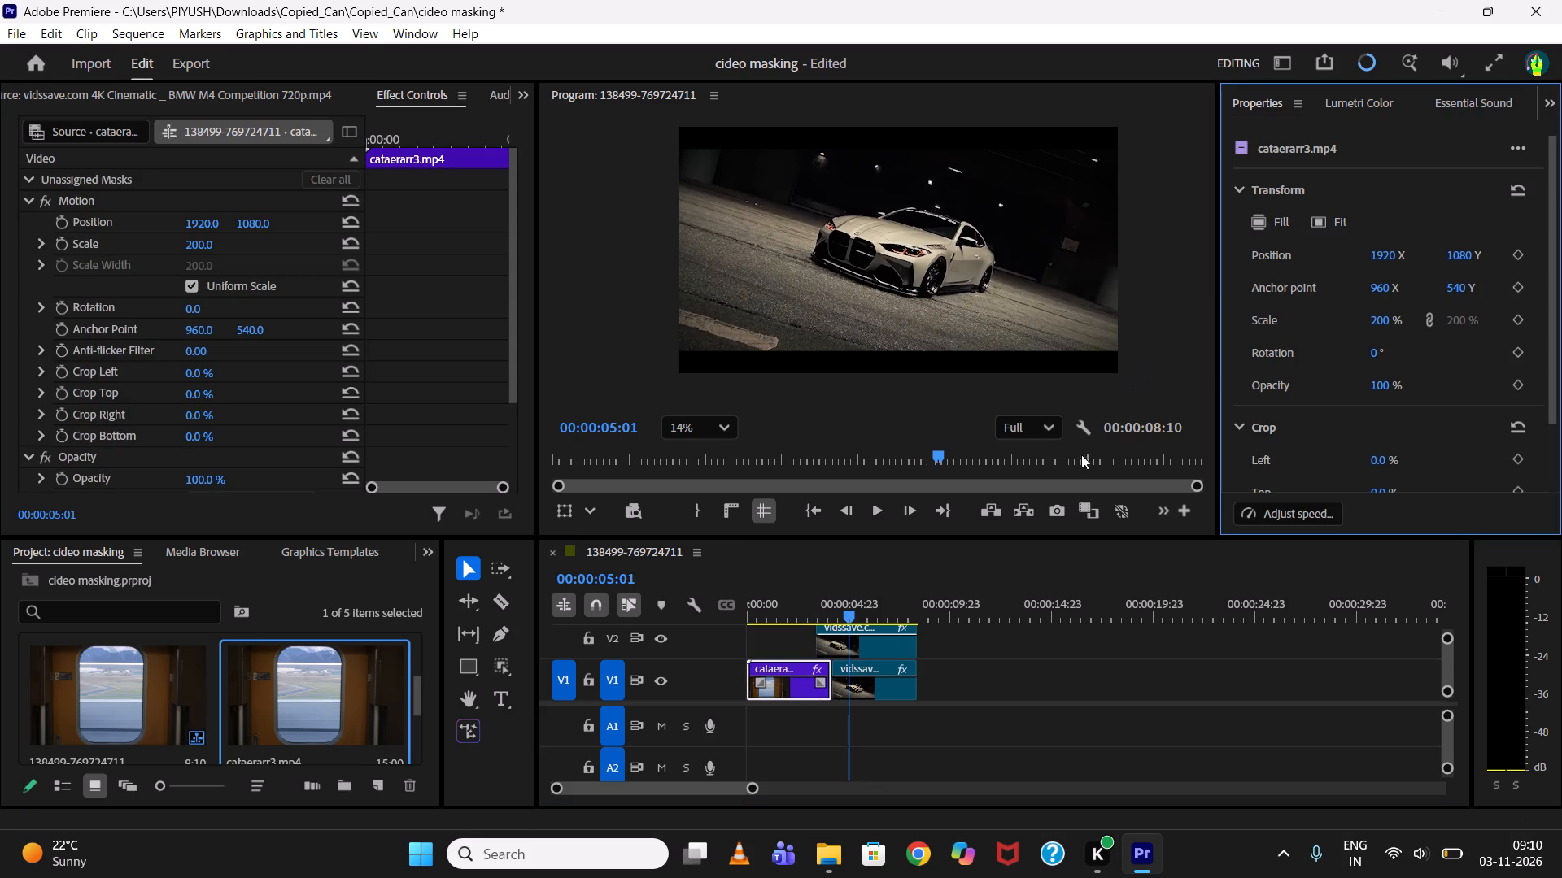
# Start scale keyframing on the masked V2 BMW clip at 00:00:03:11, near its start, with a scale of 602.
pyautogui.moveTo(831, 578); pyautogui.dragTo(819, 578)
pyautogui.moveTo(853, 606); pyautogui.dragTo(815, 613)
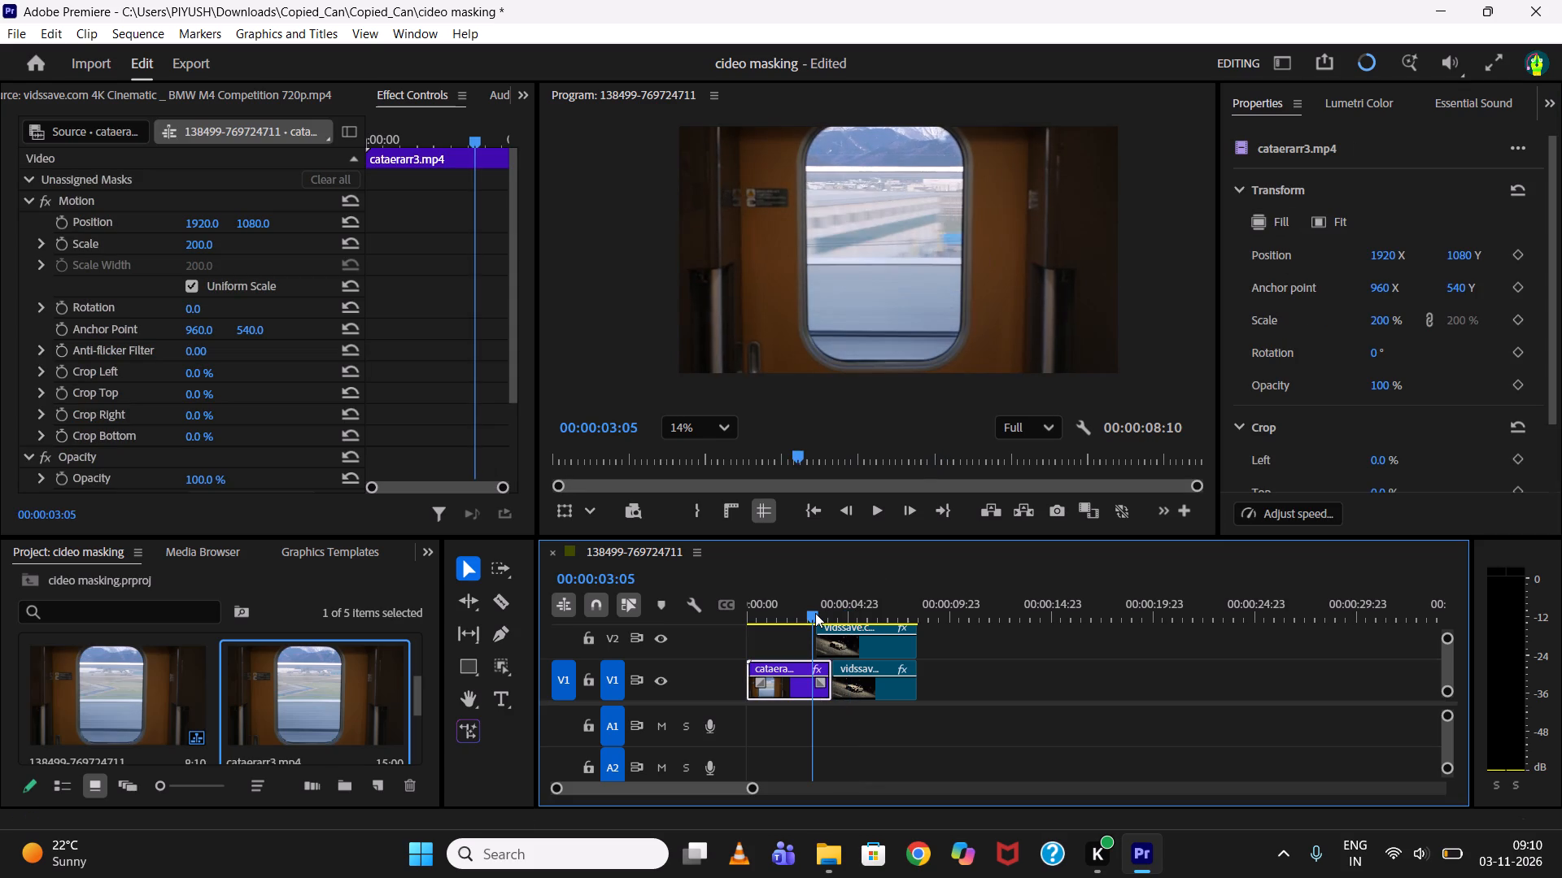
pyautogui.moveTo(815, 613); pyautogui.dragTo(820, 612)
pyautogui.click(840, 636)
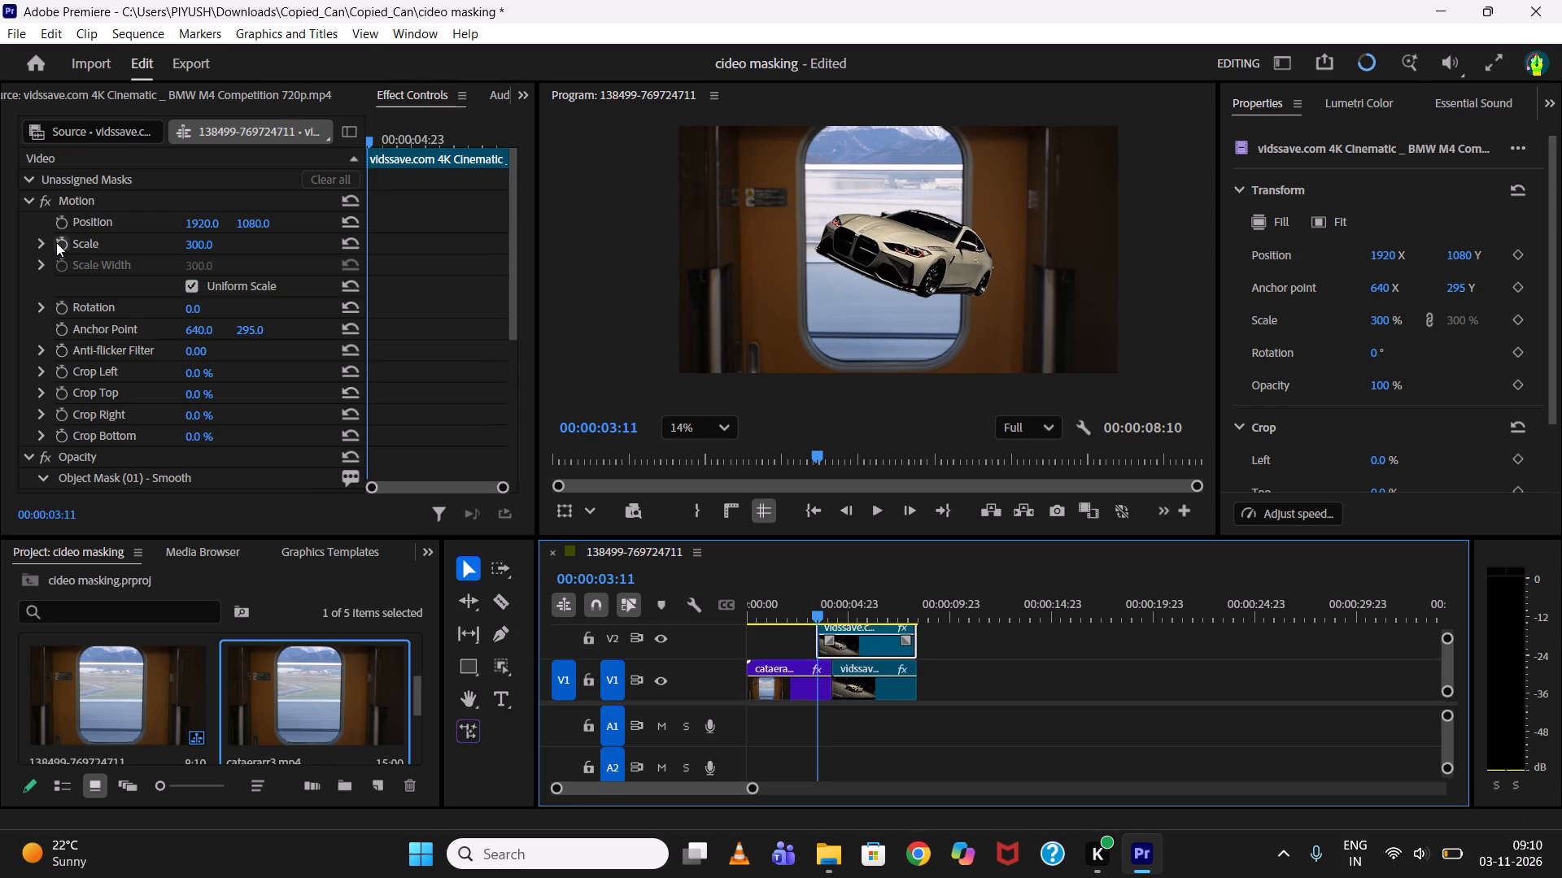
pyautogui.click(56, 242)
pyautogui.moveTo(195, 242); pyautogui.dragTo(393, 239)
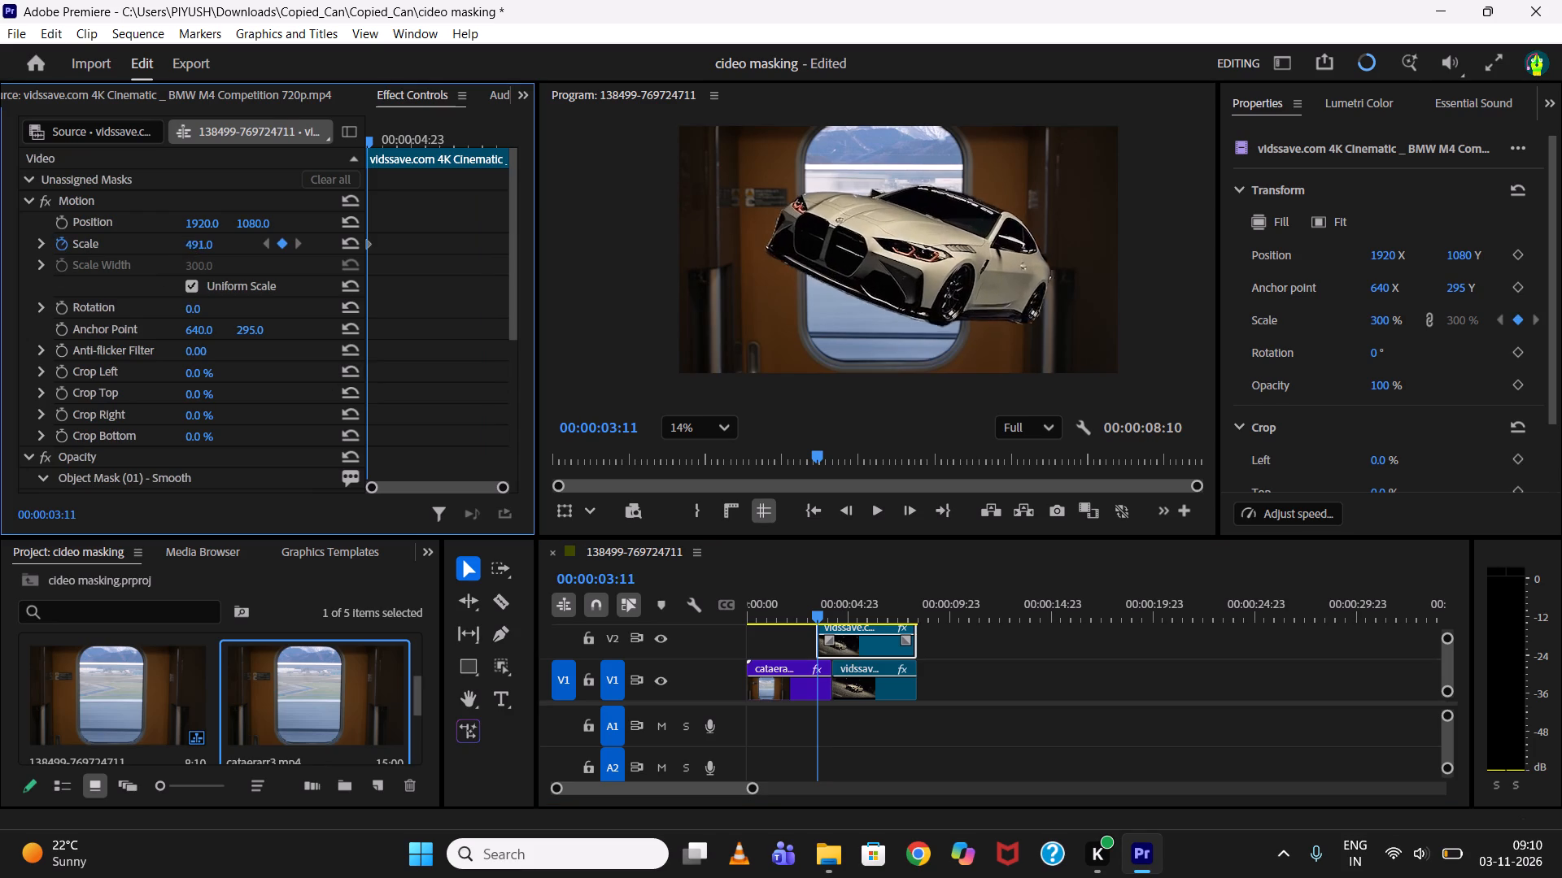
pyautogui.moveTo(393, 239); pyautogui.dragTo(502, 237)
# Add a reset scale keyframe of 100 to the V2 BMW clip at 00:00:04:05, where the V1 clip begins, and play the transition.
pyautogui.moveTo(822, 605); pyautogui.dragTo(827, 605)
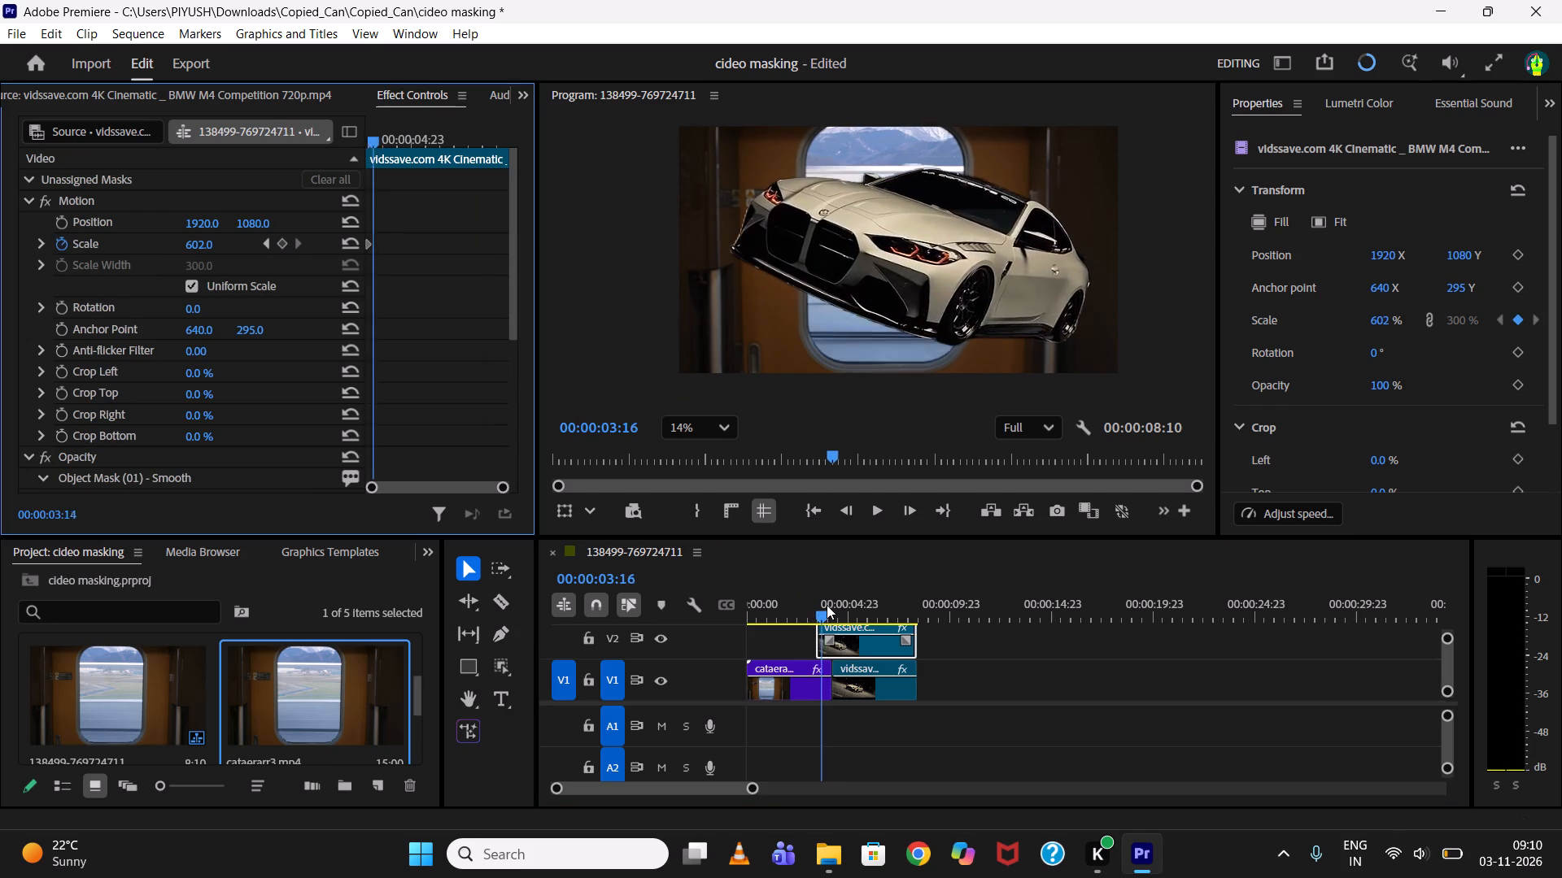
pyautogui.moveTo(827, 605); pyautogui.dragTo(830, 605)
pyautogui.doubleClick(830, 605)
pyautogui.keyDown('alt'); pyautogui.scroll(8, 851, 651); pyautogui.keyUp('alt')
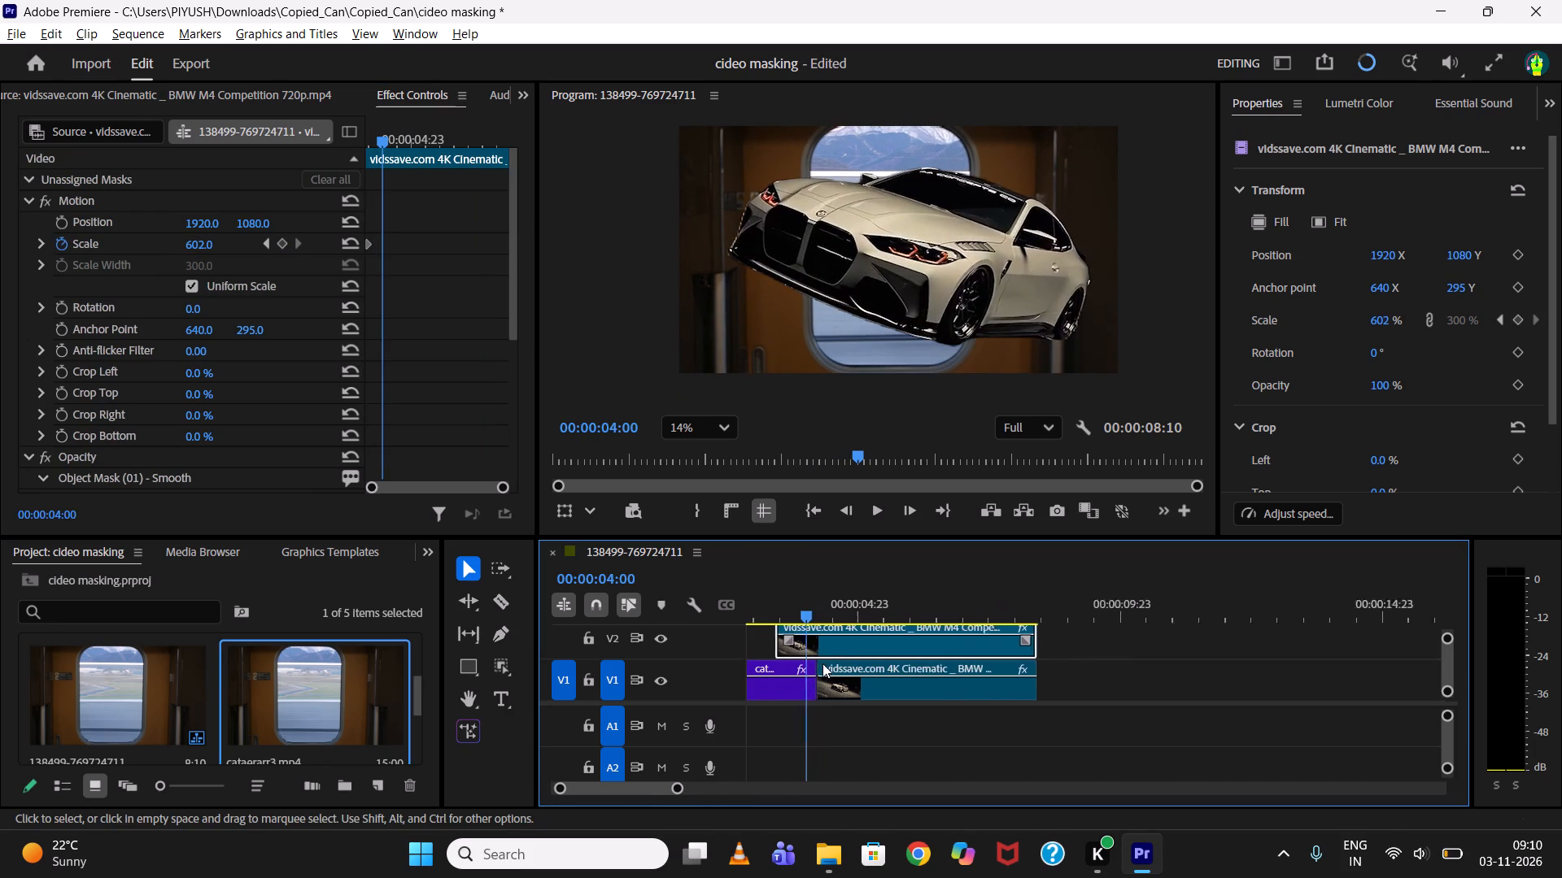
pyautogui.keyDown('alt'); pyautogui.scroll(11, 822, 663); pyautogui.keyUp('alt')
pyautogui.click(806, 601)
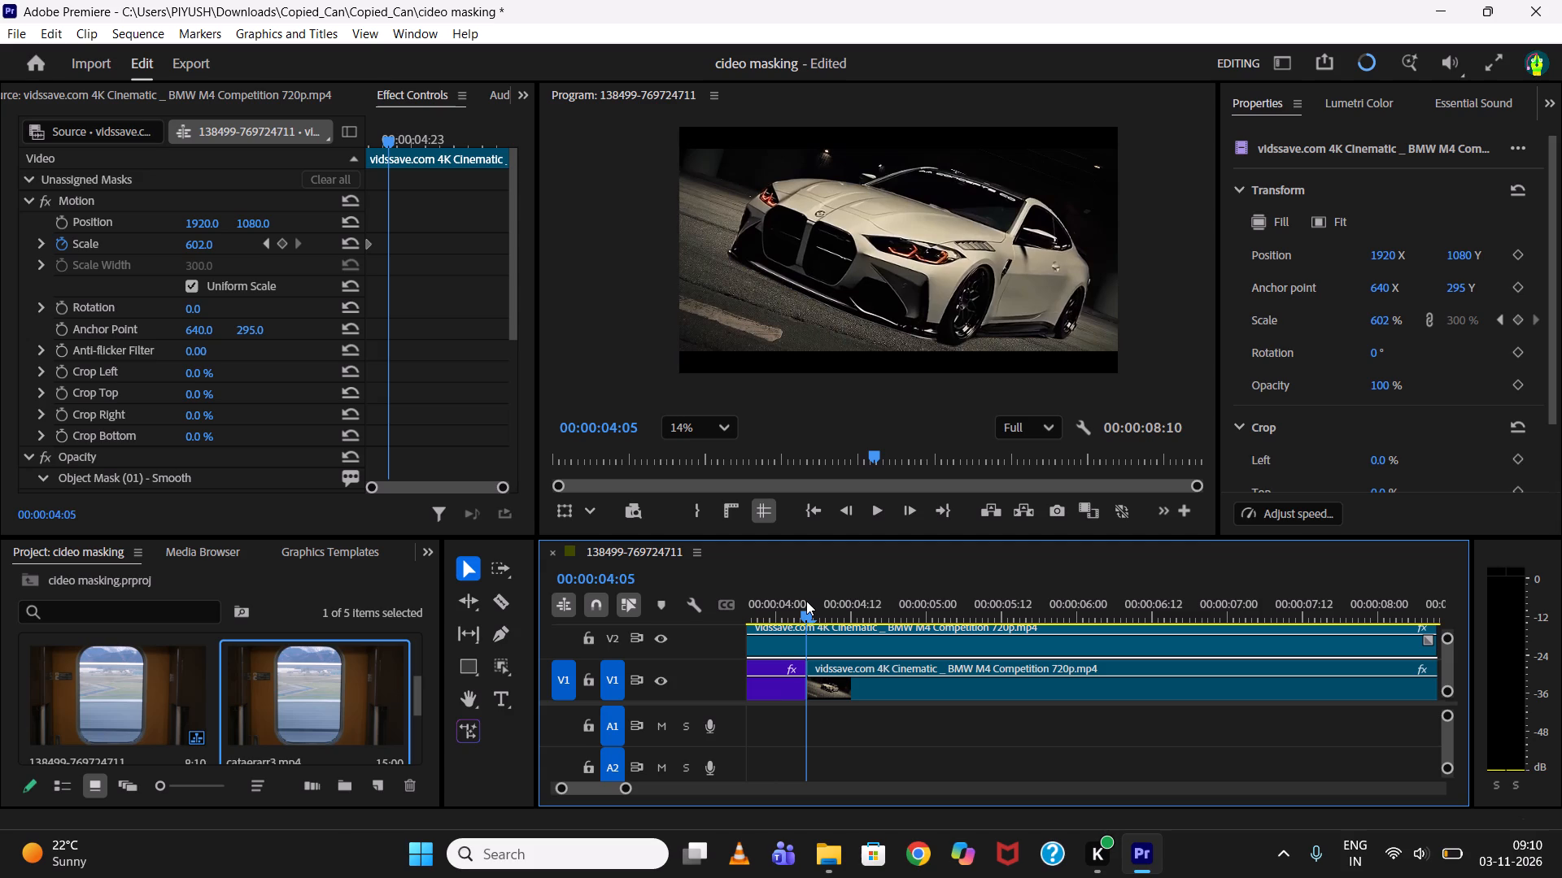
pyautogui.click(805, 598)
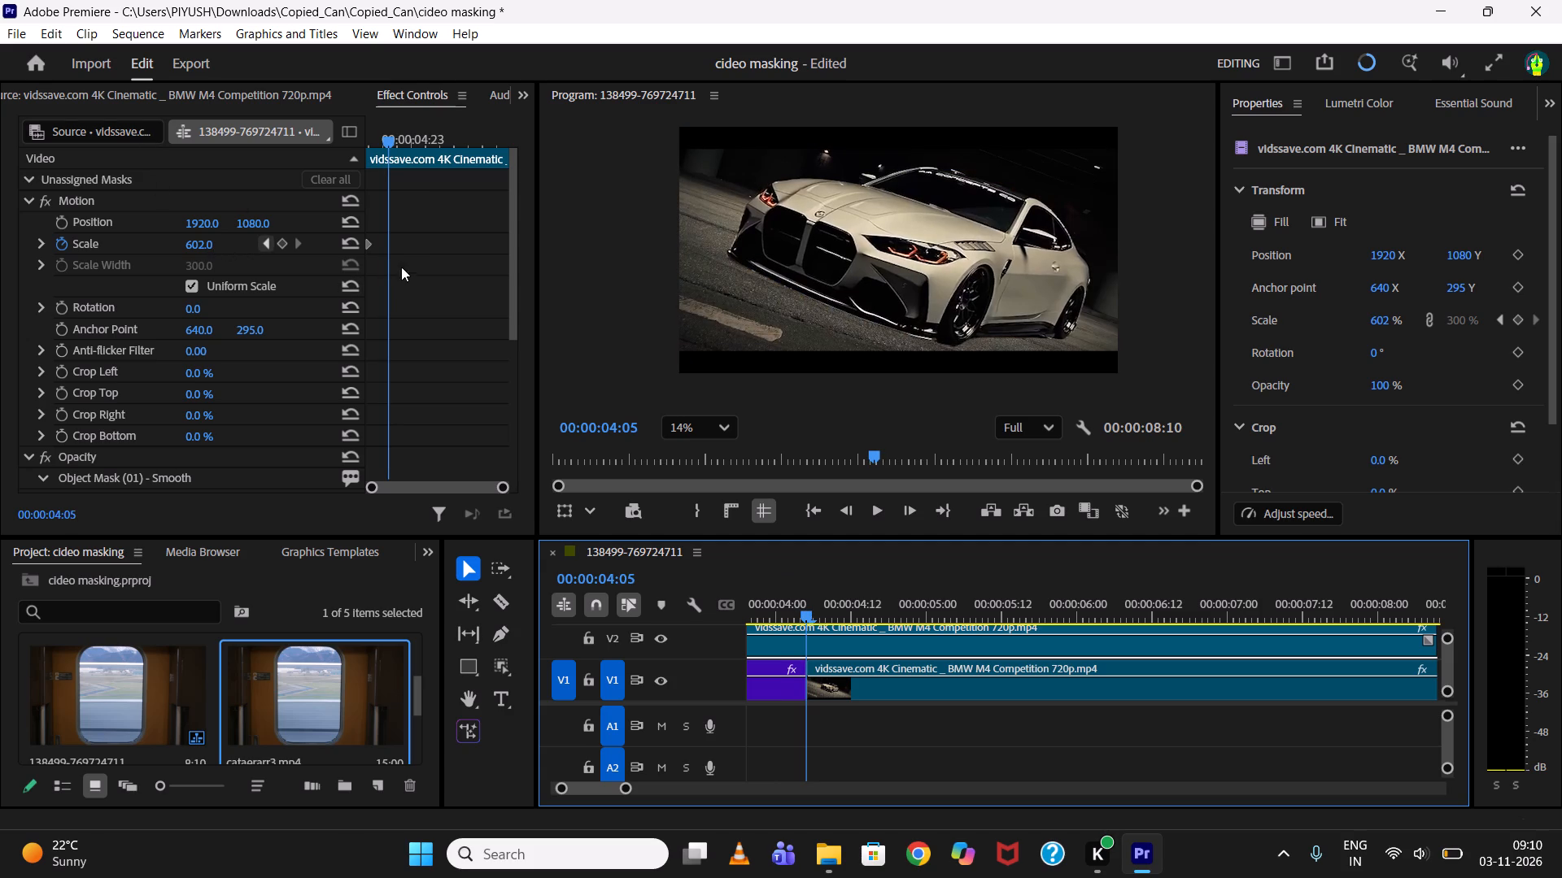
pyautogui.click(357, 240)
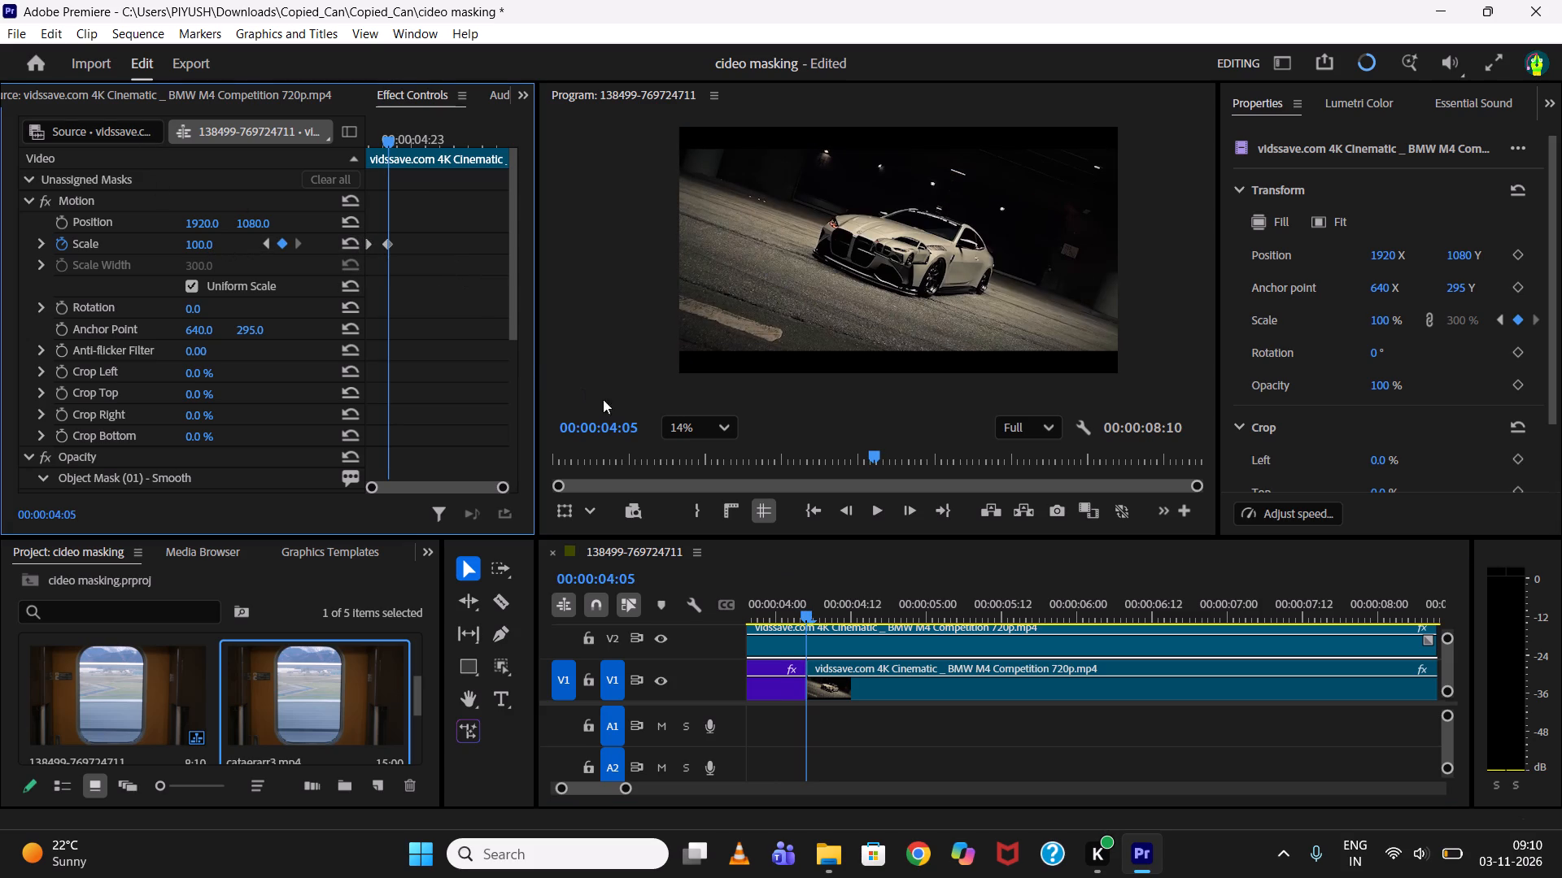
pyautogui.moveTo(801, 609); pyautogui.dragTo(626, 620)
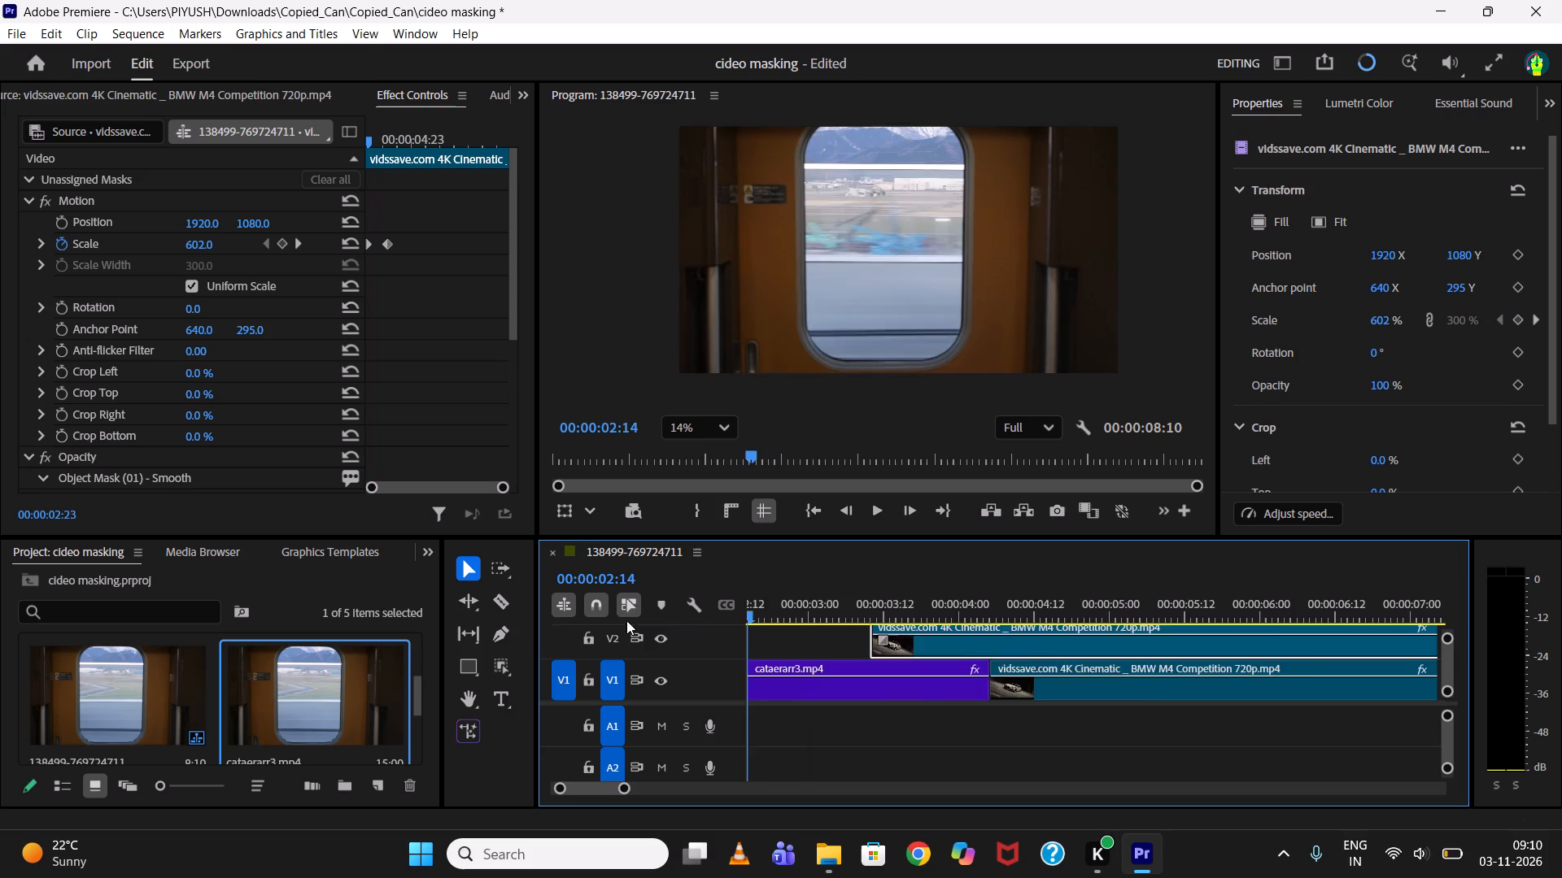
pyautogui.moveTo(626, 620); pyautogui.dragTo(353, 629)
pyautogui.press('space')
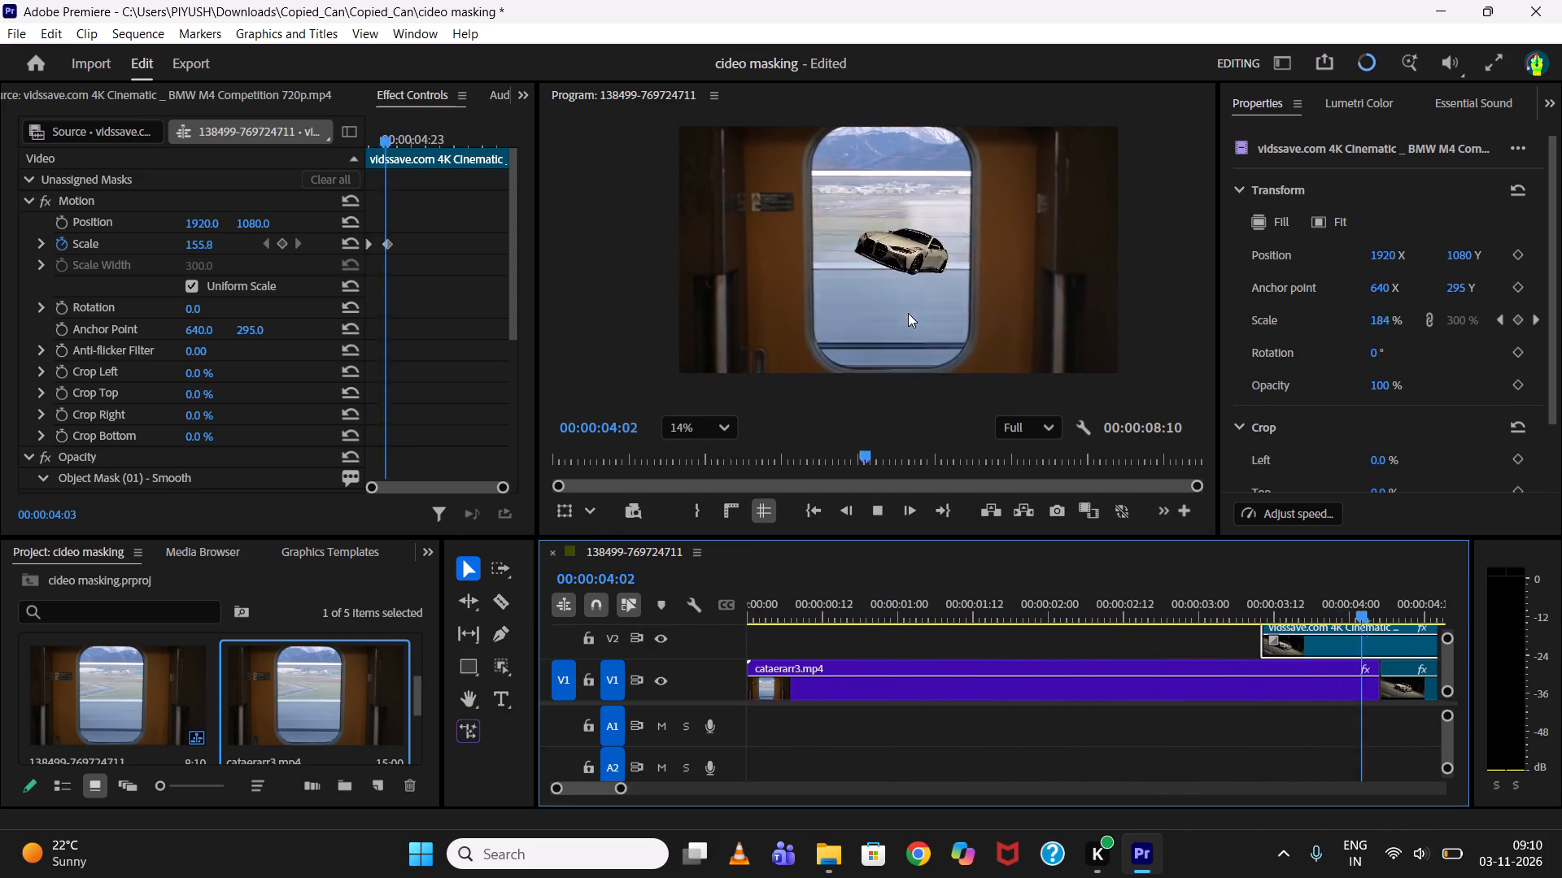
pyautogui.press('space')
# Change the V2 BMW clip's scale keyframe at 00:00:04:05 to 300.
pyautogui.scroll(6, 871, 535)
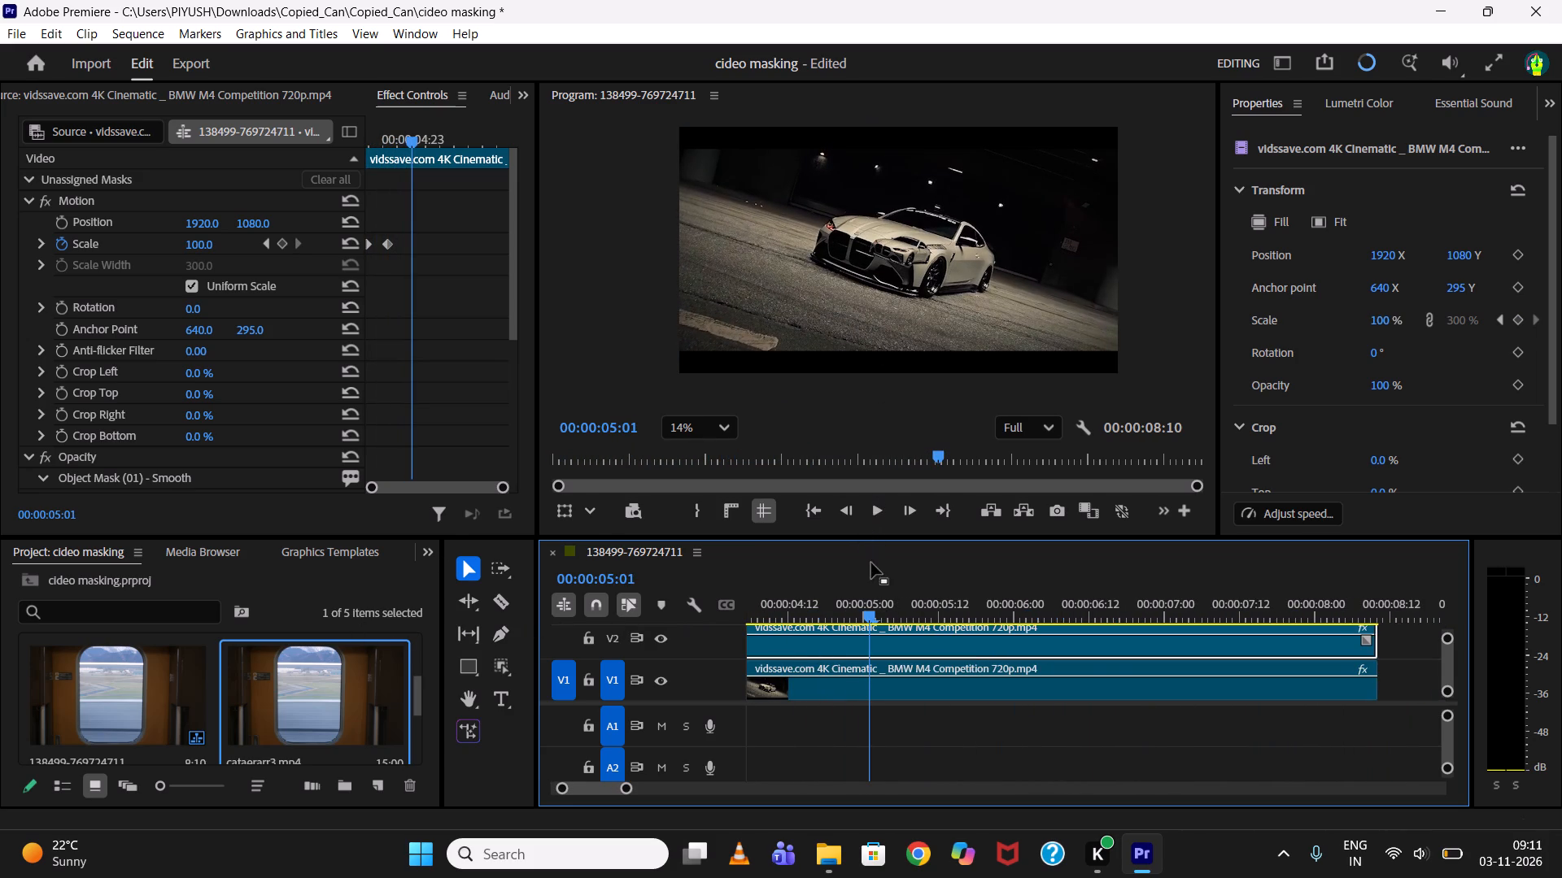
pyautogui.scroll(3, 856, 576)
pyautogui.moveTo(882, 589); pyautogui.dragTo(837, 600)
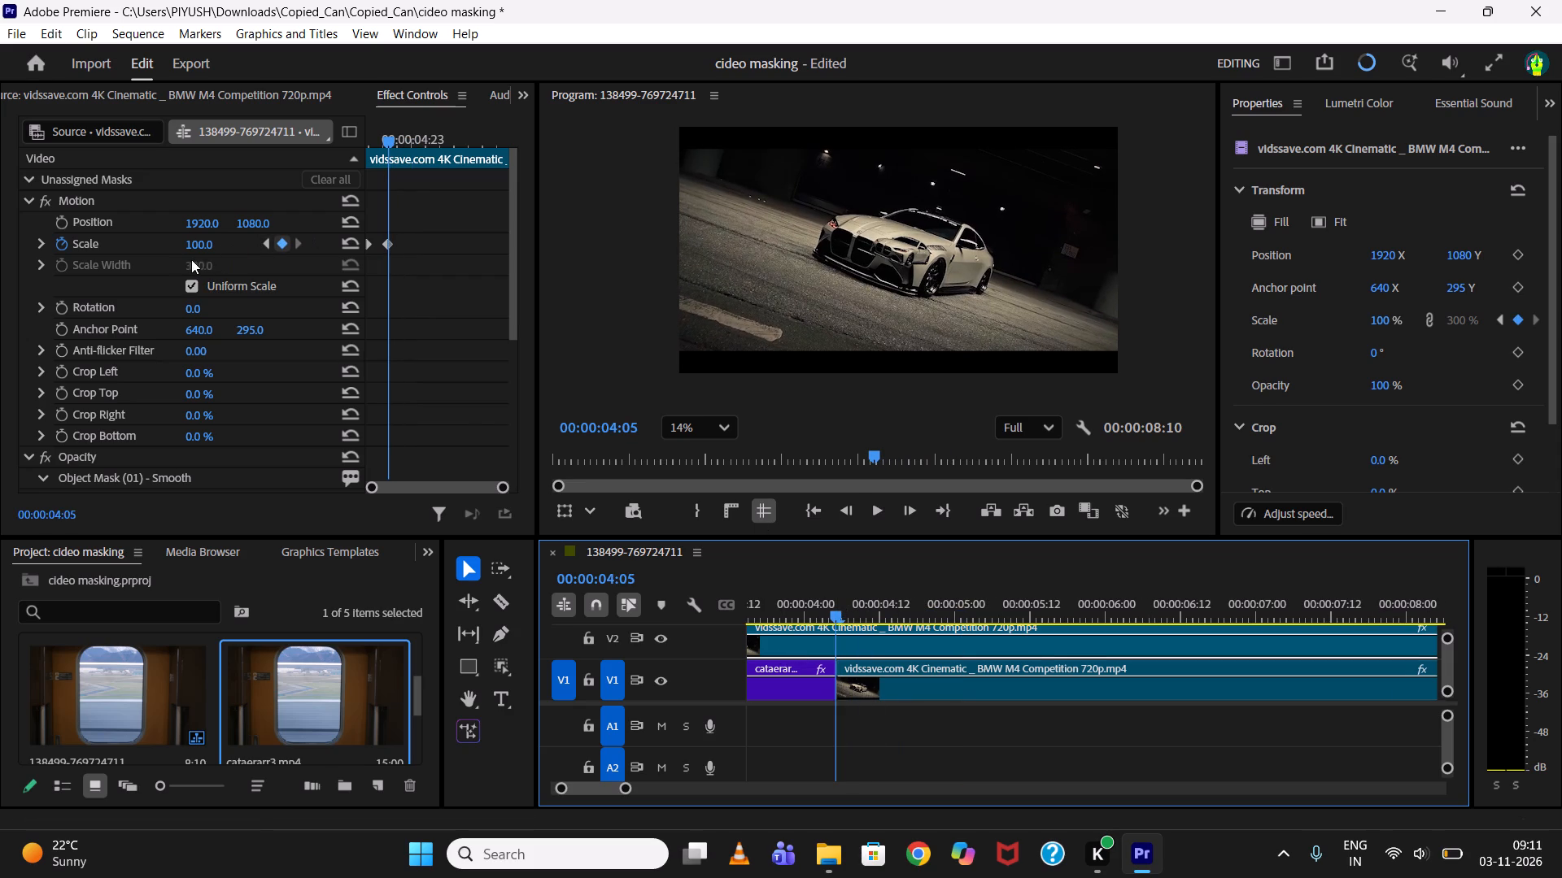
pyautogui.moveTo(212, 242); pyautogui.dragTo(281, 241)
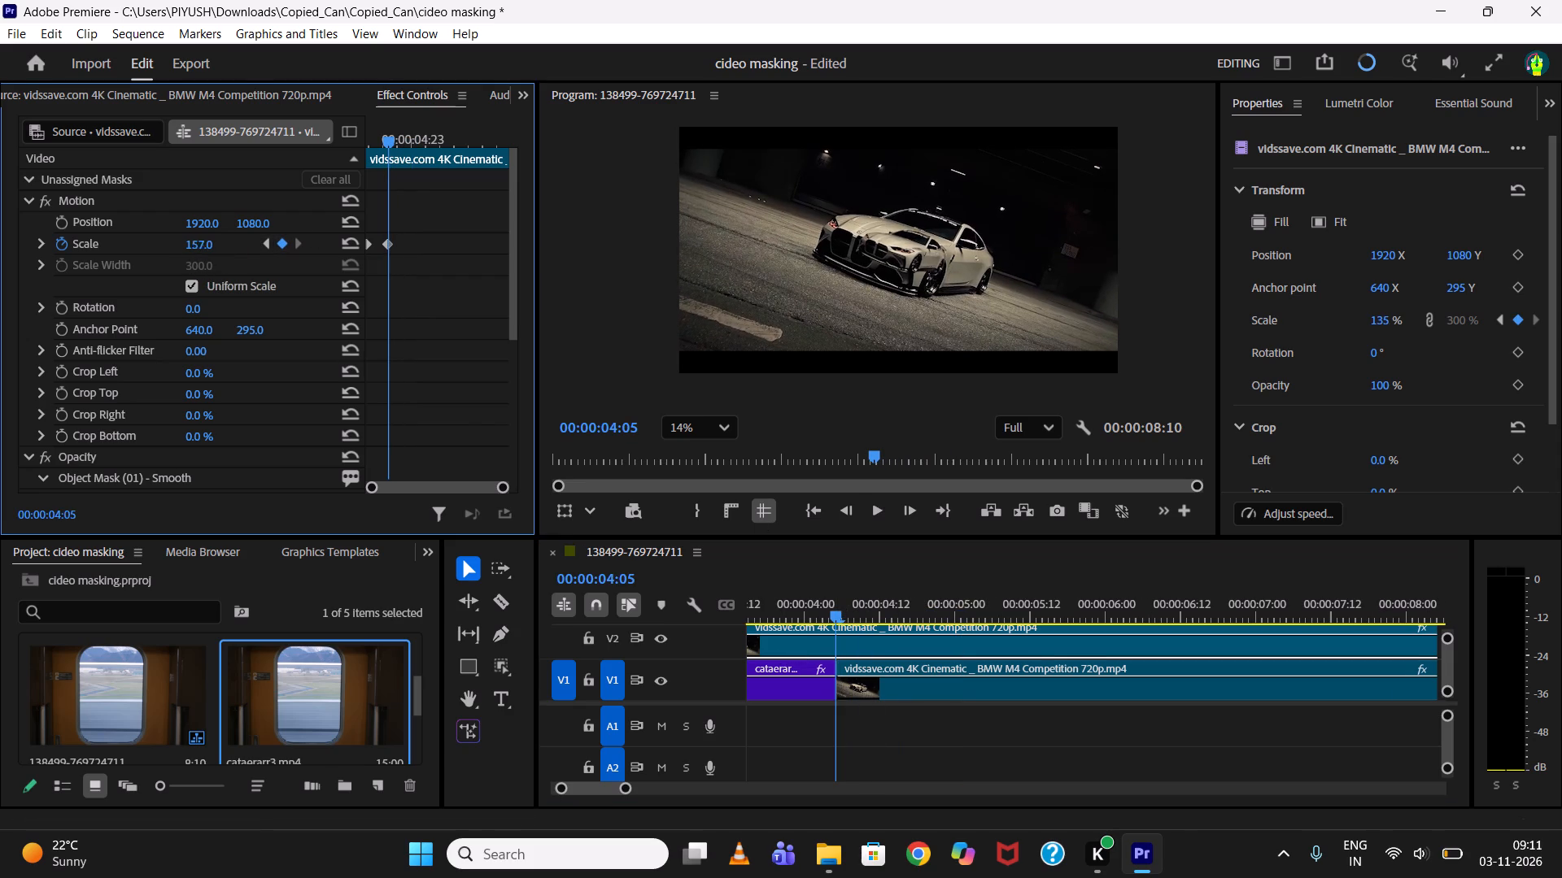
pyautogui.moveTo(281, 241); pyautogui.dragTo(421, 262)
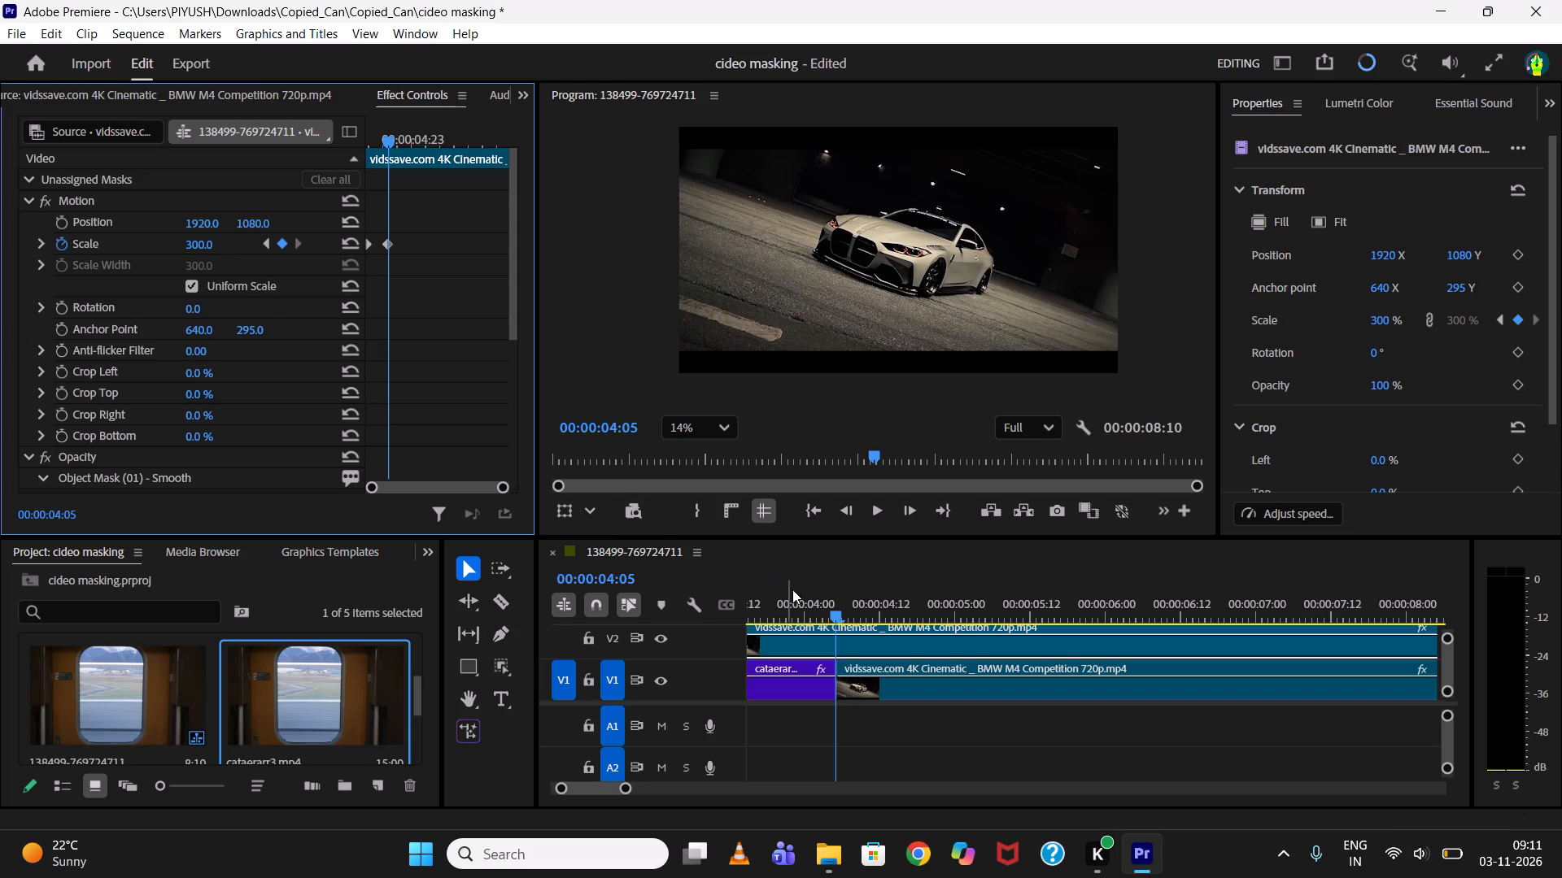
# Play the sequence from the start, then replay the transition to check how the masked car scales into the full BMW scene.
pyautogui.moveTo(807, 599); pyautogui.dragTo(434, 689)
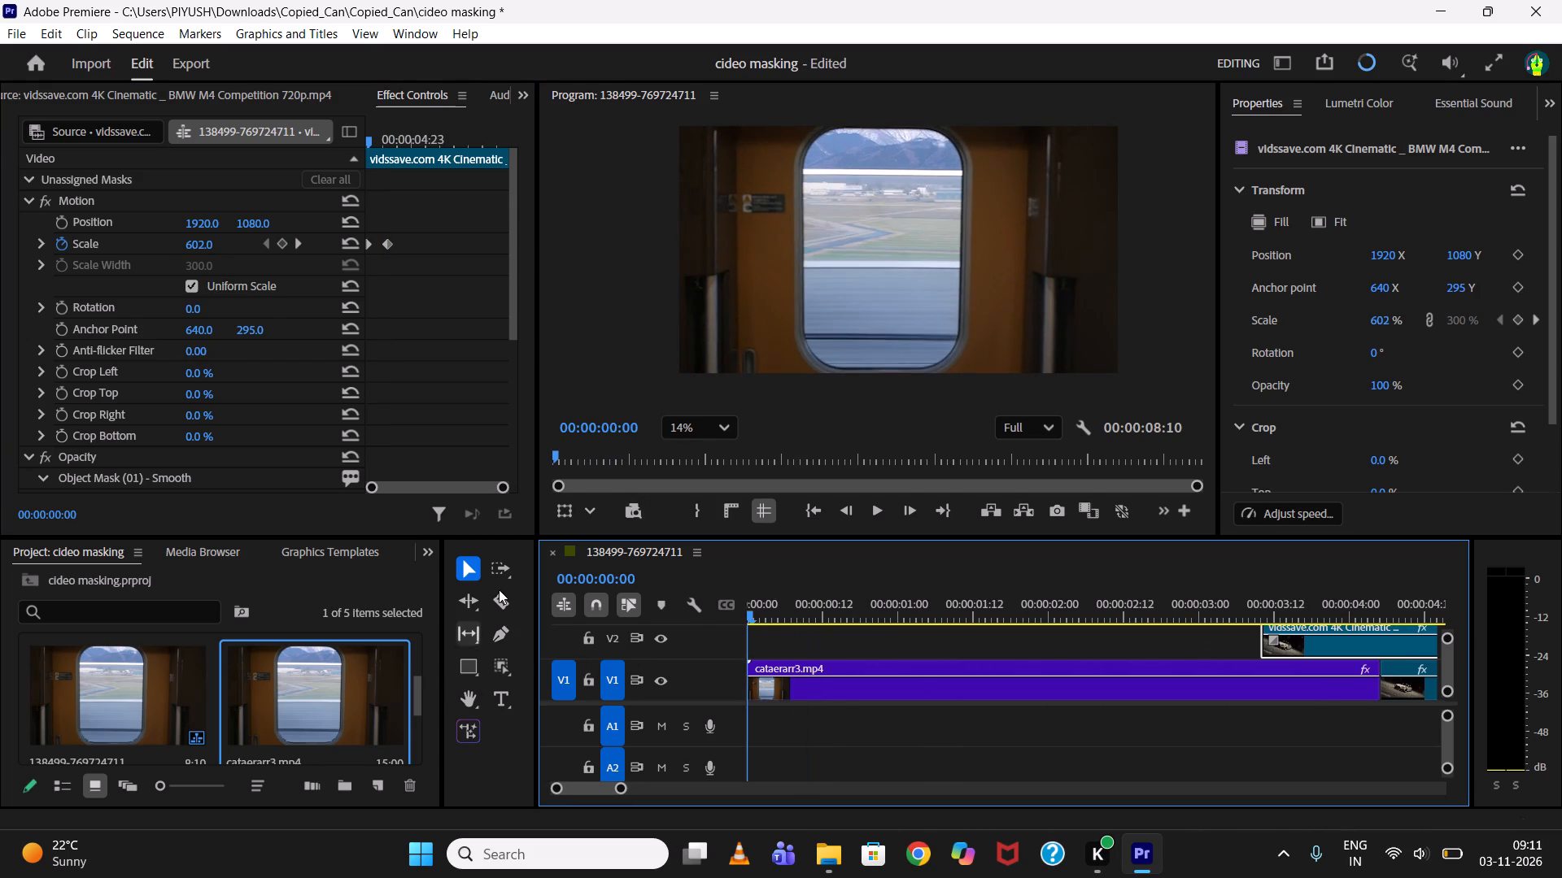
pyautogui.press('space')
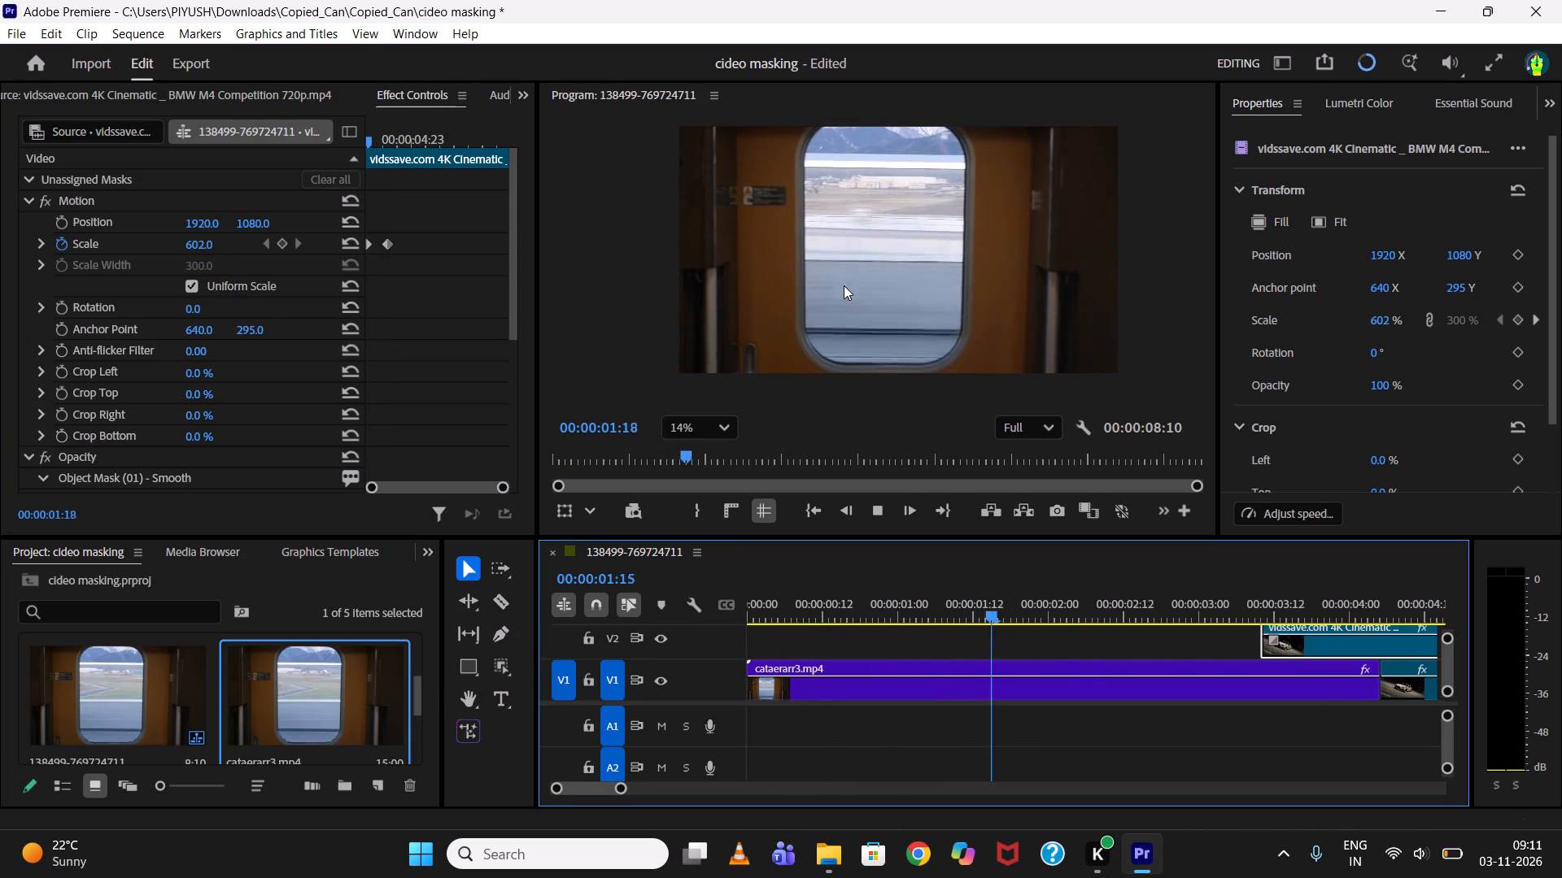
pyautogui.scroll(-1, 844, 285)
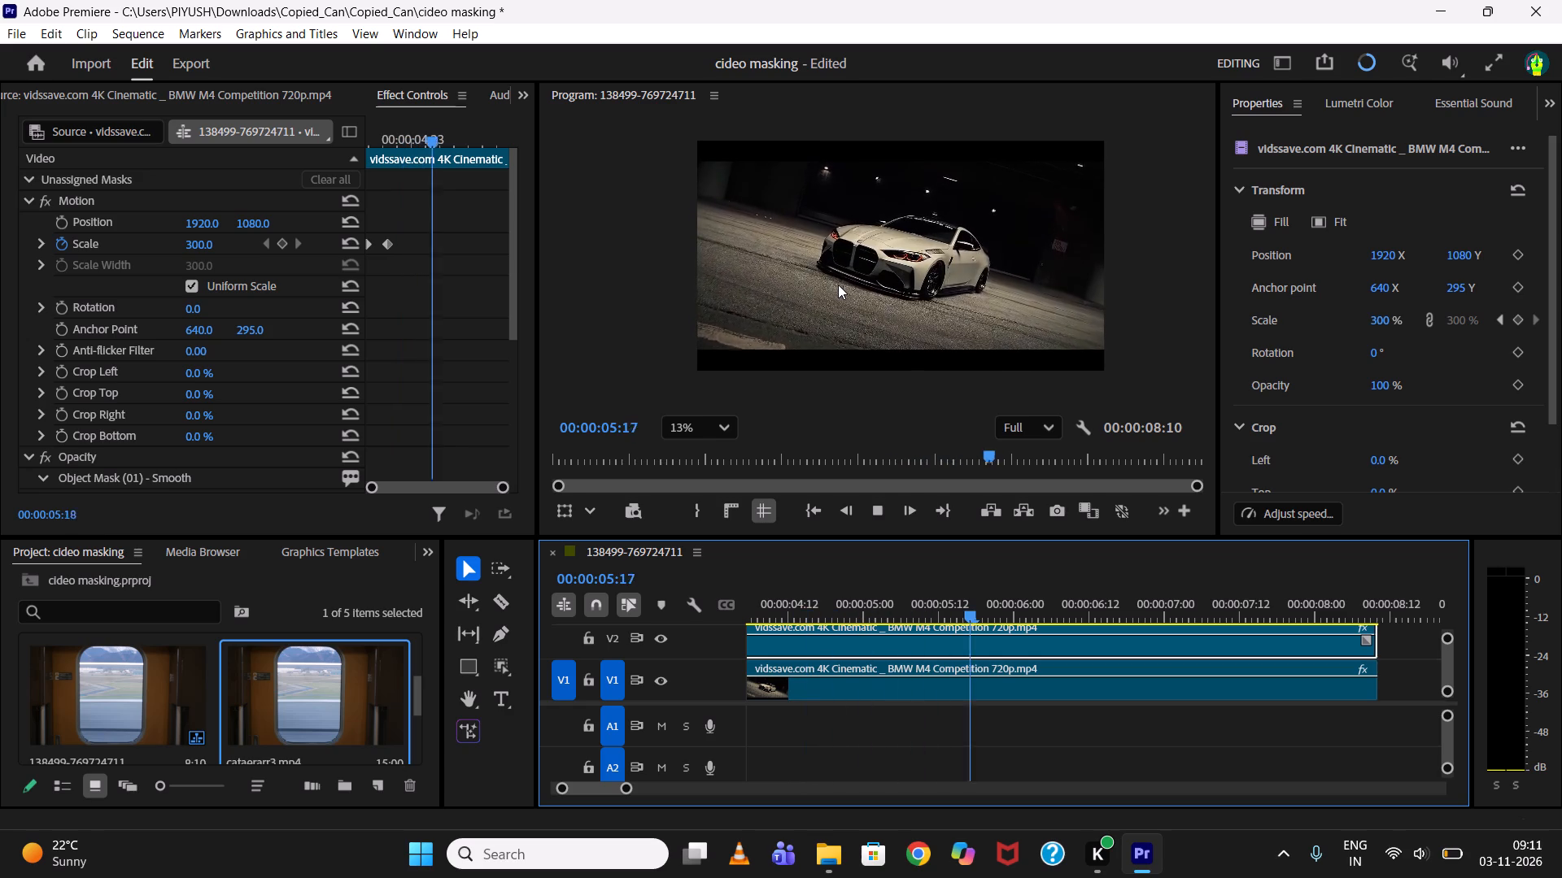
pyautogui.press('space')
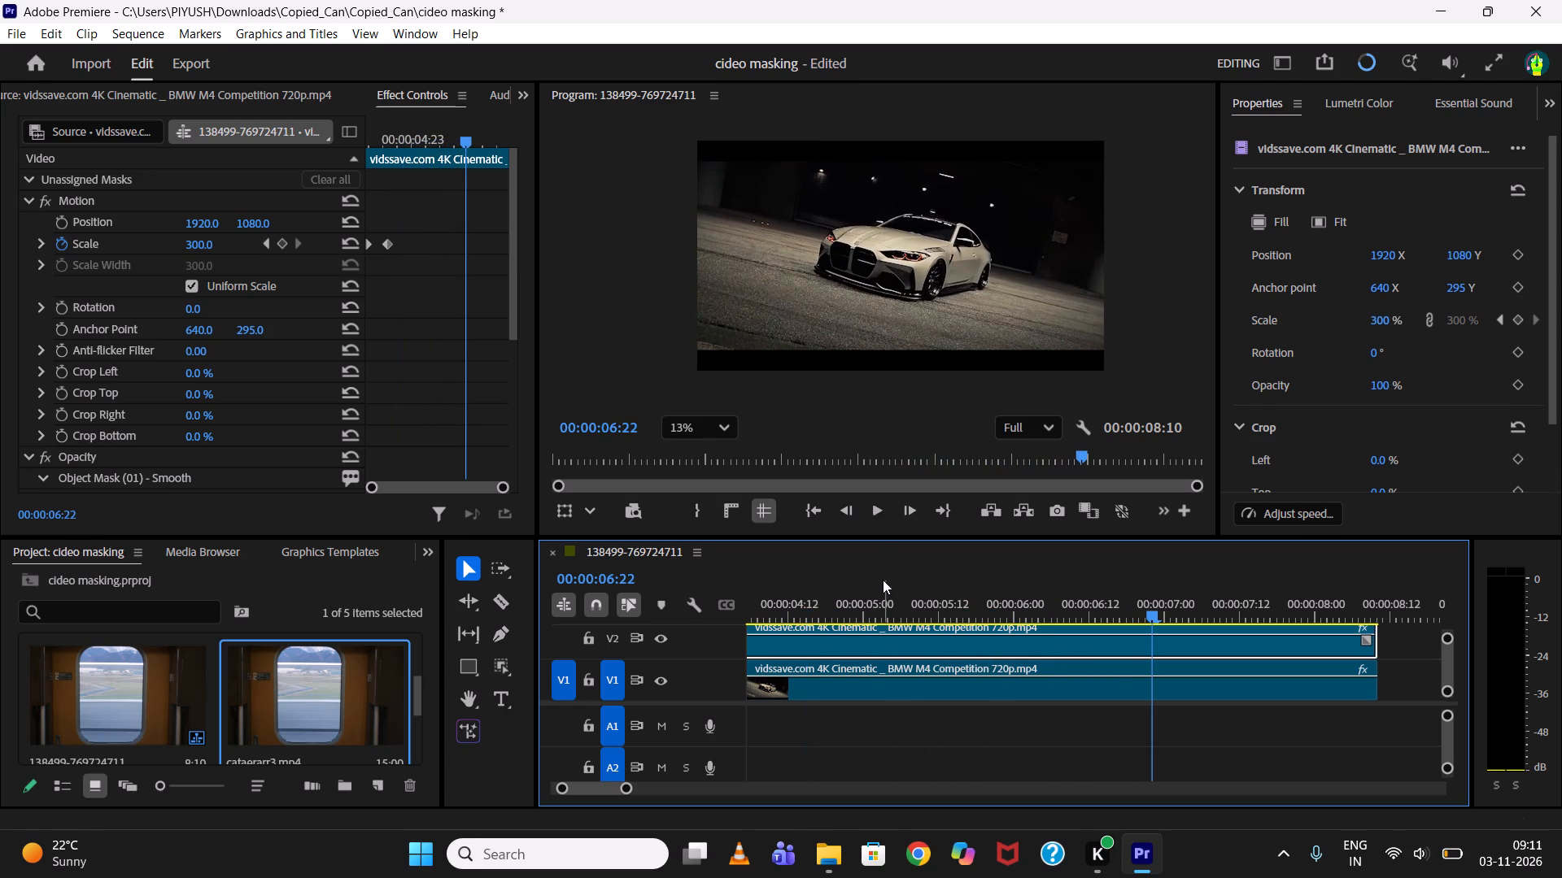
pyautogui.moveTo(877, 580); pyautogui.dragTo(884, 592)
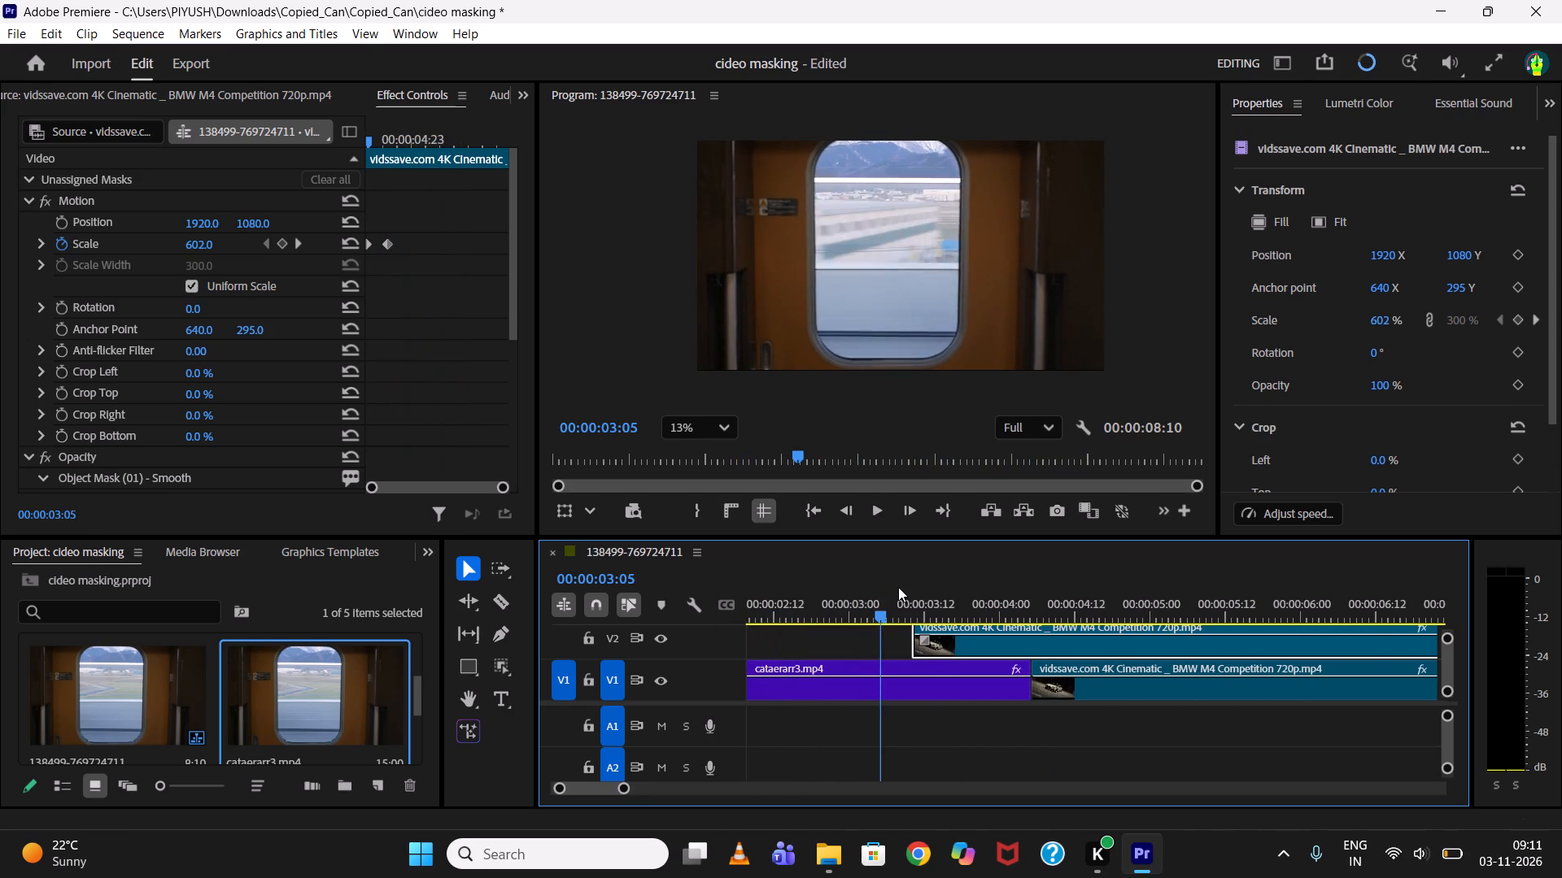
pyautogui.press('space')
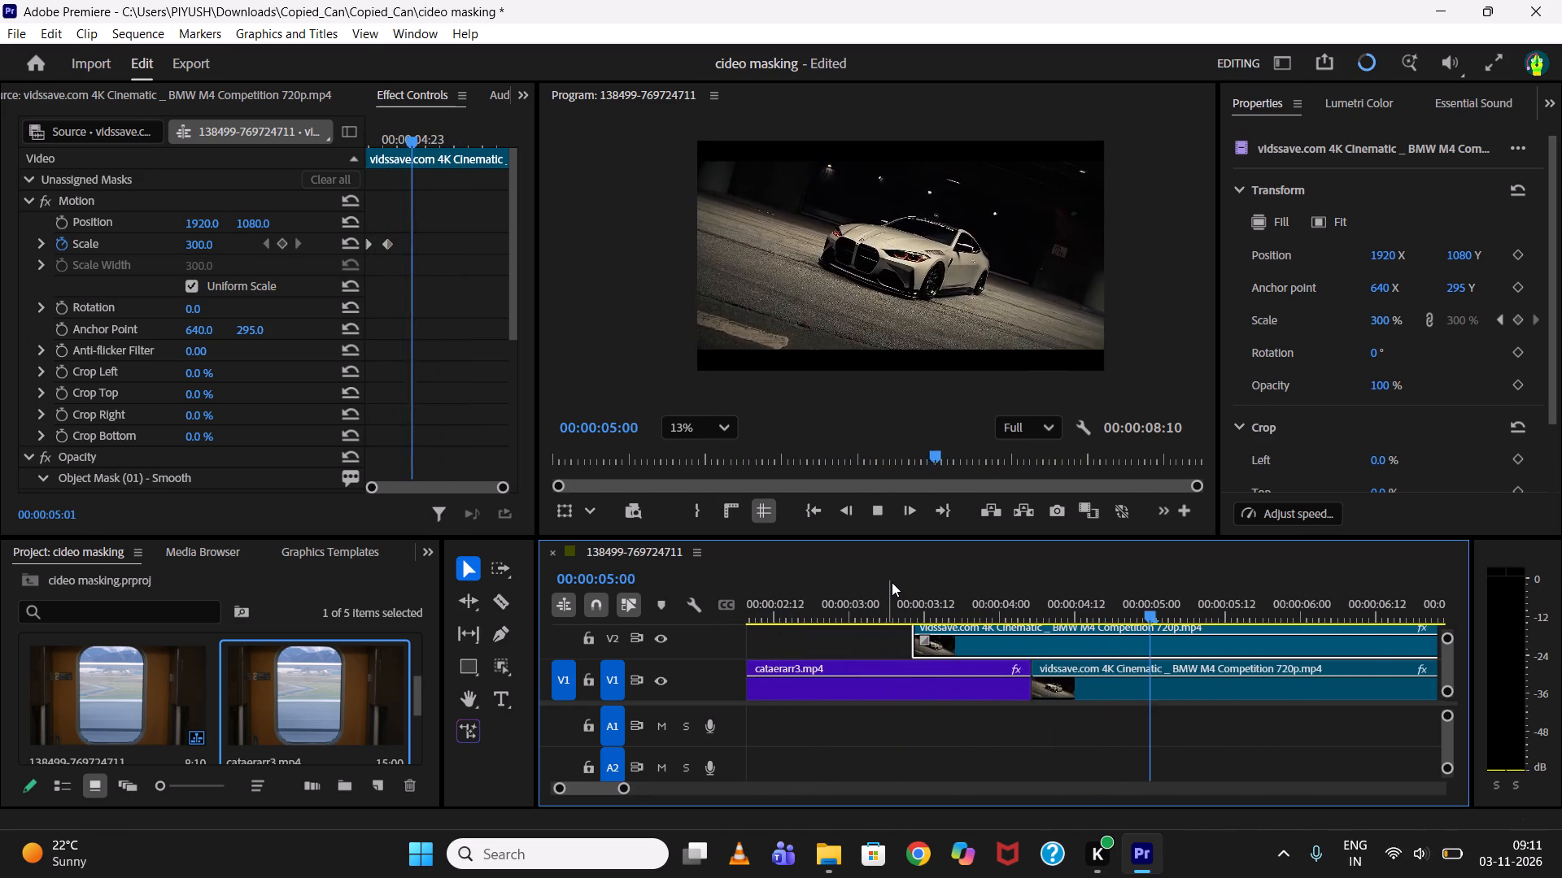
pyautogui.press('space')
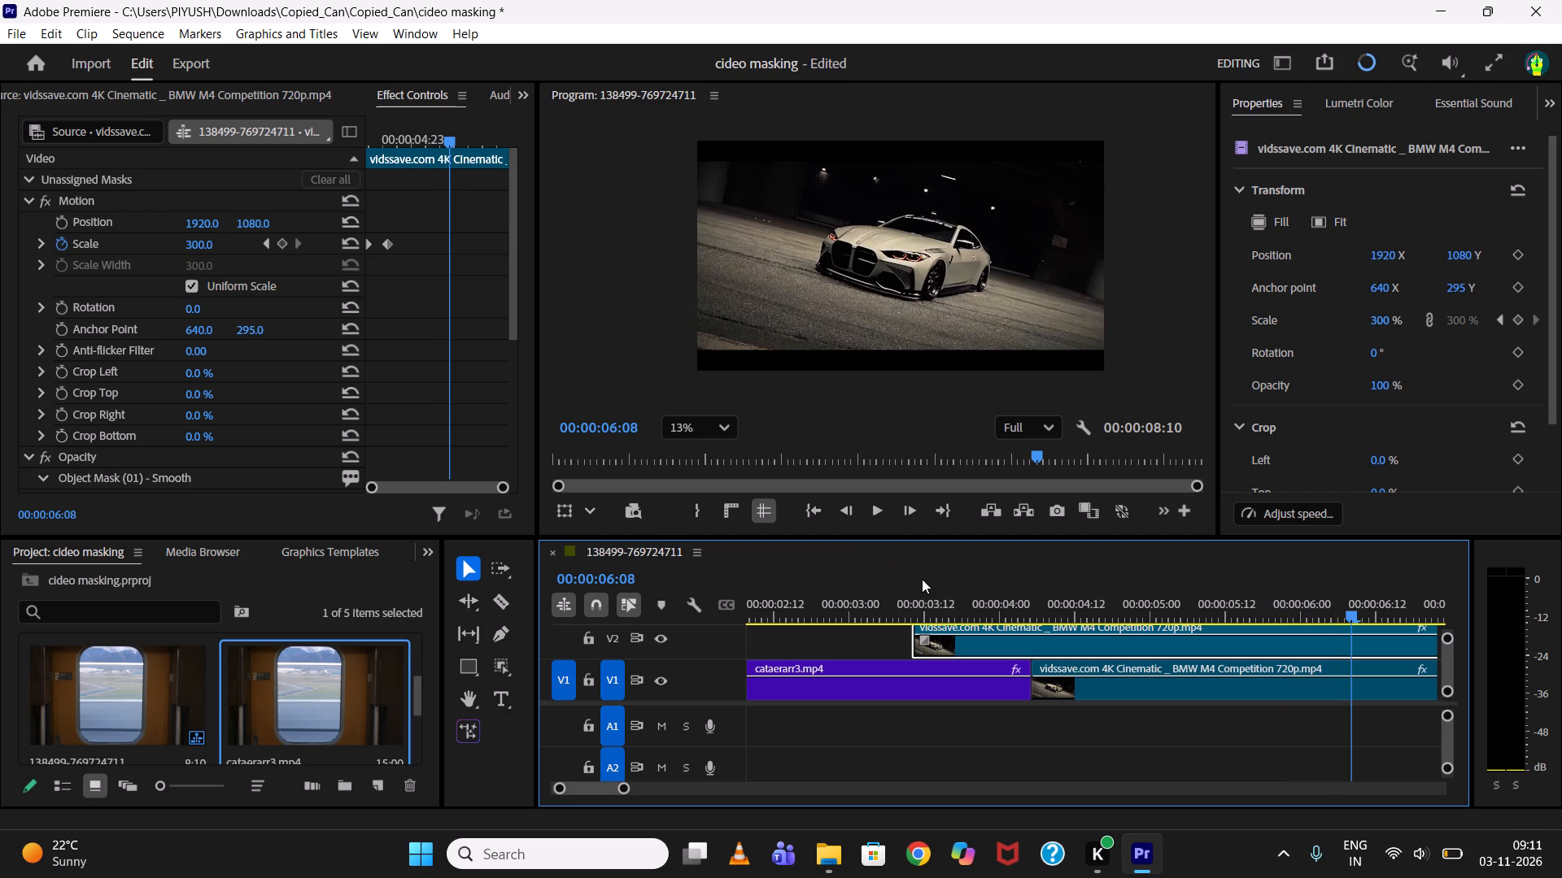
pyautogui.moveTo(922, 584); pyautogui.dragTo(918, 593)
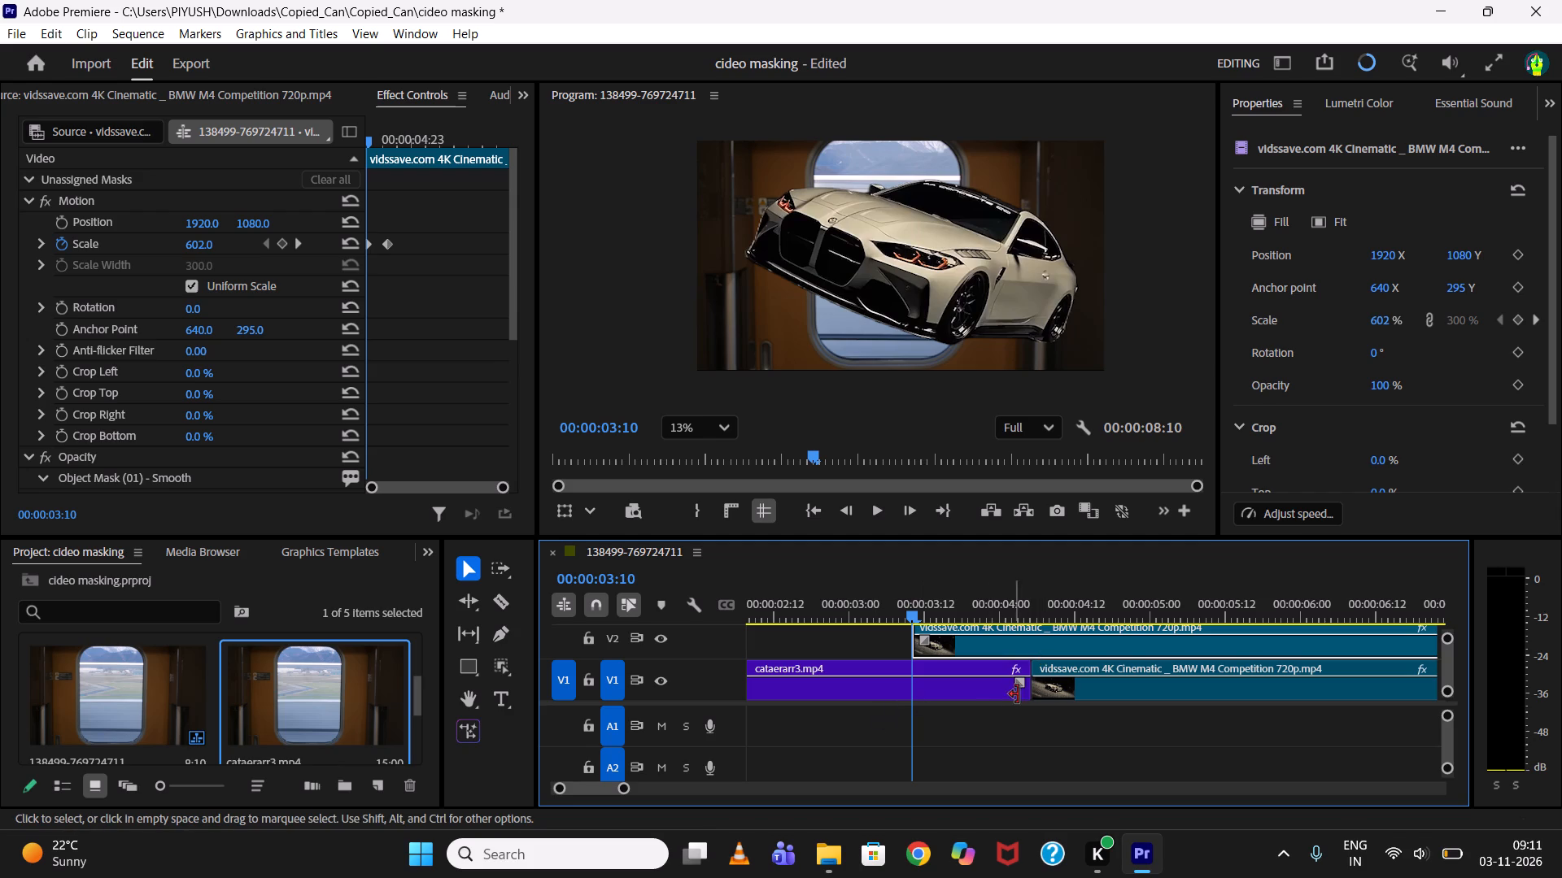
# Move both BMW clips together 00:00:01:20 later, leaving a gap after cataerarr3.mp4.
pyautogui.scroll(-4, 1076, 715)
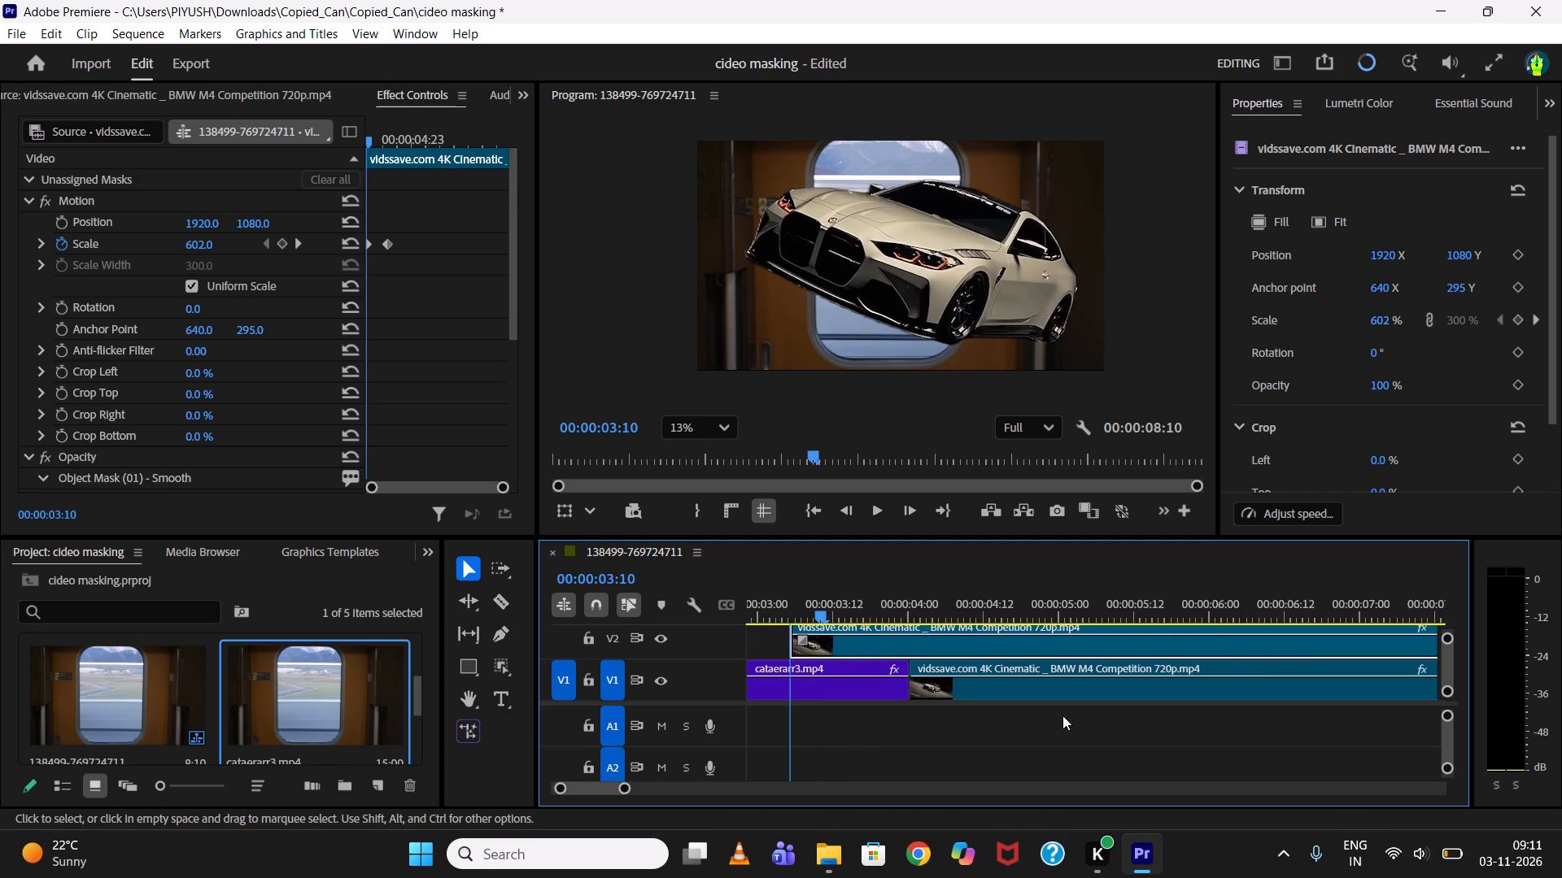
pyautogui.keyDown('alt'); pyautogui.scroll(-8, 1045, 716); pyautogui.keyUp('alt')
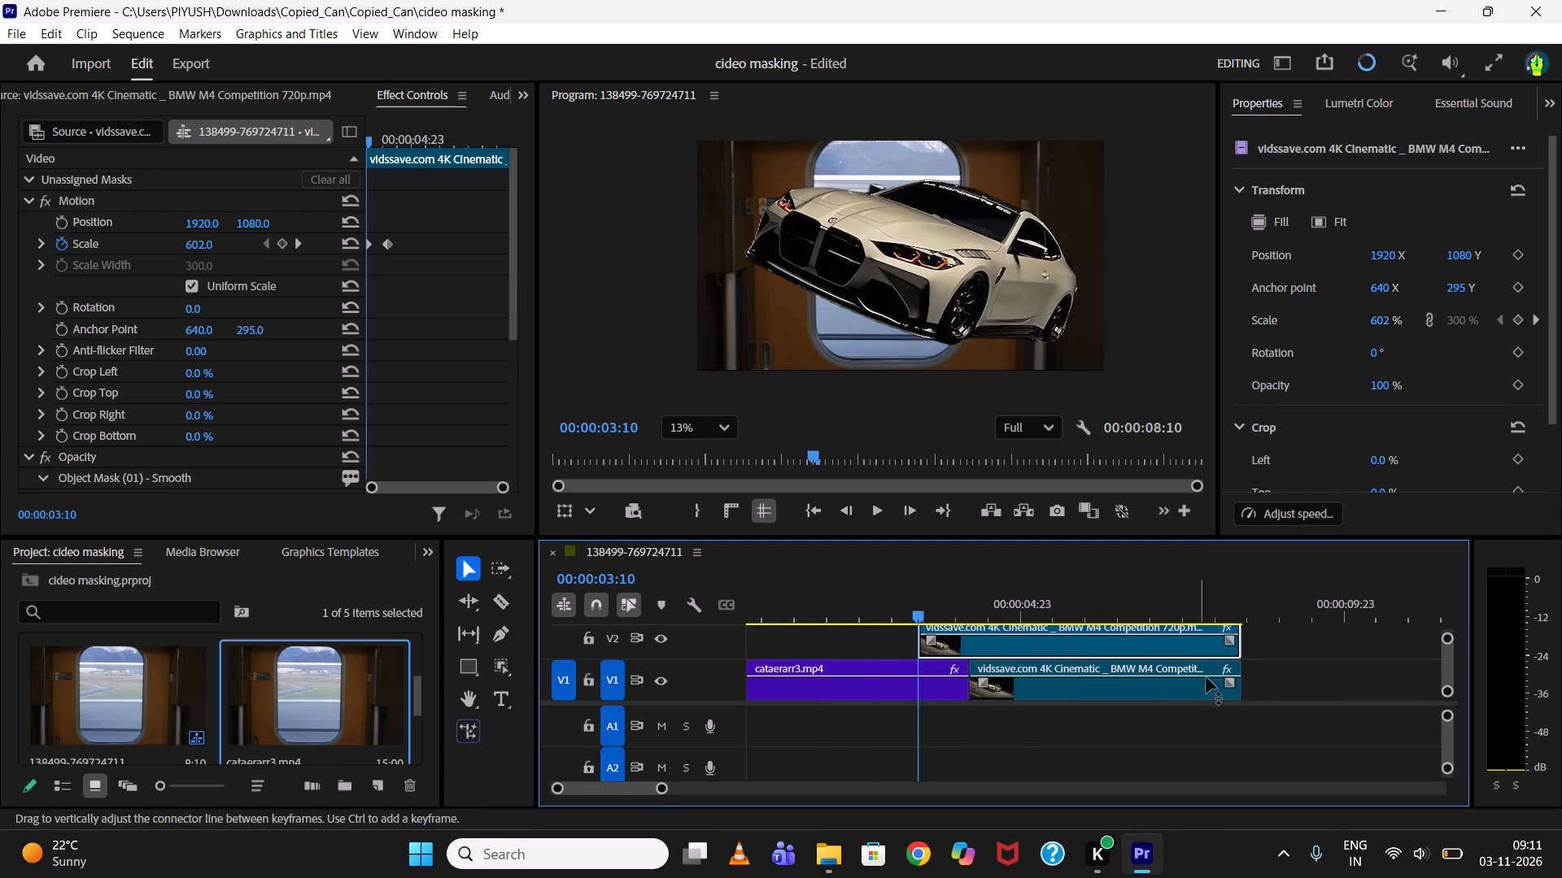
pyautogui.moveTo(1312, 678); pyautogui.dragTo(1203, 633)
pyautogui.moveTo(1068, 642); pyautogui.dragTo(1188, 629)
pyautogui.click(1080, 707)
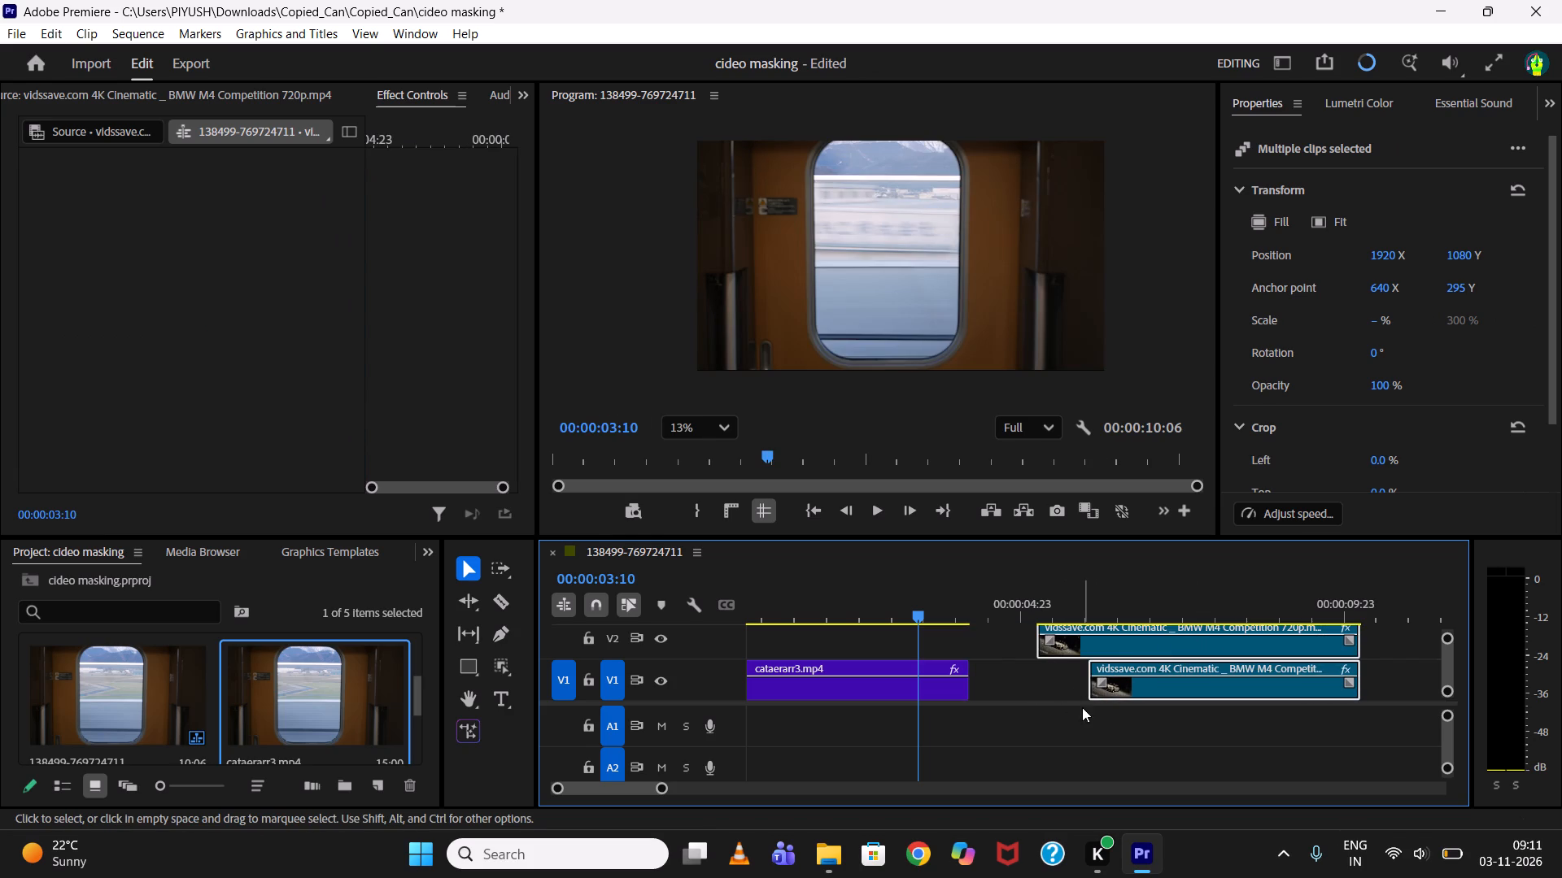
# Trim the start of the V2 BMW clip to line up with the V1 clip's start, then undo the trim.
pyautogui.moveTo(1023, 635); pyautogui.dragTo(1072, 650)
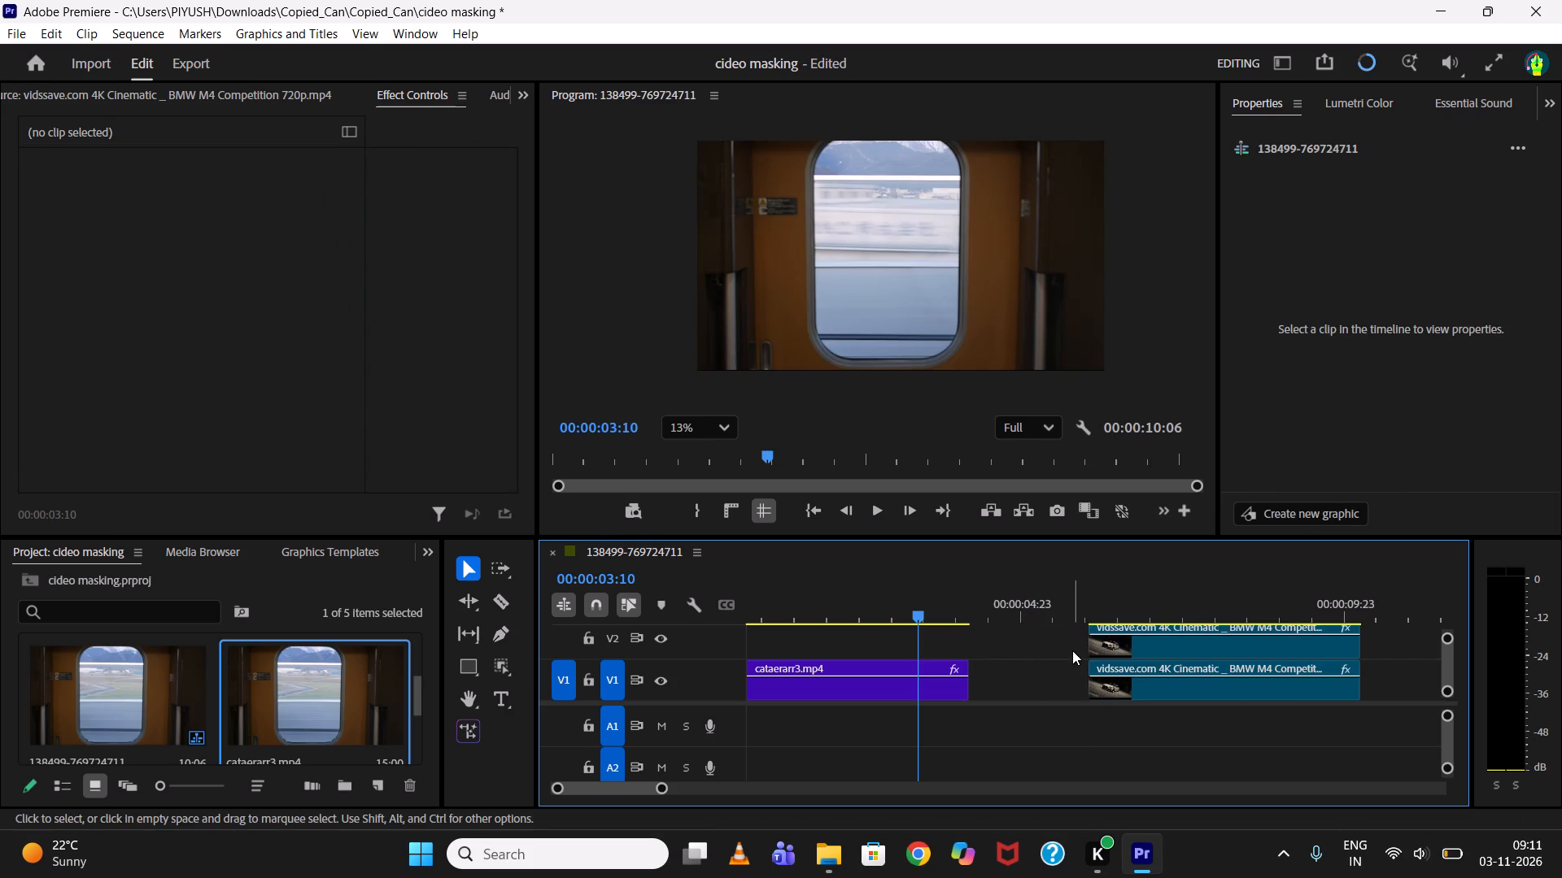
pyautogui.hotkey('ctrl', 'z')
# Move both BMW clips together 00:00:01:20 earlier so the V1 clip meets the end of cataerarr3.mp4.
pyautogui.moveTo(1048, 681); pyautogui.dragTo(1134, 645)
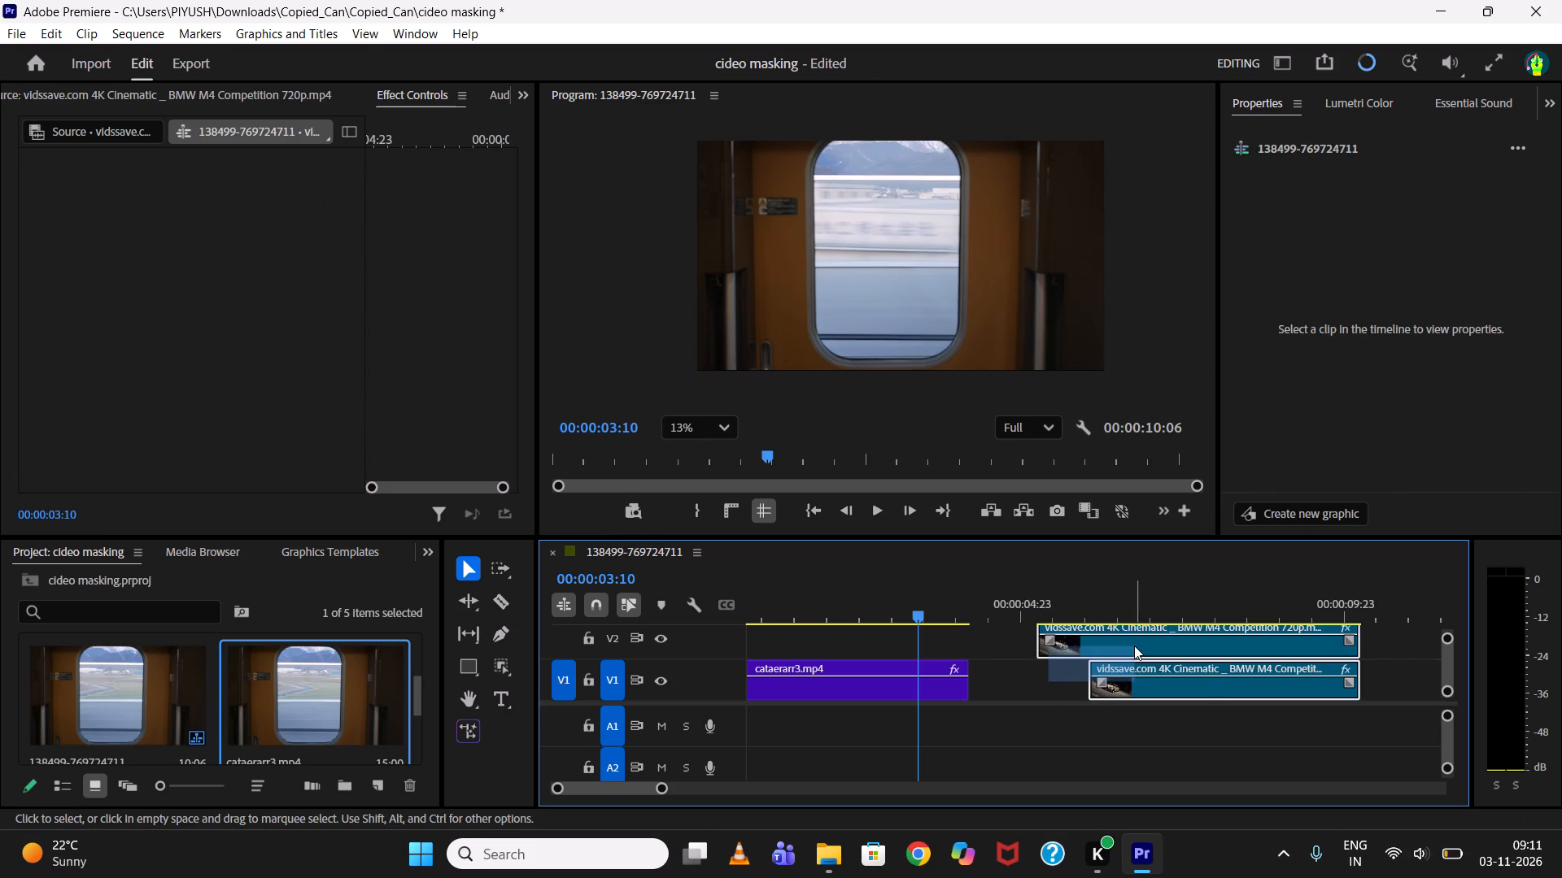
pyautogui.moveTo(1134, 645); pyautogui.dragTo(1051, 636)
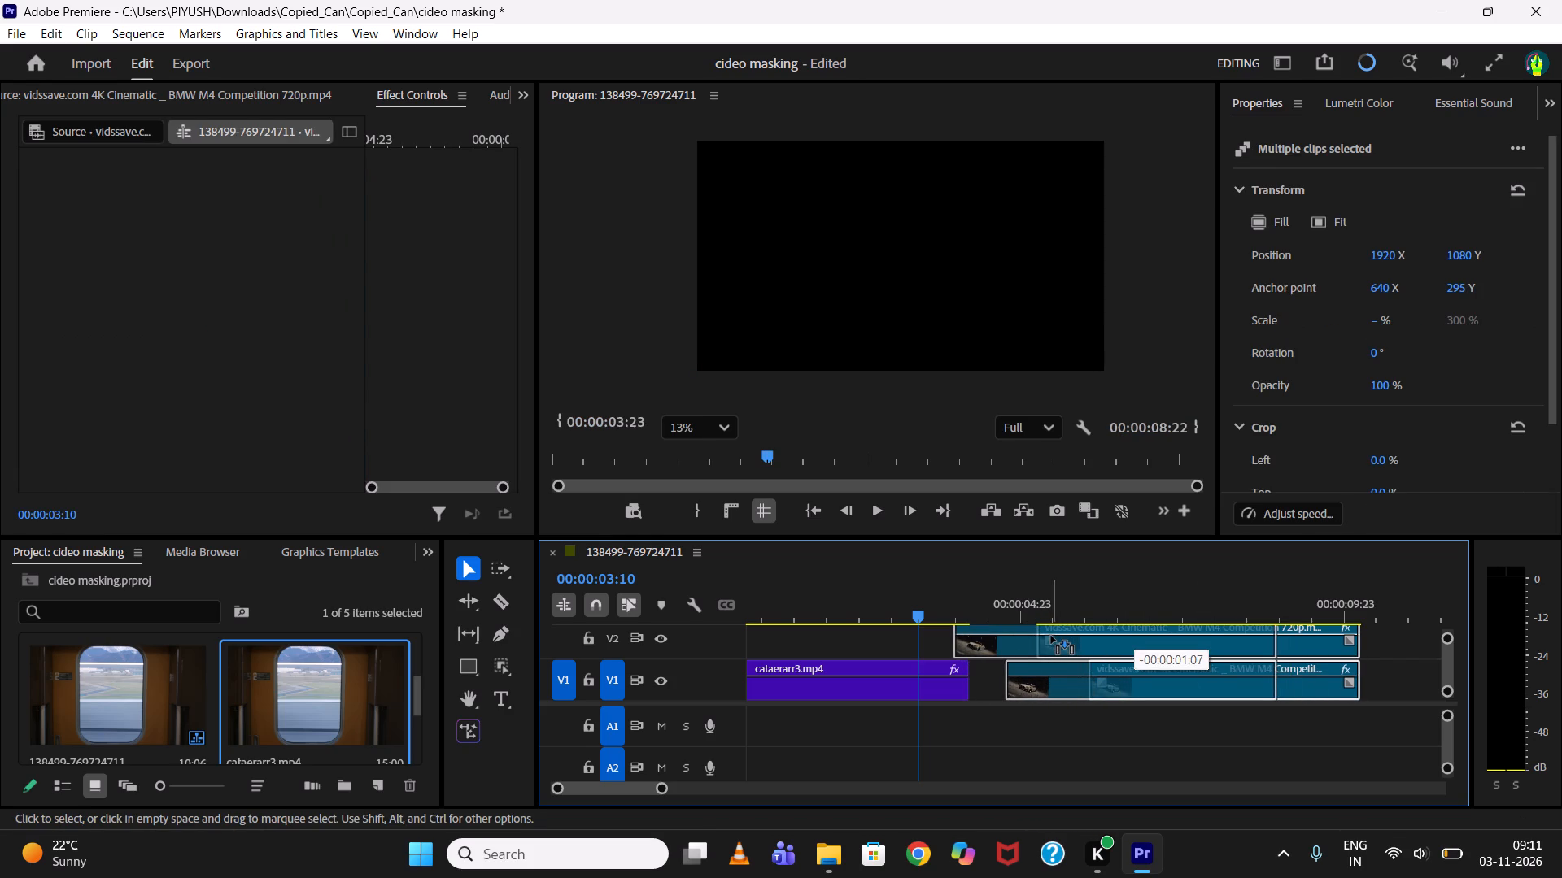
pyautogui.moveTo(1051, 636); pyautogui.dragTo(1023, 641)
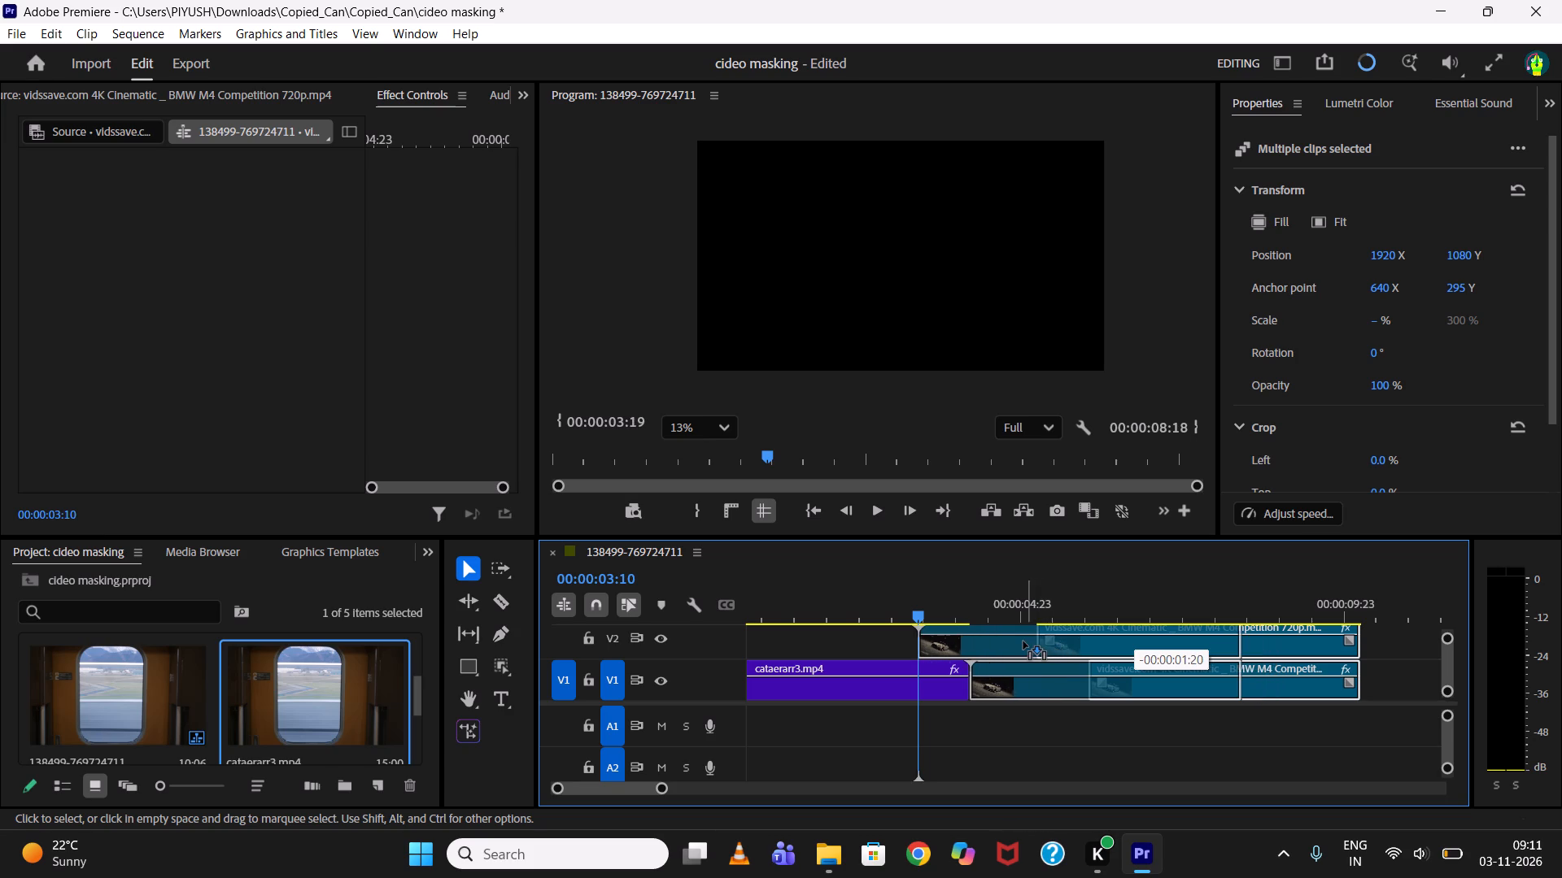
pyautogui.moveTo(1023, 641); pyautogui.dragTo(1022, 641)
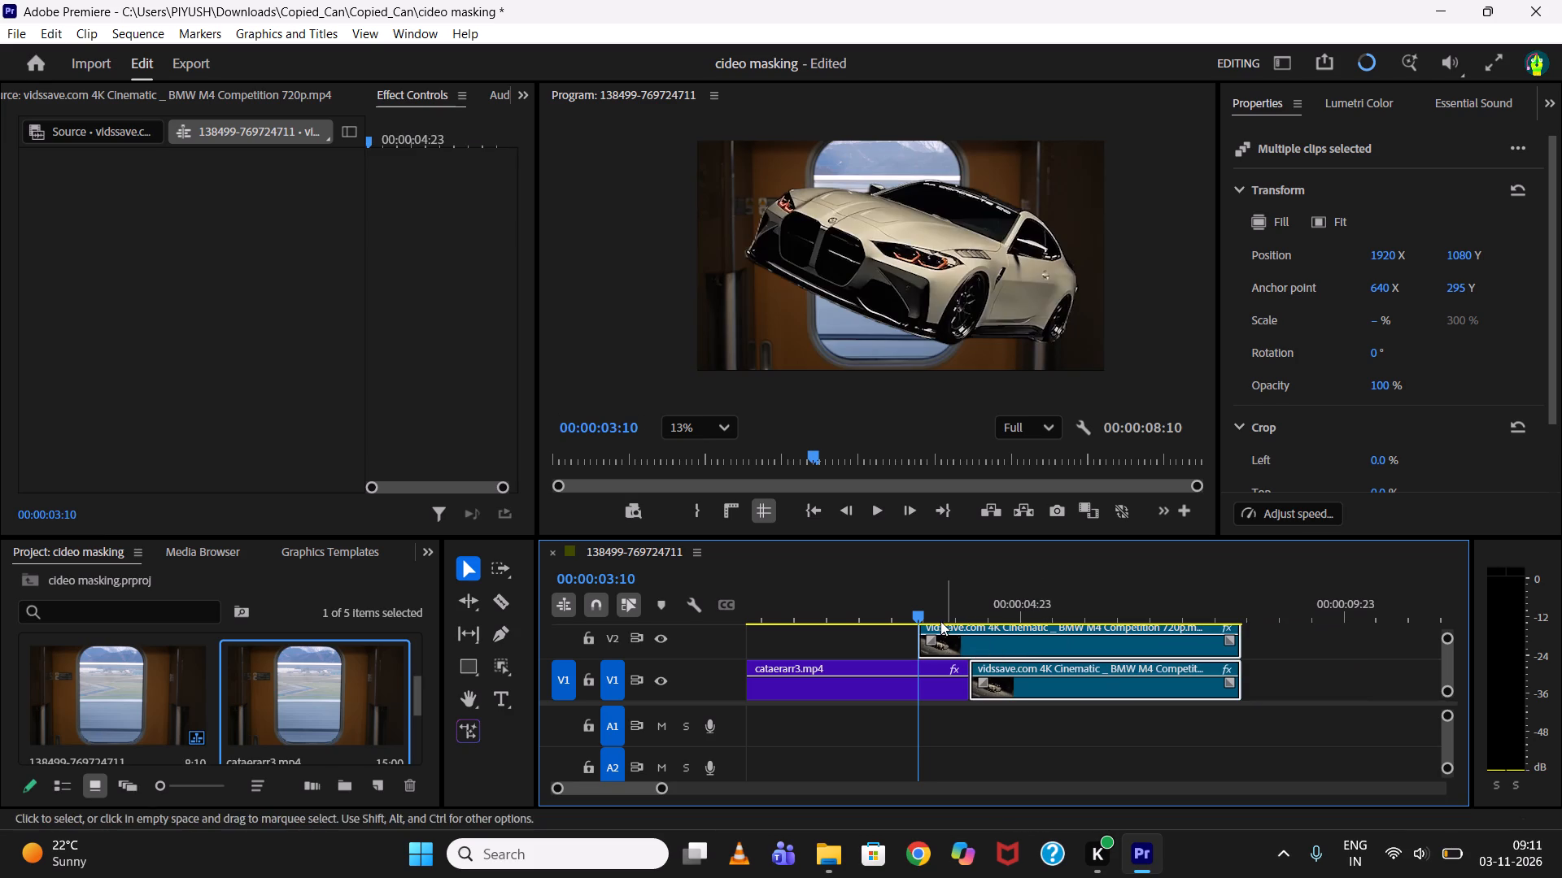
# Scrub through the section where the V2 BMW clip overlaps cataerarr3.mp4 to examine the masked car's scale animation.
pyautogui.moveTo(926, 611); pyautogui.dragTo(970, 618)
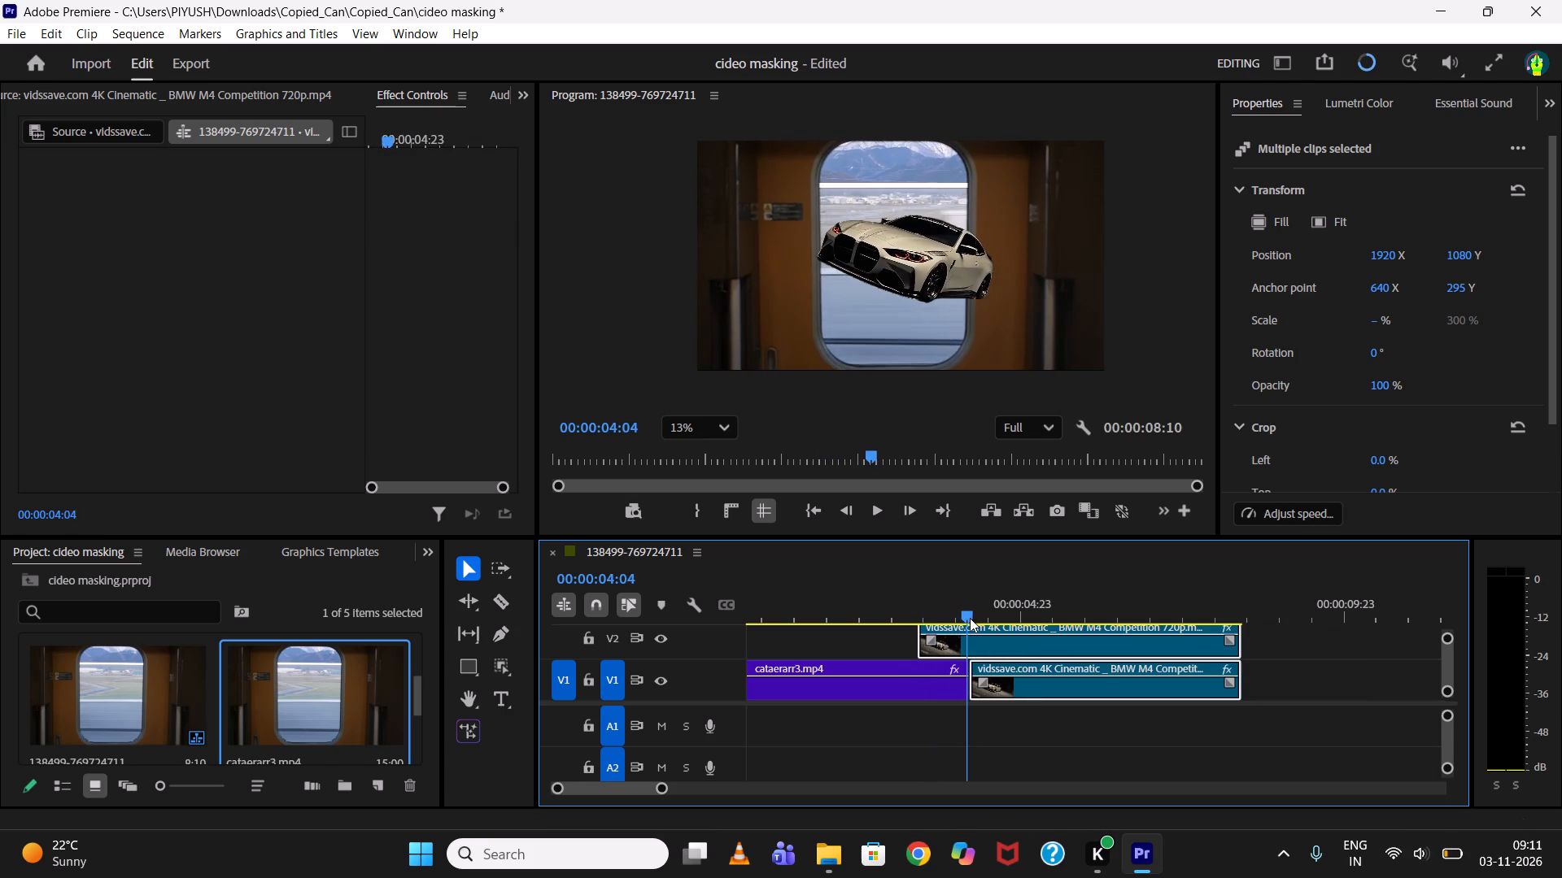
pyautogui.moveTo(970, 618); pyautogui.dragTo(940, 622)
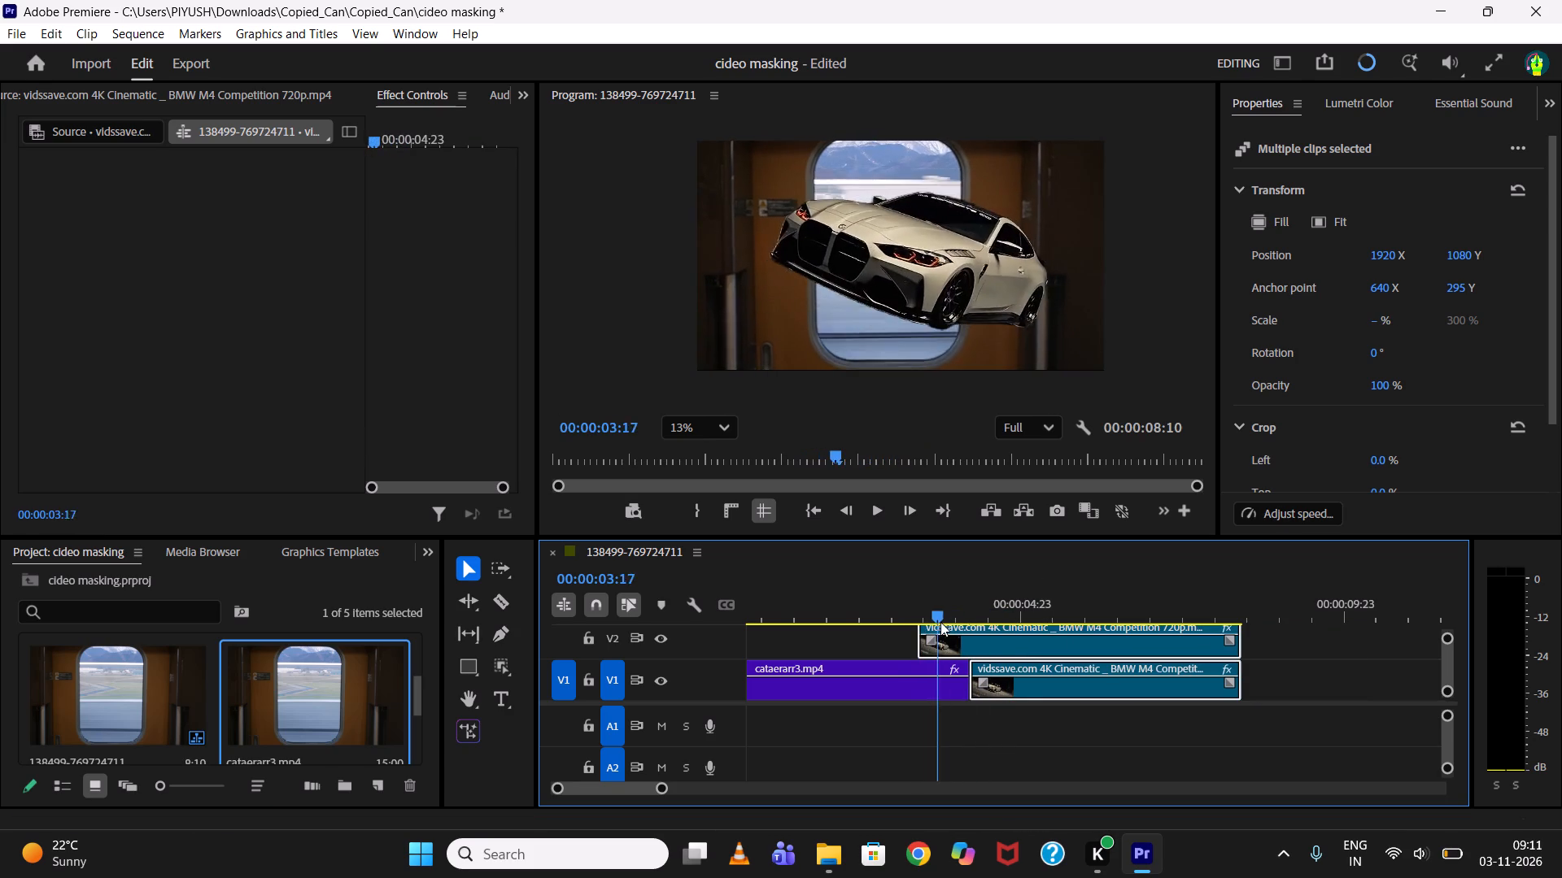
pyautogui.moveTo(940, 622); pyautogui.dragTo(919, 624)
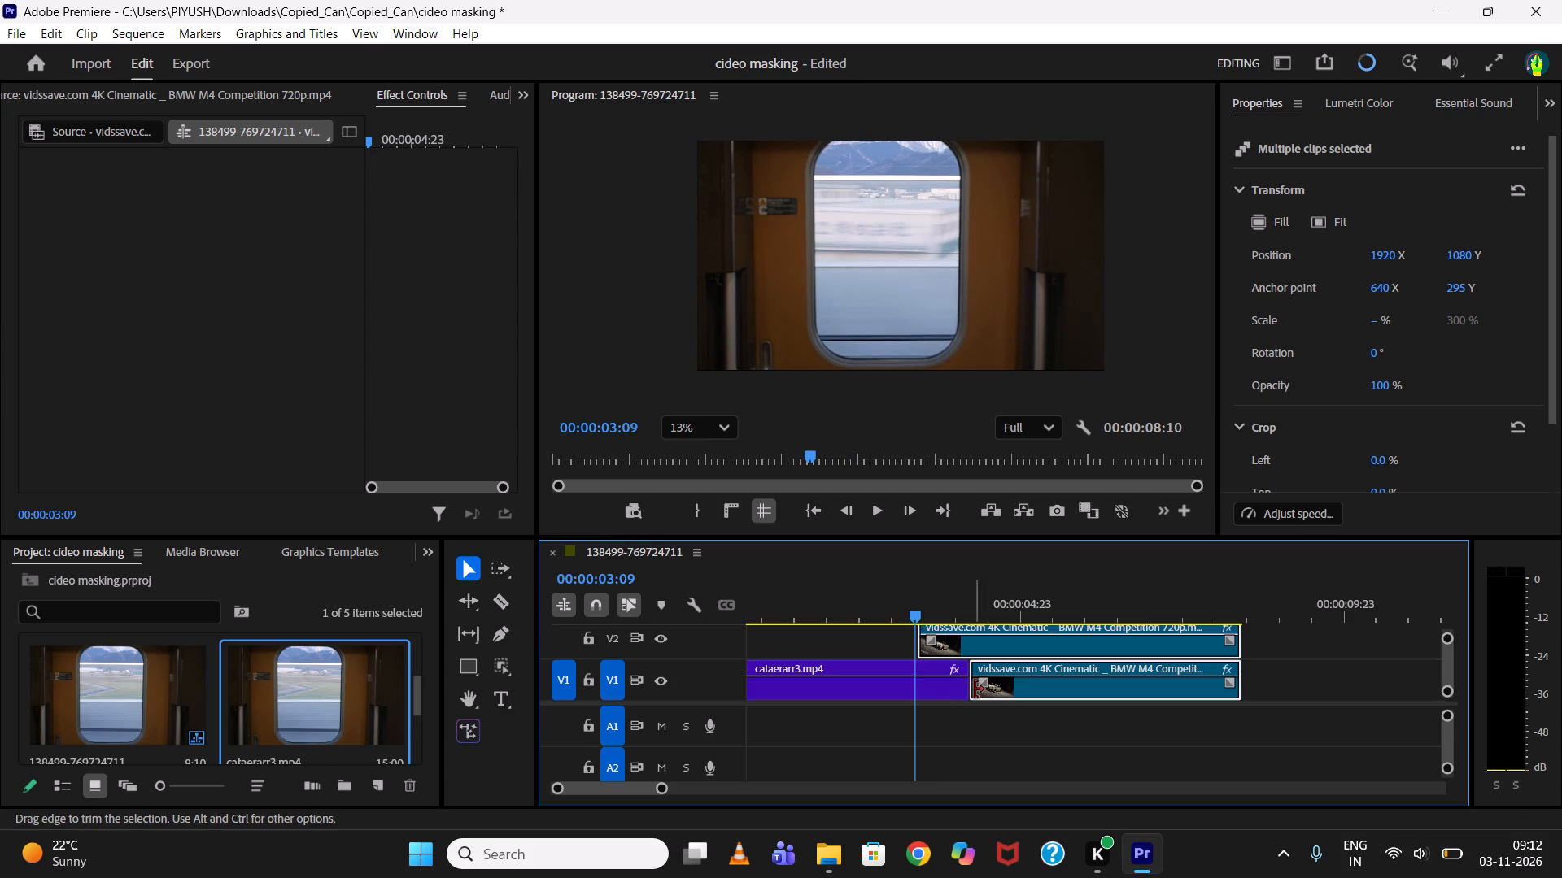
# Park the playhead on the cut at 00:00:04:05 and move the masked BMW clip from V2 up to V3.
pyautogui.moveTo(928, 613); pyautogui.dragTo(963, 623)
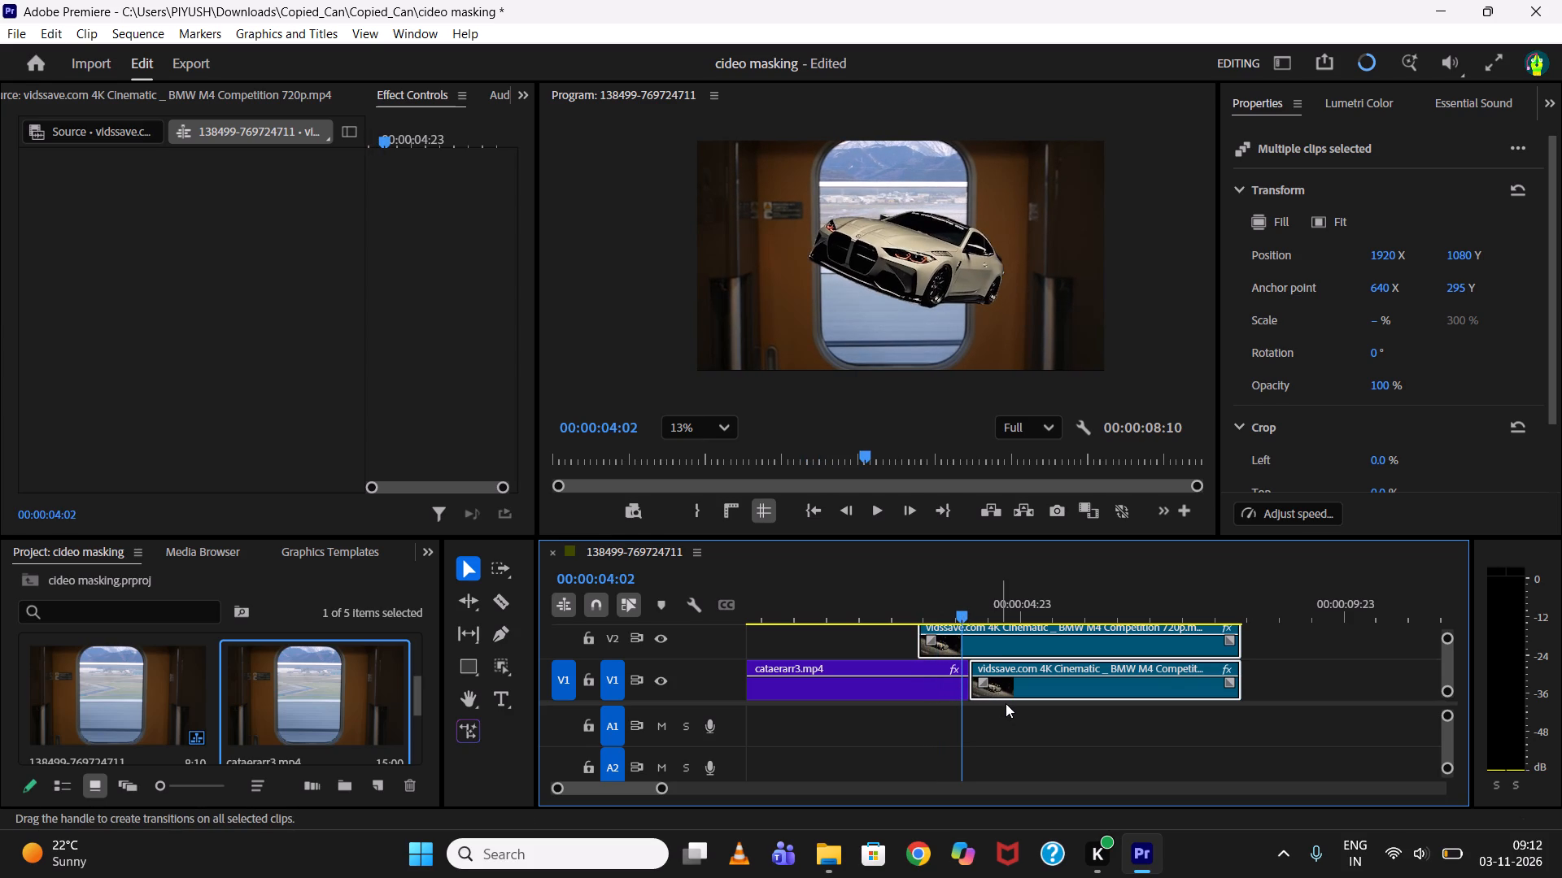
pyautogui.click(1286, 677)
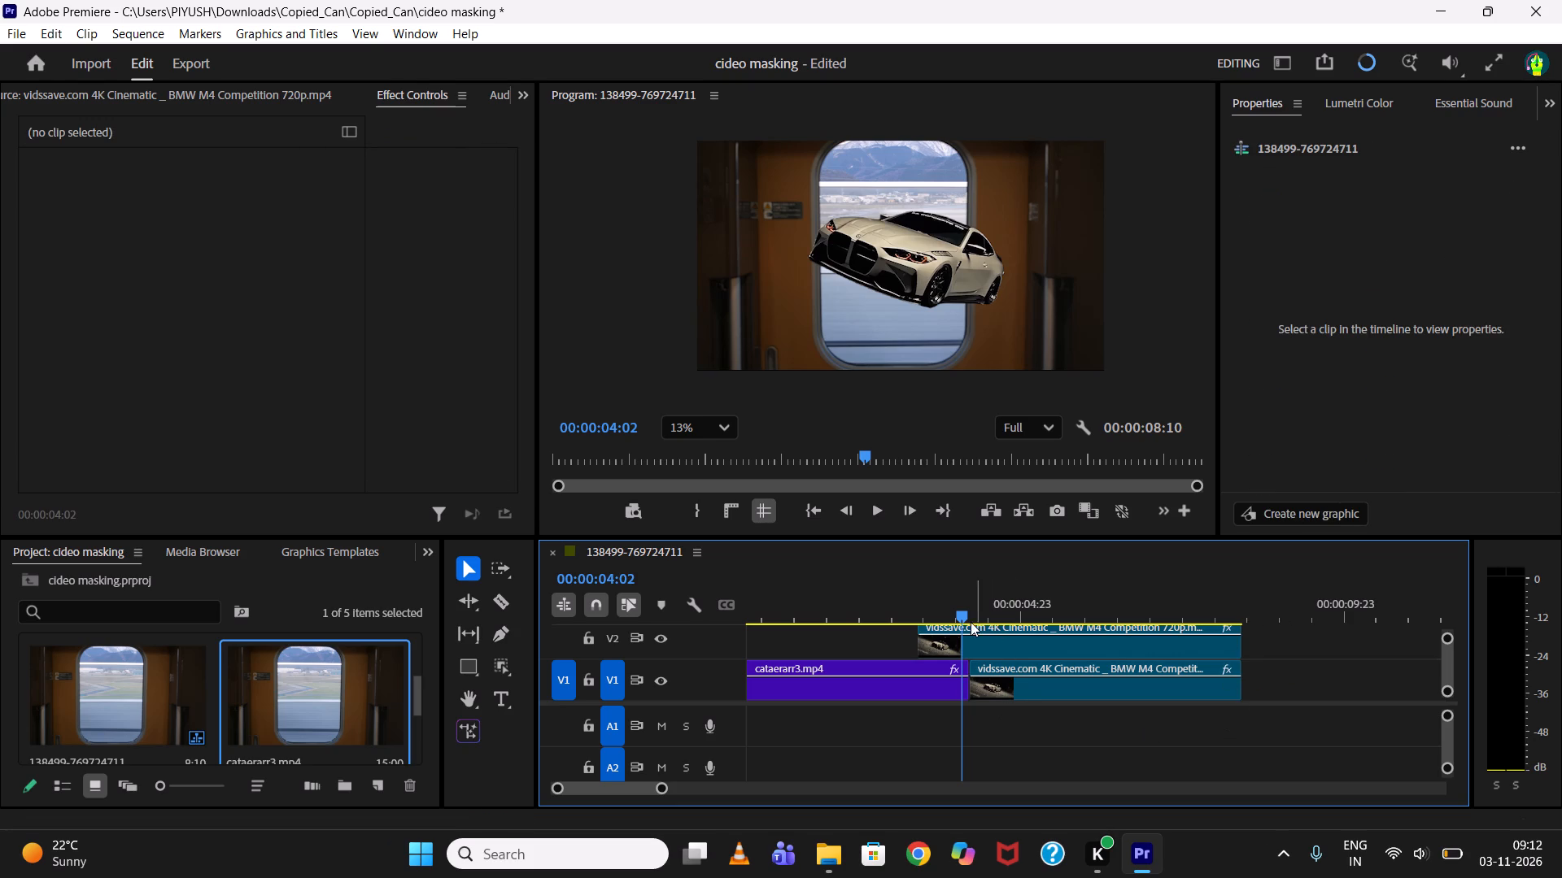
pyautogui.moveTo(955, 607); pyautogui.dragTo(980, 616)
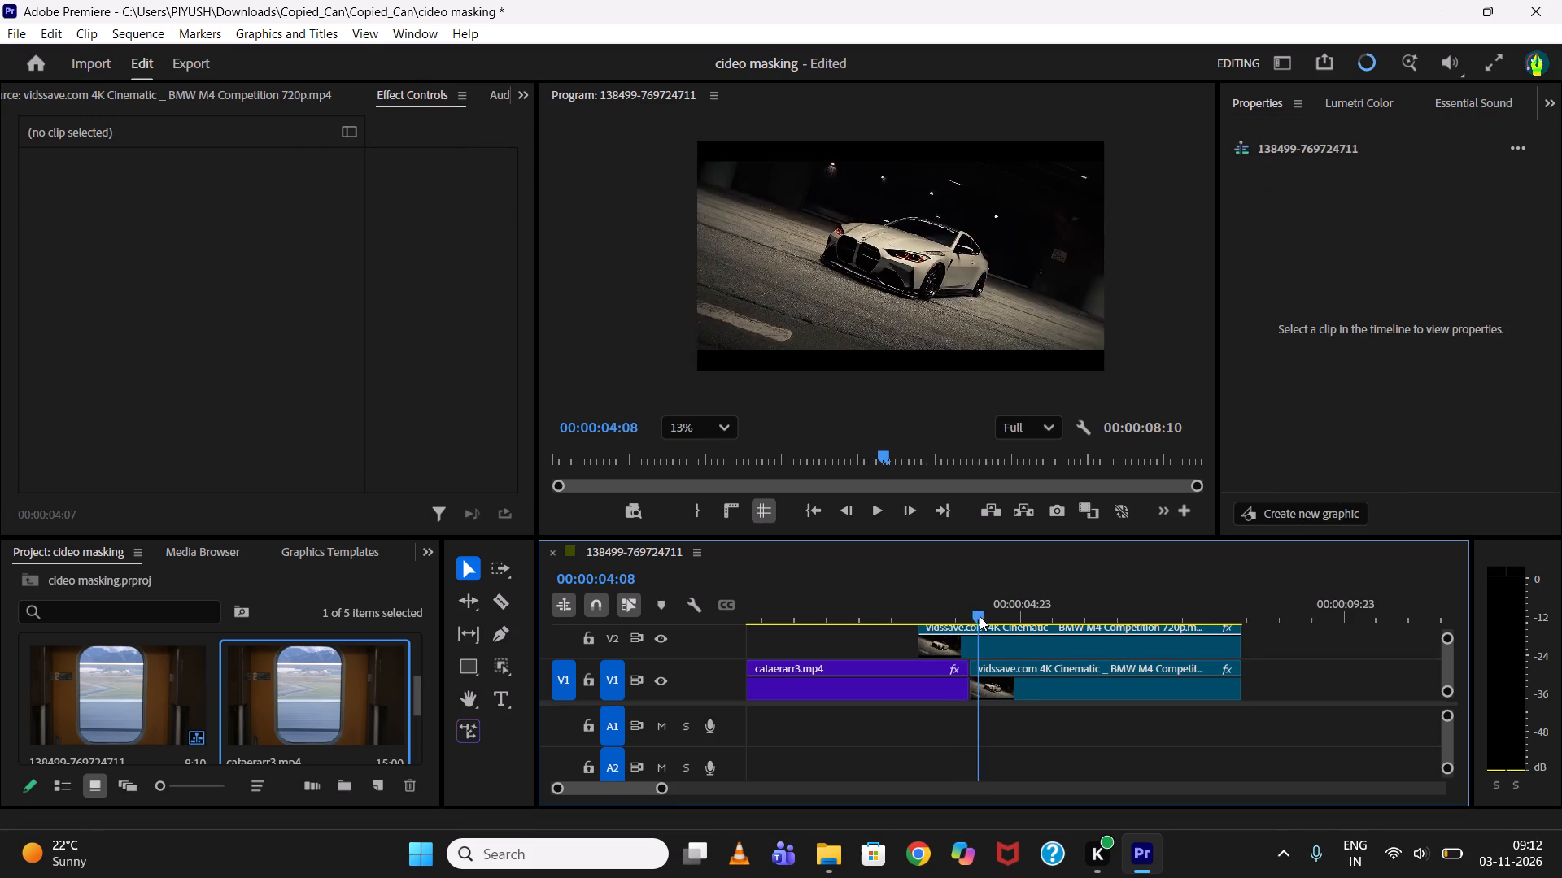
pyautogui.moveTo(980, 616); pyautogui.dragTo(964, 610)
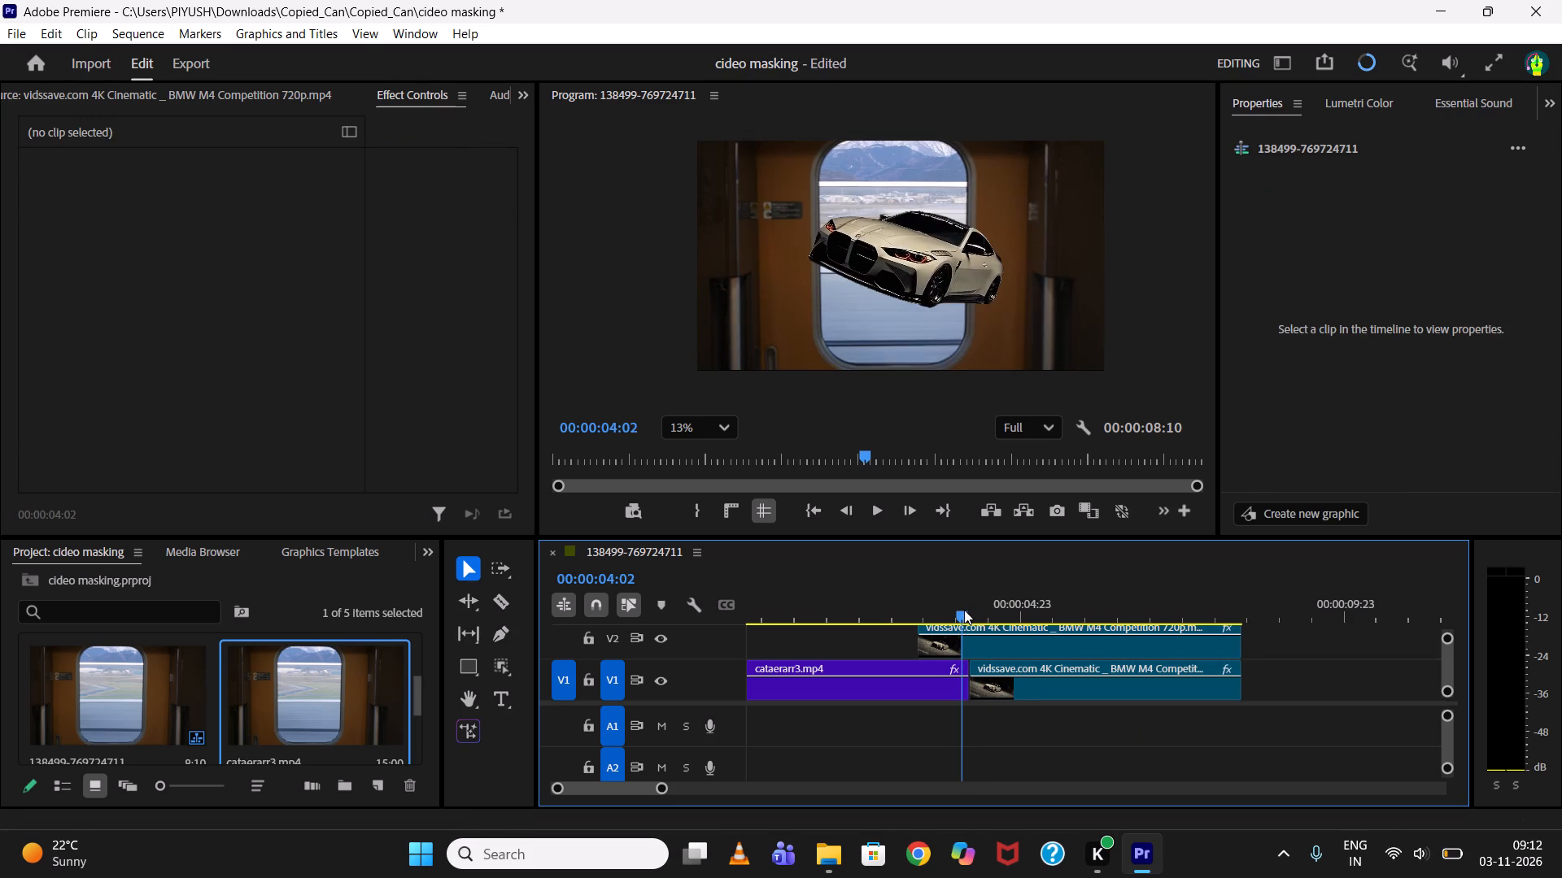
pyautogui.moveTo(964, 610); pyautogui.dragTo(972, 610)
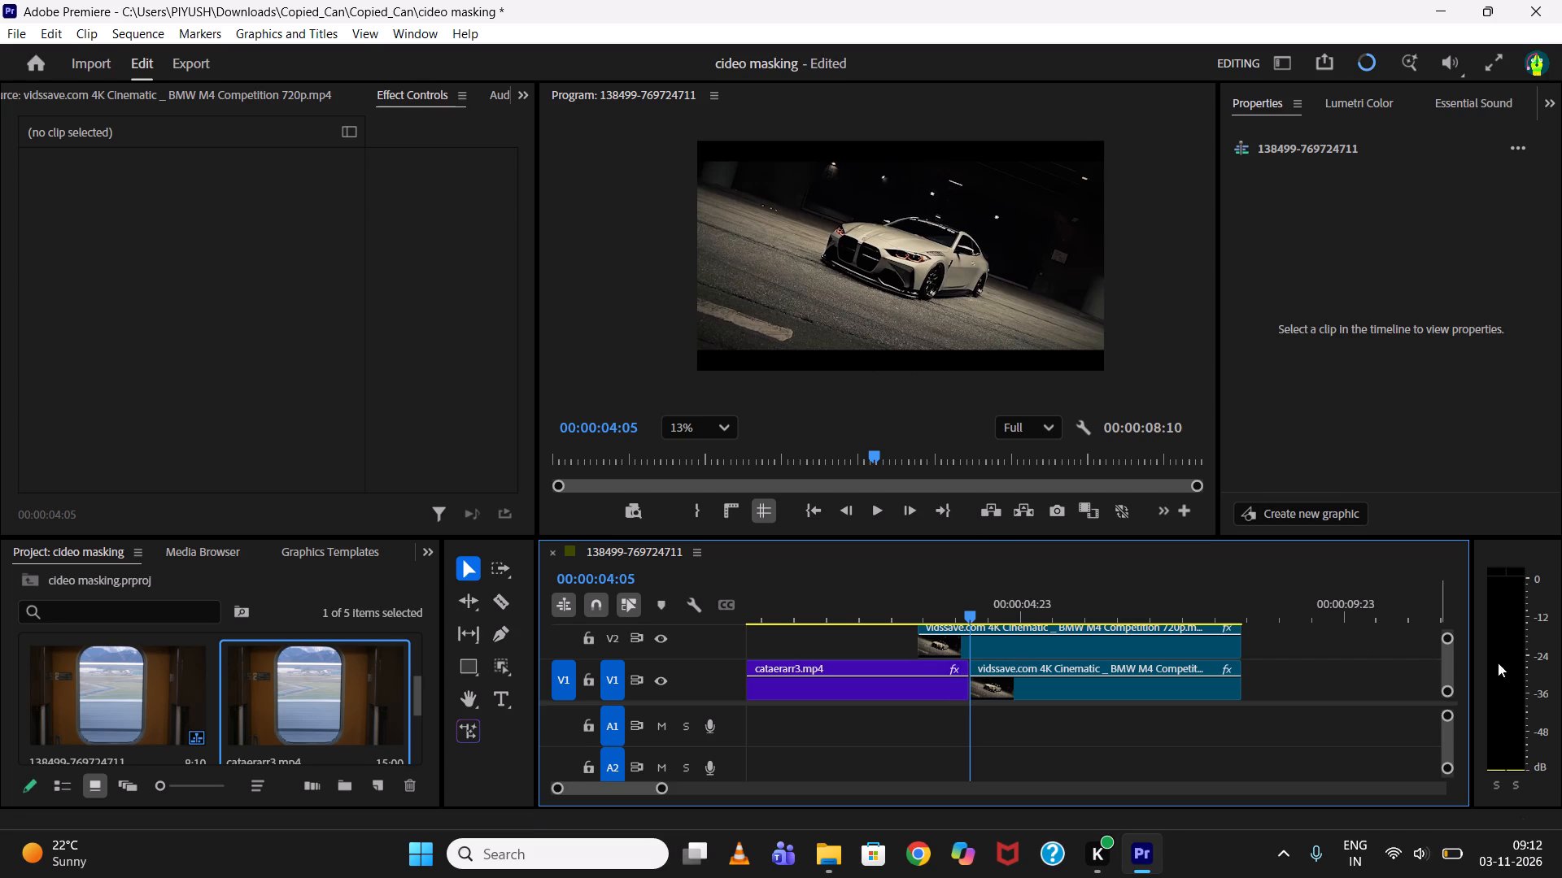
pyautogui.click(1450, 660)
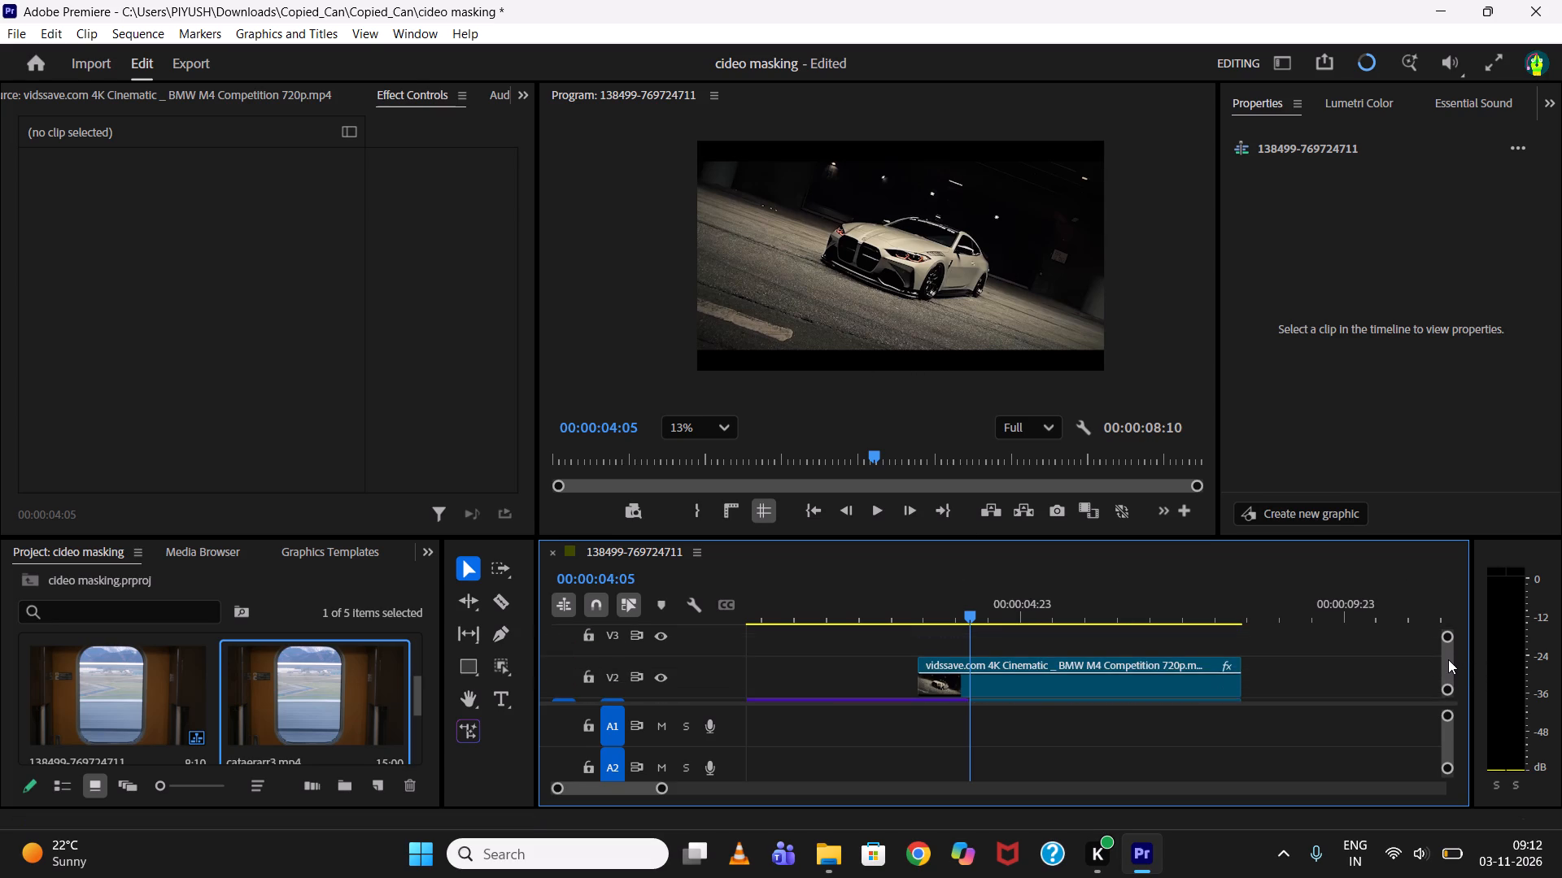
pyautogui.moveTo(1038, 673); pyautogui.dragTo(1037, 650)
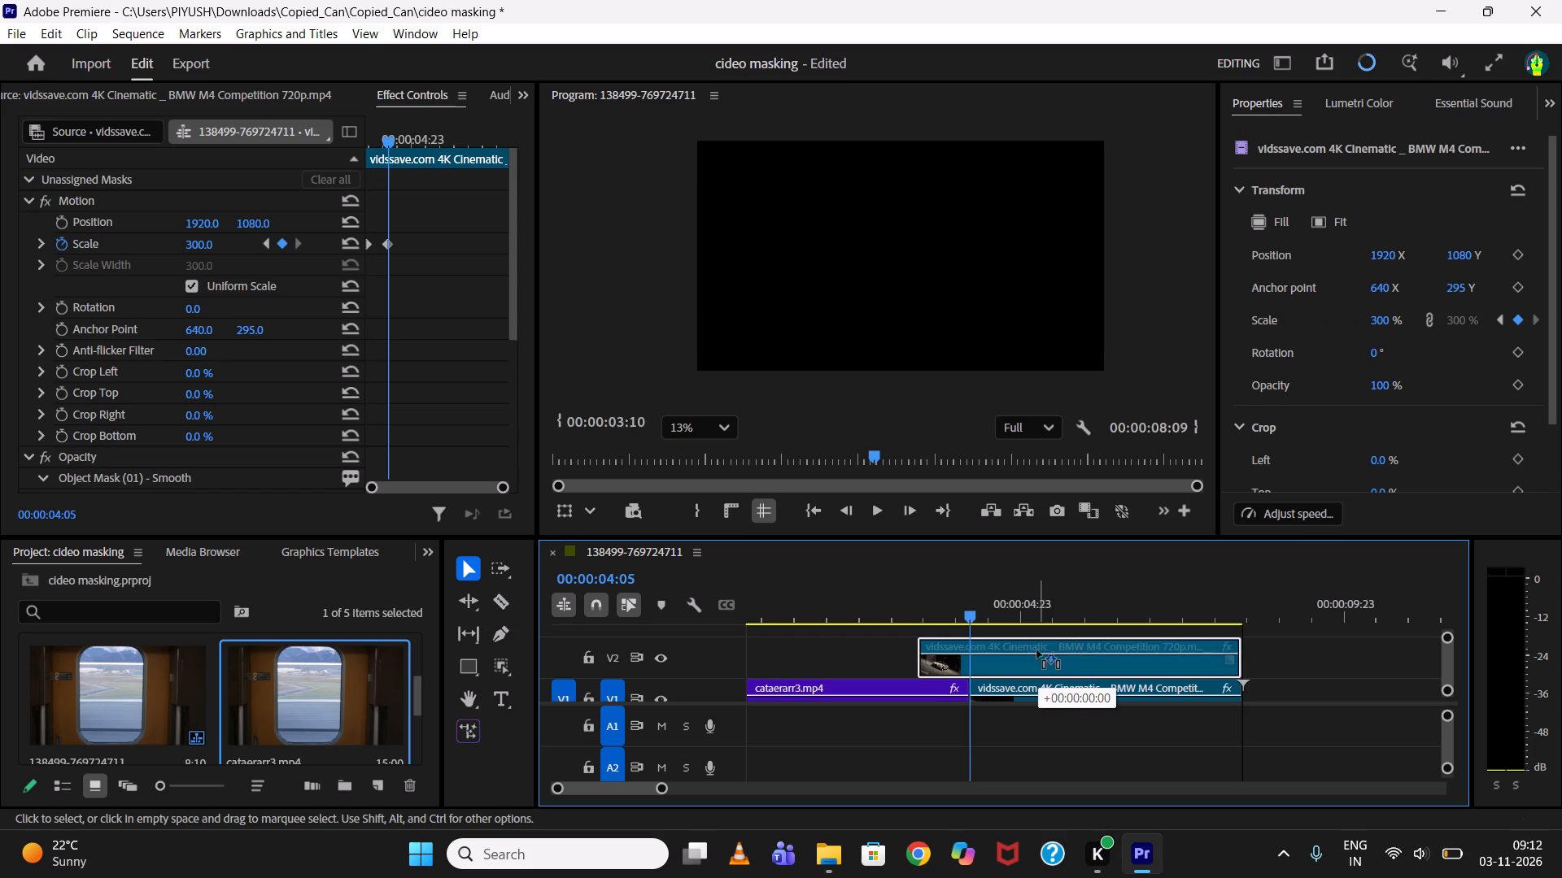
pyautogui.moveTo(1037, 650); pyautogui.dragTo(1036, 632)
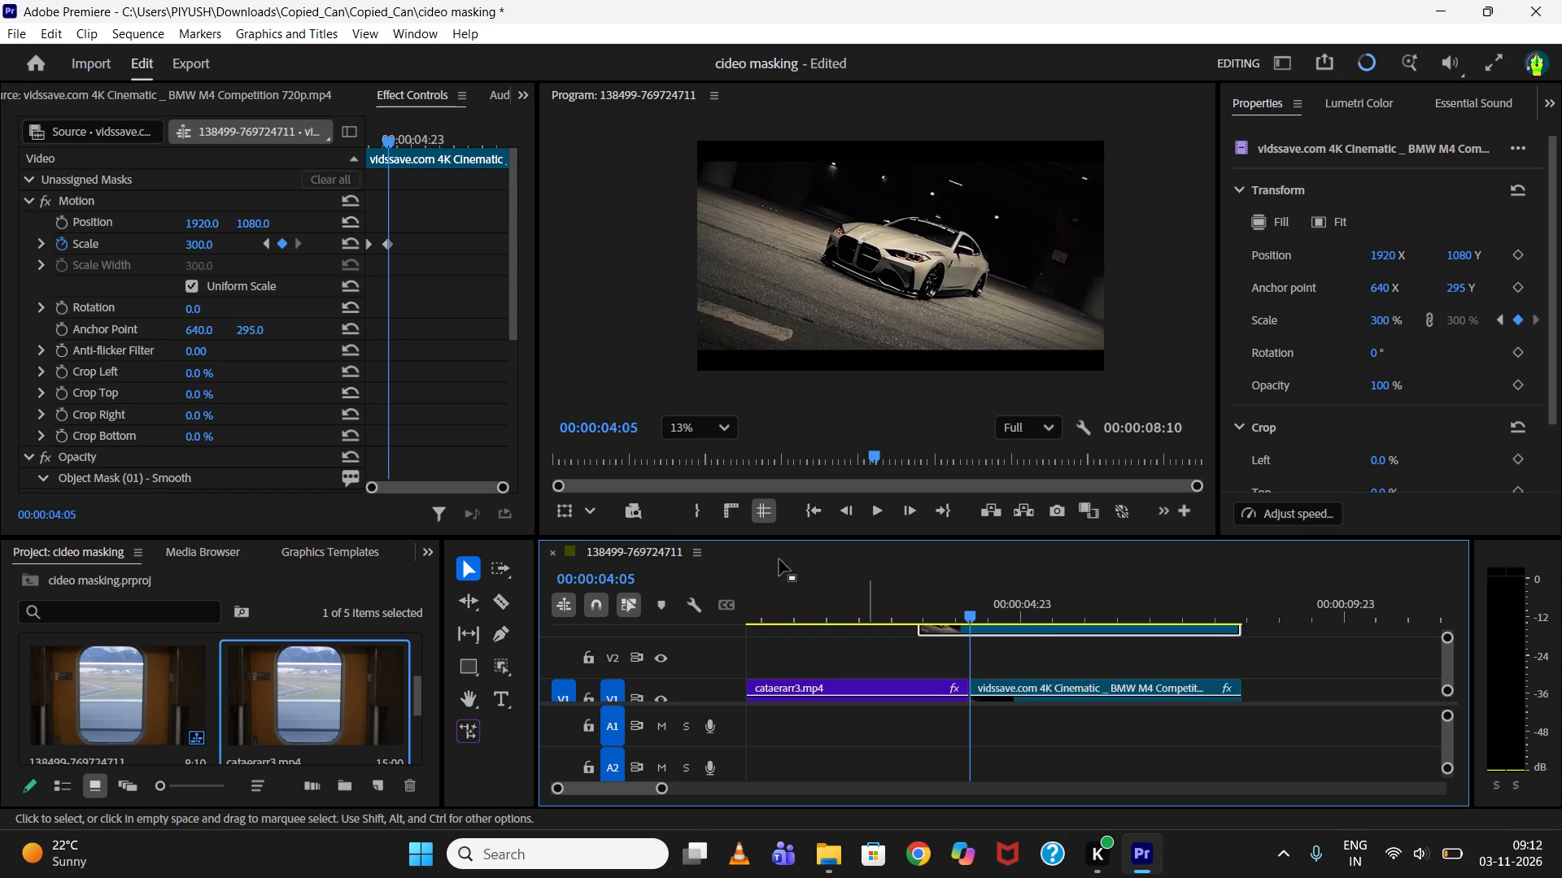
# Add a text title reading "PORSHE" over the BMW scene, starting at 00:00:04:05.
pyautogui.click(494, 693)
pyautogui.click(797, 247)
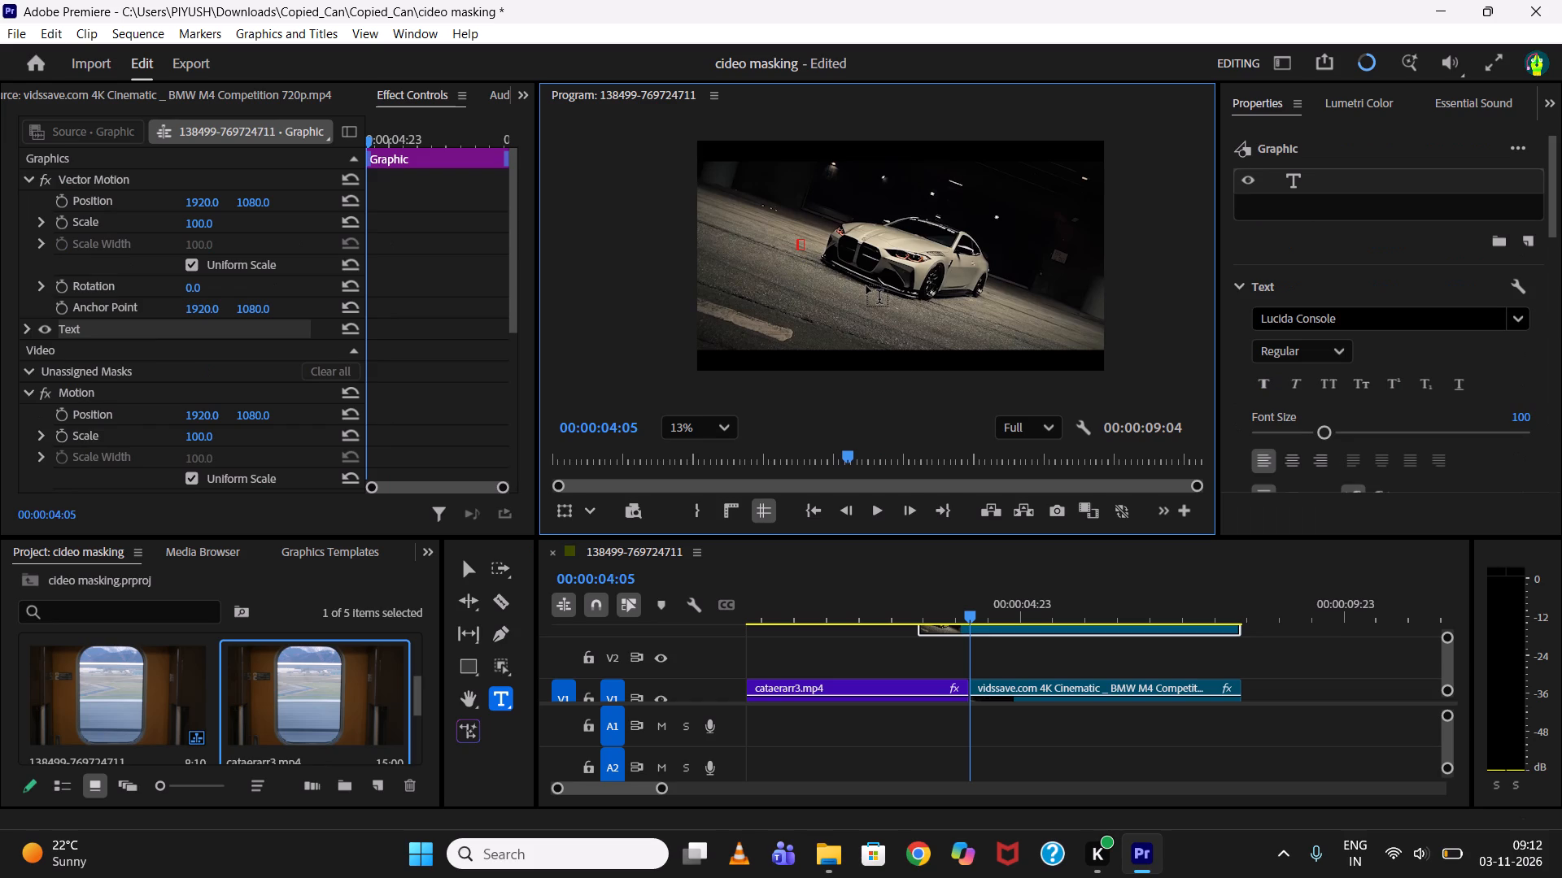
pyautogui.write('PO')
pyautogui.hotkey('shift', 'r')
pyautogui.write('SHE')
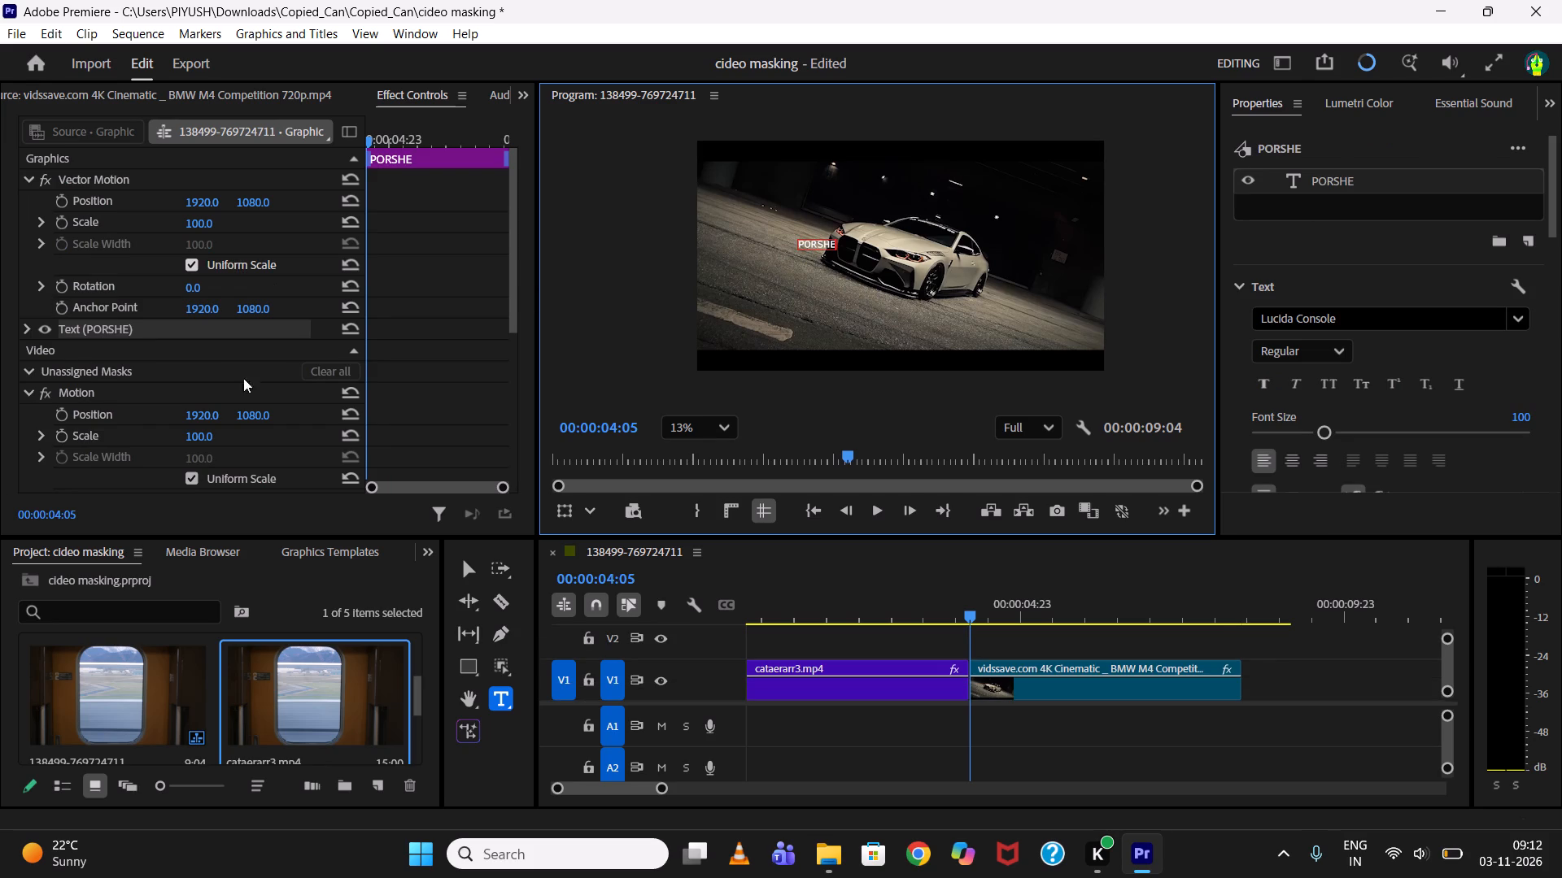
pyautogui.click(466, 557)
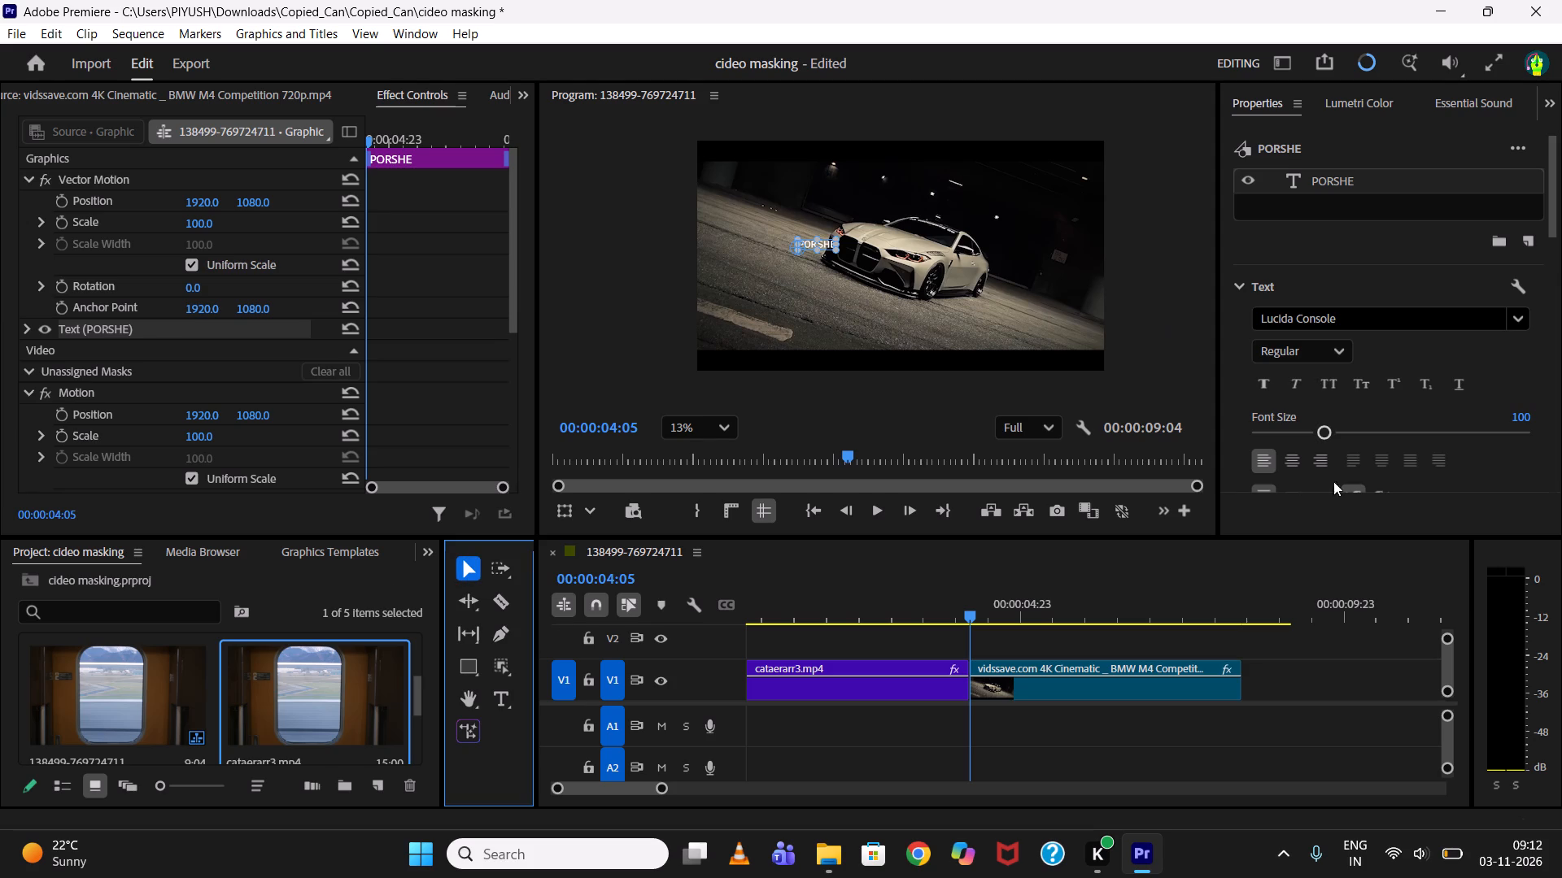
# Enlarge the PORSHE title to font size 400 and Vector Motion scale 189, and reposition it across the upper part of the car.
pyautogui.moveTo(1323, 431); pyautogui.dragTo(1496, 477)
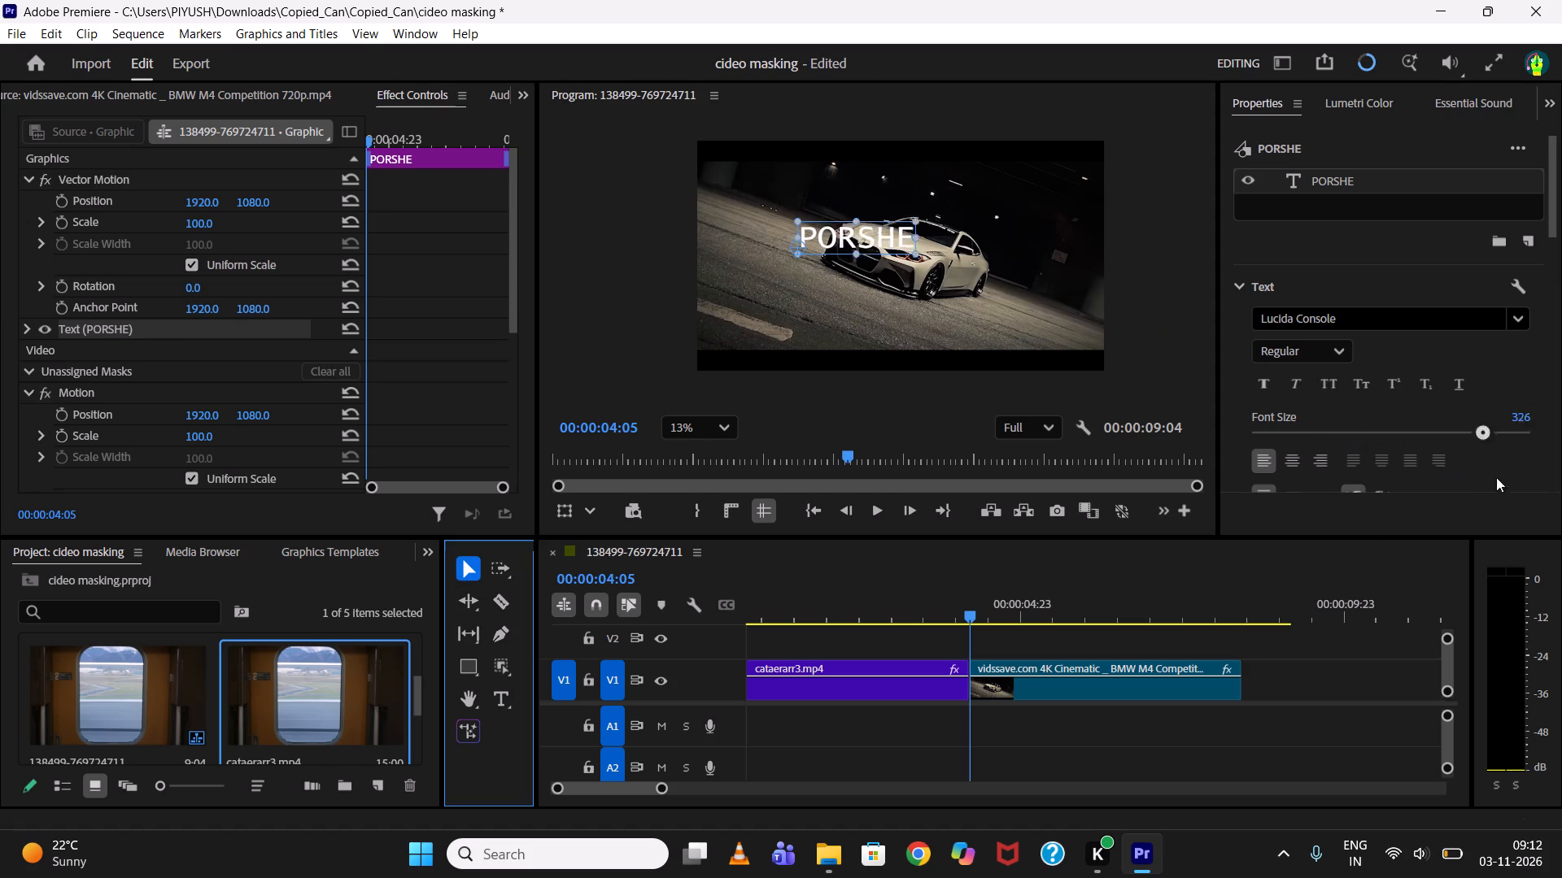
pyautogui.moveTo(1496, 477); pyautogui.dragTo(1561, 528)
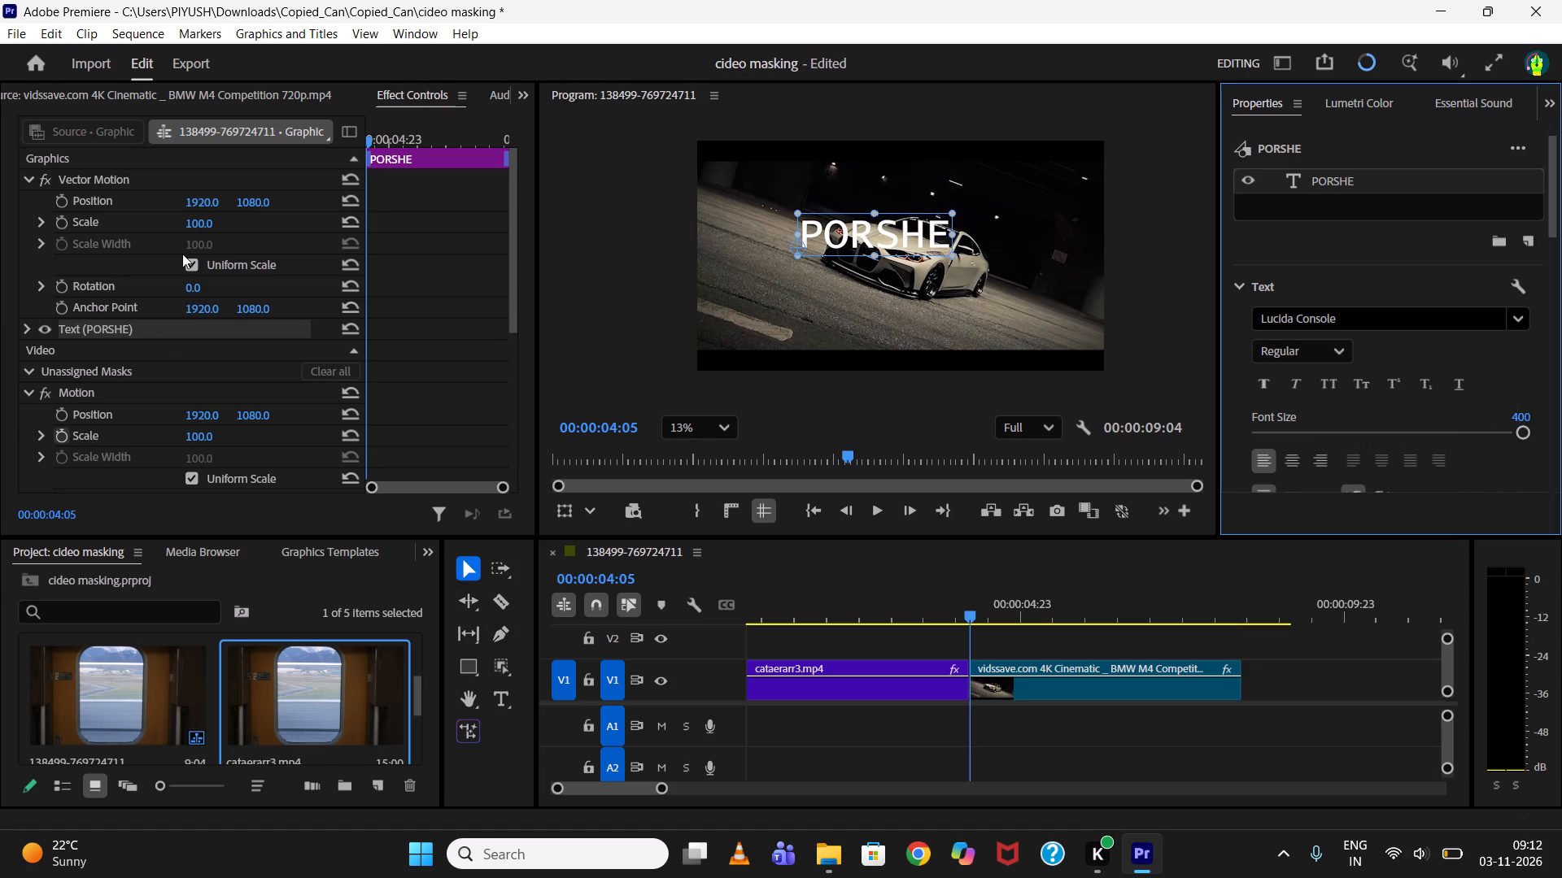
pyautogui.moveTo(194, 221); pyautogui.dragTo(298, 259)
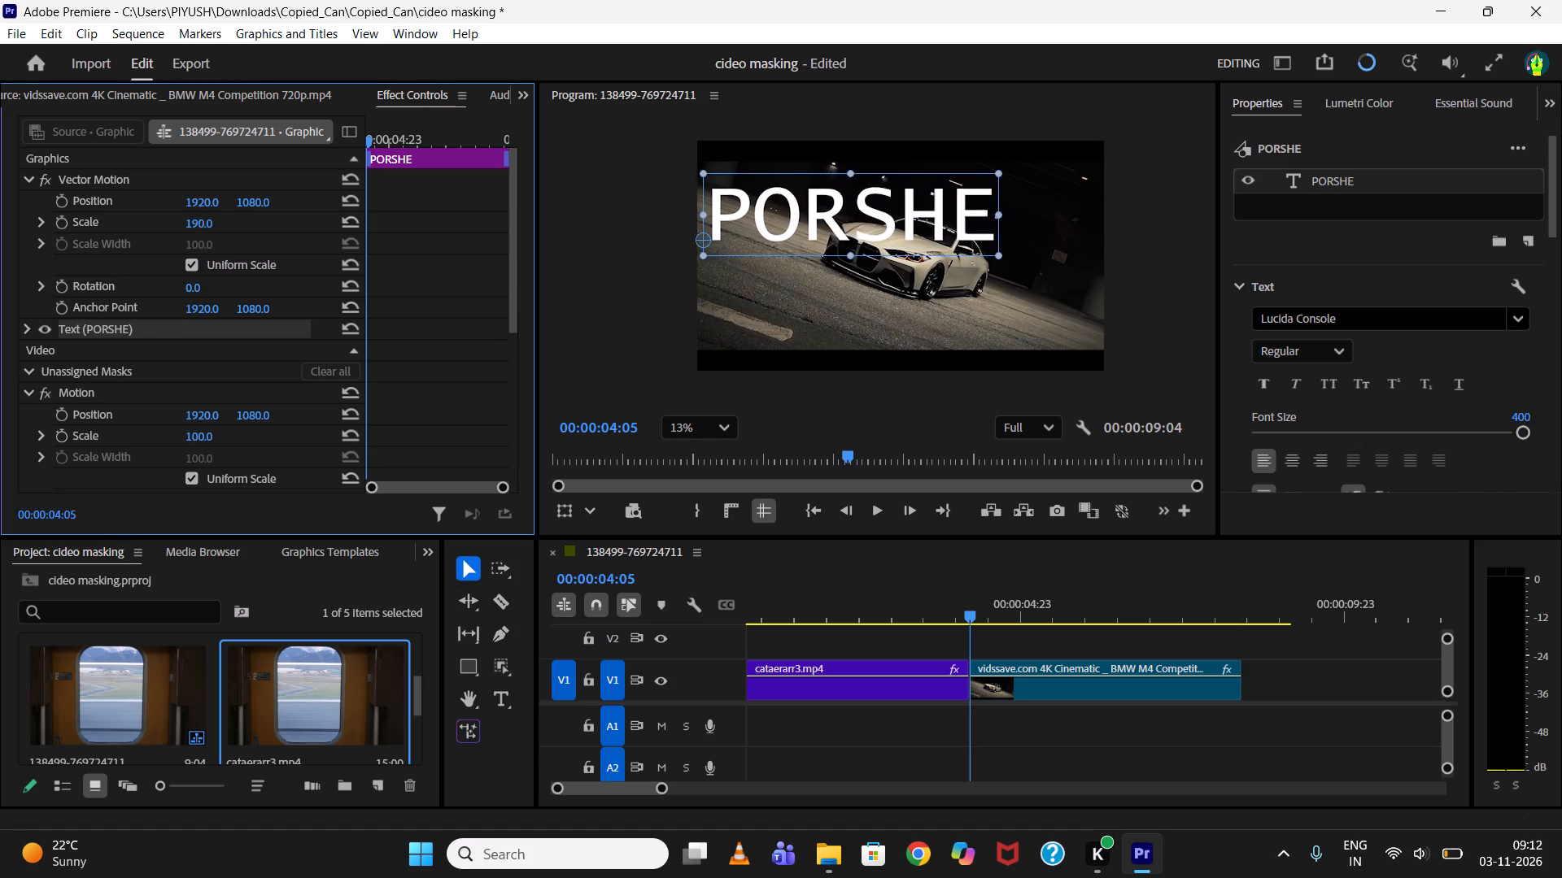
pyautogui.moveTo(298, 259); pyautogui.dragTo(297, 259)
pyautogui.moveTo(842, 209); pyautogui.dragTo(880, 221)
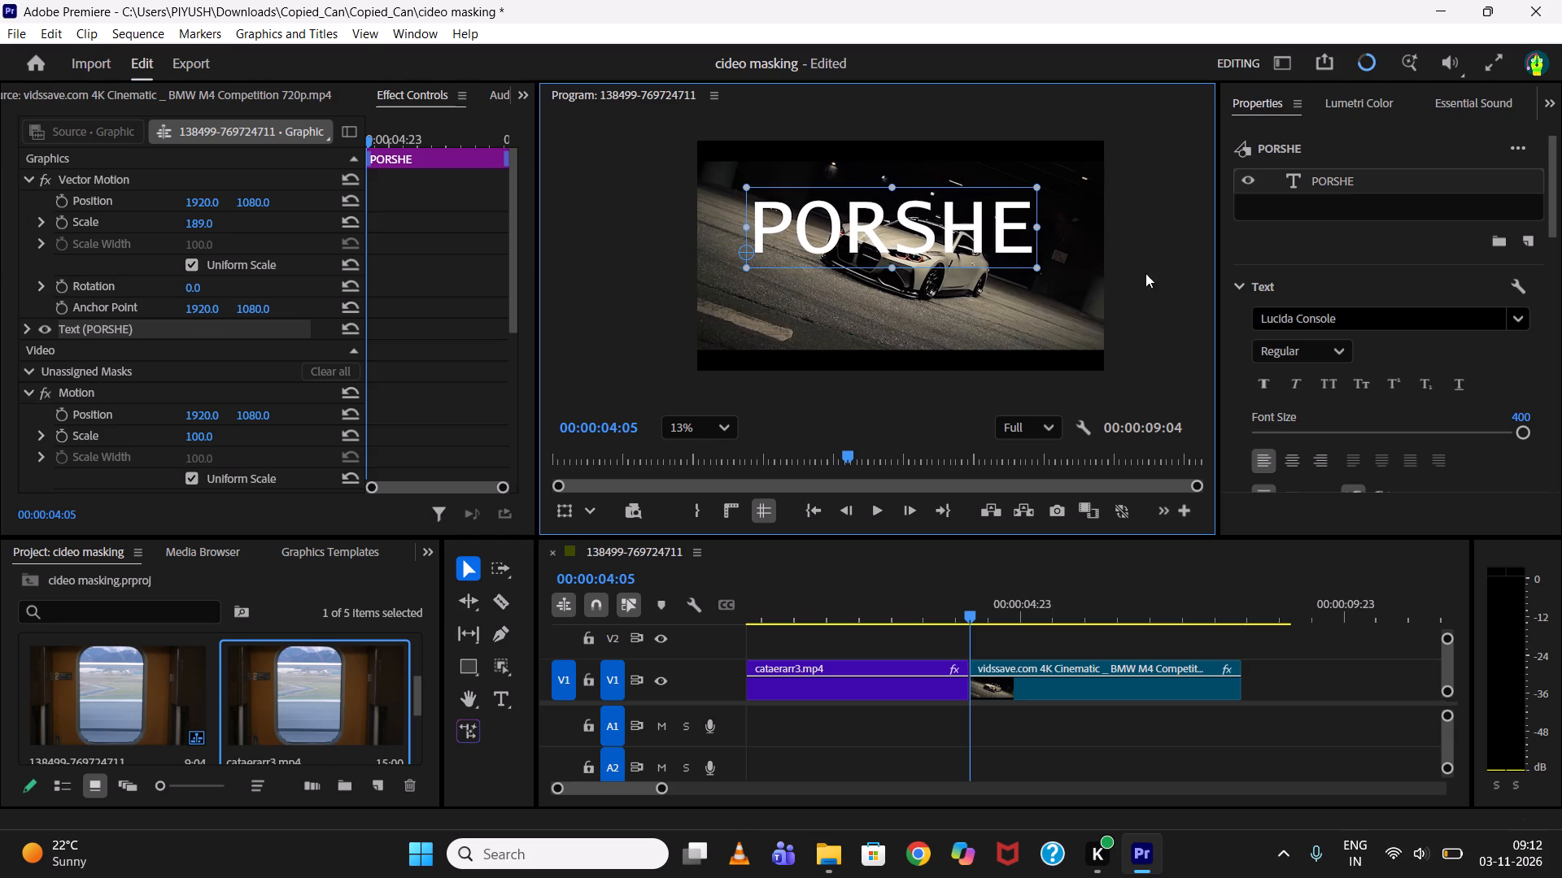
# Change the PORSHE title's fill colour to bright yellow with a hue of 60°.
pyautogui.scroll(-12, 1513, 360)
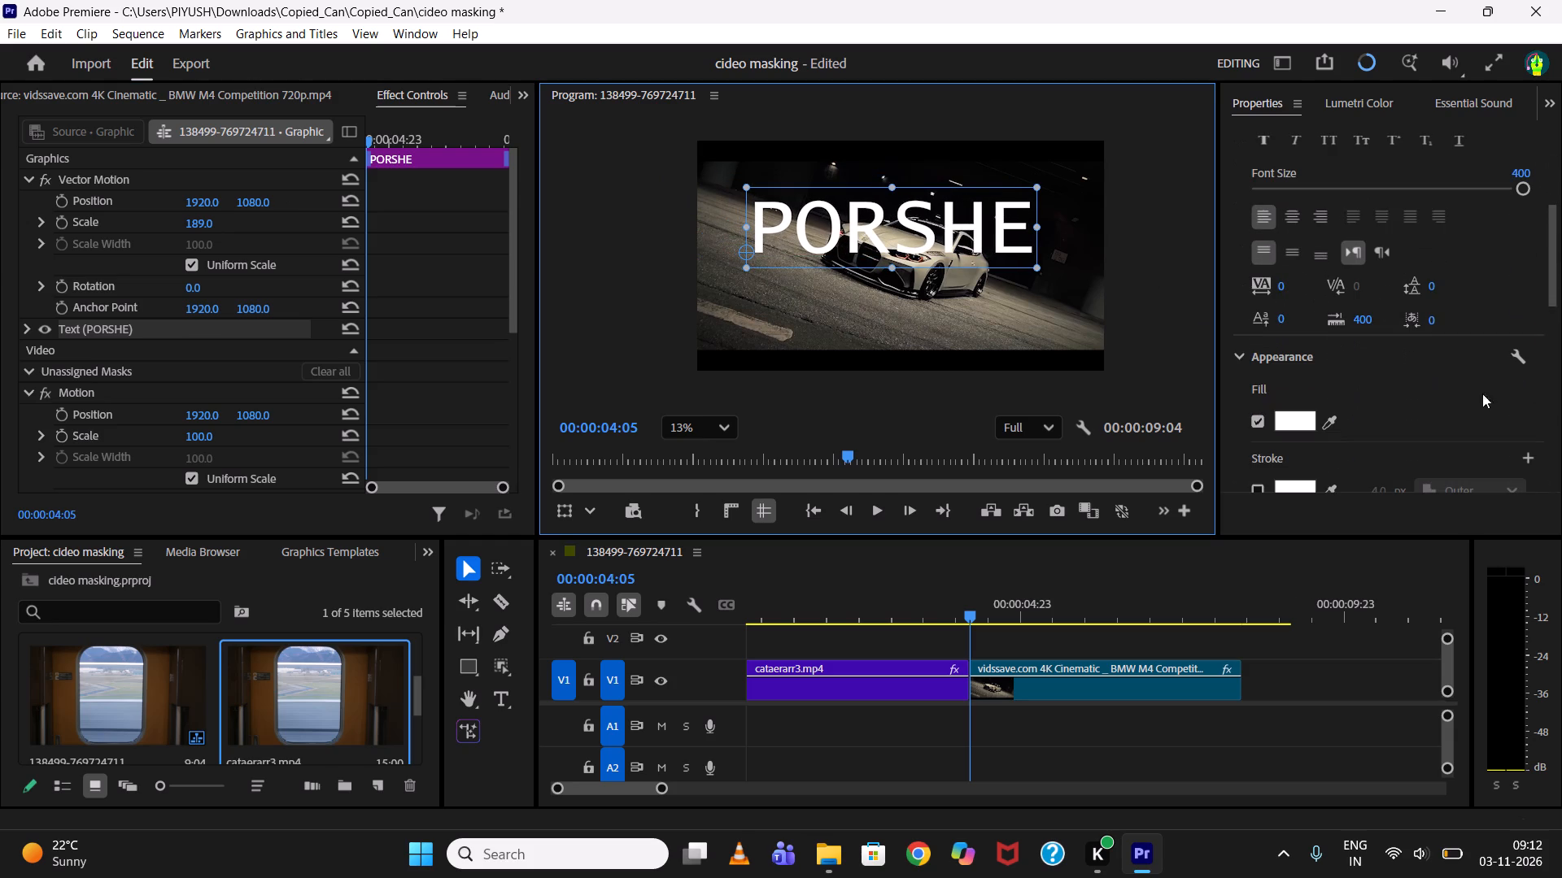
pyautogui.click(1305, 423)
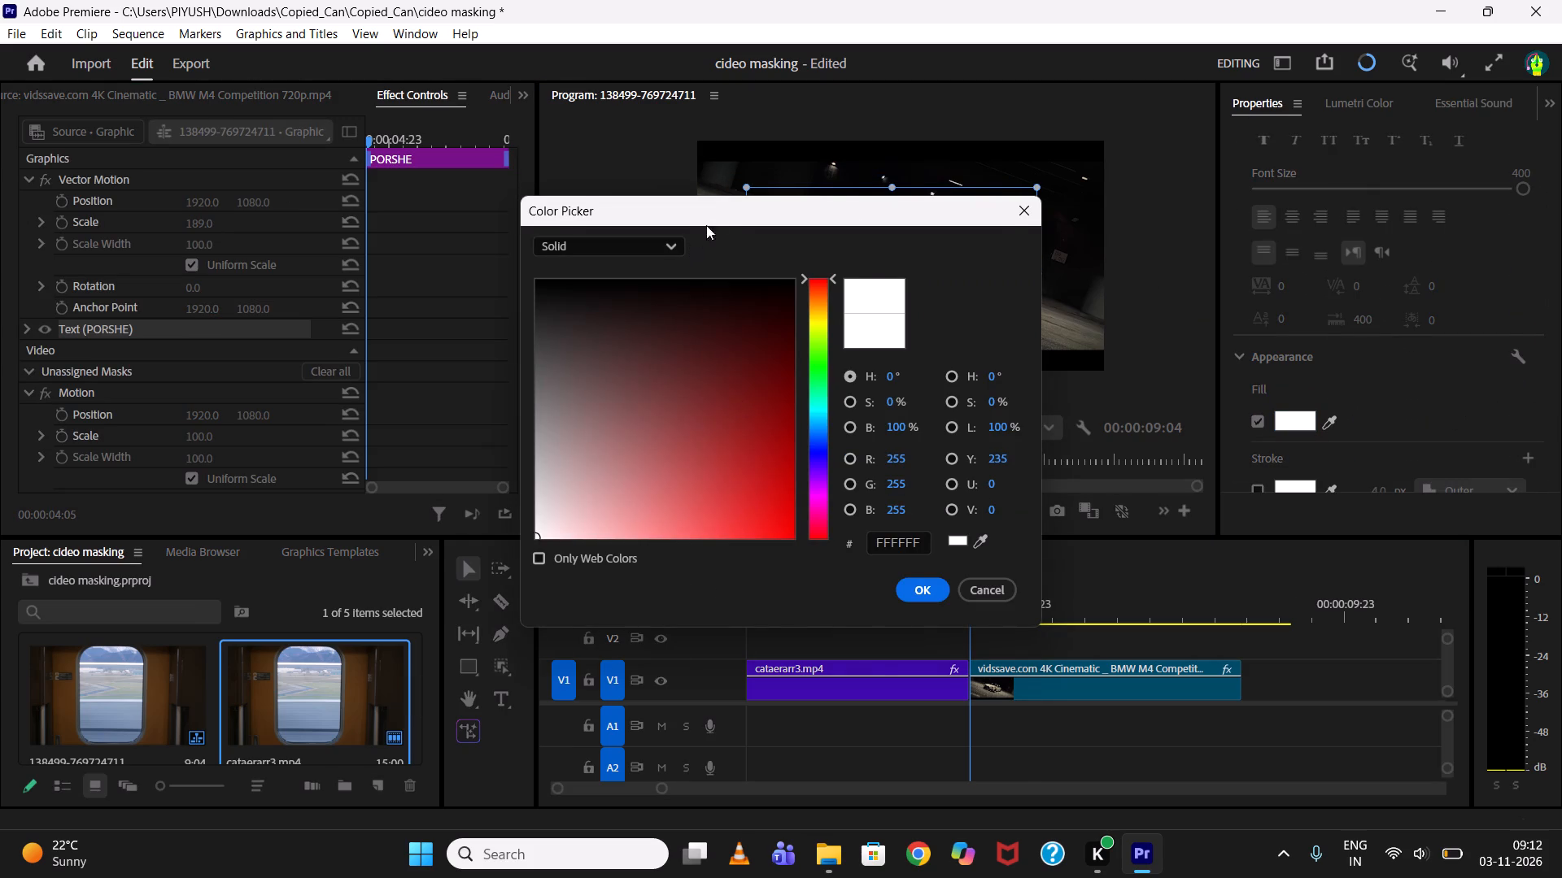
pyautogui.moveTo(718, 216); pyautogui.dragTo(698, 337)
pyautogui.click(795, 443)
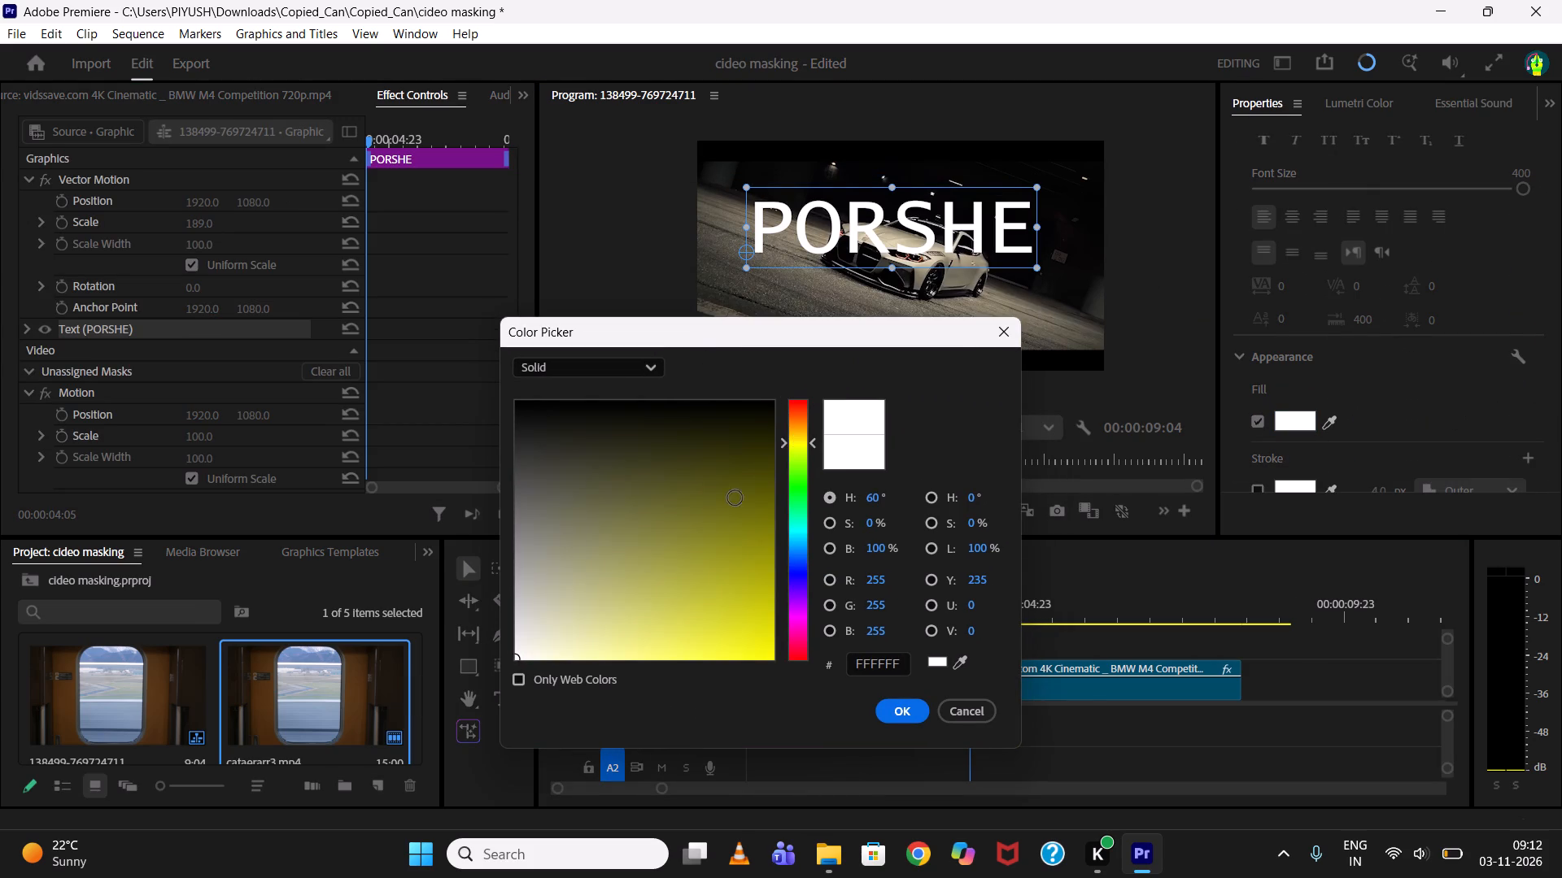
pyautogui.moveTo(716, 523); pyautogui.dragTo(928, 792)
pyautogui.click(903, 711)
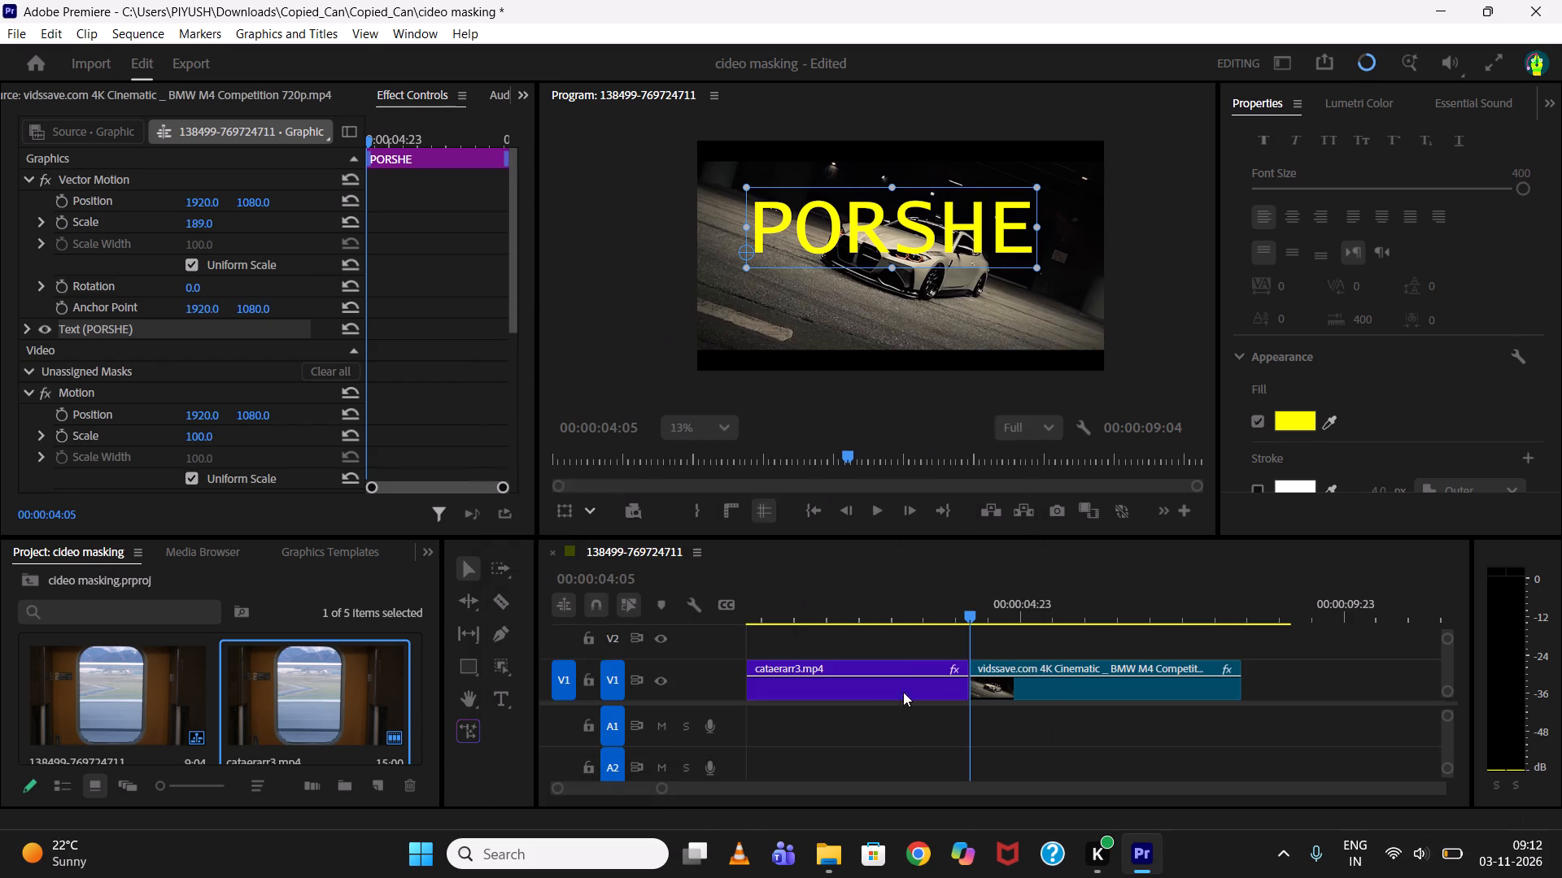
# Move the PORSHE title clip from V4 down to V2, between the masked BMW clip and the full BMW clip.
pyautogui.click(1418, 682)
pyautogui.press('`')
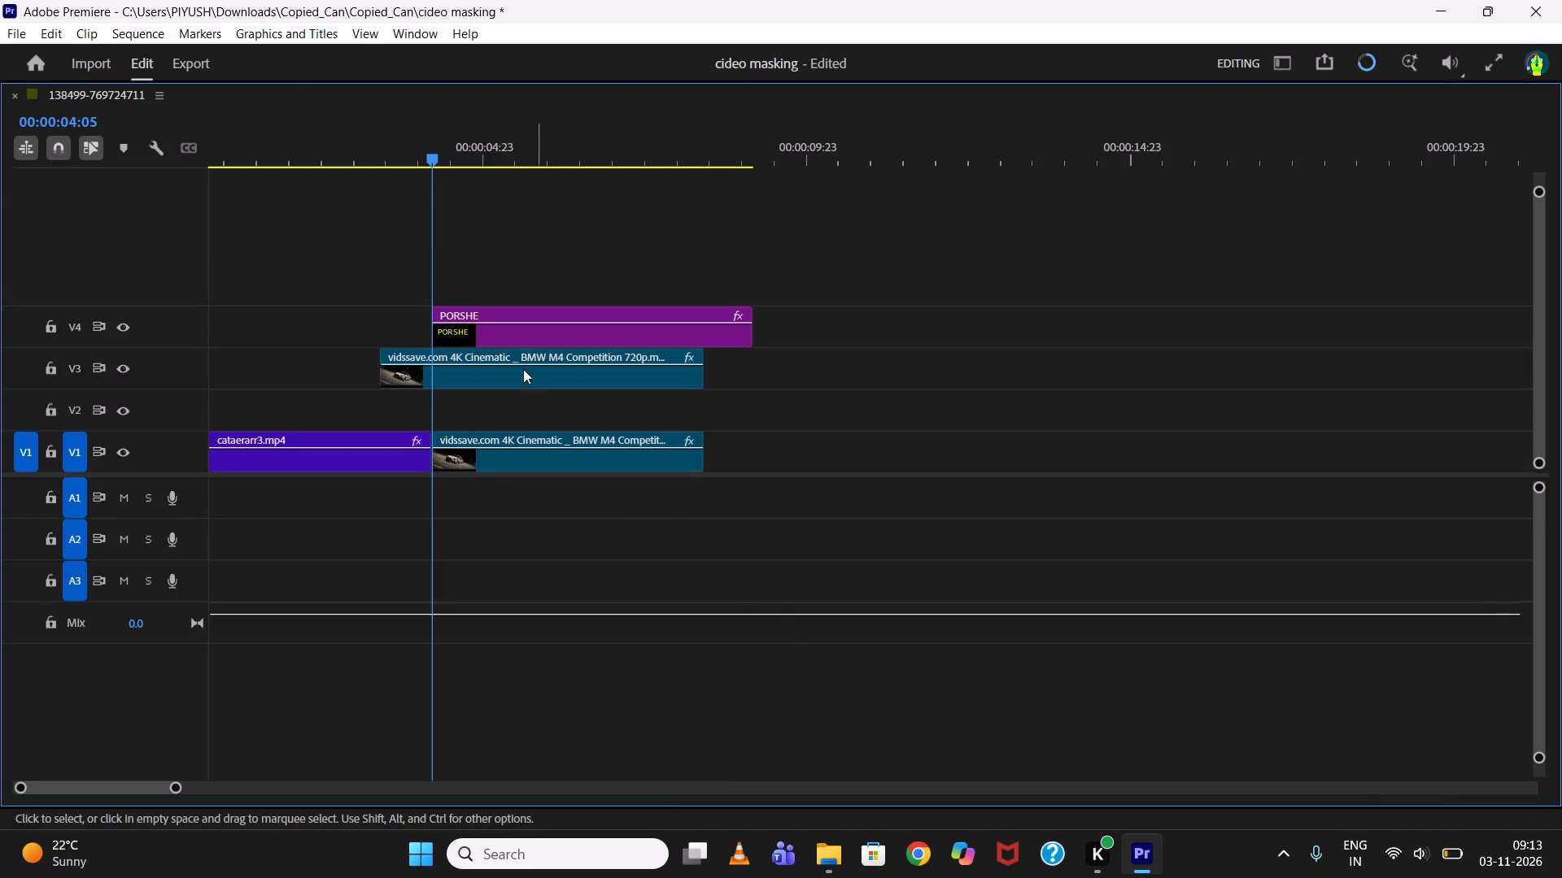
pyautogui.click(513, 324)
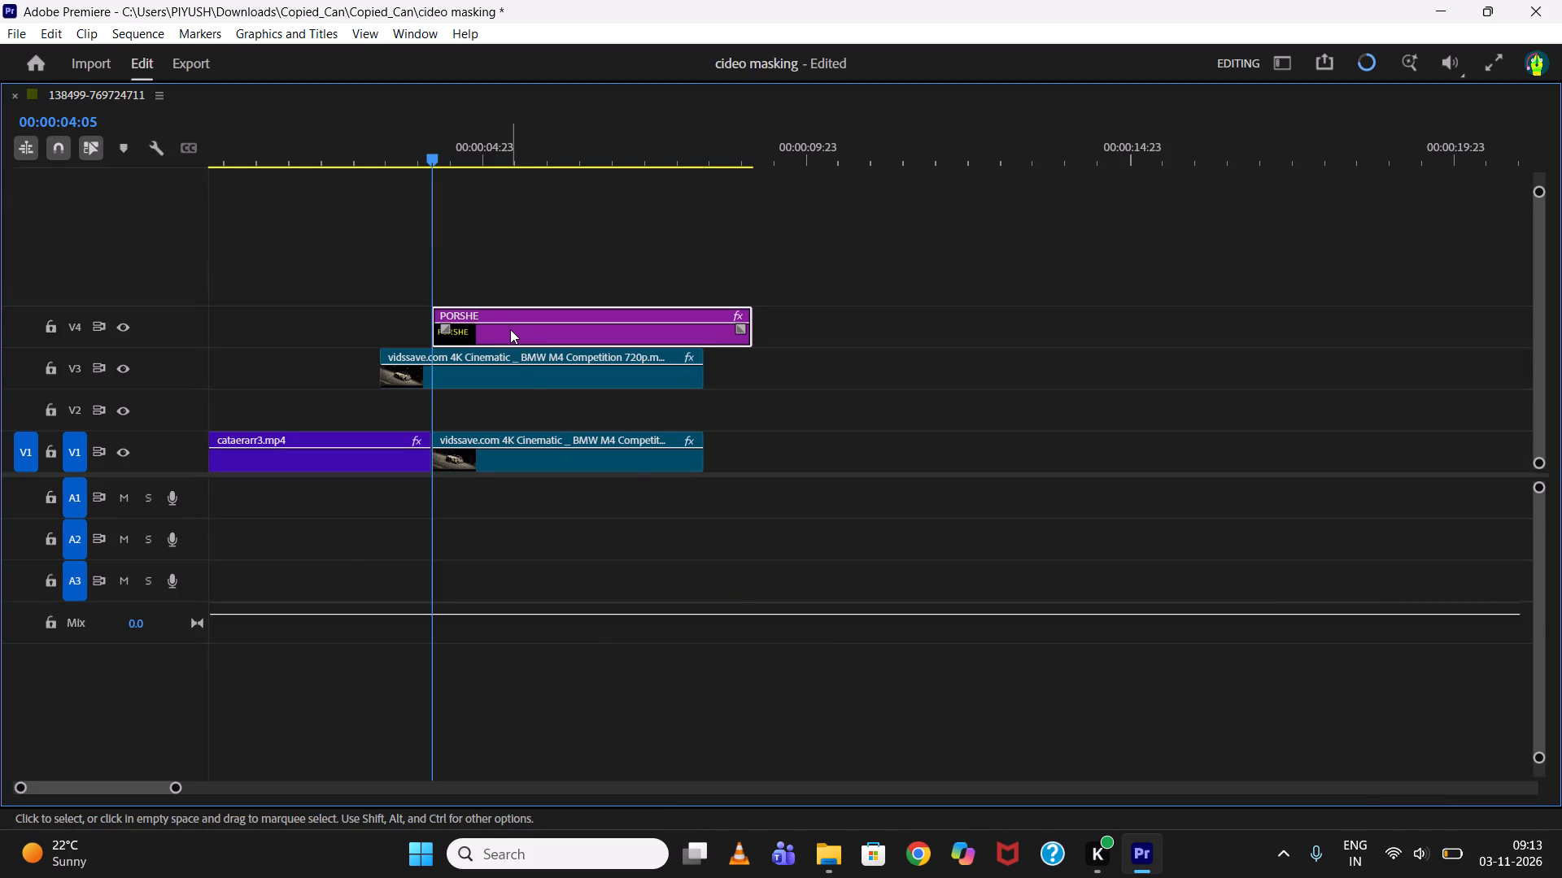
pyautogui.moveTo(510, 329); pyautogui.dragTo(516, 411)
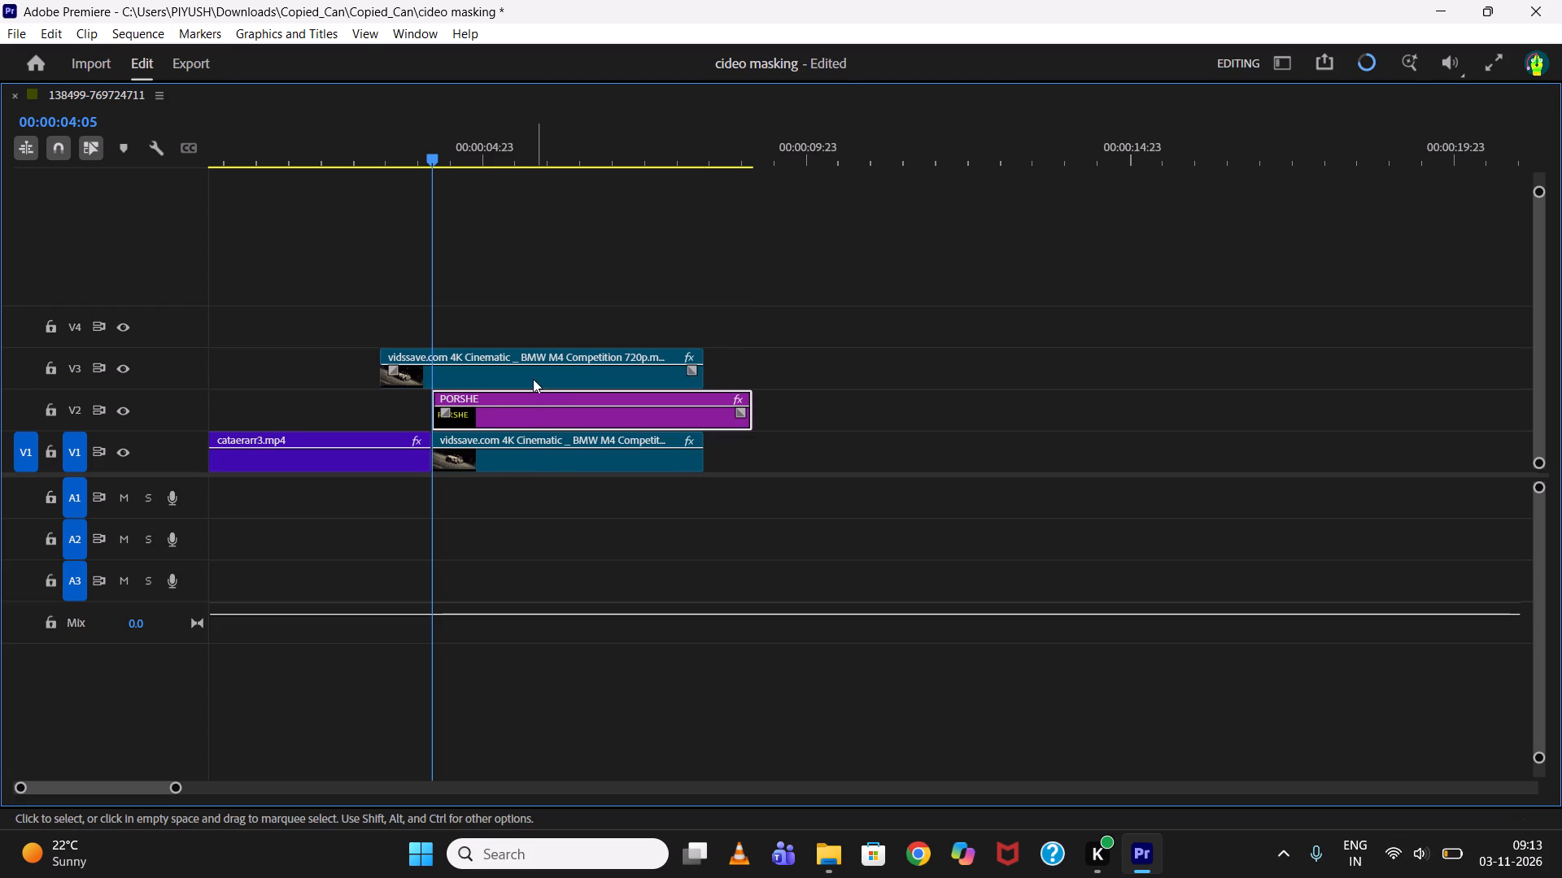
pyautogui.click(561, 365)
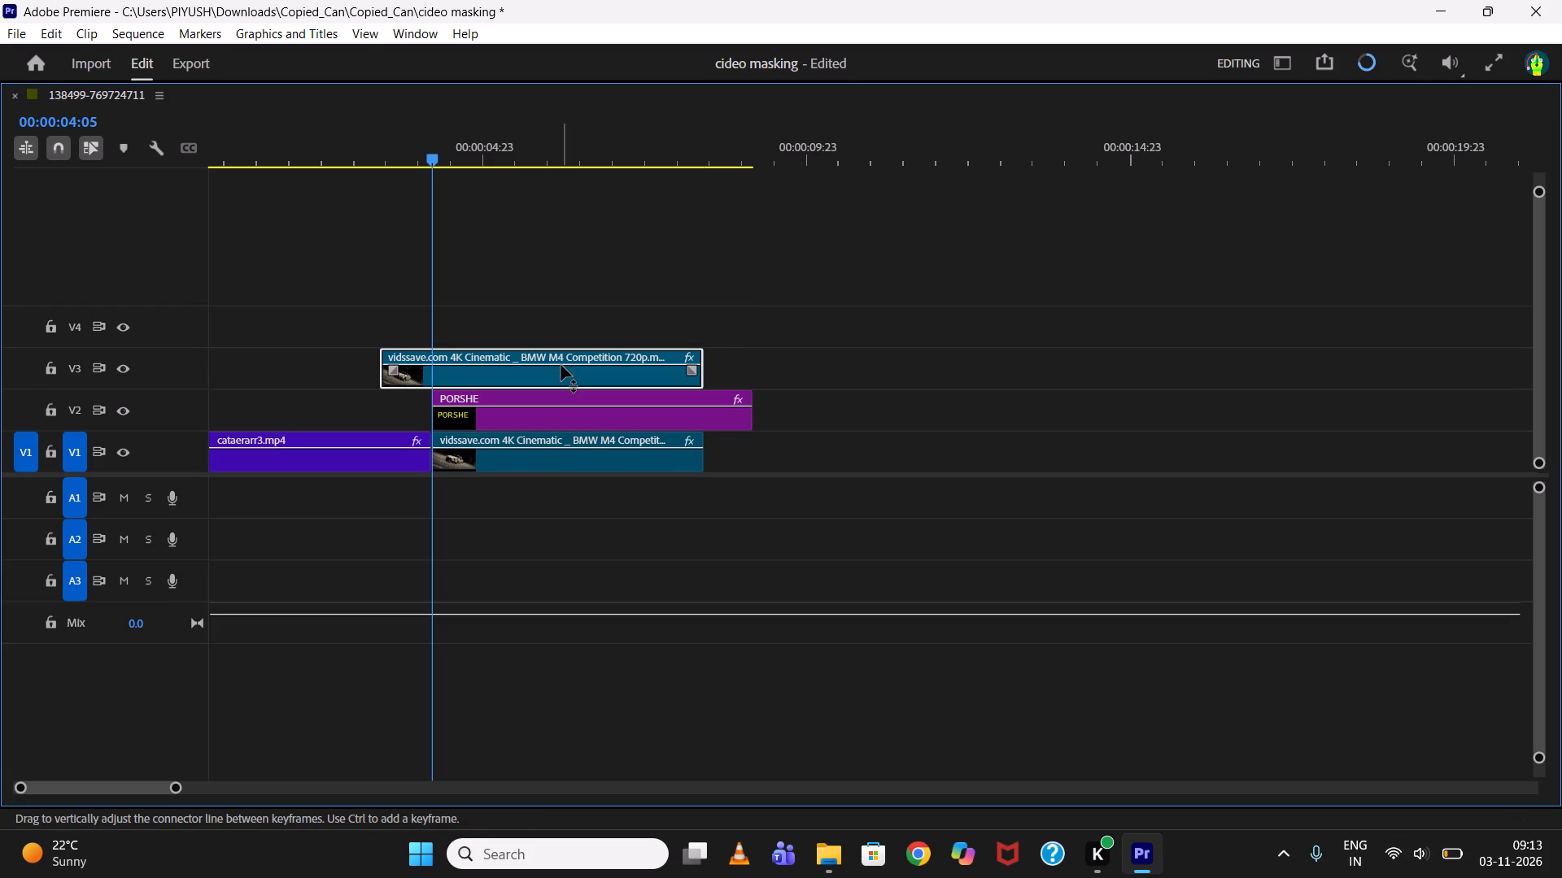
pyautogui.click(585, 440)
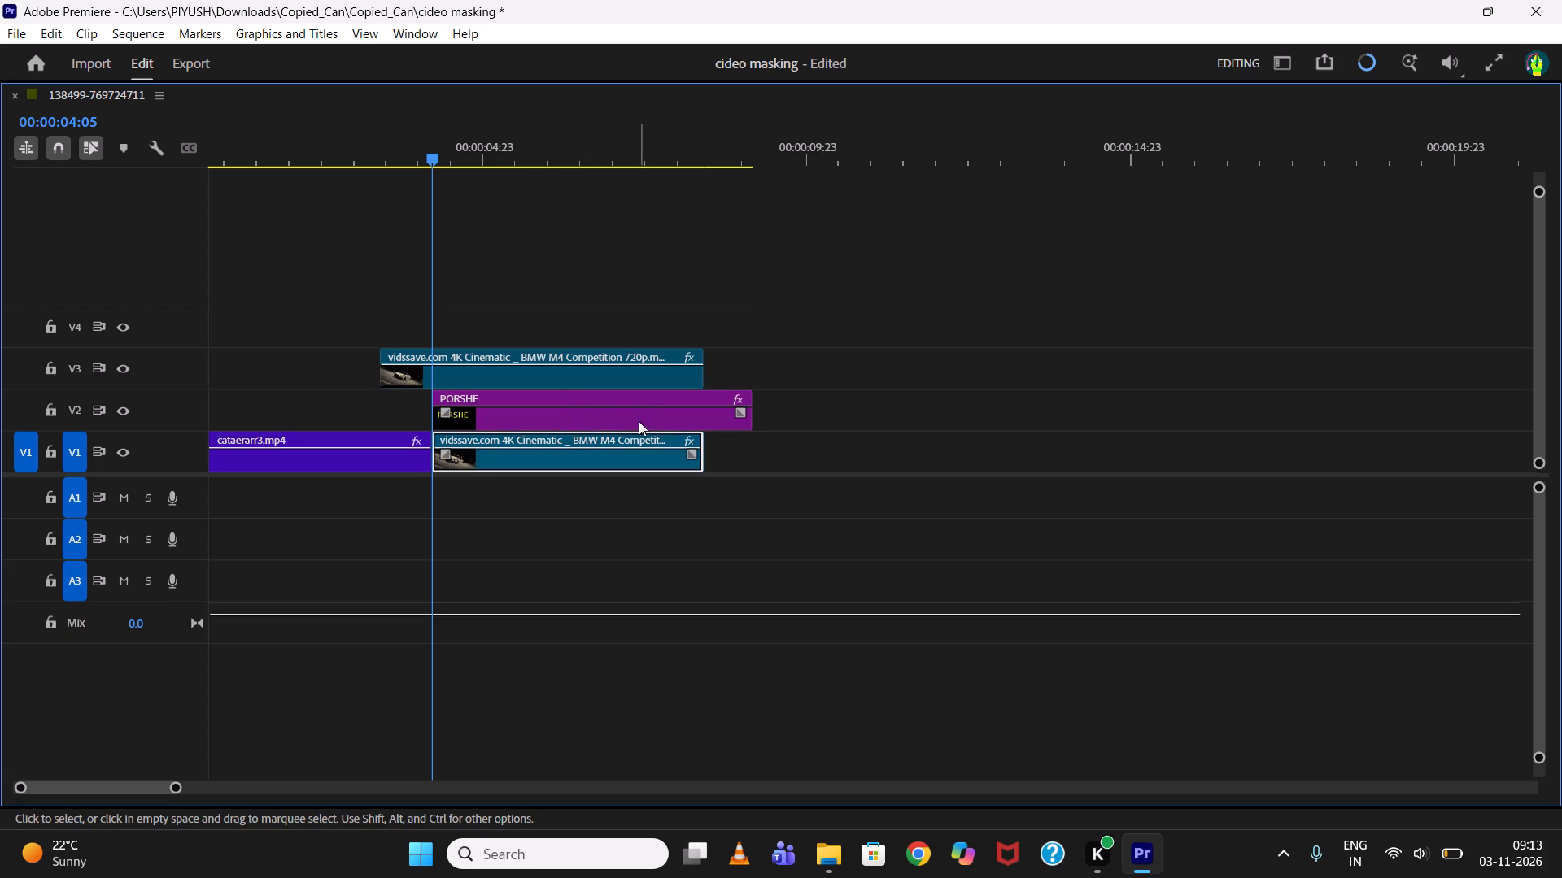
pyautogui.click(639, 406)
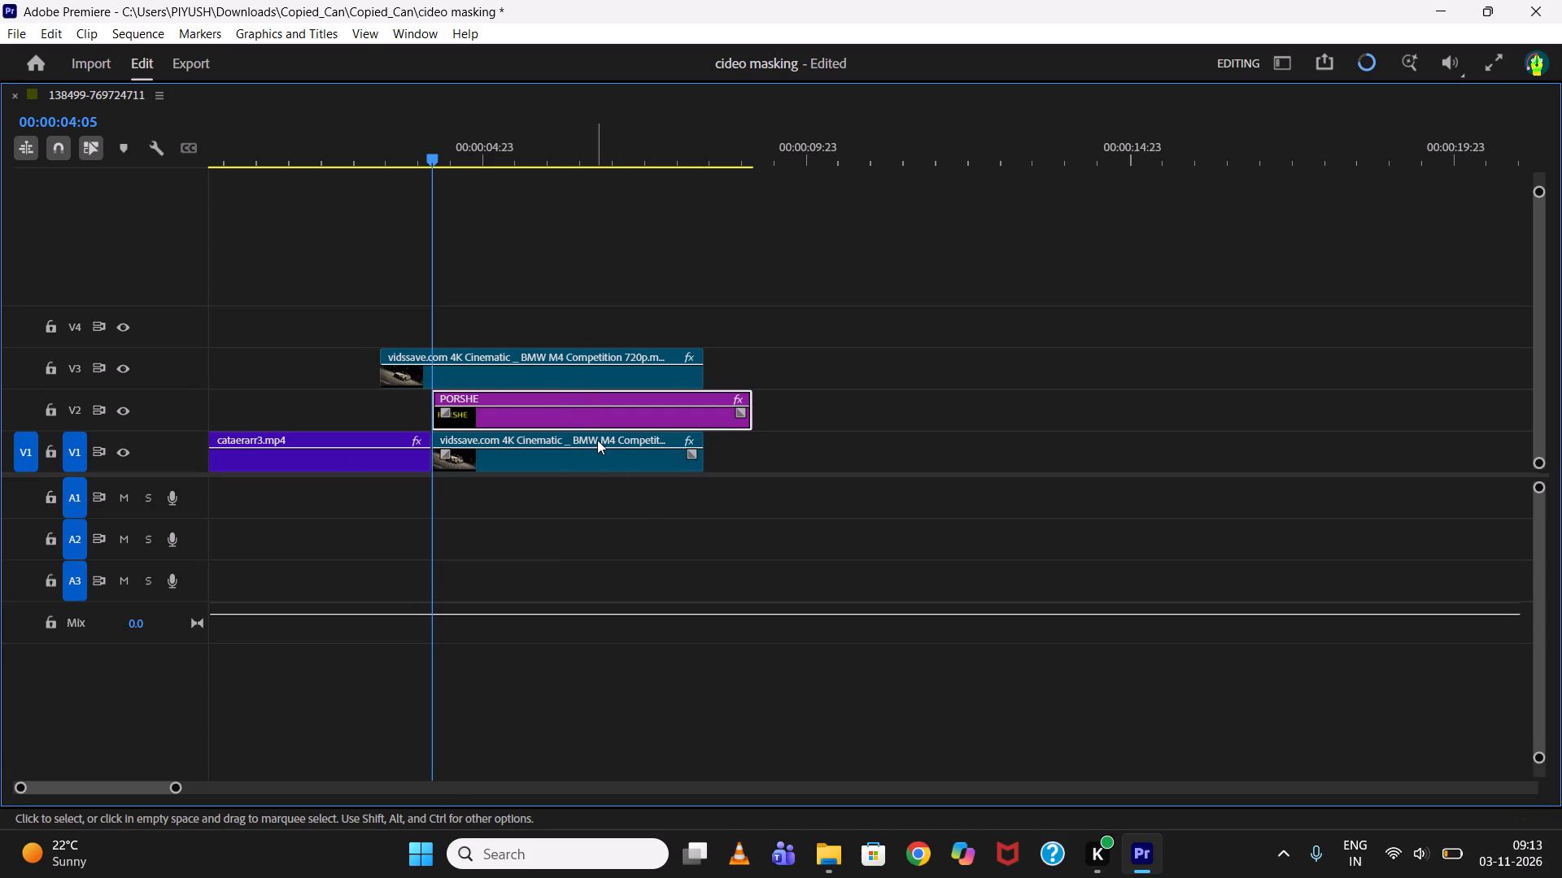
pyautogui.press('`')
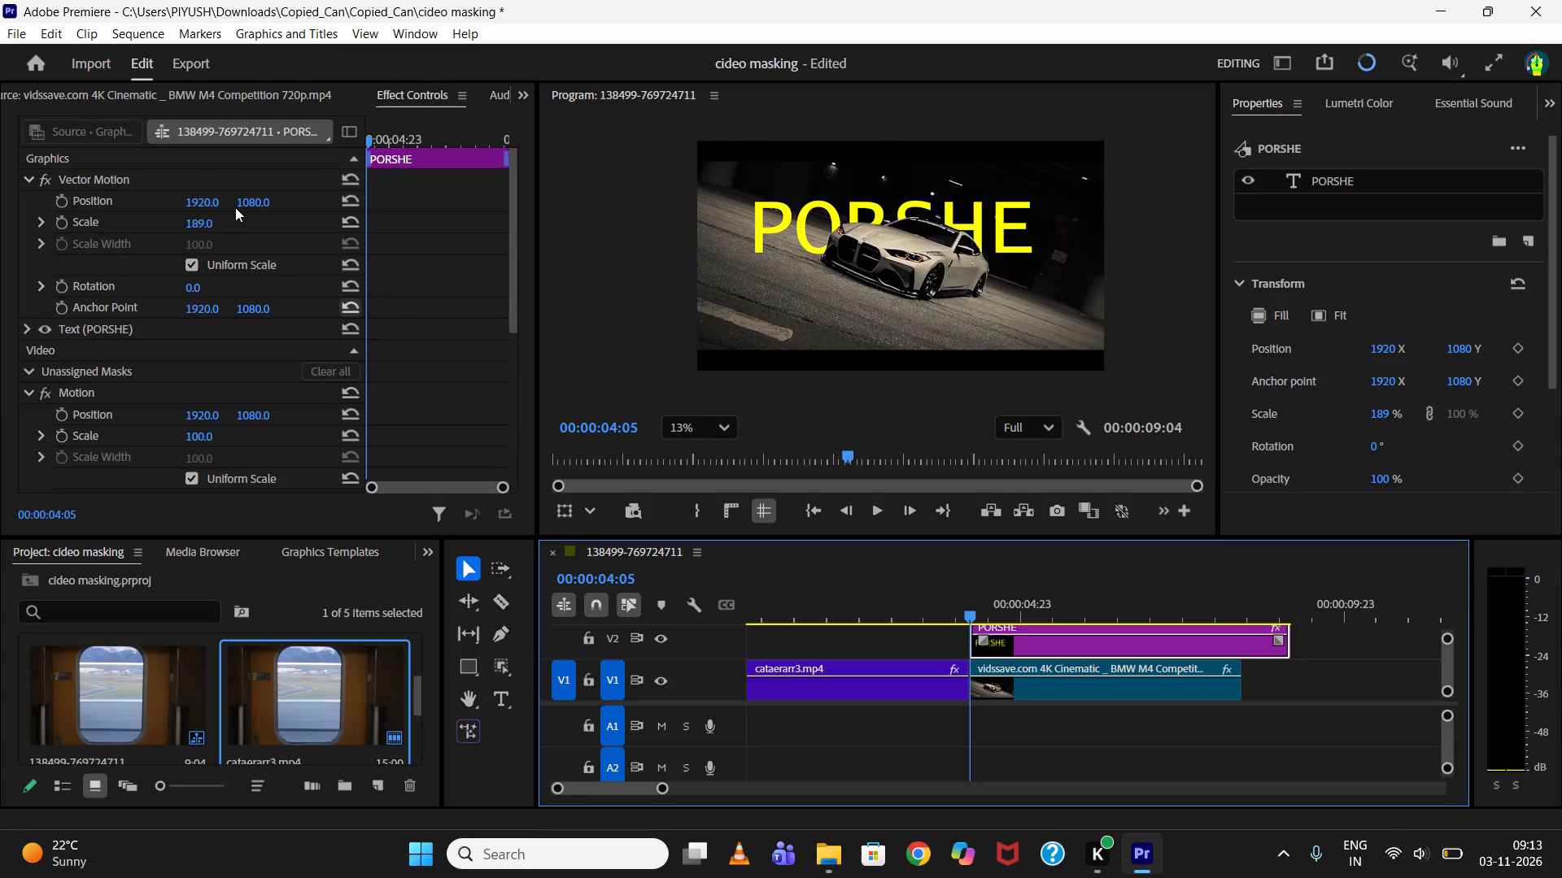
# Set the PORSHE title's Vector Motion position to 2067, 1019 so it sits behind the car.
pyautogui.moveTo(194, 206); pyautogui.dragTo(345, 227)
pyautogui.moveTo(257, 210); pyautogui.dragTo(394, 226)
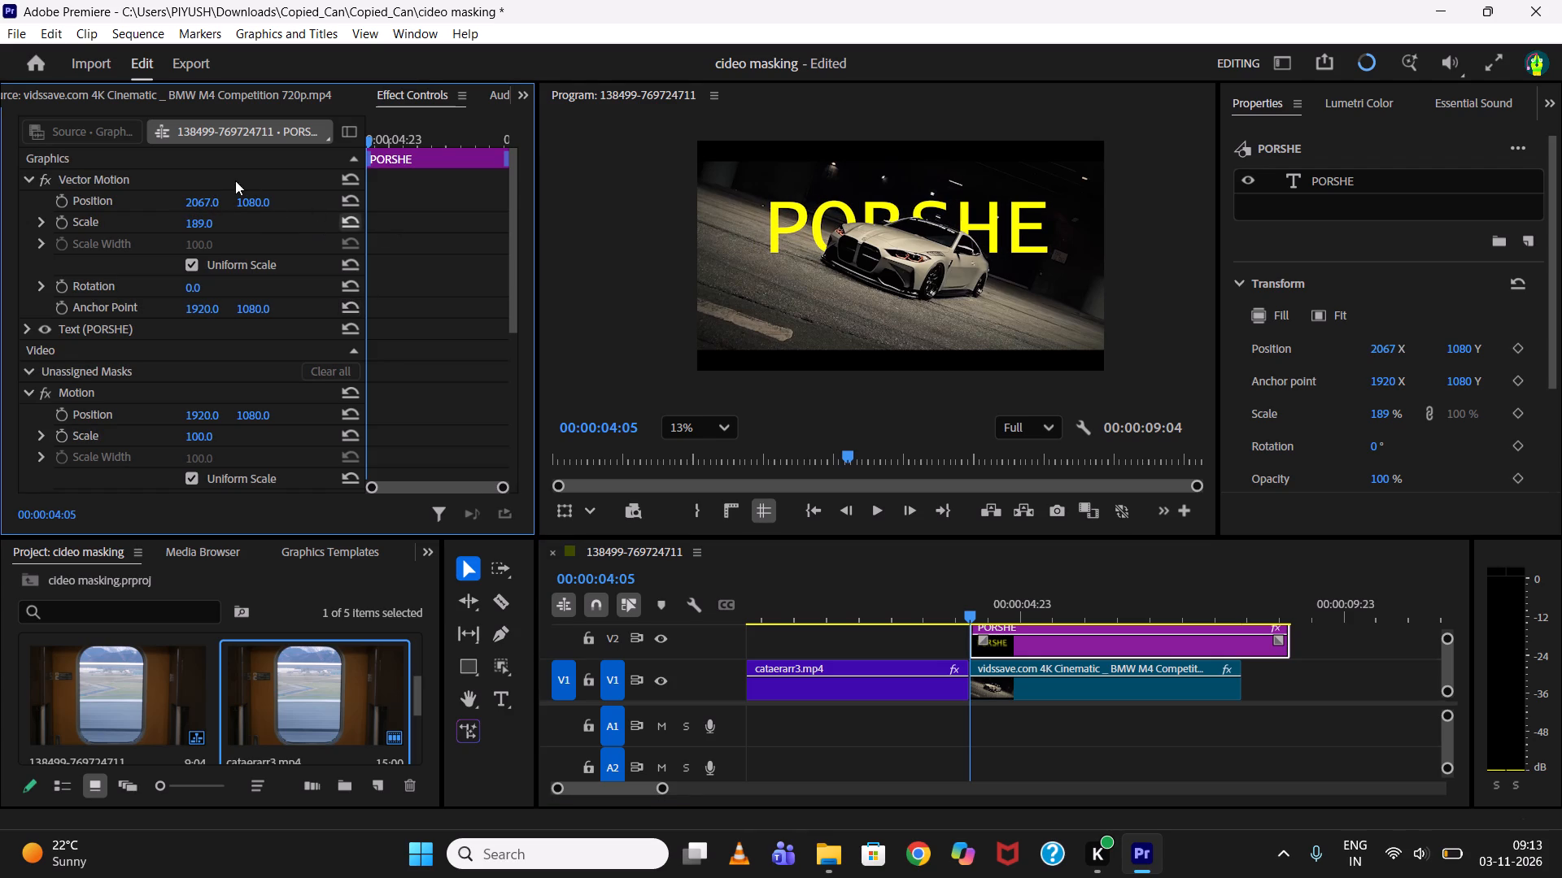
pyautogui.moveTo(257, 206); pyautogui.dragTo(814, 229)
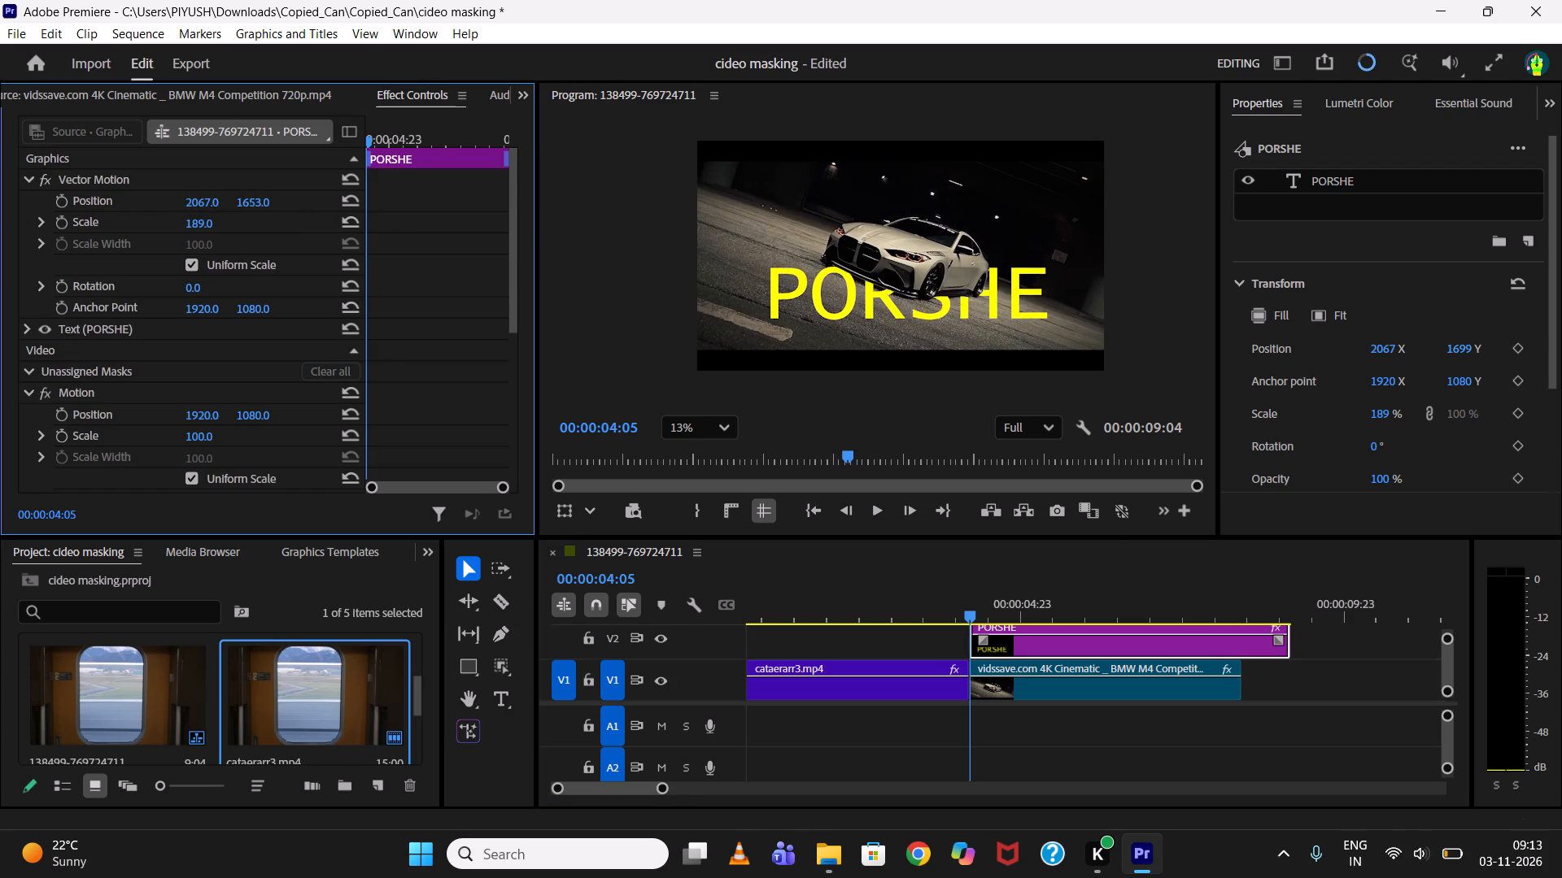
pyautogui.moveTo(814, 229); pyautogui.dragTo(290, 282)
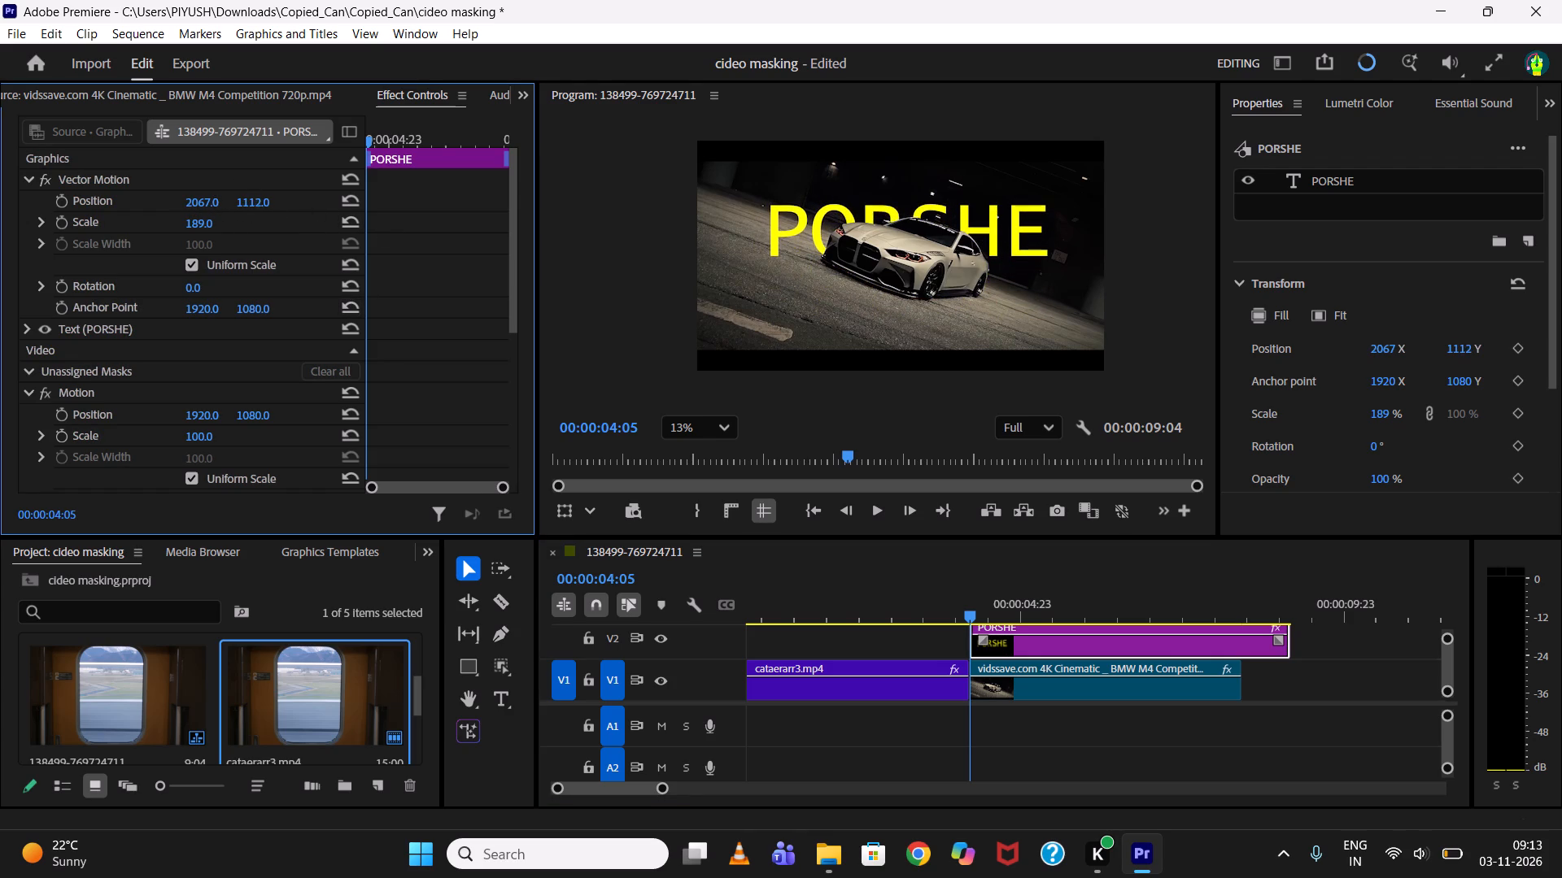
pyautogui.moveTo(290, 282); pyautogui.dragTo(127, 436)
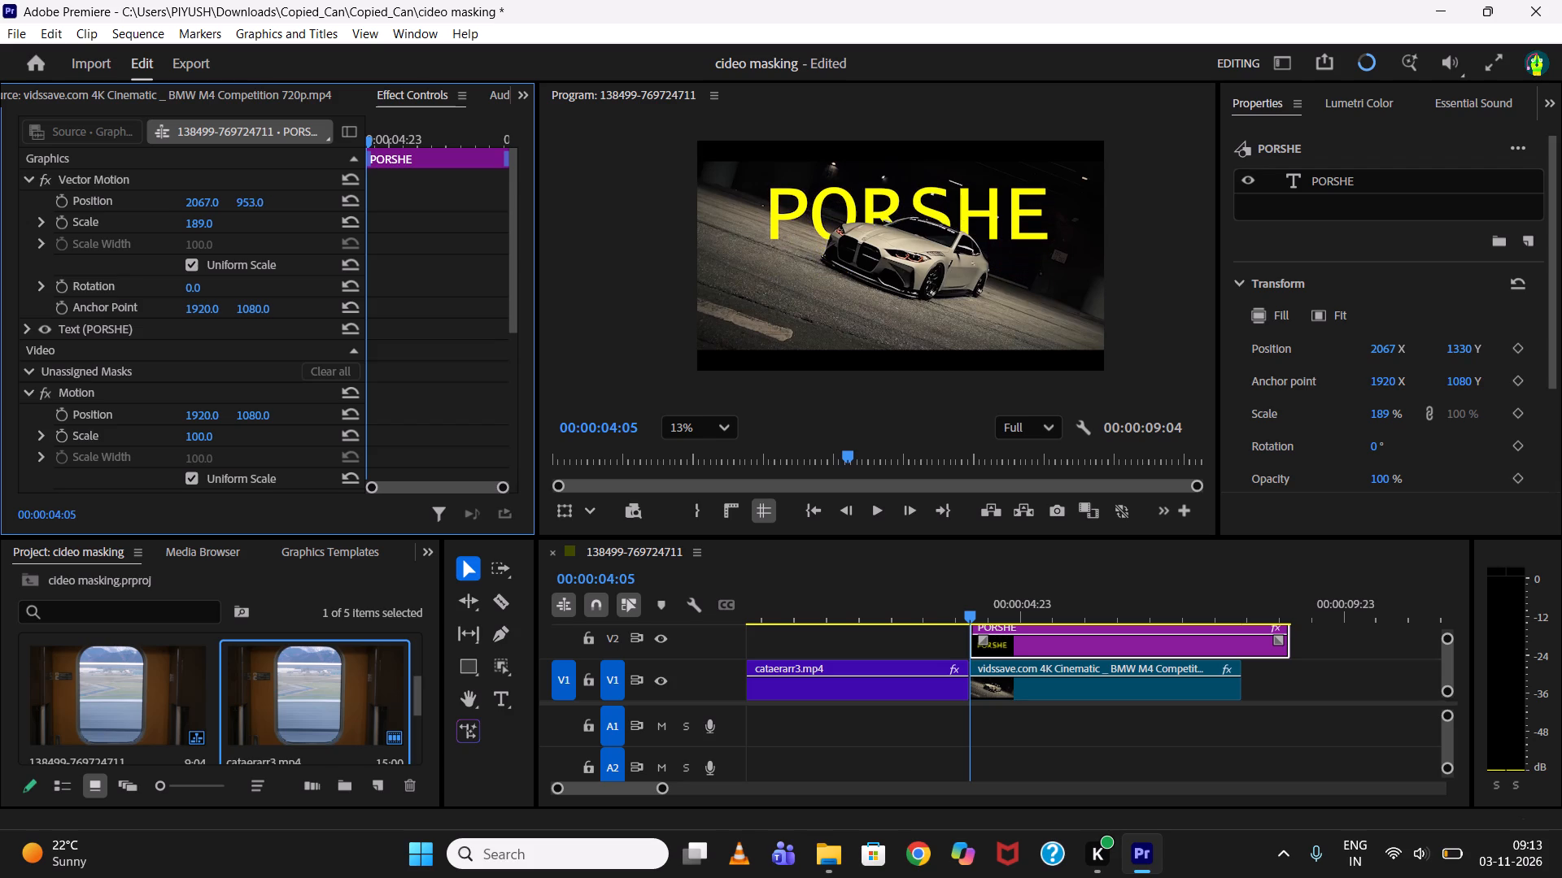
pyautogui.moveTo(127, 436); pyautogui.dragTo(198, 466)
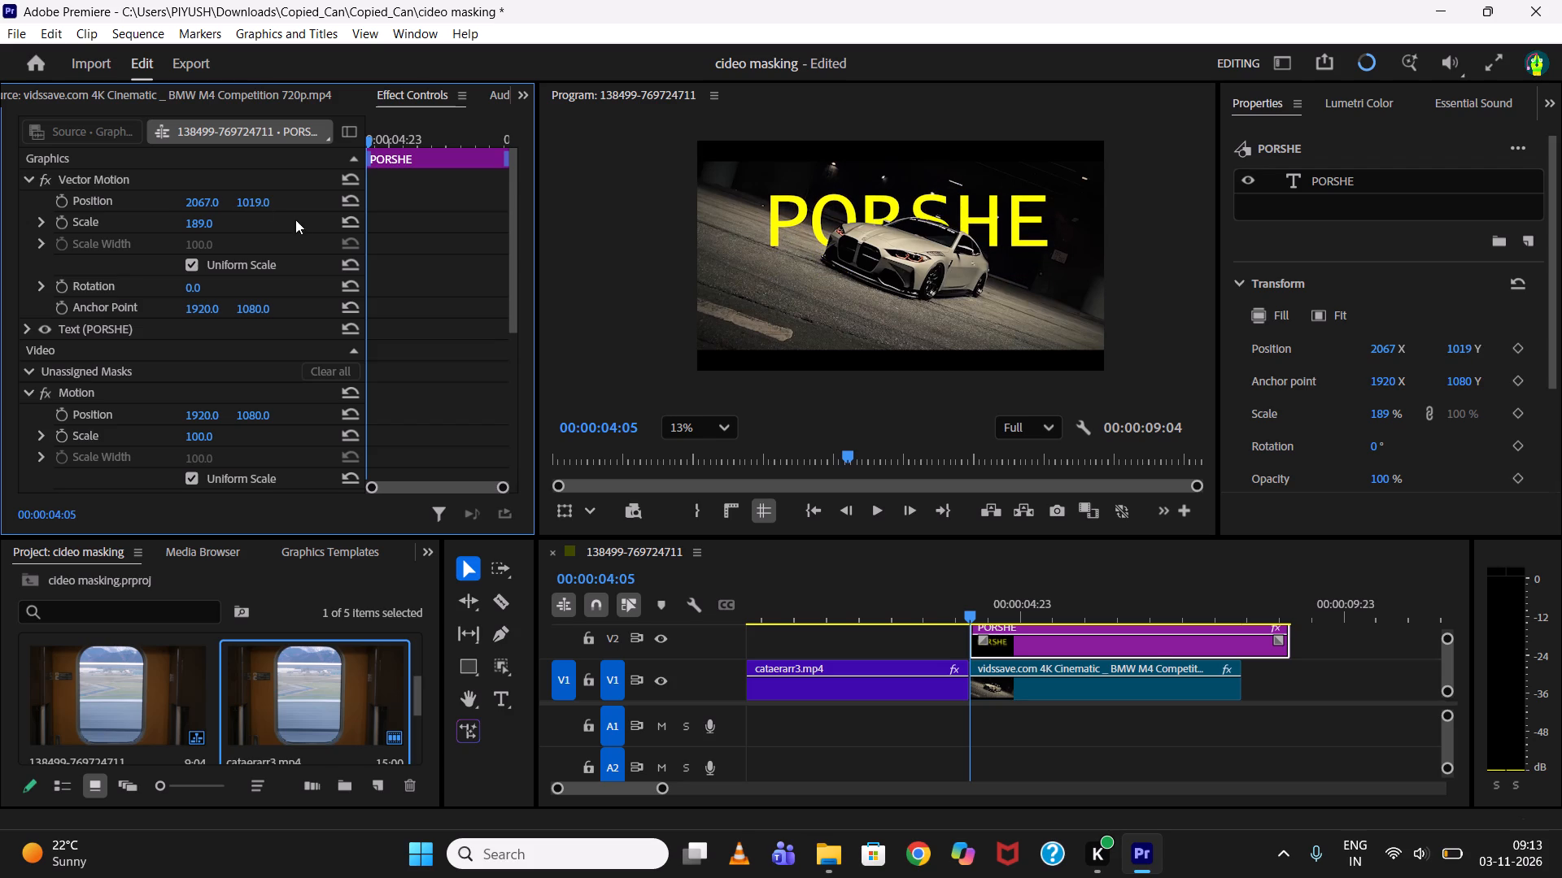
# Play the sequence from the start, and trim the PORSHE title's end to match the BMW clips' end at 00:00:08:10.
pyautogui.moveTo(906, 601); pyautogui.dragTo(546, 674)
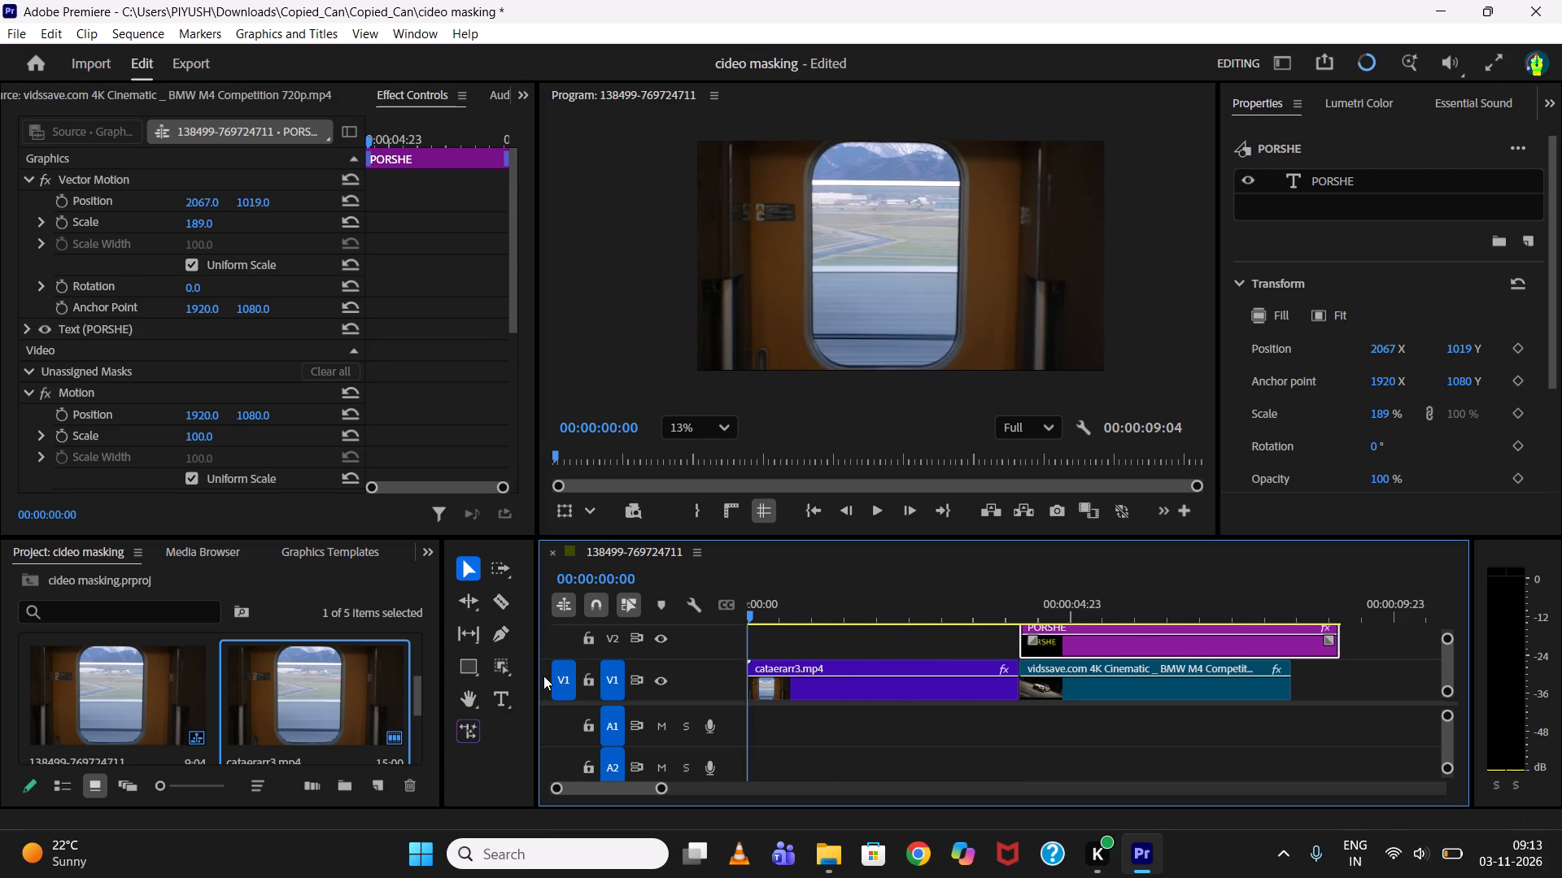
pyautogui.press('space')
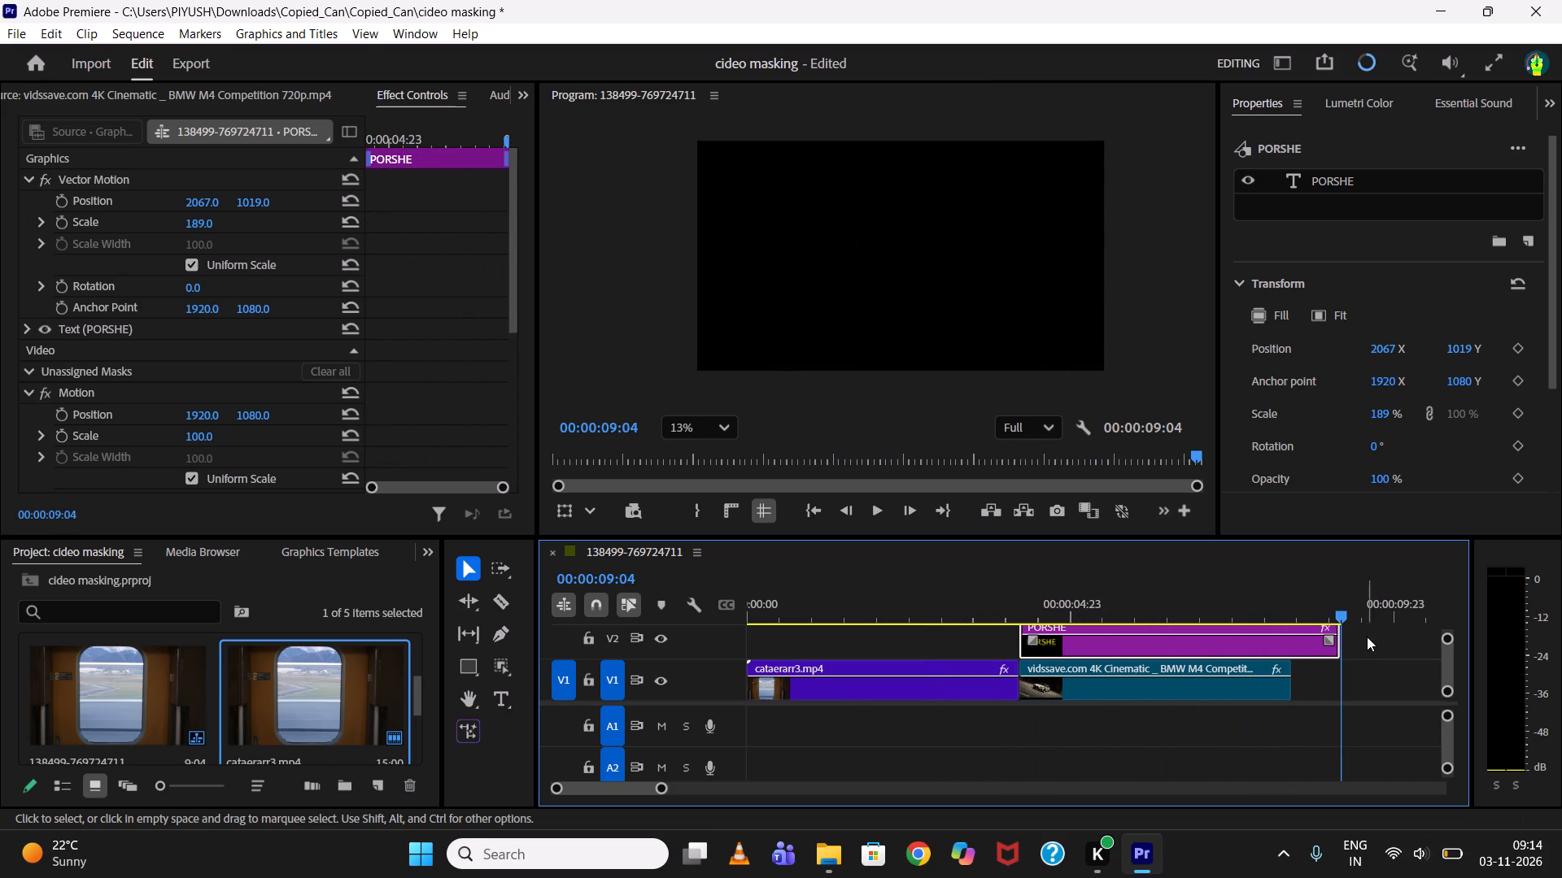
pyautogui.moveTo(1344, 638); pyautogui.dragTo(1302, 638)
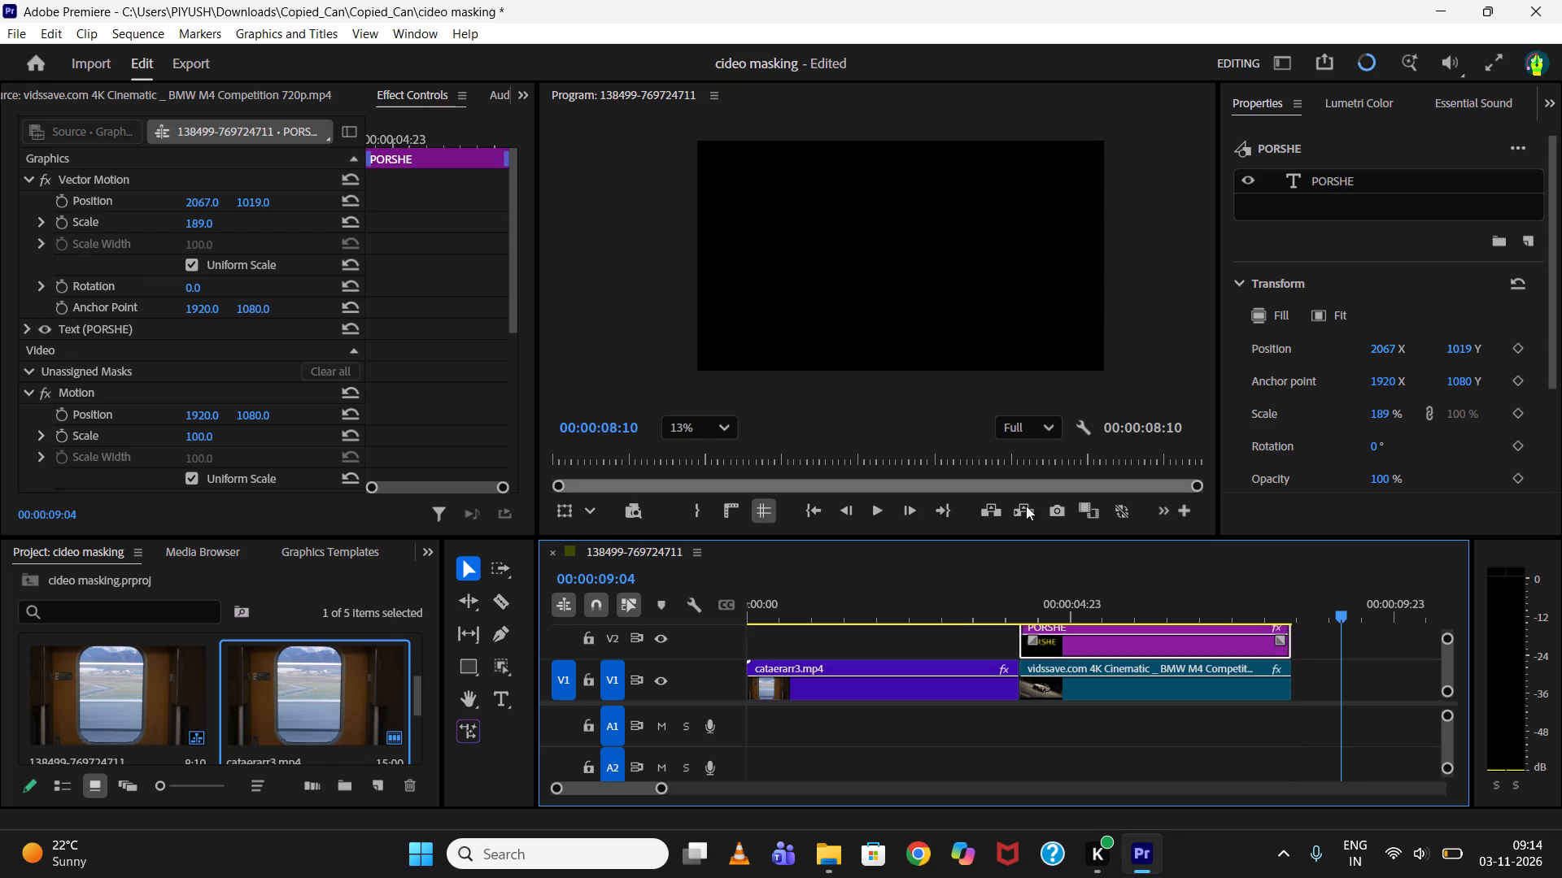
# Scrub across the start of the PORSHE title, and examine the full BMW clip's effect settings on V1 for a mask.
pyautogui.moveTo(1013, 598); pyautogui.dragTo(1007, 596)
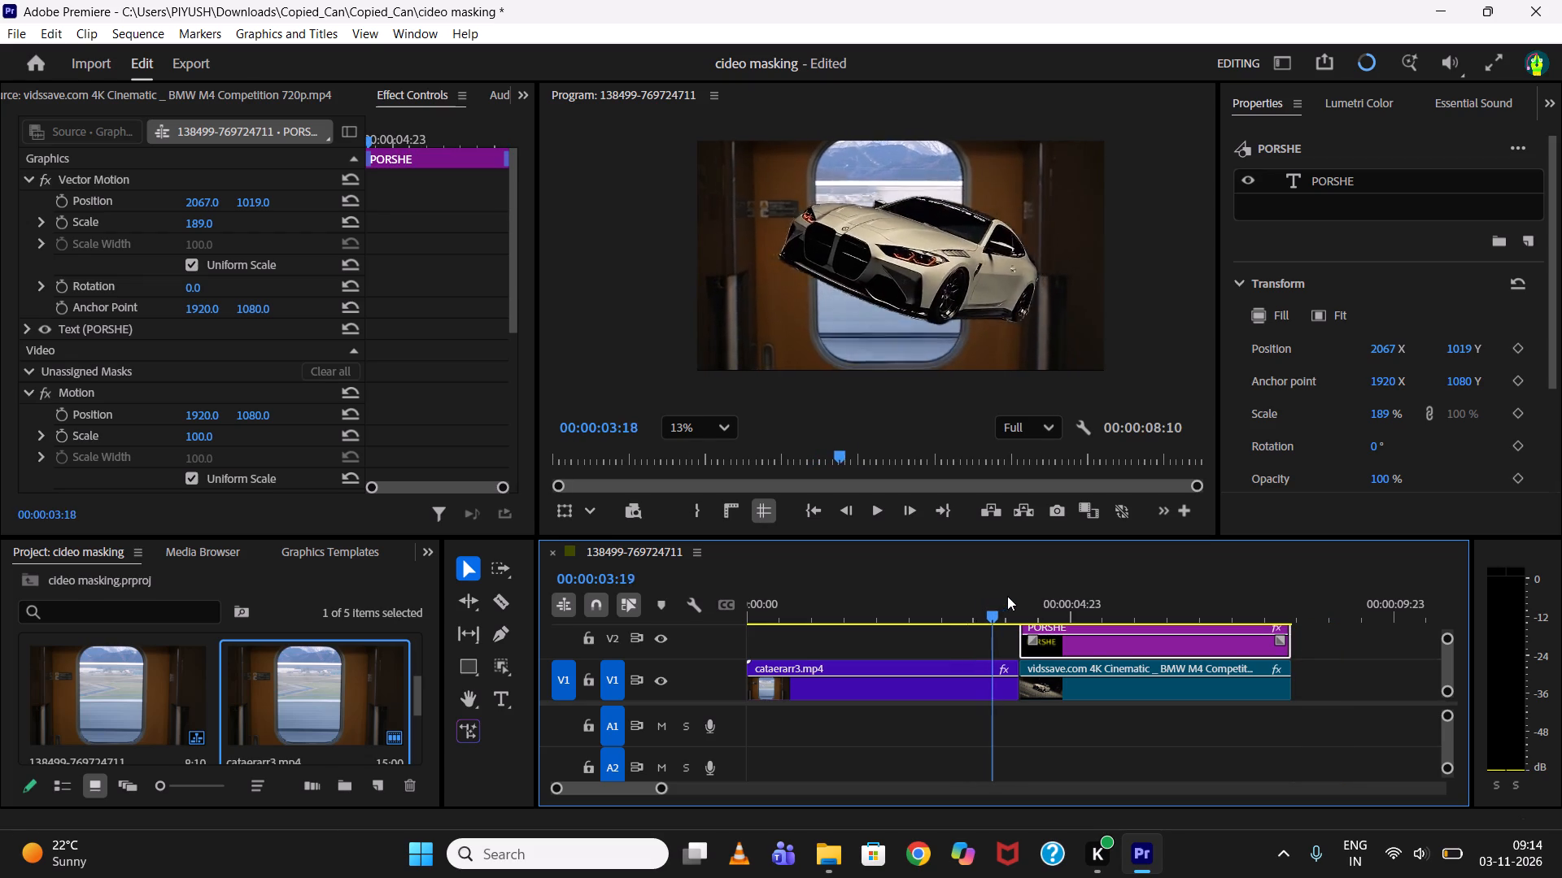
pyautogui.moveTo(1007, 596); pyautogui.dragTo(1031, 605)
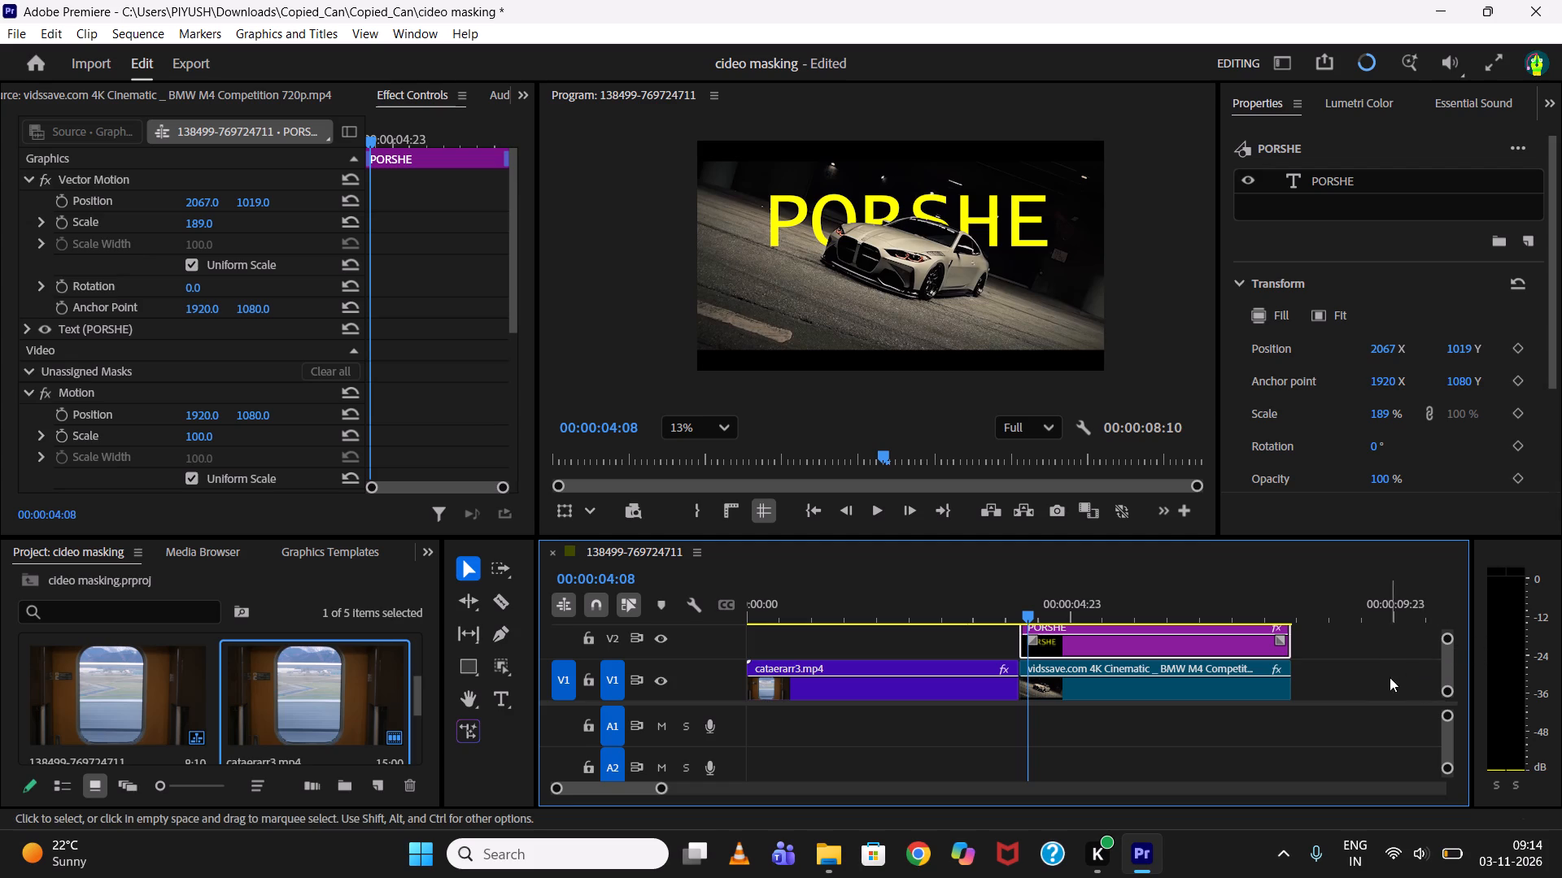
pyautogui.click(1263, 698)
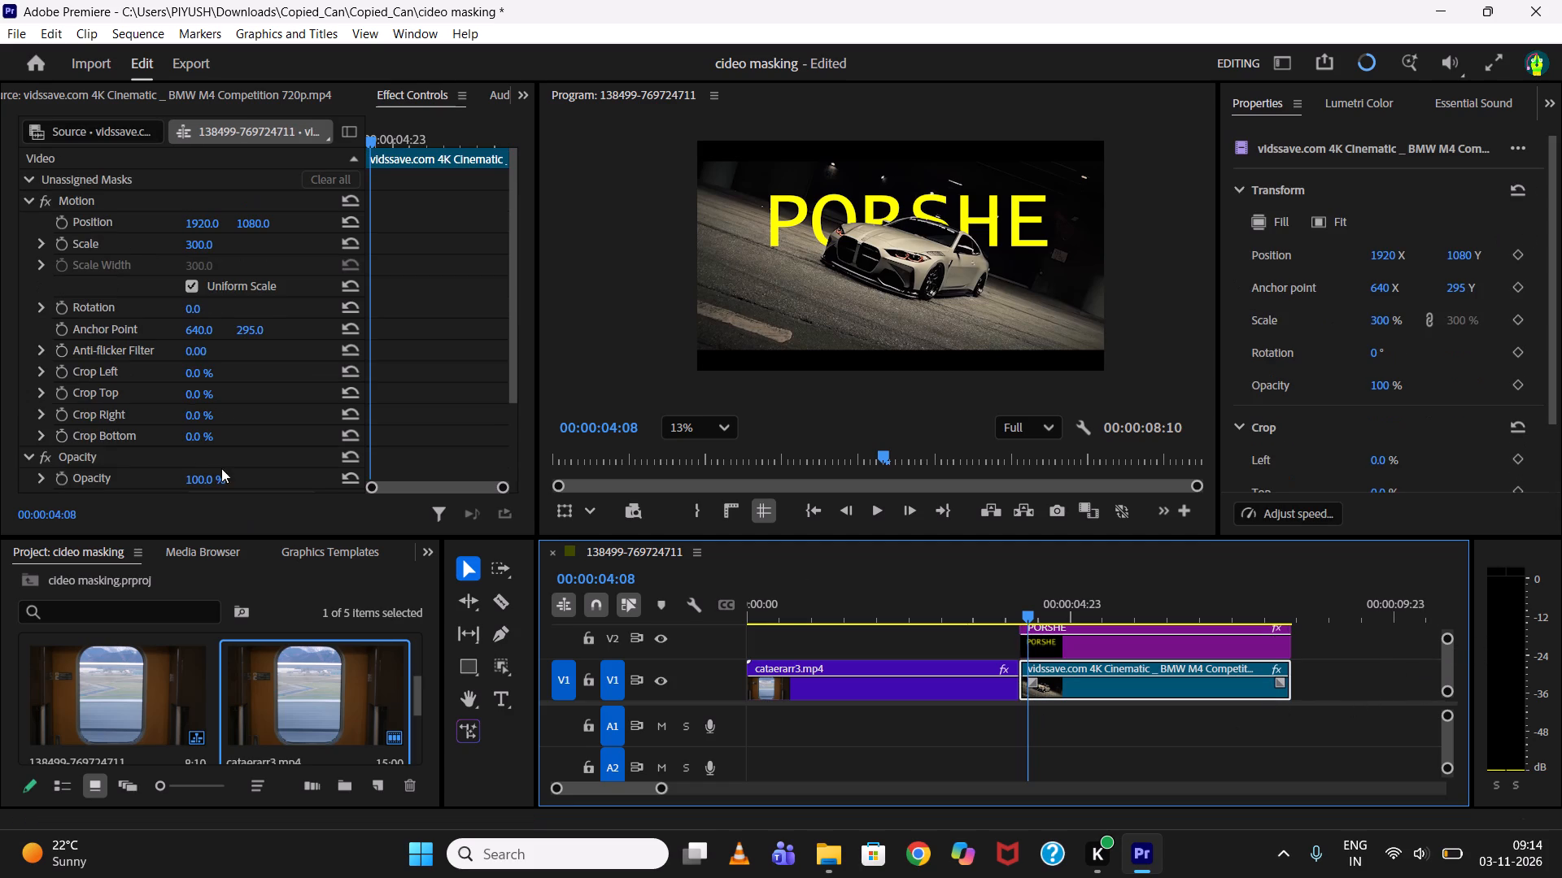
pyautogui.scroll(4, 123, 337)
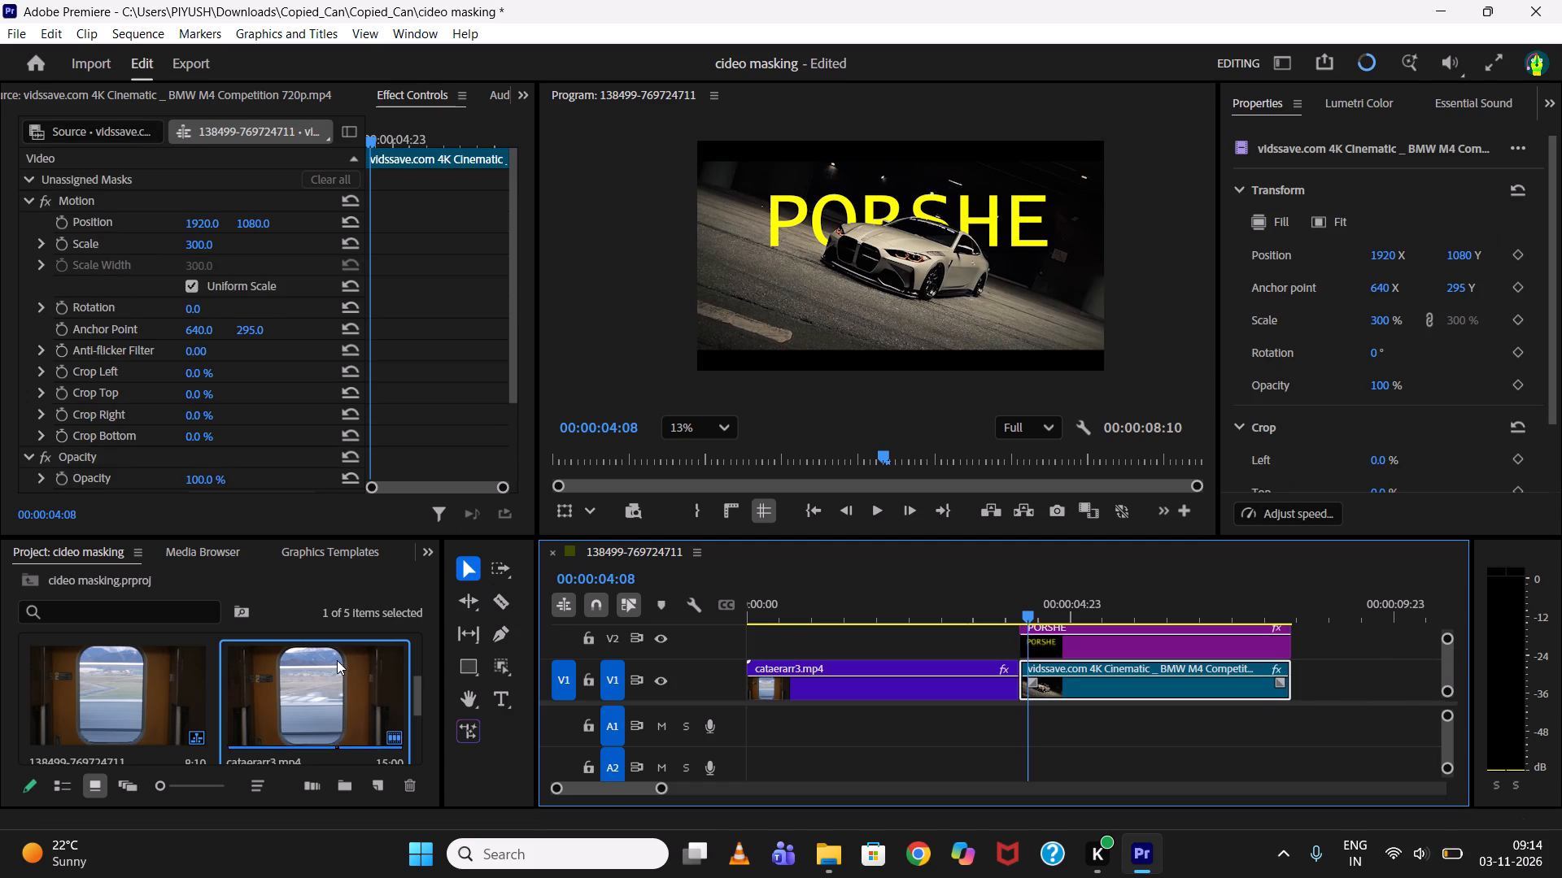
pyautogui.scroll(5, 177, 404)
pyautogui.scroll(-2, 130, 354)
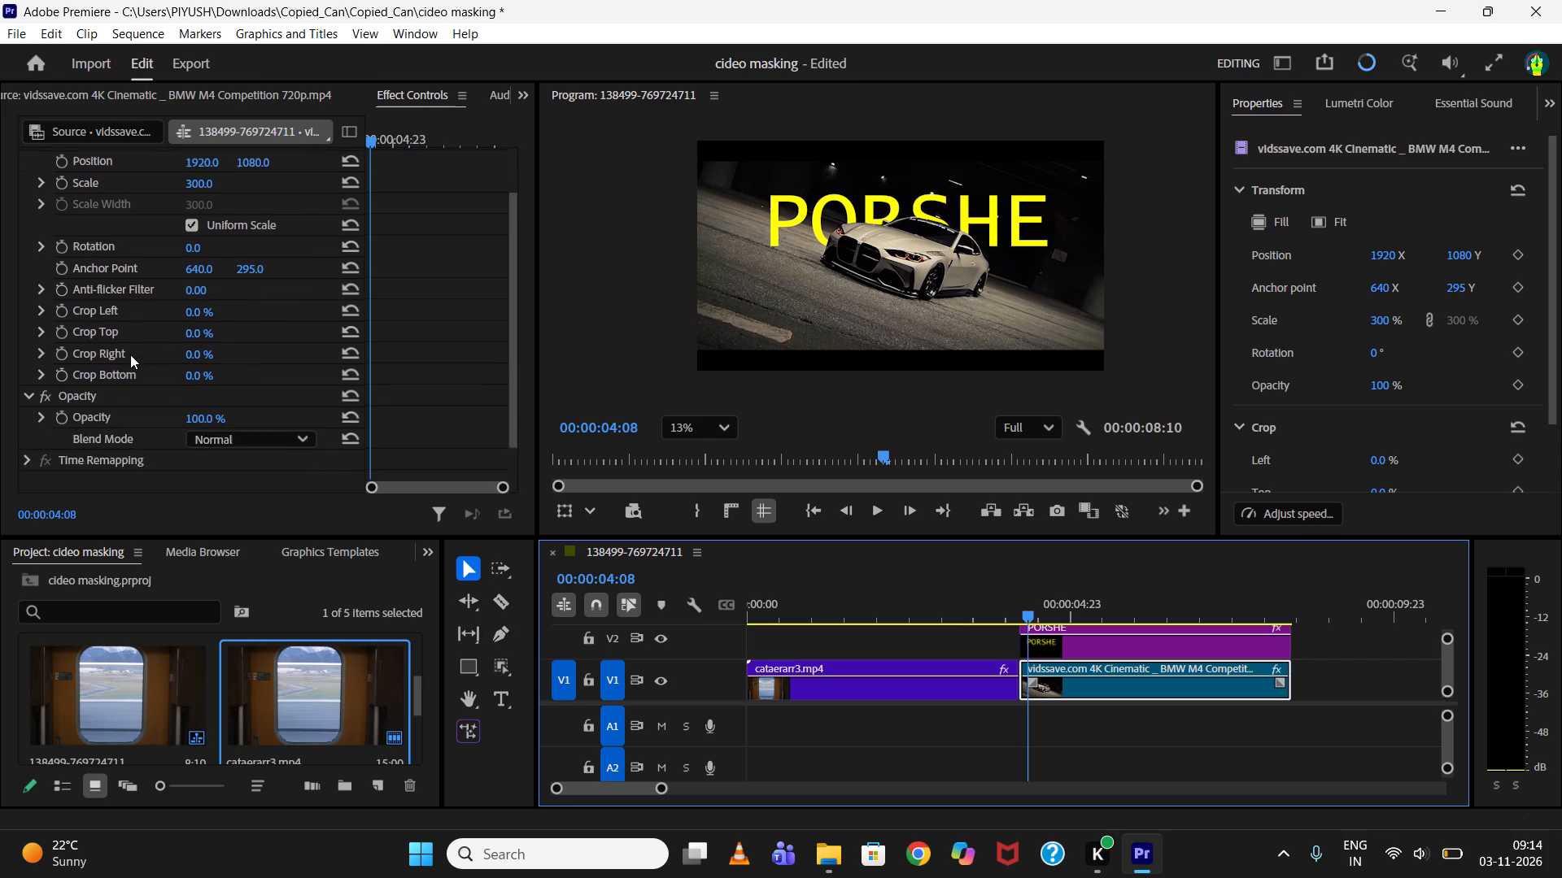
pyautogui.scroll(-3, 130, 354)
pyautogui.scroll(5, 129, 354)
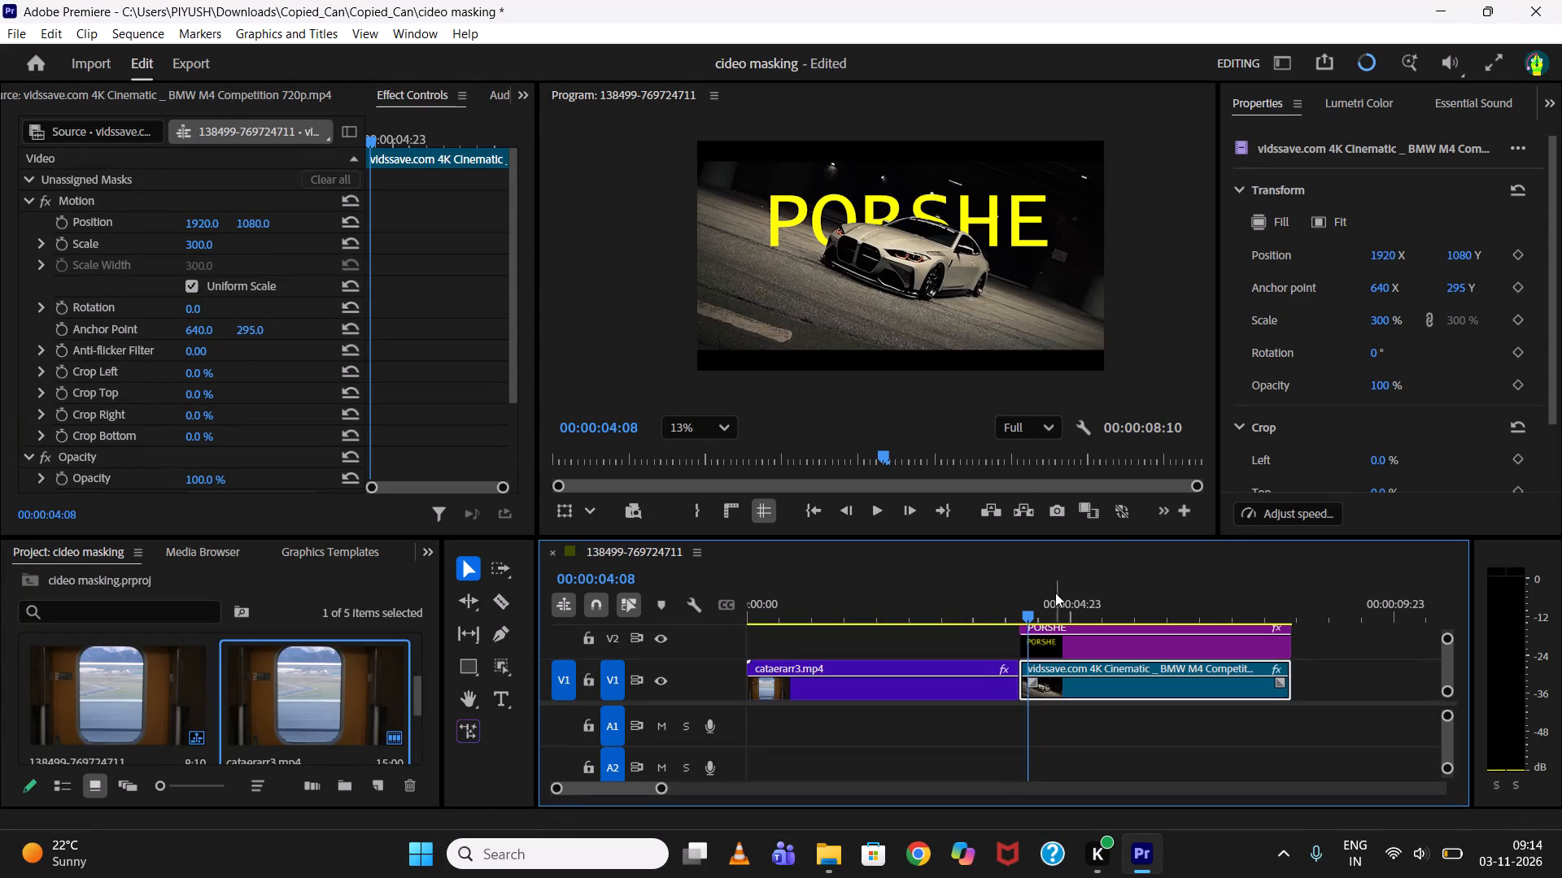
# Scrub back and forth over the transition and through the PORSHE title section to check how the masked car overlaps the title.
pyautogui.moveTo(1016, 597); pyautogui.dragTo(1036, 593)
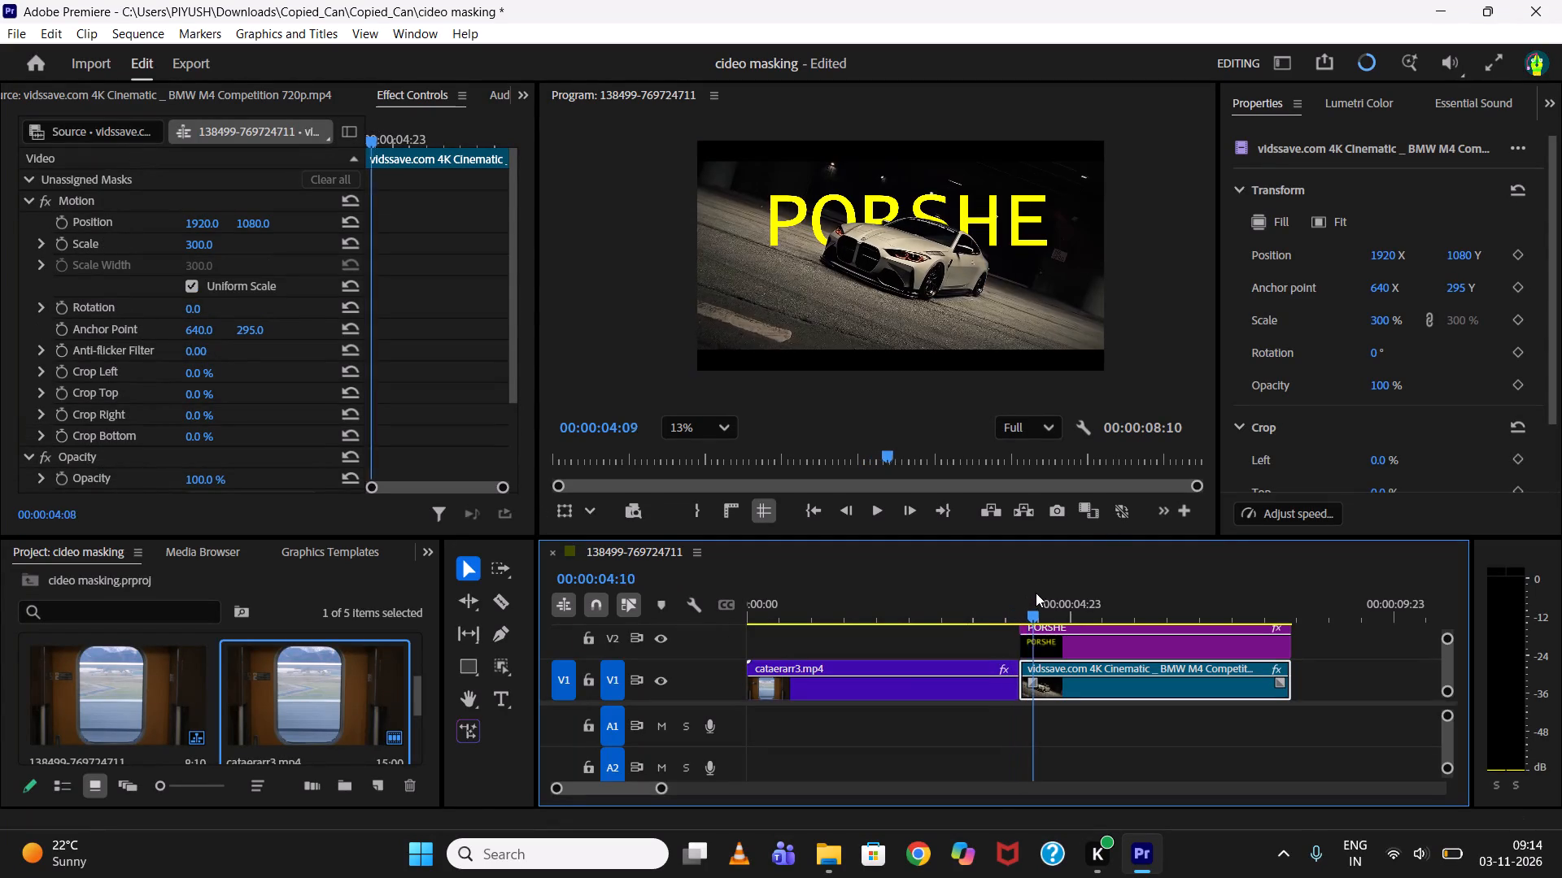
pyautogui.moveTo(1036, 593); pyautogui.dragTo(1042, 593)
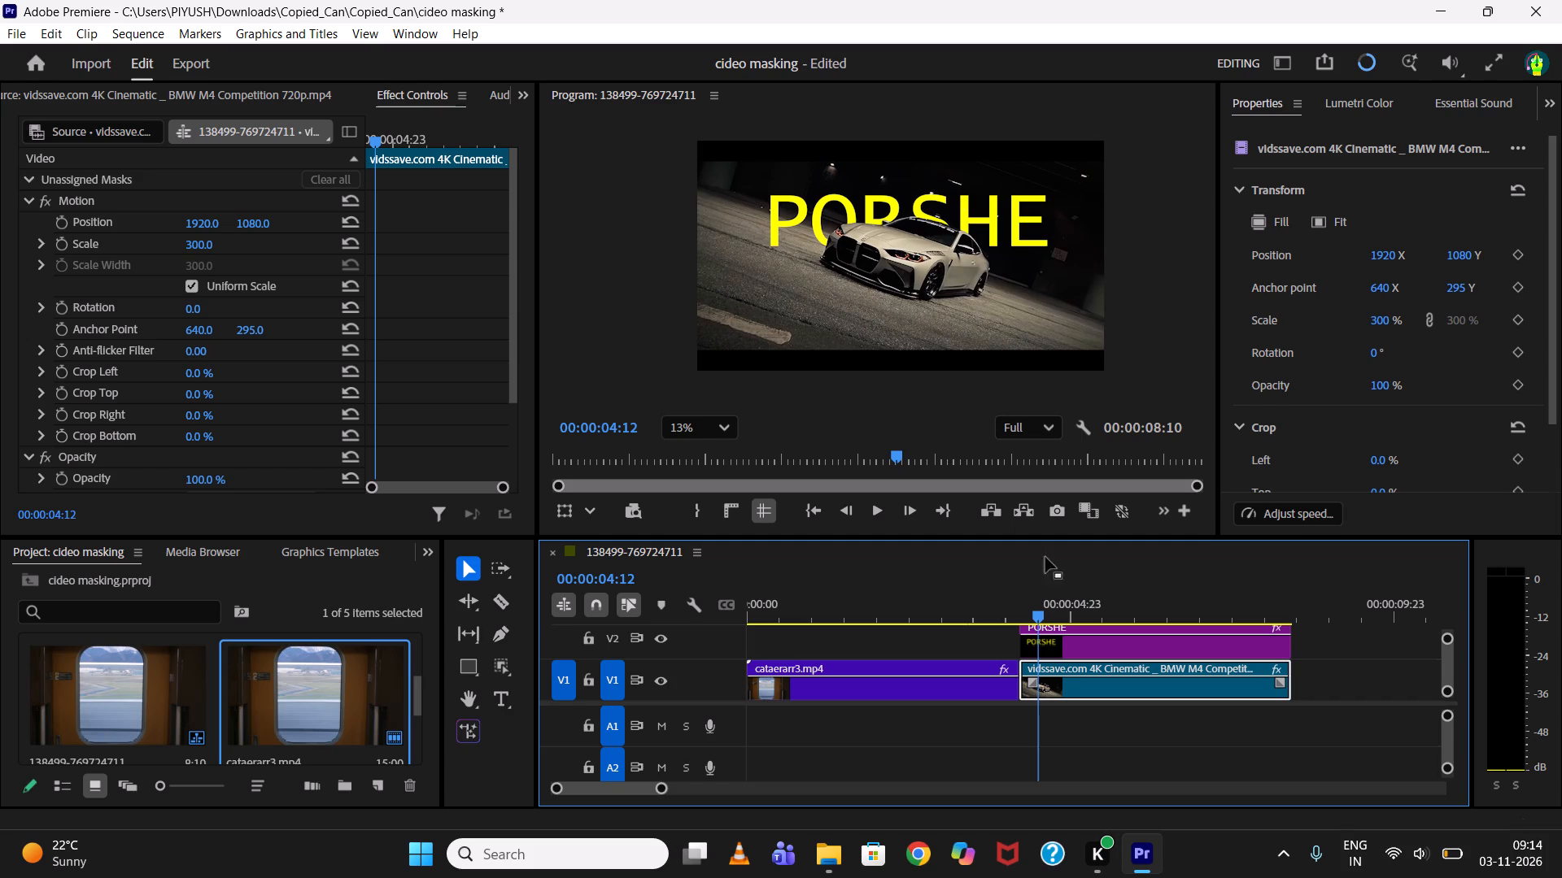
pyautogui.moveTo(1050, 611); pyautogui.dragTo(1010, 580)
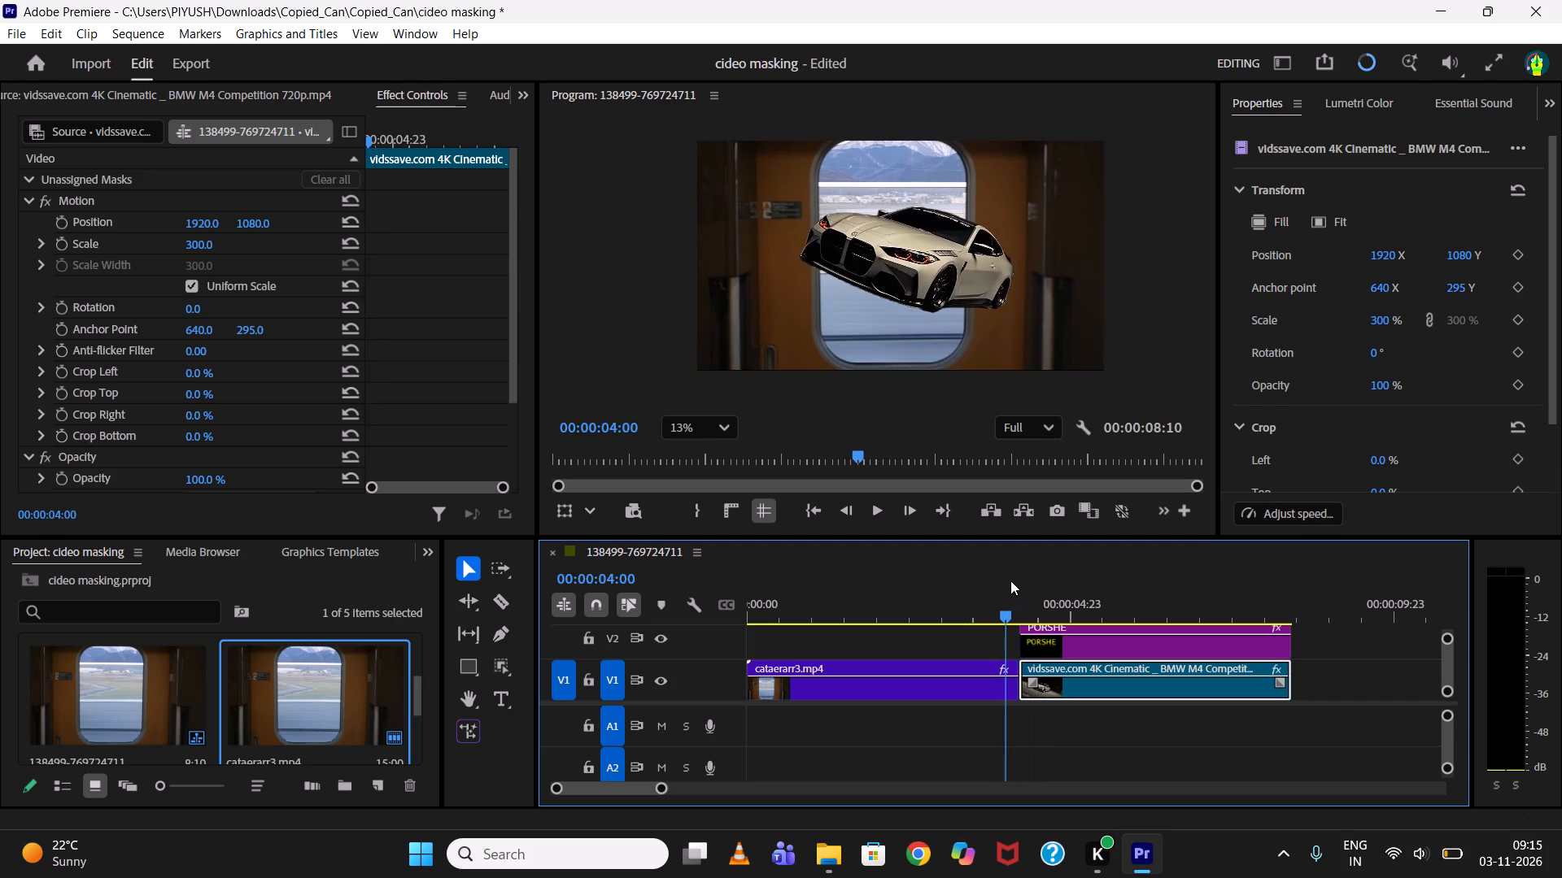
pyautogui.moveTo(1010, 580); pyautogui.dragTo(1041, 590)
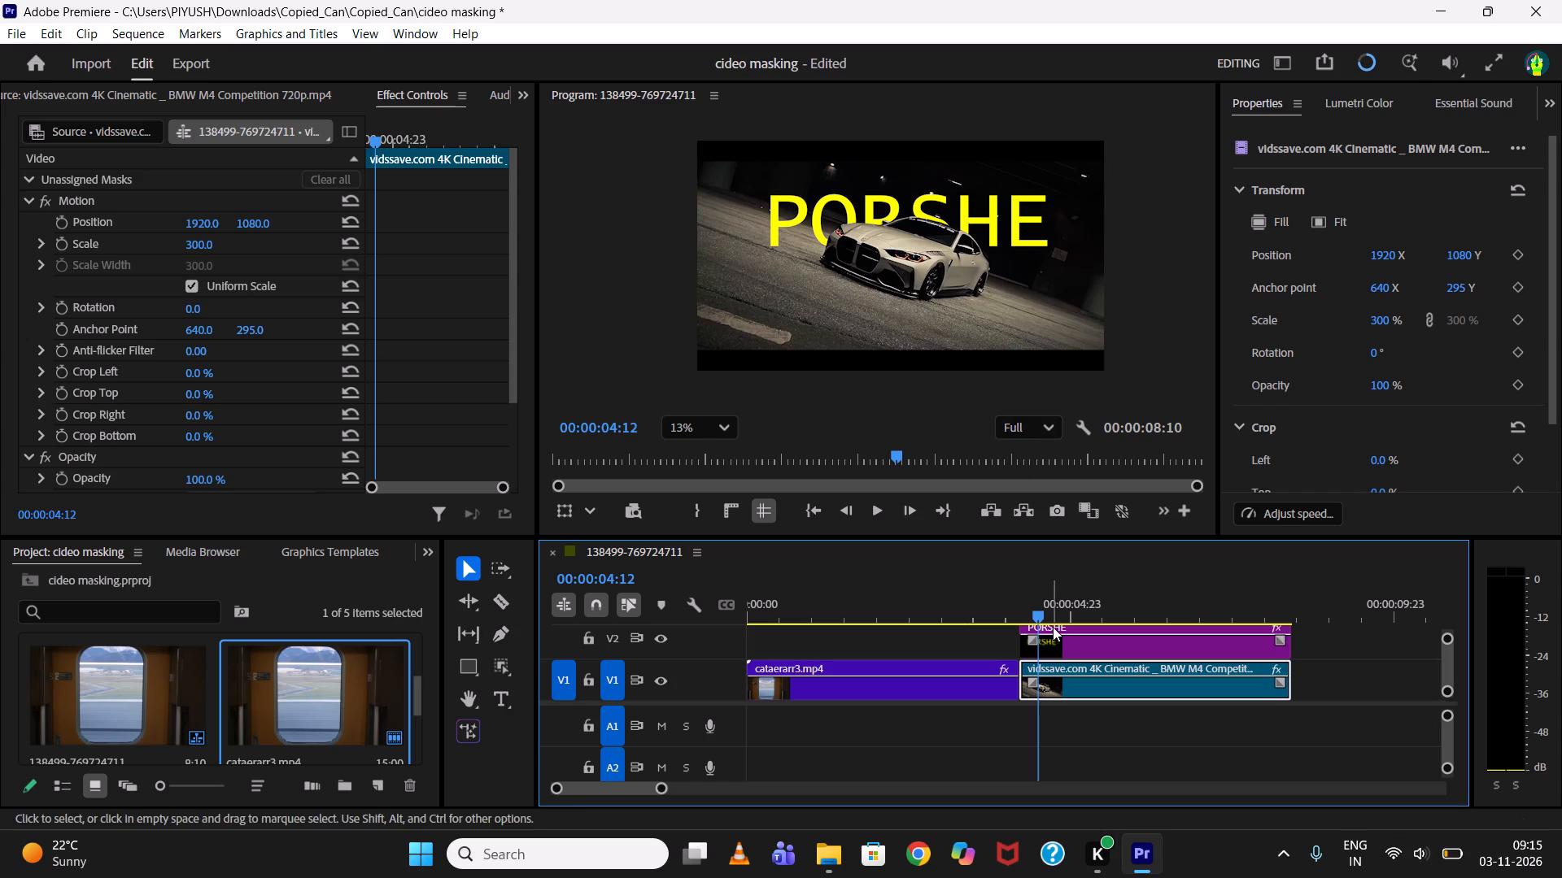
pyautogui.moveTo(1043, 613); pyautogui.dragTo(1096, 612)
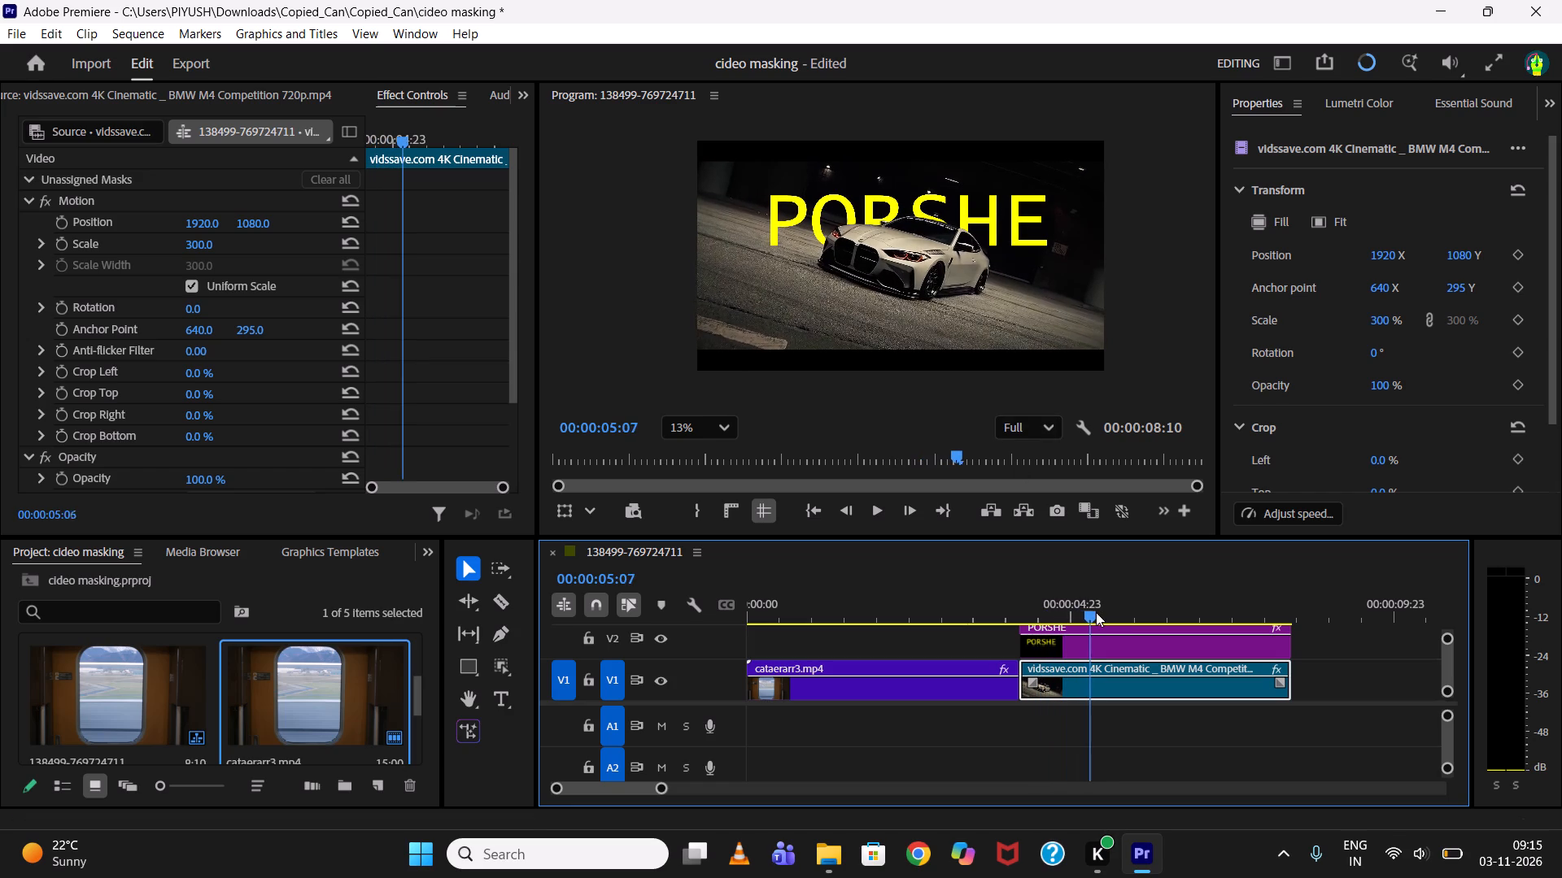
pyautogui.moveTo(1096, 612); pyautogui.dragTo(1130, 634)
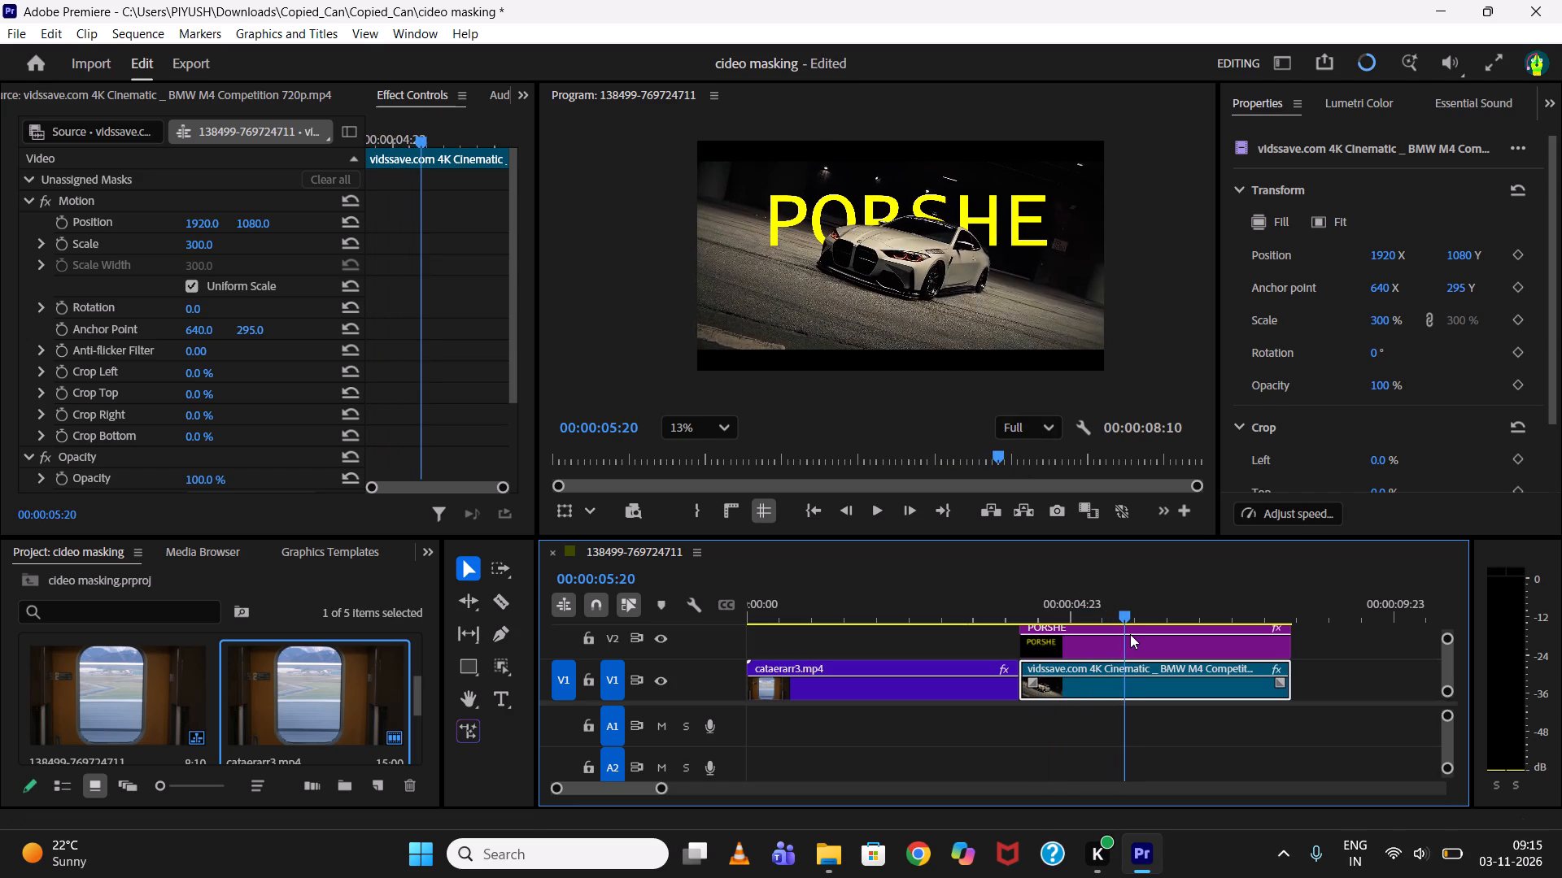
pyautogui.moveTo(1130, 634); pyautogui.dragTo(1244, 656)
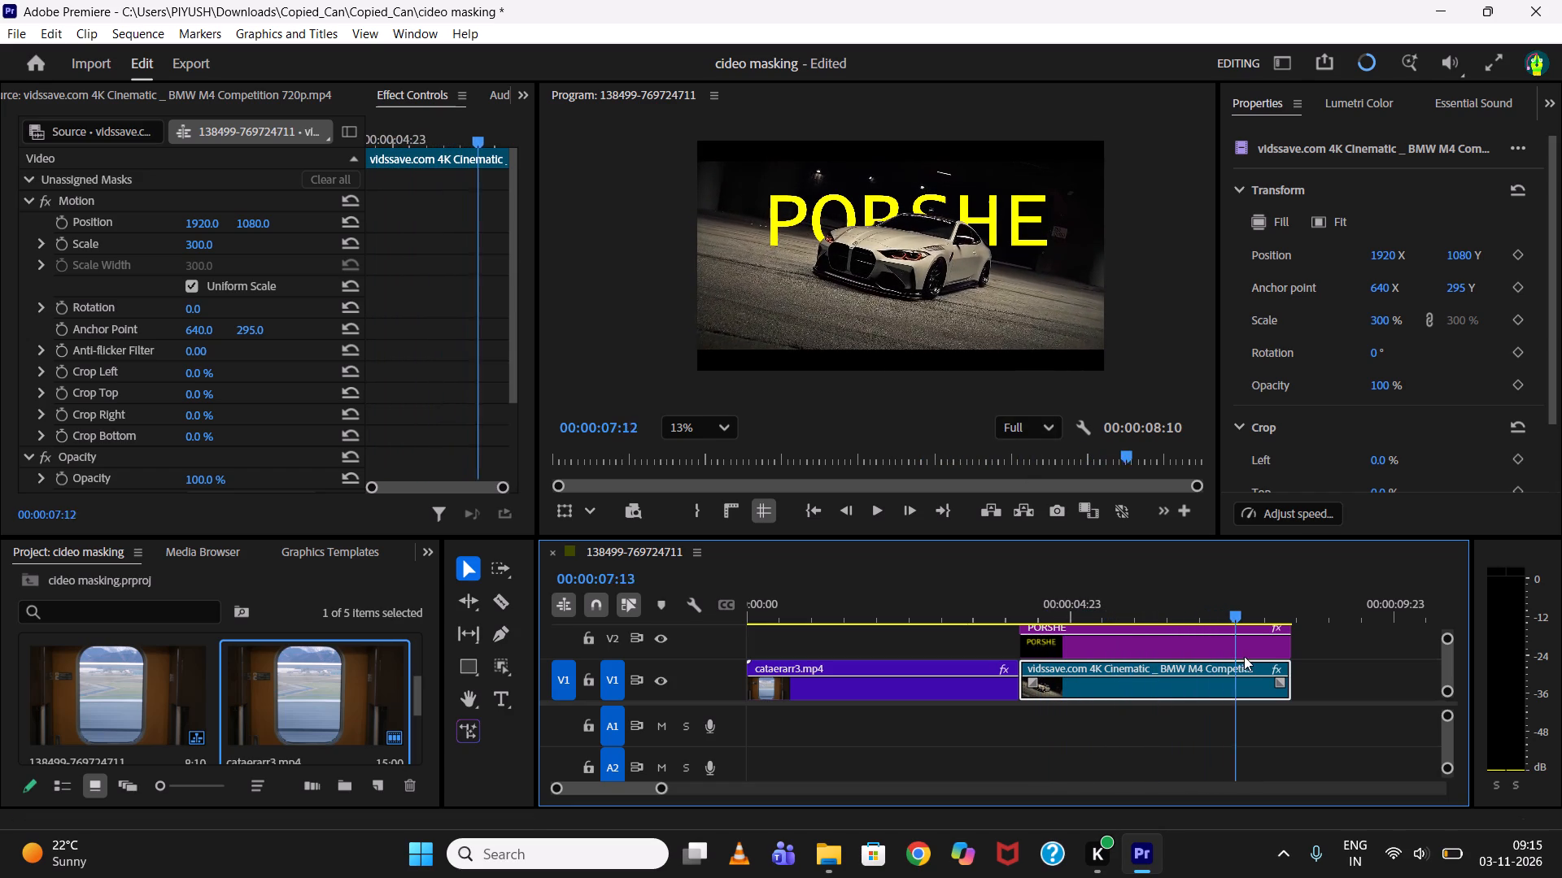
pyautogui.moveTo(1244, 656); pyautogui.dragTo(1257, 660)
pyautogui.click(1257, 660)
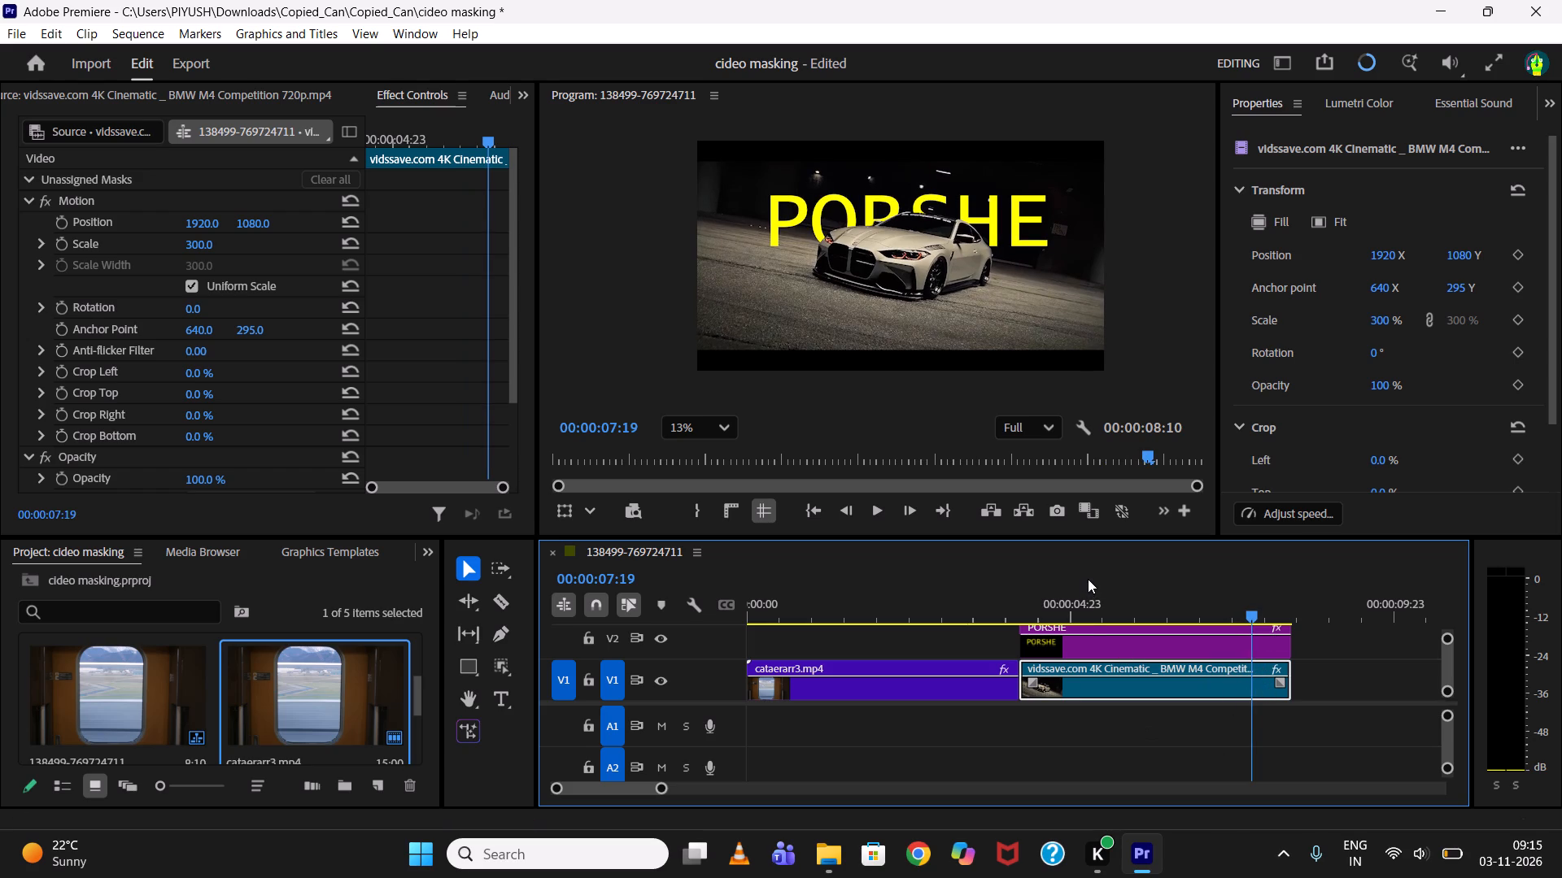
pyautogui.moveTo(1088, 579); pyautogui.dragTo(1073, 587)
pyautogui.moveTo(1068, 602); pyautogui.dragTo(1036, 630)
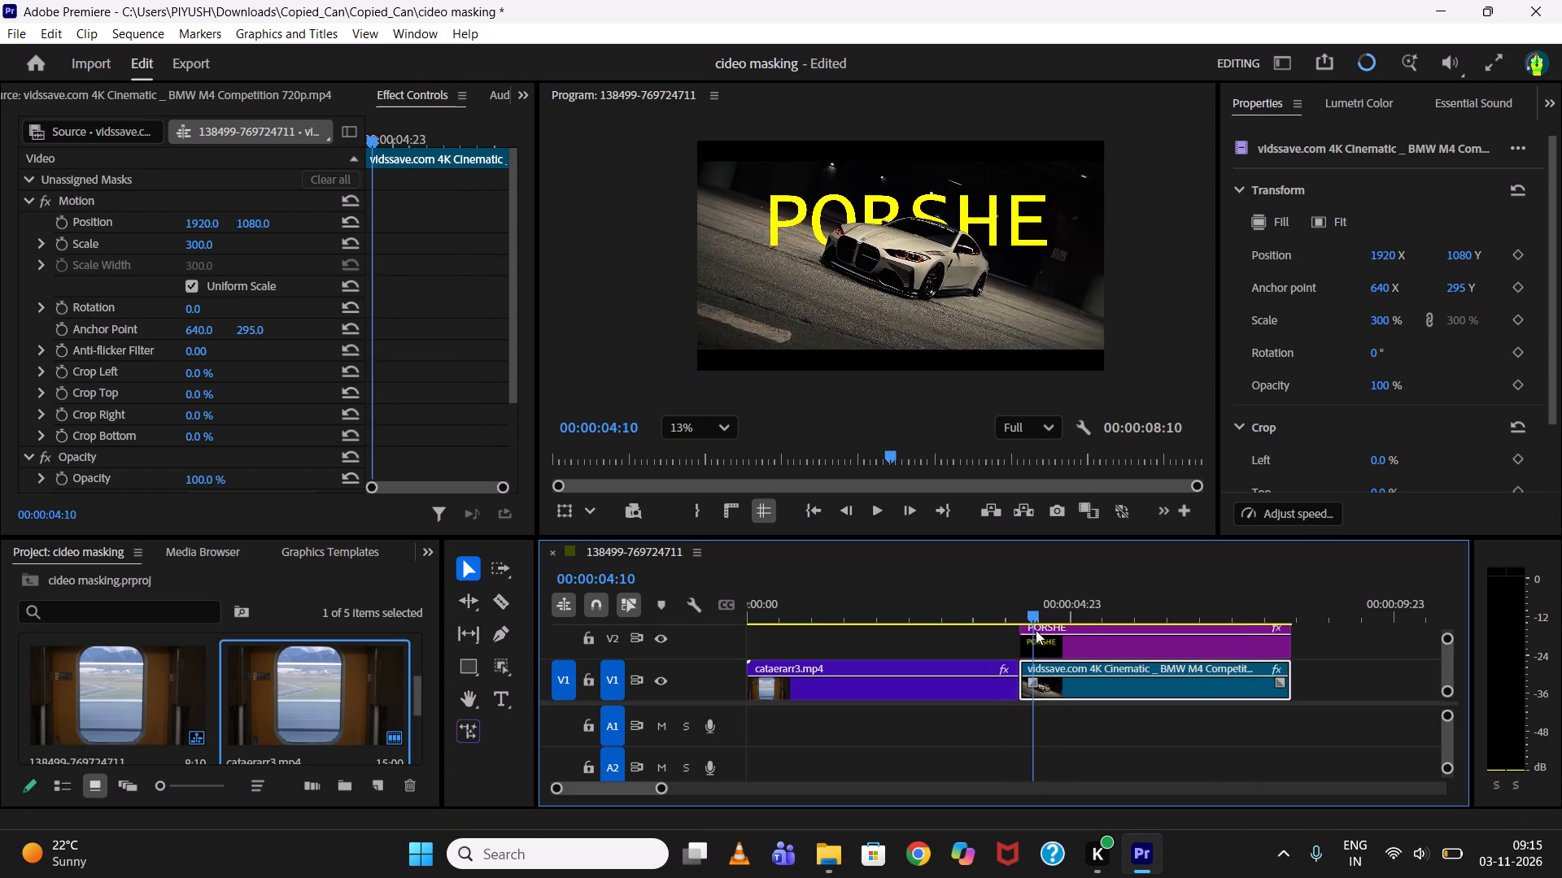
pyautogui.moveTo(1036, 630); pyautogui.dragTo(1037, 652)
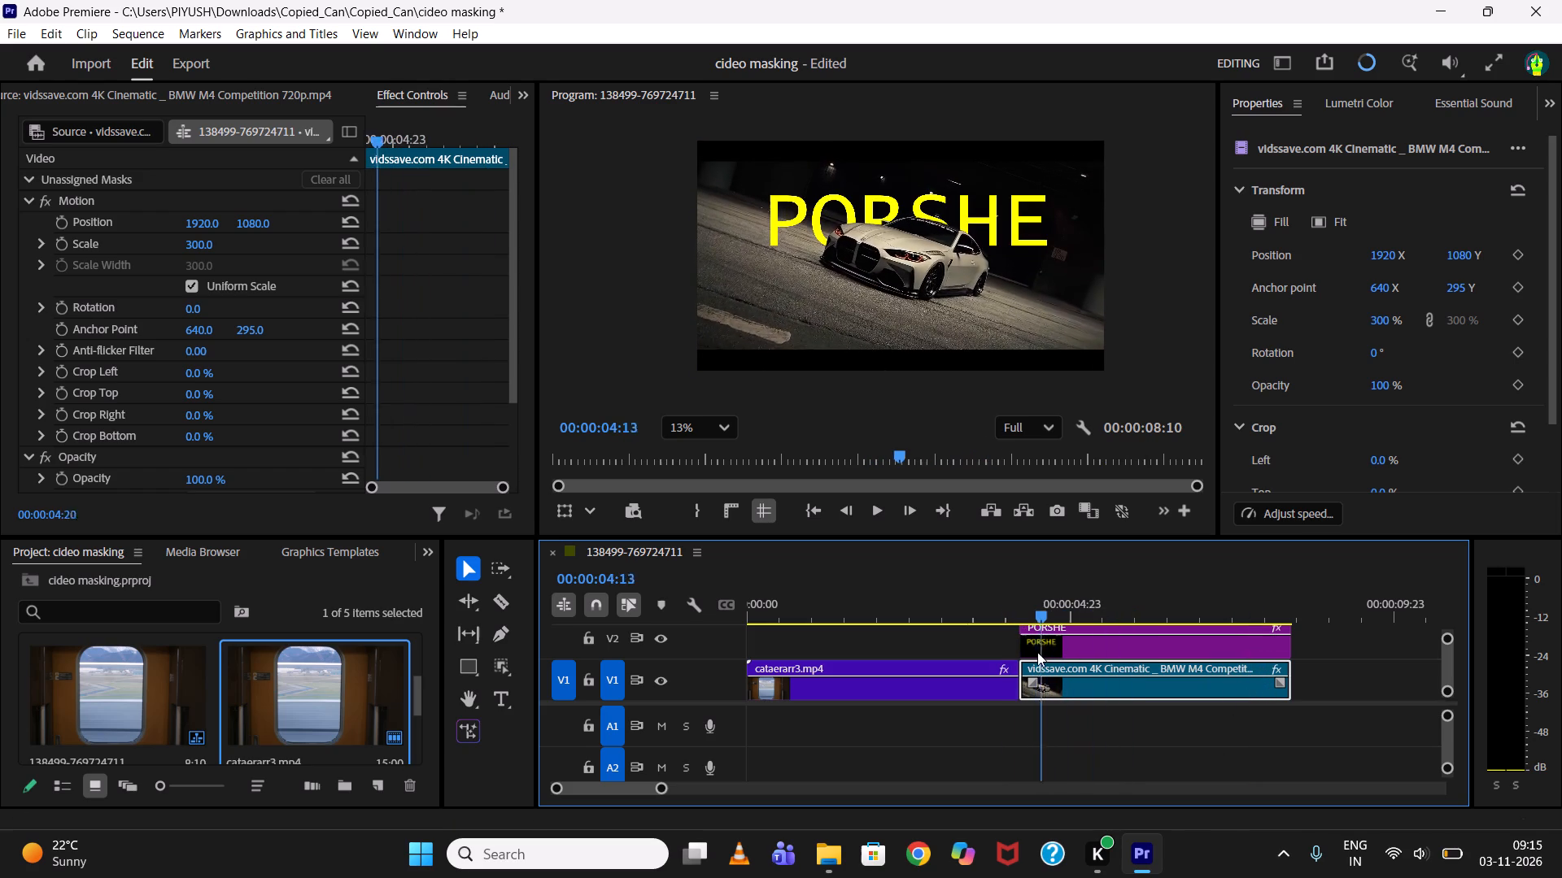
pyautogui.moveTo(1037, 652); pyautogui.dragTo(1034, 651)
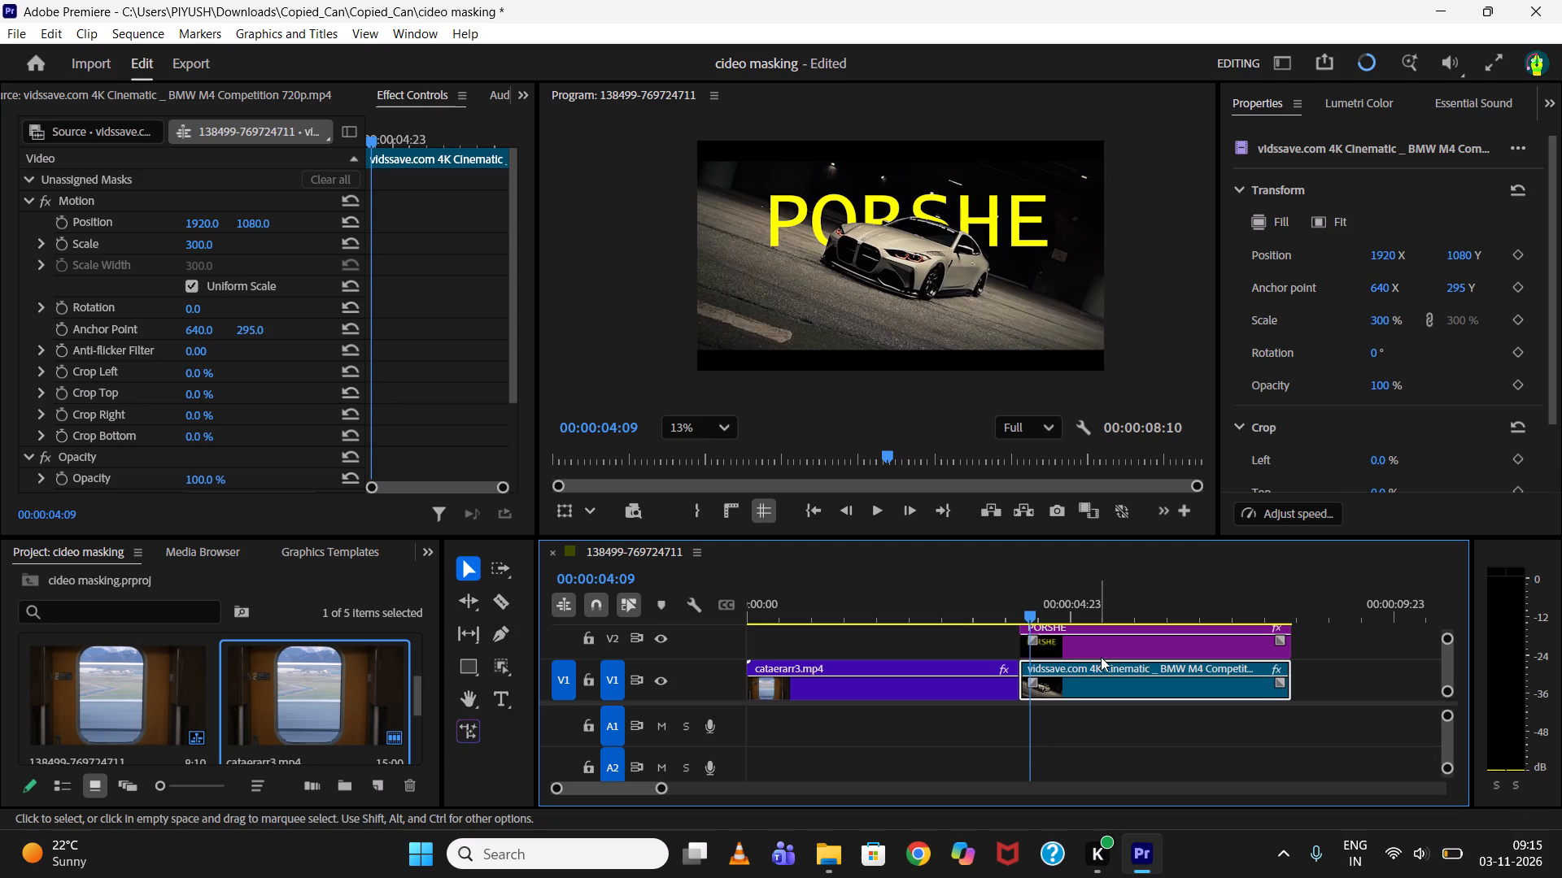
# Select the PORSHE title clip on V2 and examine its effect settings, including the Unassigned Masks group.
pyautogui.click(1101, 644)
pyautogui.scroll(4, 93, 288)
pyautogui.scroll(-2, 78, 315)
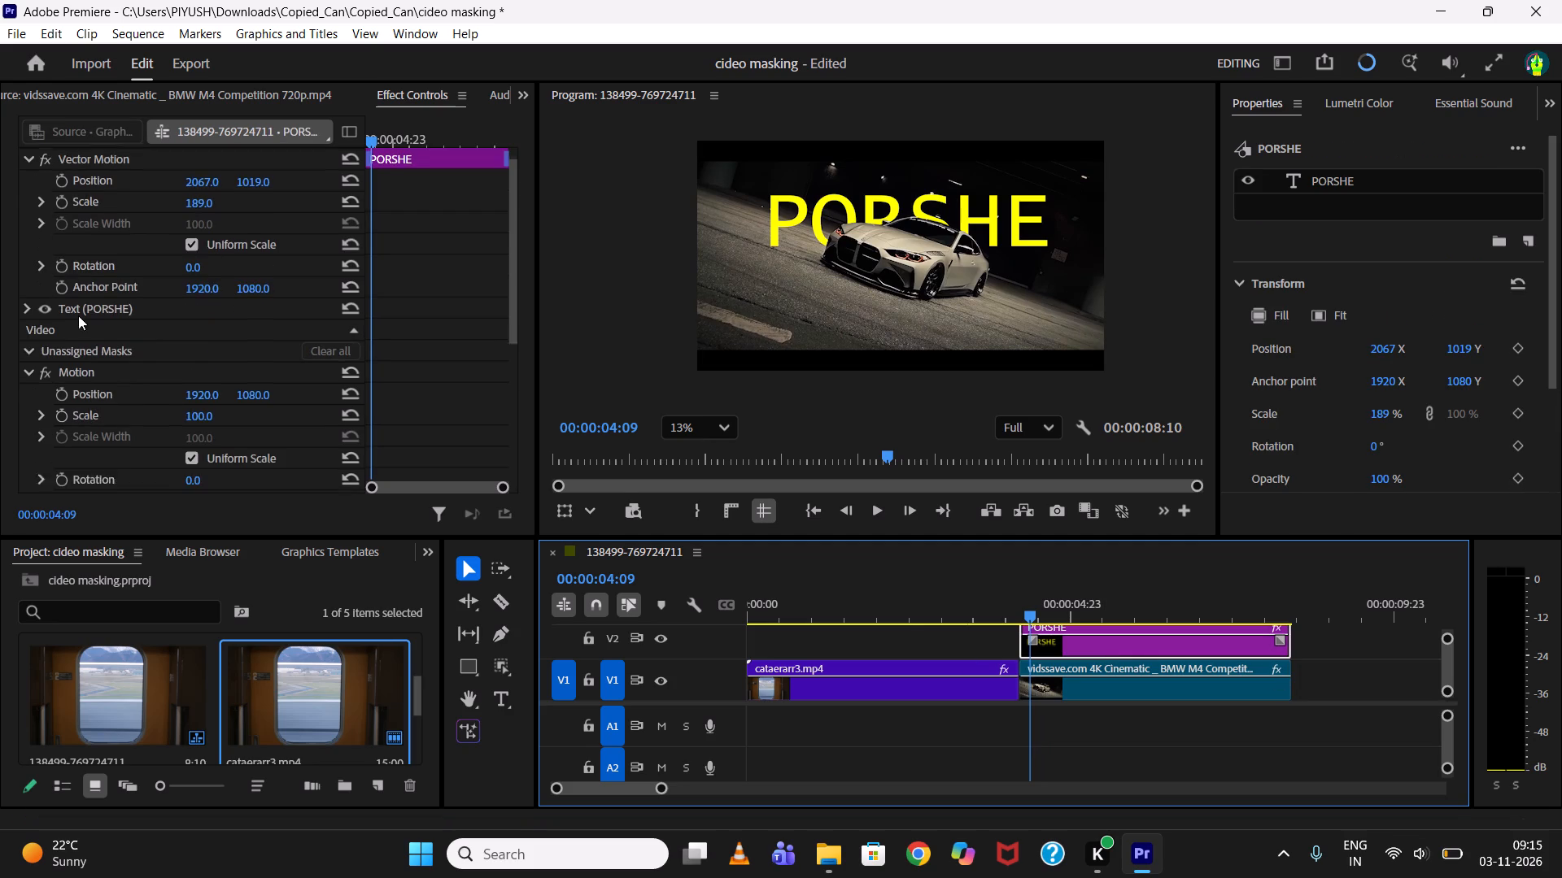
pyautogui.scroll(-13, 78, 315)
pyautogui.scroll(2, 76, 325)
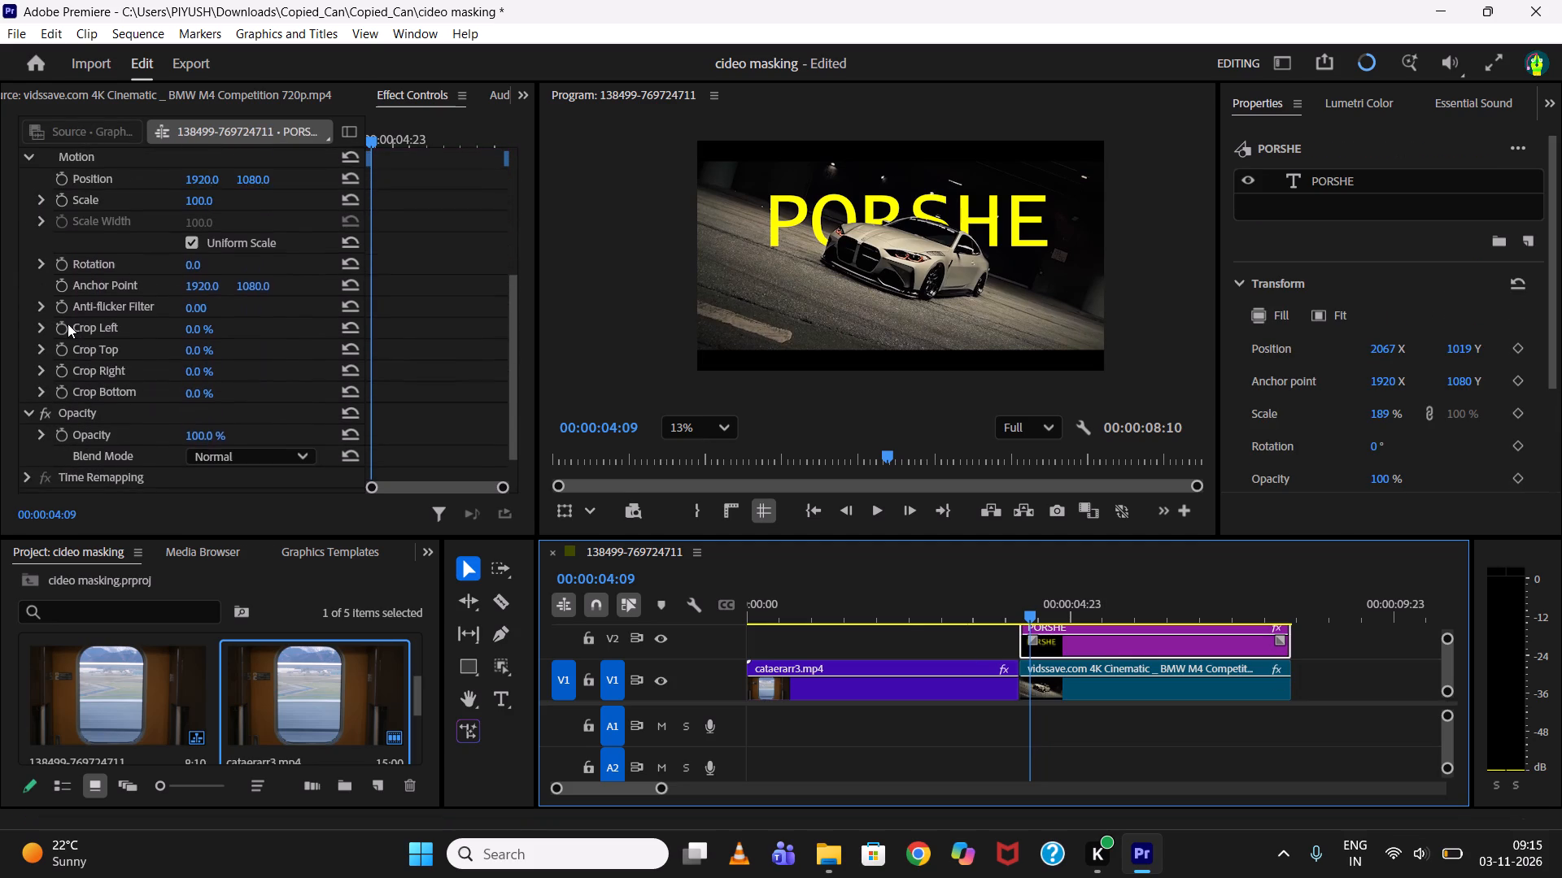
pyautogui.scroll(4, 68, 324)
pyautogui.click(76, 215)
pyautogui.click(34, 214)
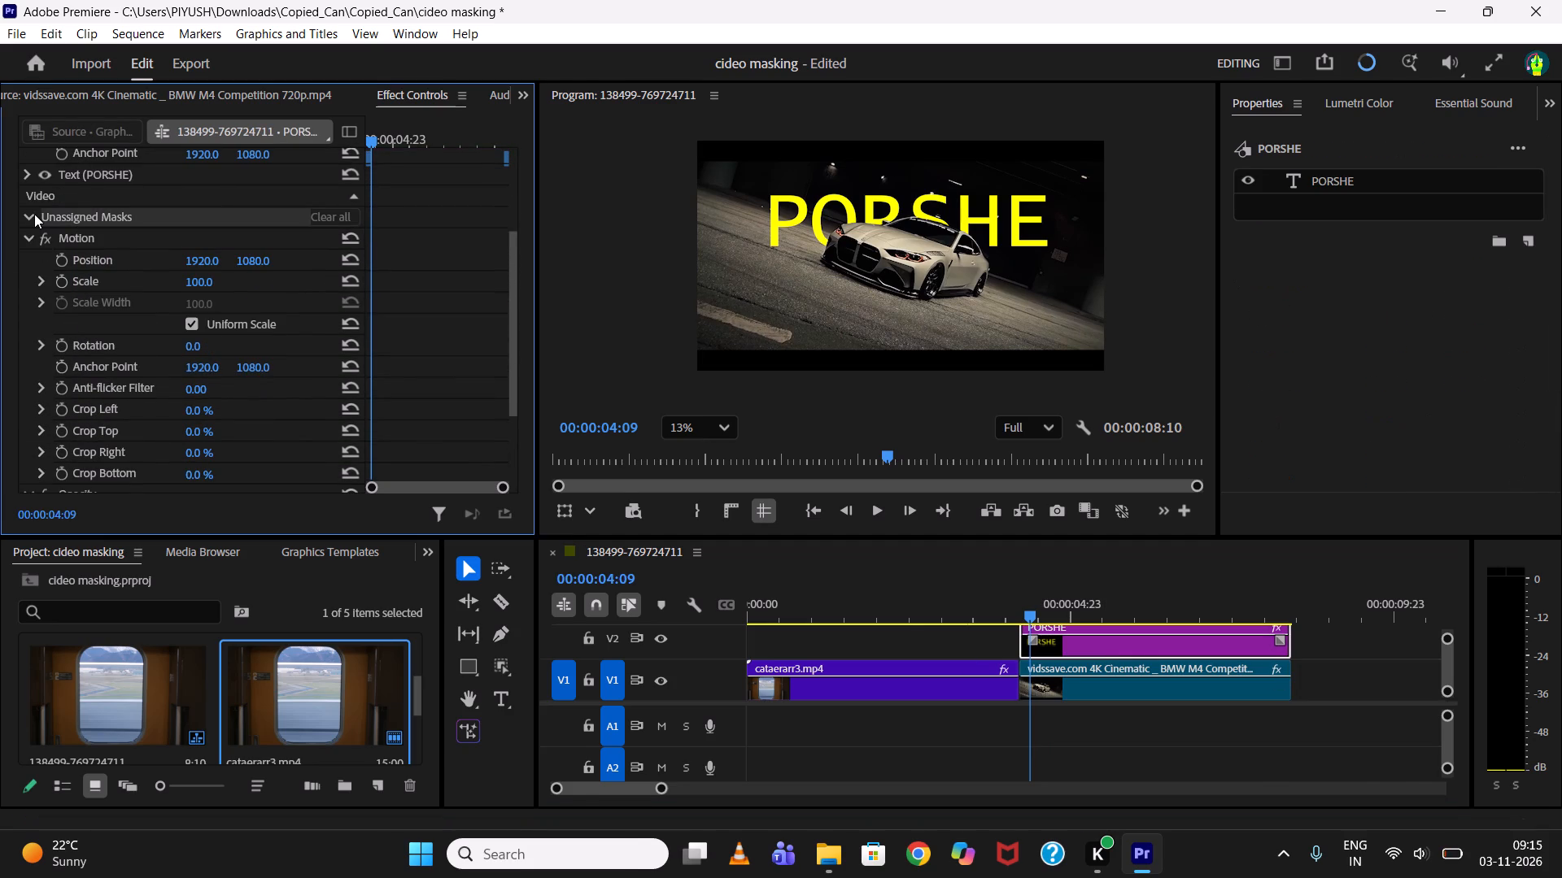
pyautogui.click(831, 484)
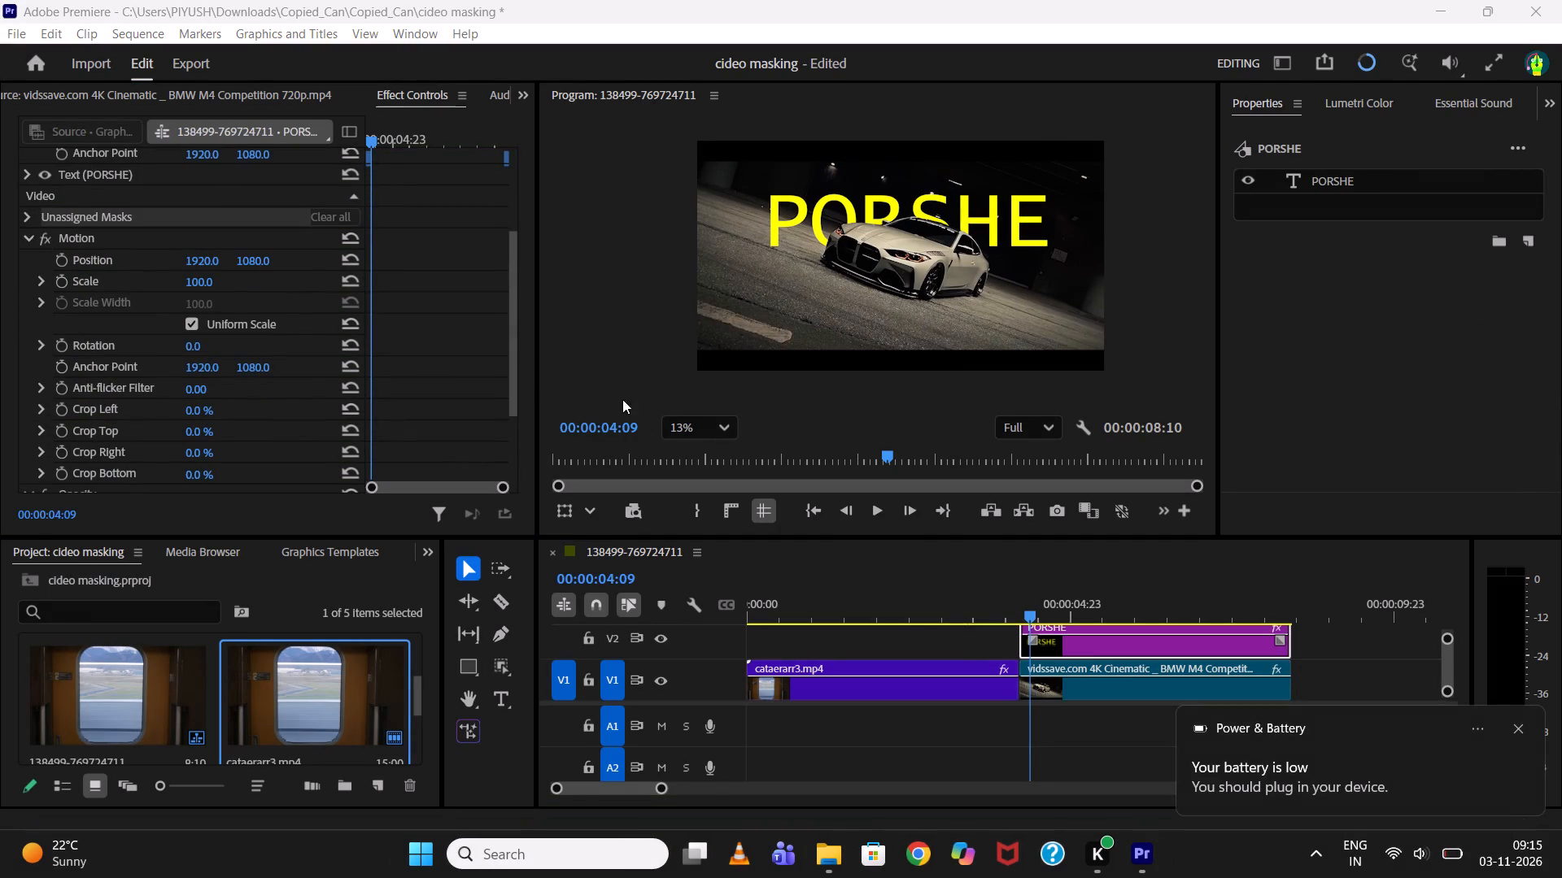
pyautogui.click(21, 217)
pyautogui.click(21, 216)
pyautogui.click(26, 219)
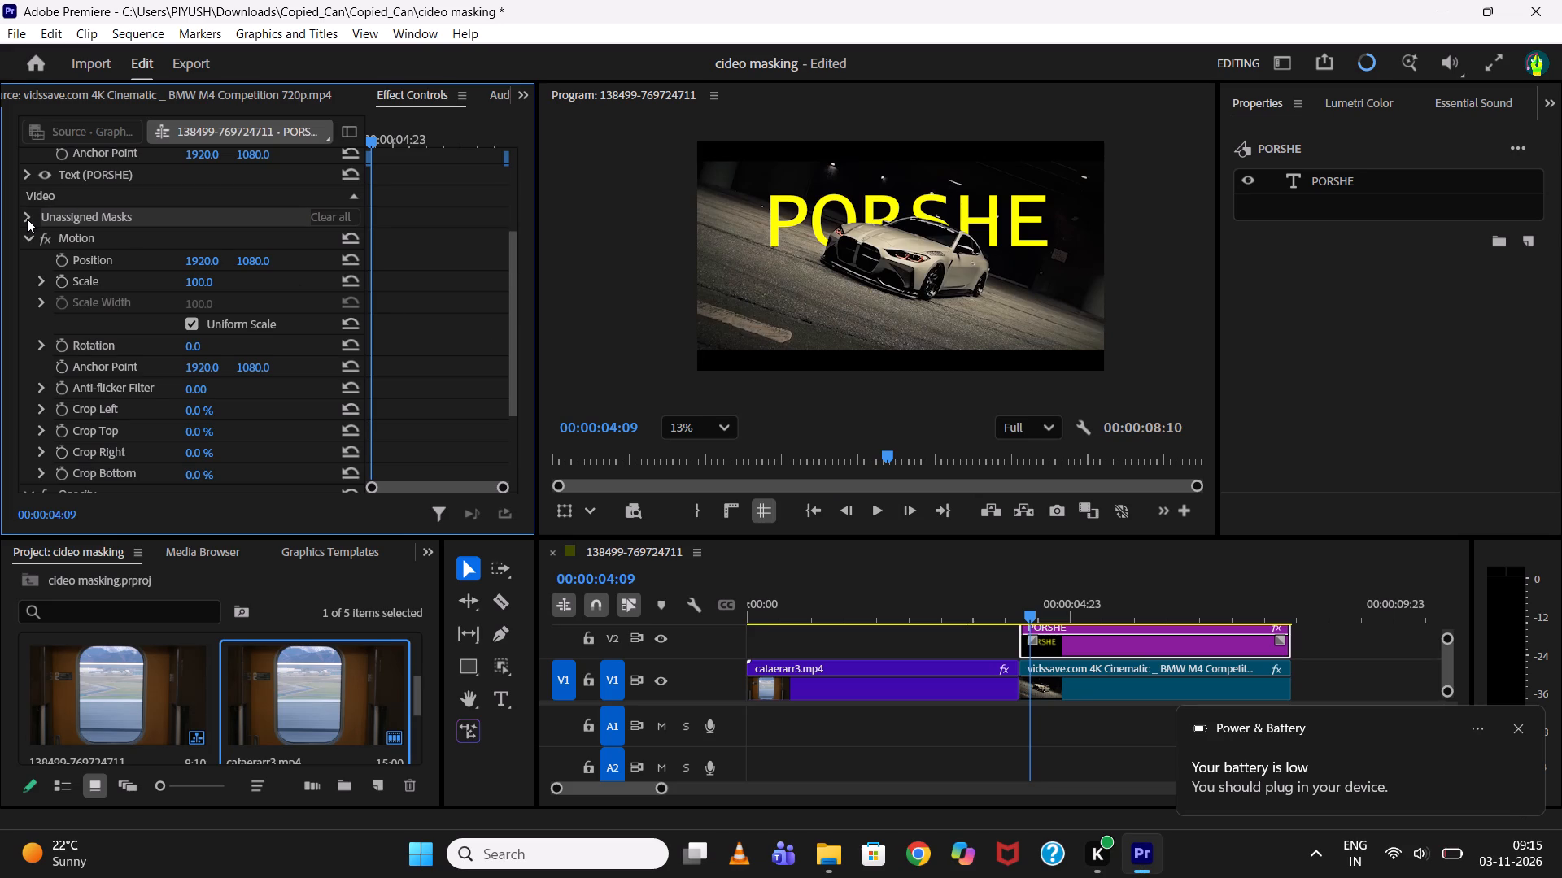
# Select the masked BMW clip on V3 and its Object Mask (01) - Smooth to show the mask overlay on the car.
pyautogui.click(1451, 653)
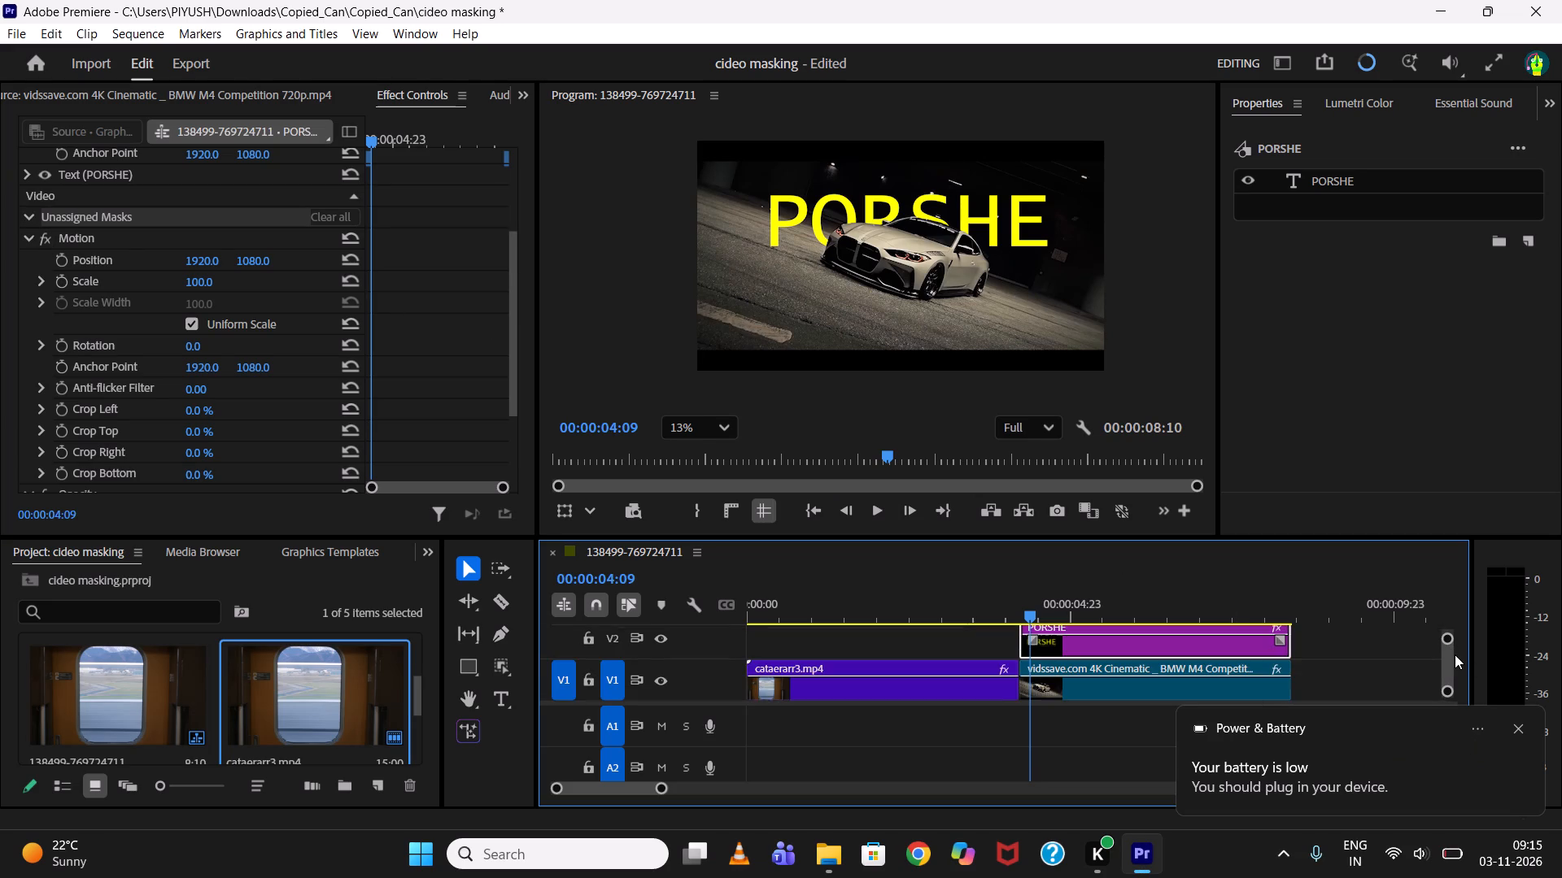
pyautogui.click(1254, 685)
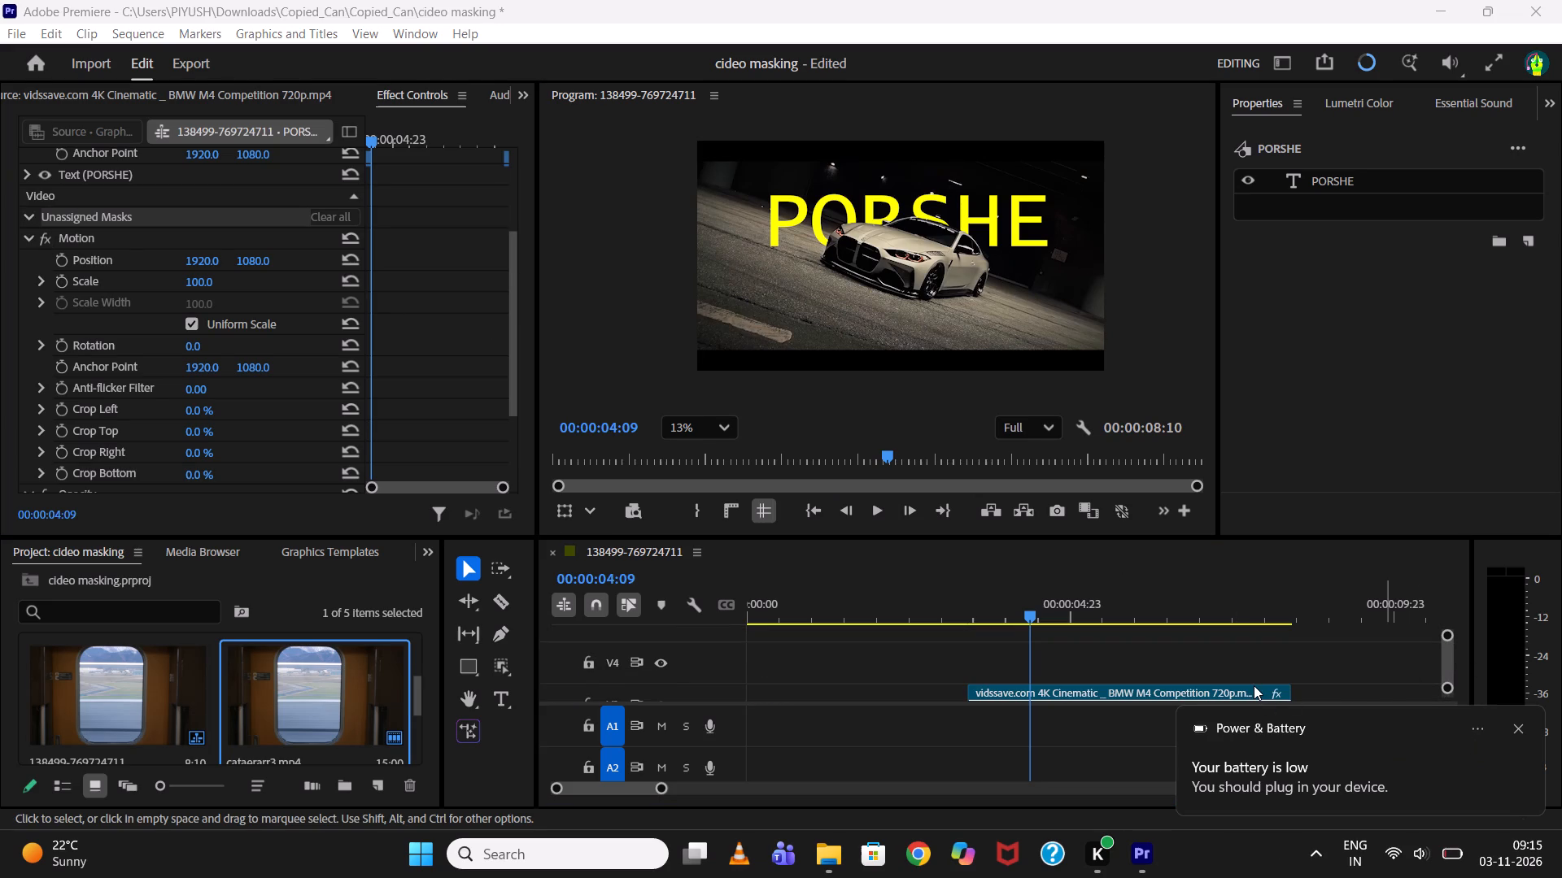
pyautogui.click(1254, 686)
pyautogui.click(1254, 692)
pyautogui.tripleClick(1224, 690)
pyautogui.click(1525, 729)
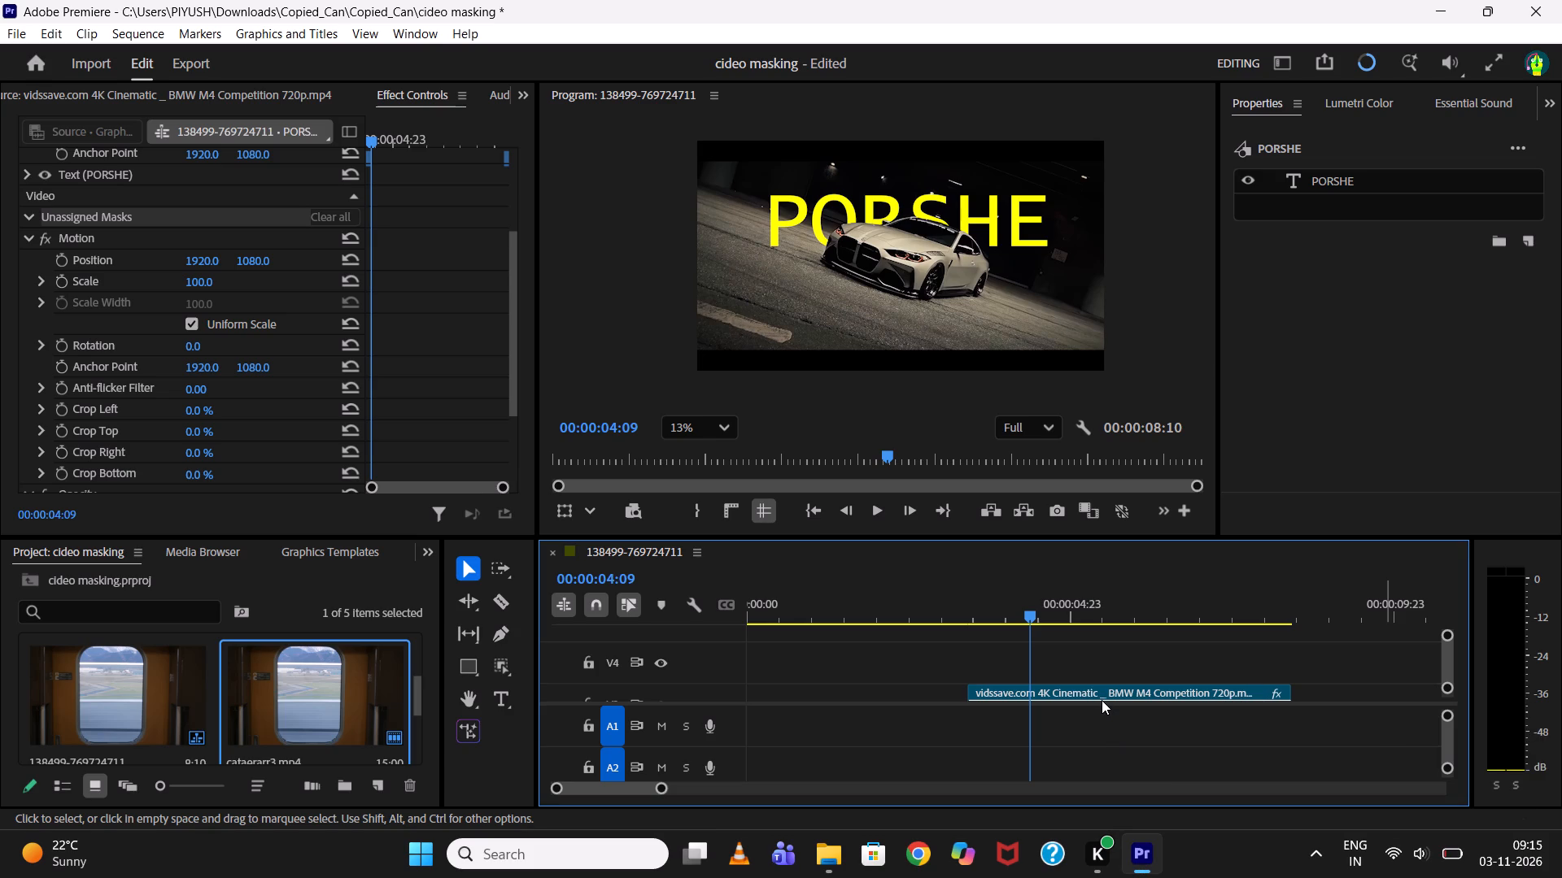
pyautogui.click(1102, 695)
pyautogui.click(1102, 695)
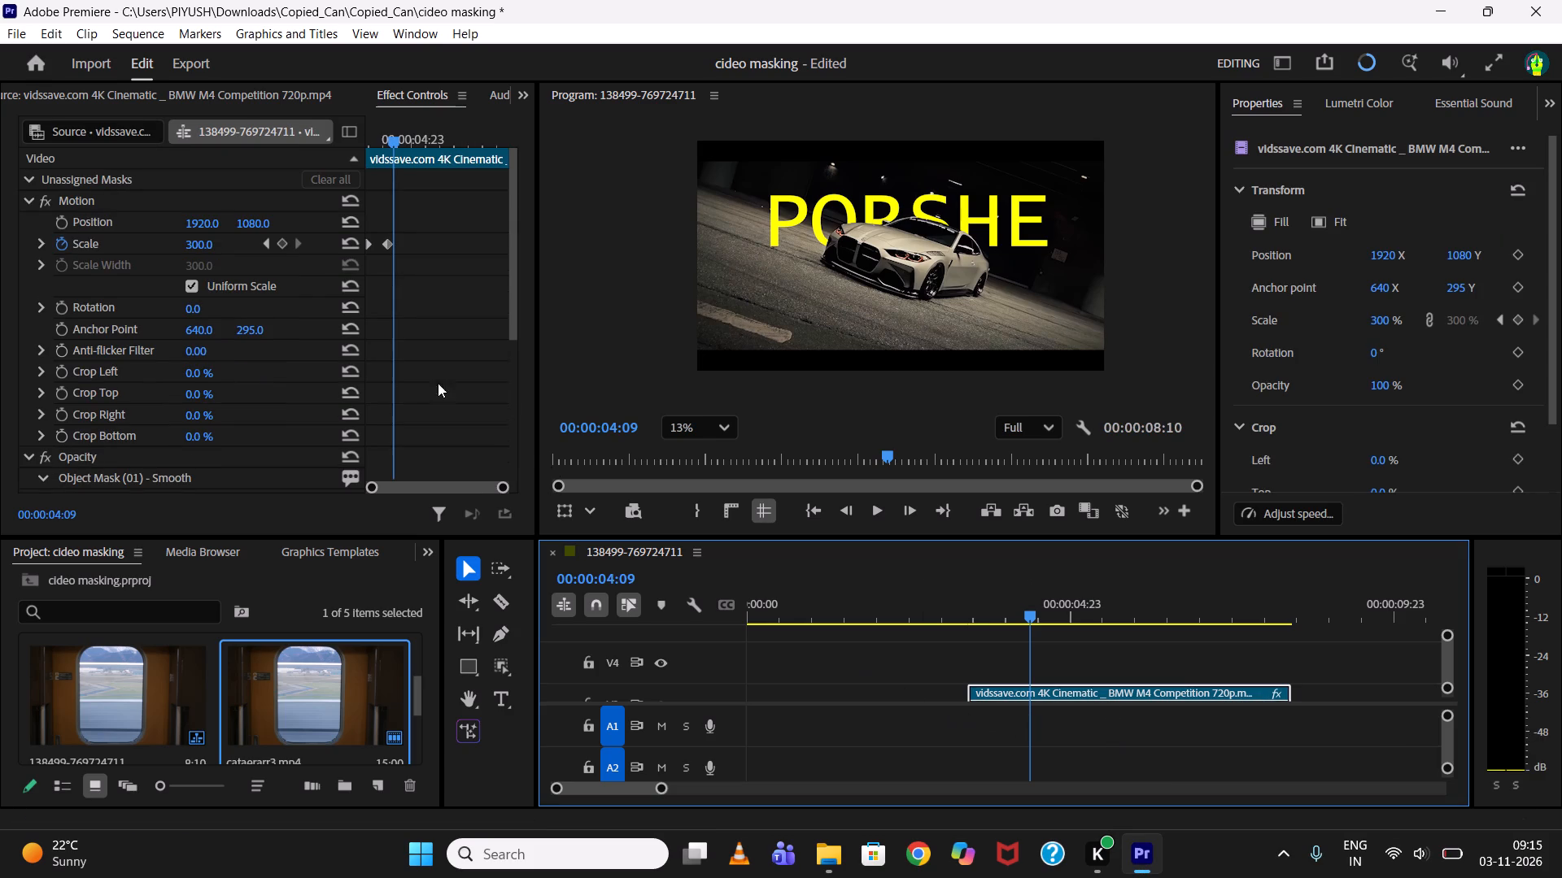
pyautogui.scroll(-12, 73, 311)
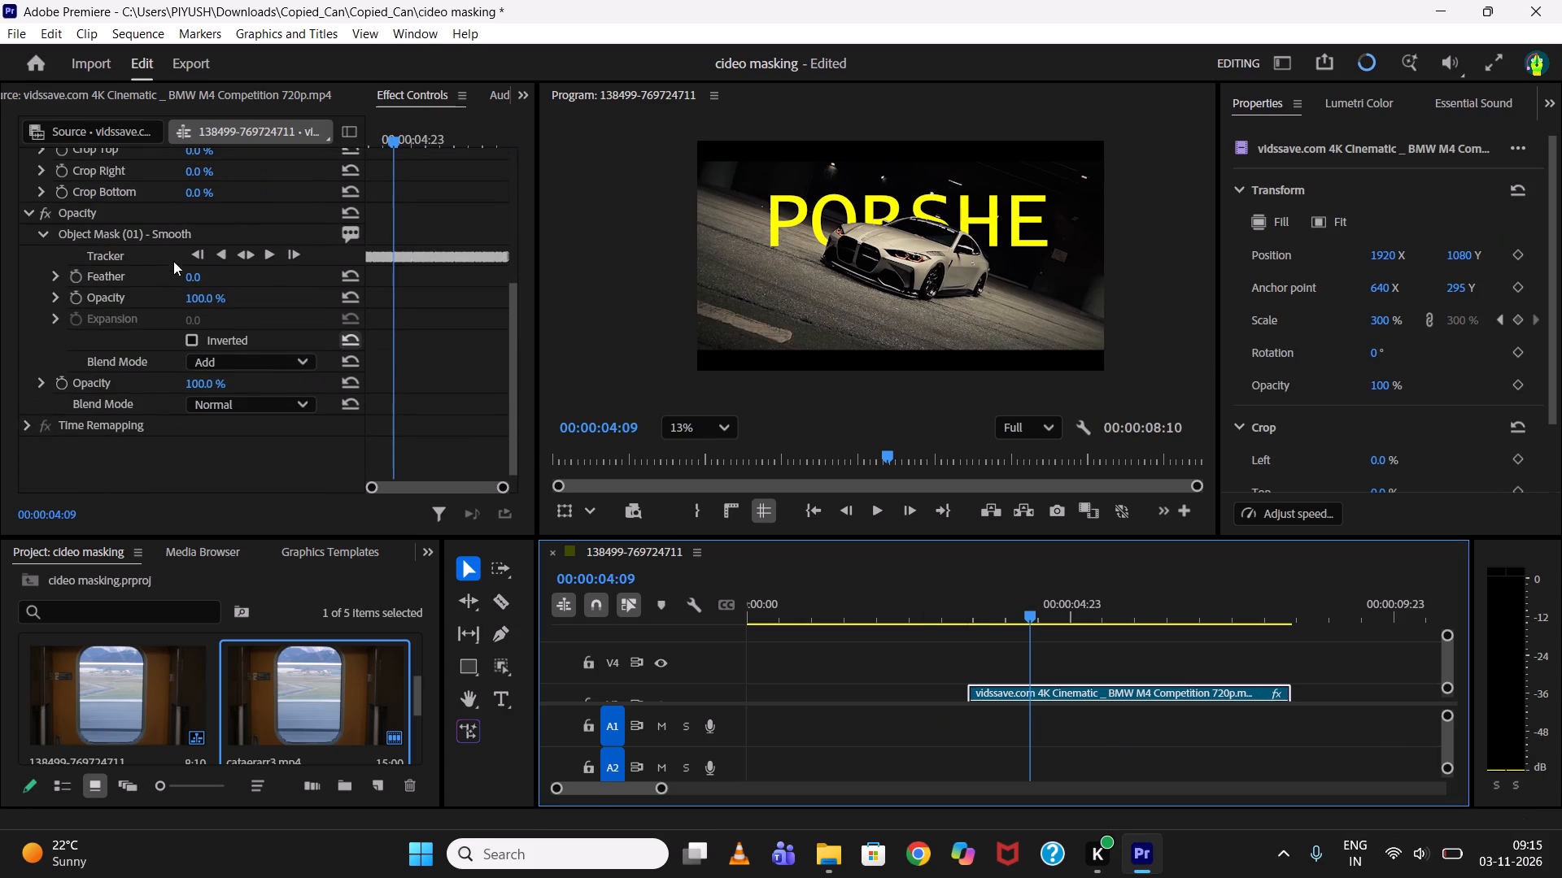
pyautogui.click(111, 240)
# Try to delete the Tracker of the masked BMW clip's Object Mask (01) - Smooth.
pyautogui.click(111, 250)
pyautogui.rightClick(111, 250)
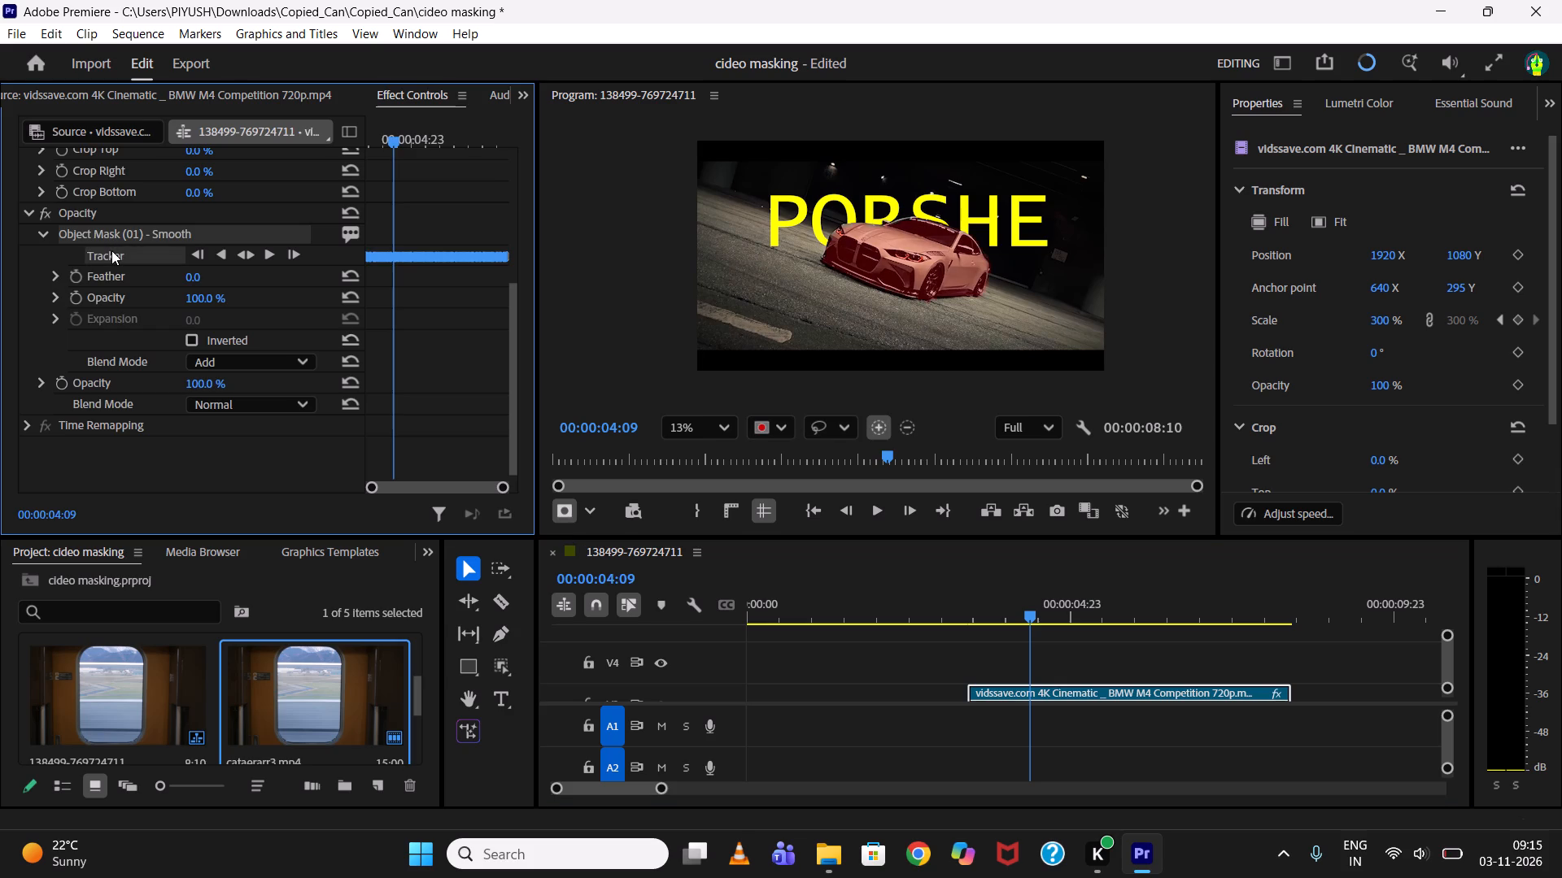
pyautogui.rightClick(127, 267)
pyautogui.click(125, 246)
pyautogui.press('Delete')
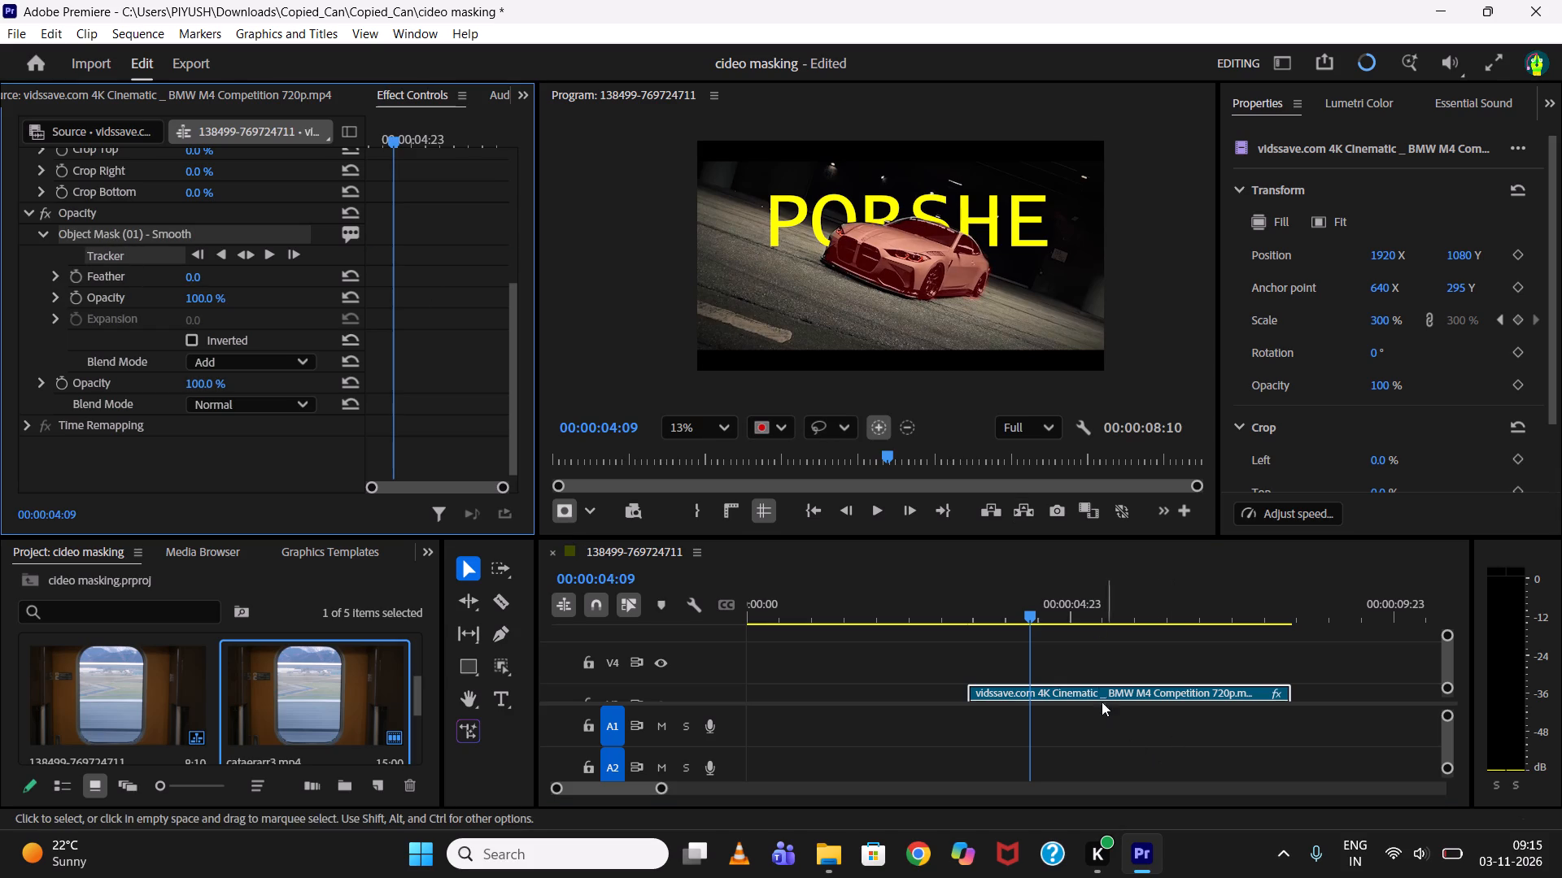
# Scrub through the masked BMW clip and examine the Object Mask (01) - Smooth overlay around the car up close.
pyautogui.moveTo(1029, 606); pyautogui.dragTo(1035, 610)
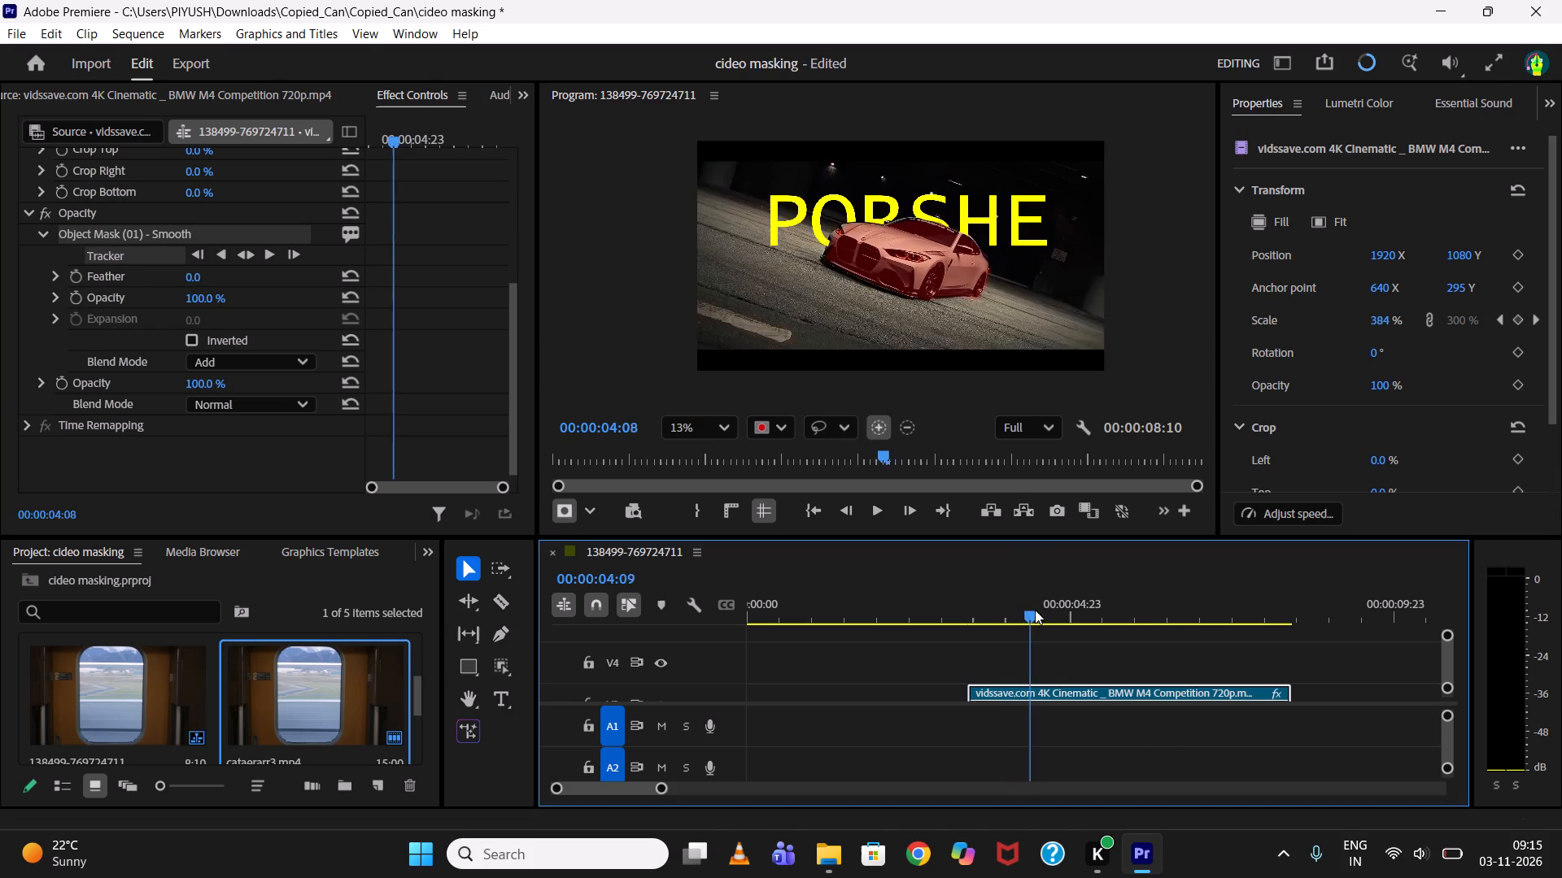
pyautogui.moveTo(1035, 610); pyautogui.dragTo(1309, 689)
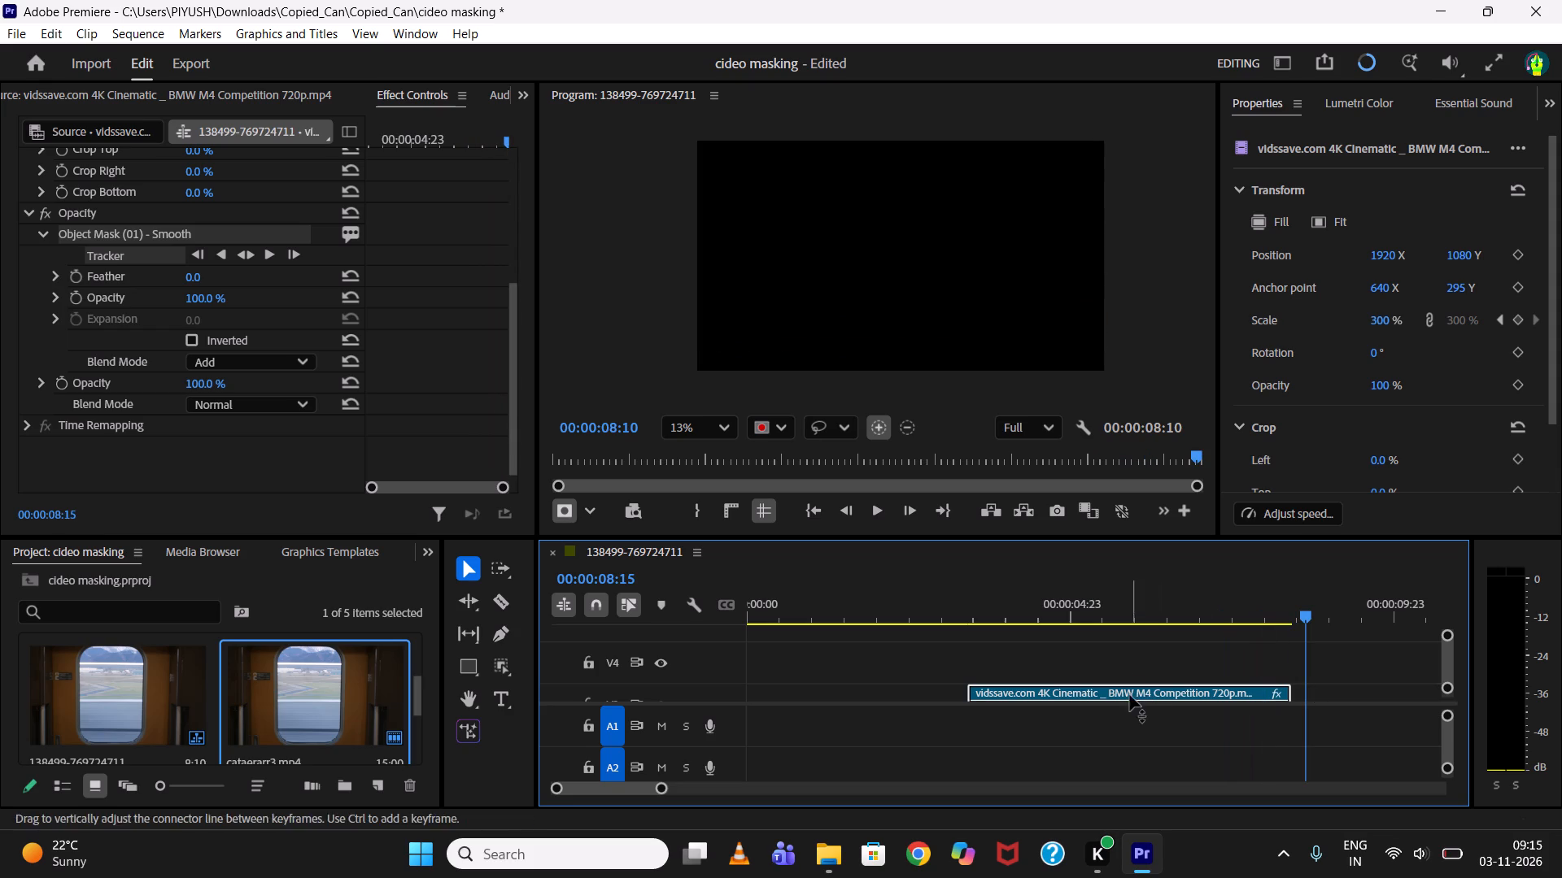
pyautogui.moveTo(1131, 616); pyautogui.dragTo(1190, 601)
pyautogui.scroll(9, 971, 313)
pyautogui.scroll(4, 830, 257)
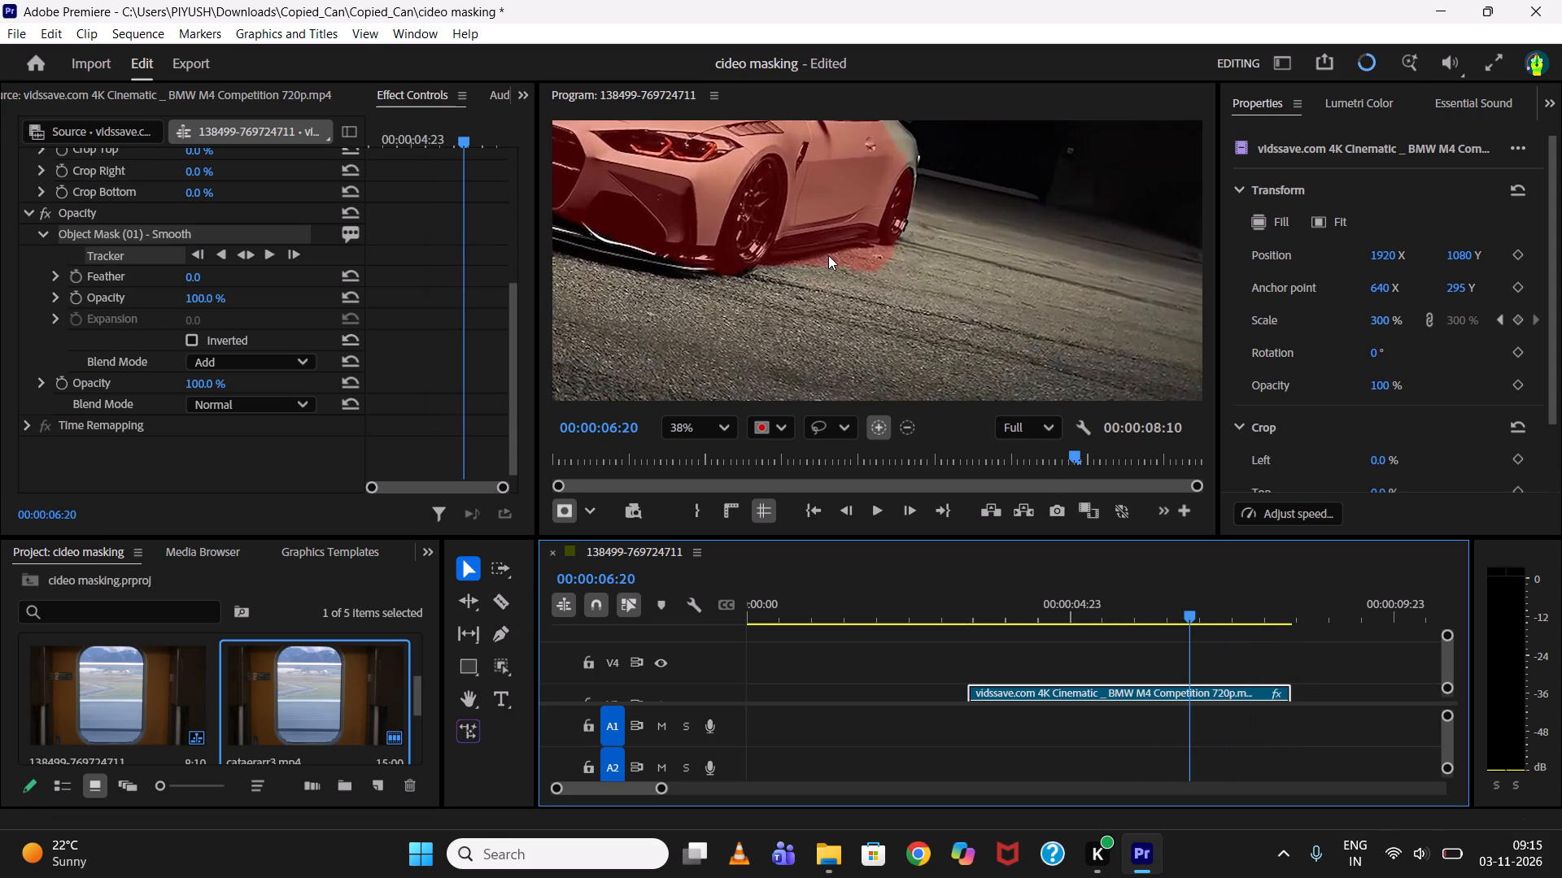
pyautogui.moveTo(1190, 618); pyautogui.dragTo(984, 657)
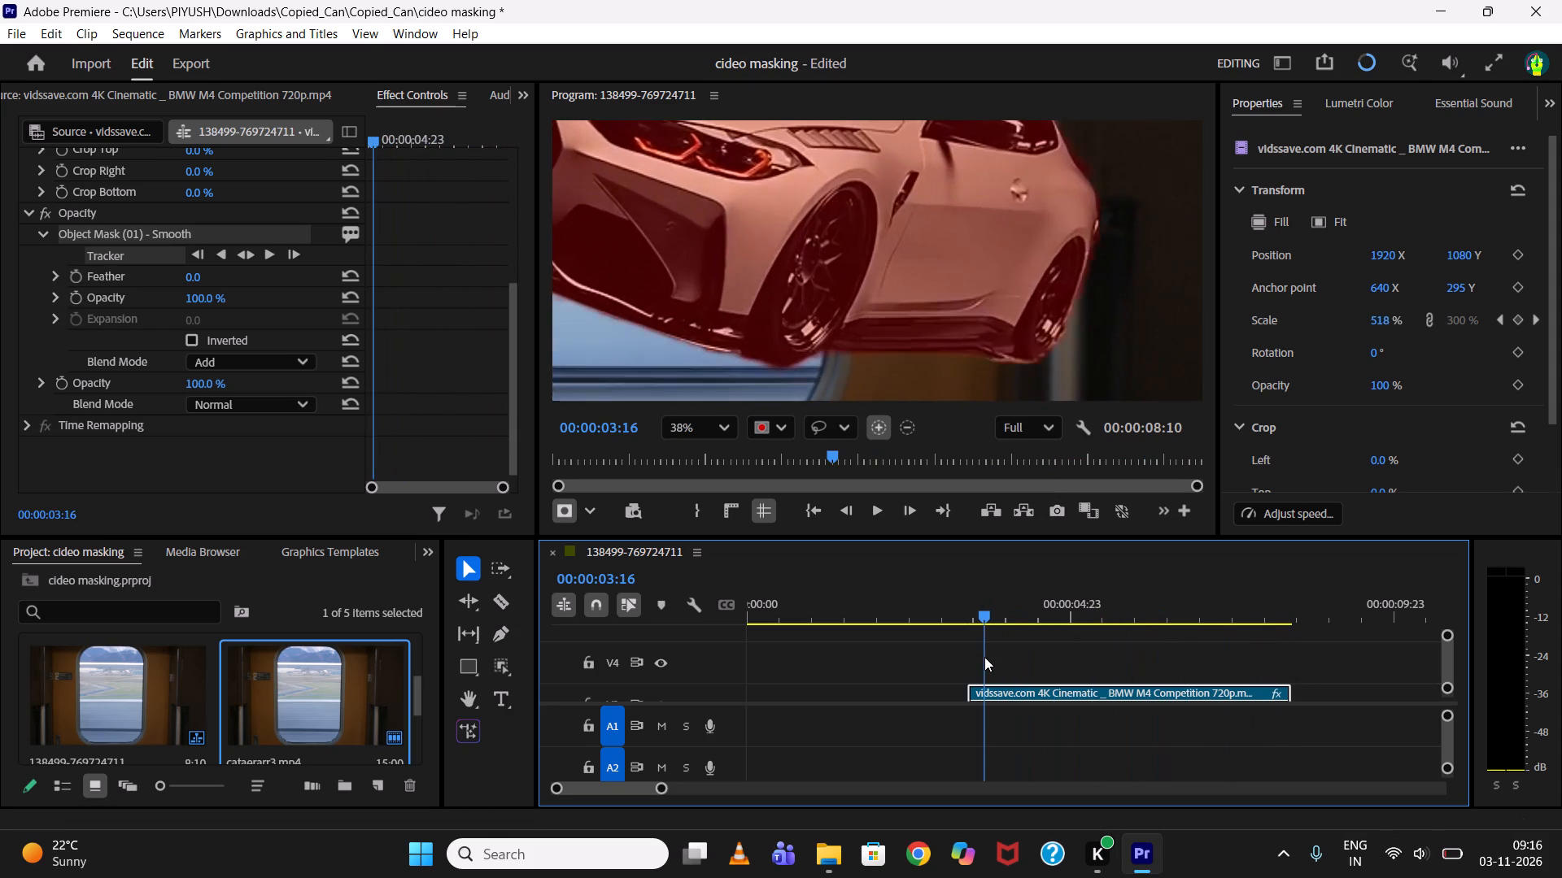
pyautogui.moveTo(984, 657); pyautogui.dragTo(1057, 667)
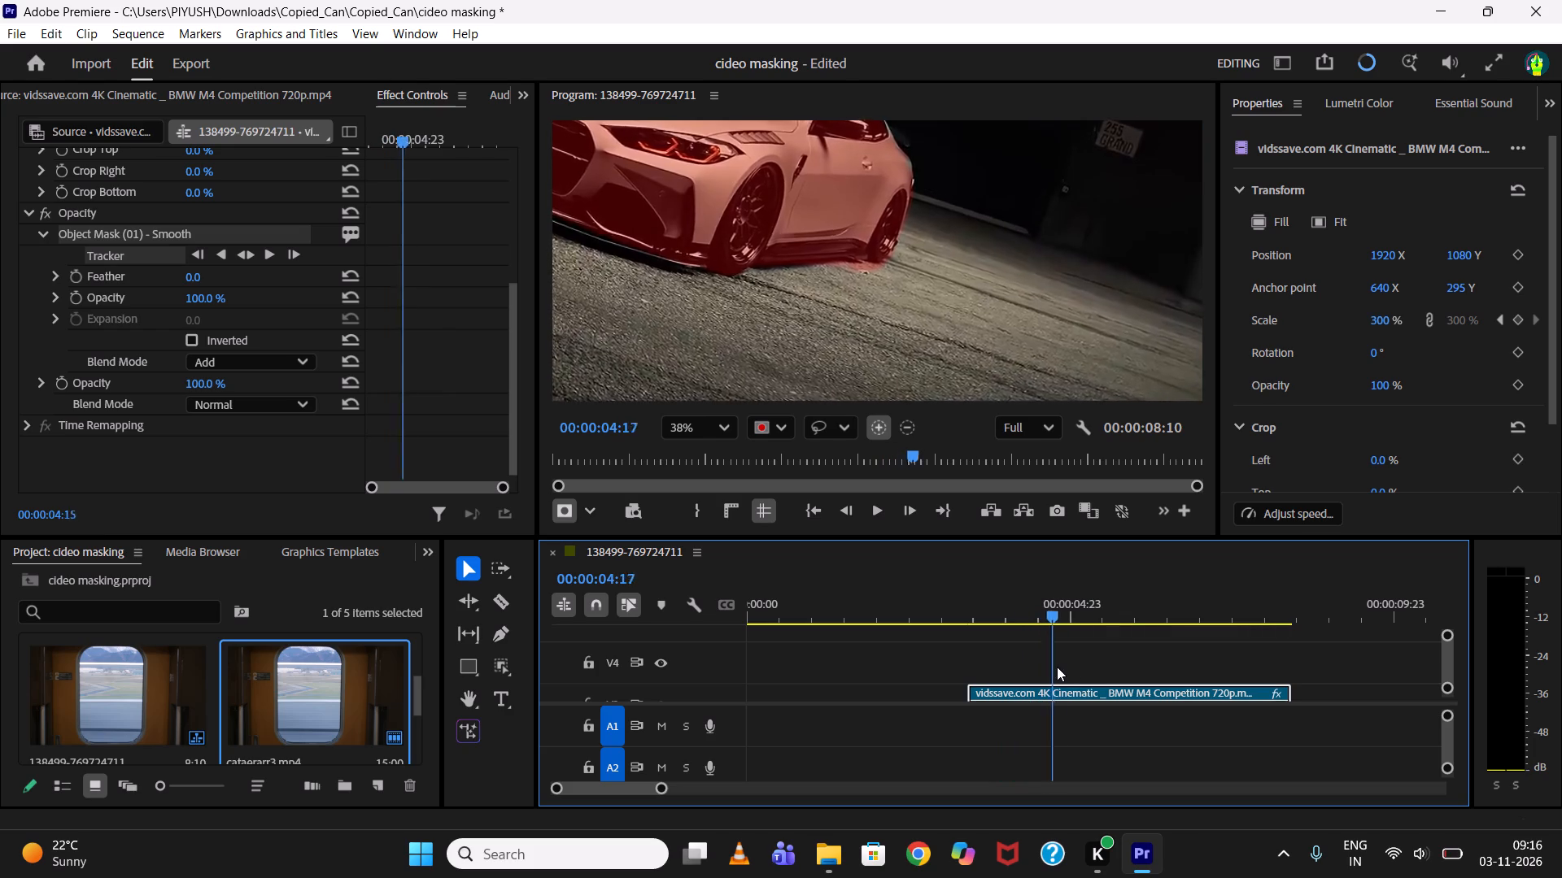
pyautogui.moveTo(1057, 667); pyautogui.dragTo(1264, 728)
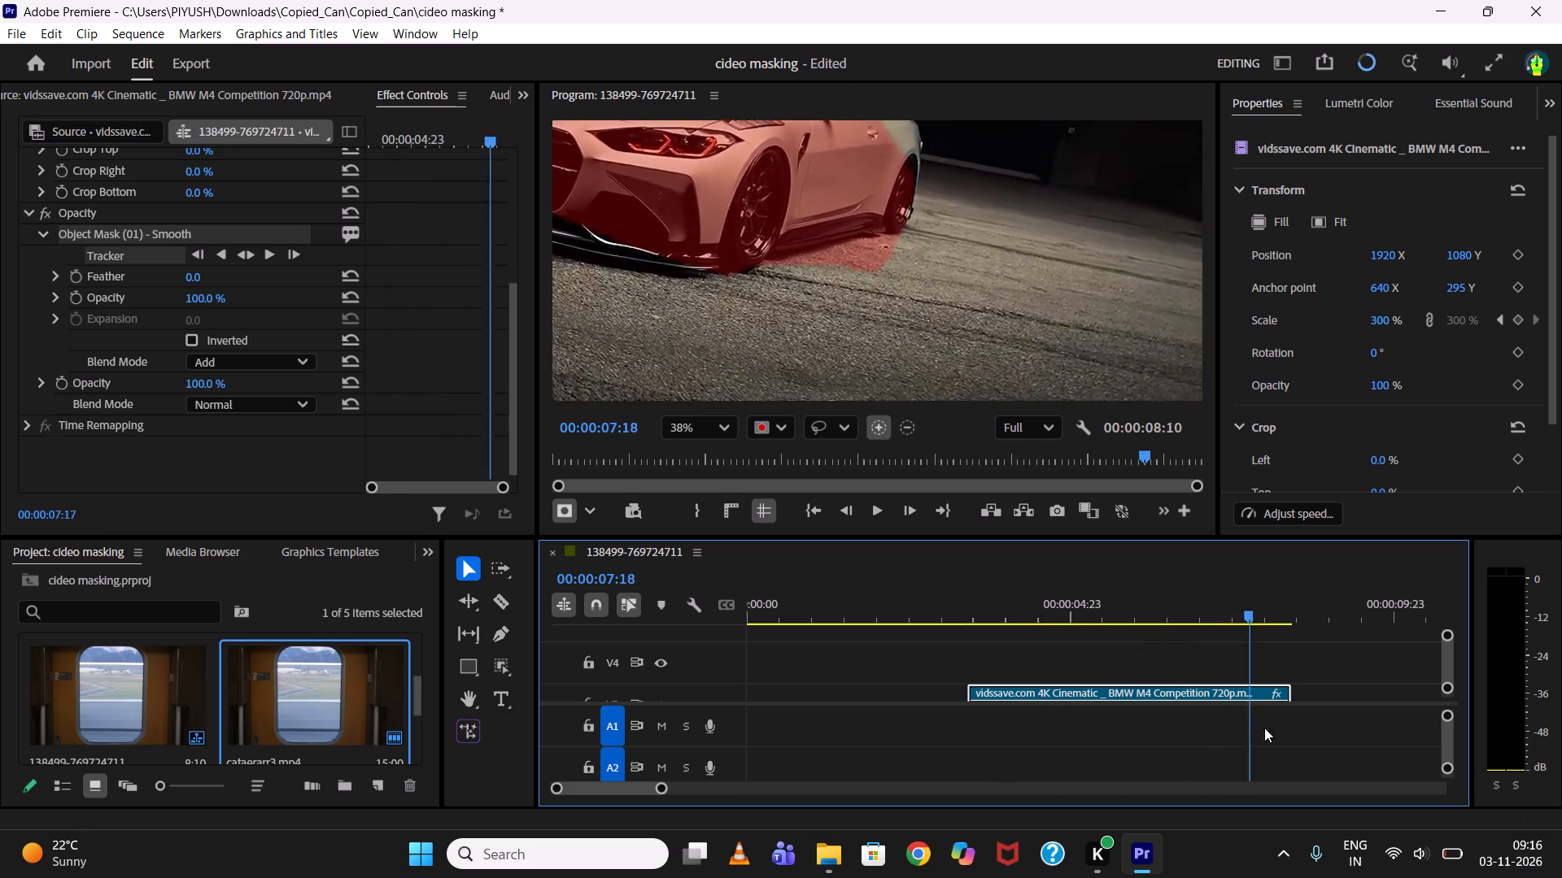
pyautogui.moveTo(1264, 728); pyautogui.dragTo(1276, 738)
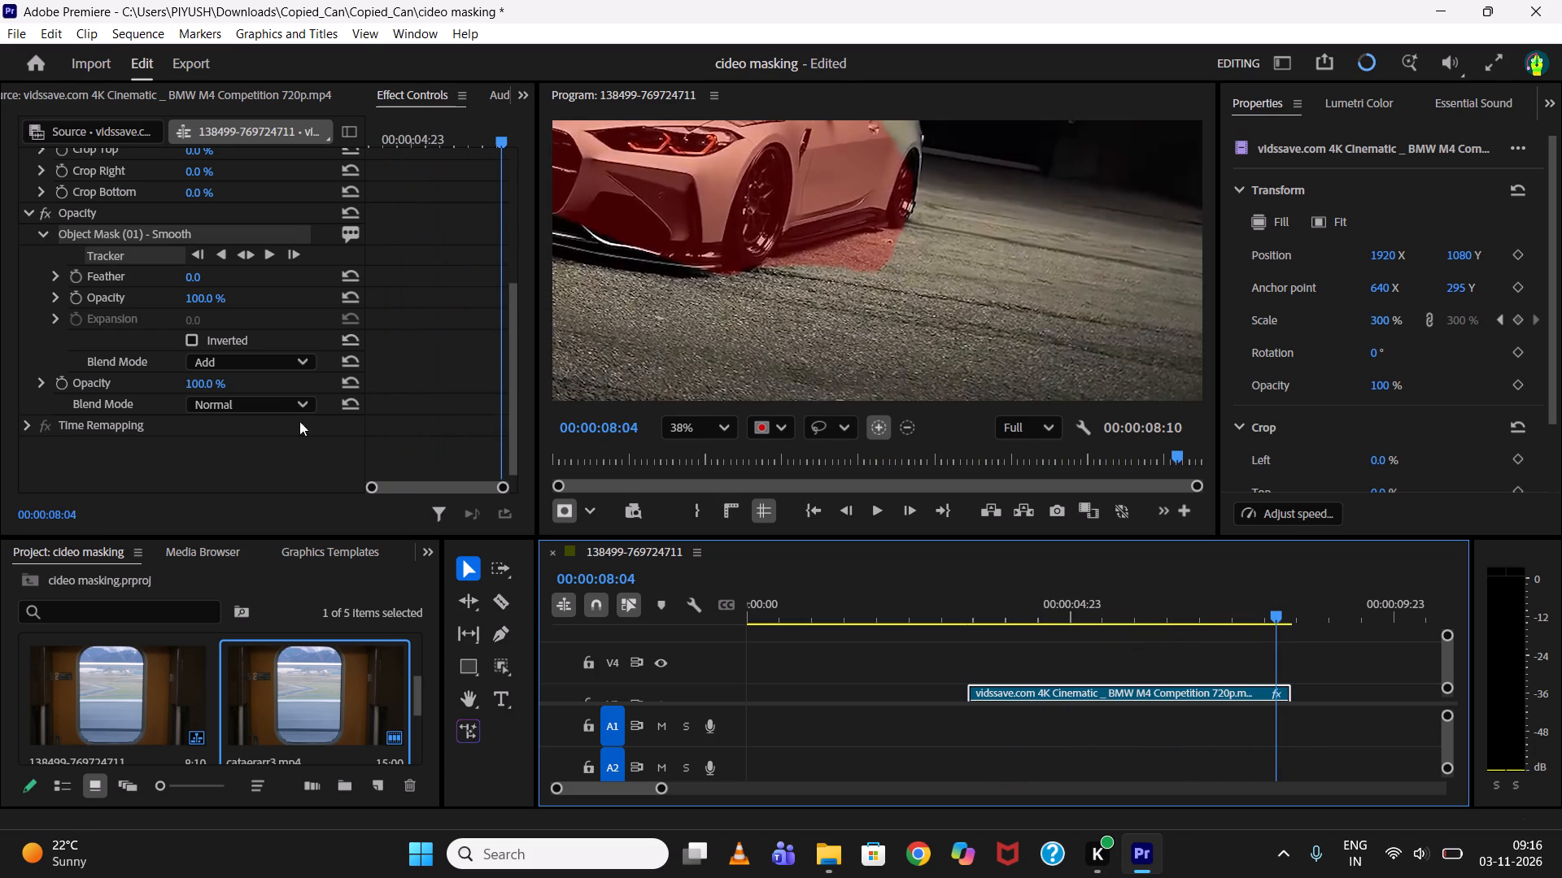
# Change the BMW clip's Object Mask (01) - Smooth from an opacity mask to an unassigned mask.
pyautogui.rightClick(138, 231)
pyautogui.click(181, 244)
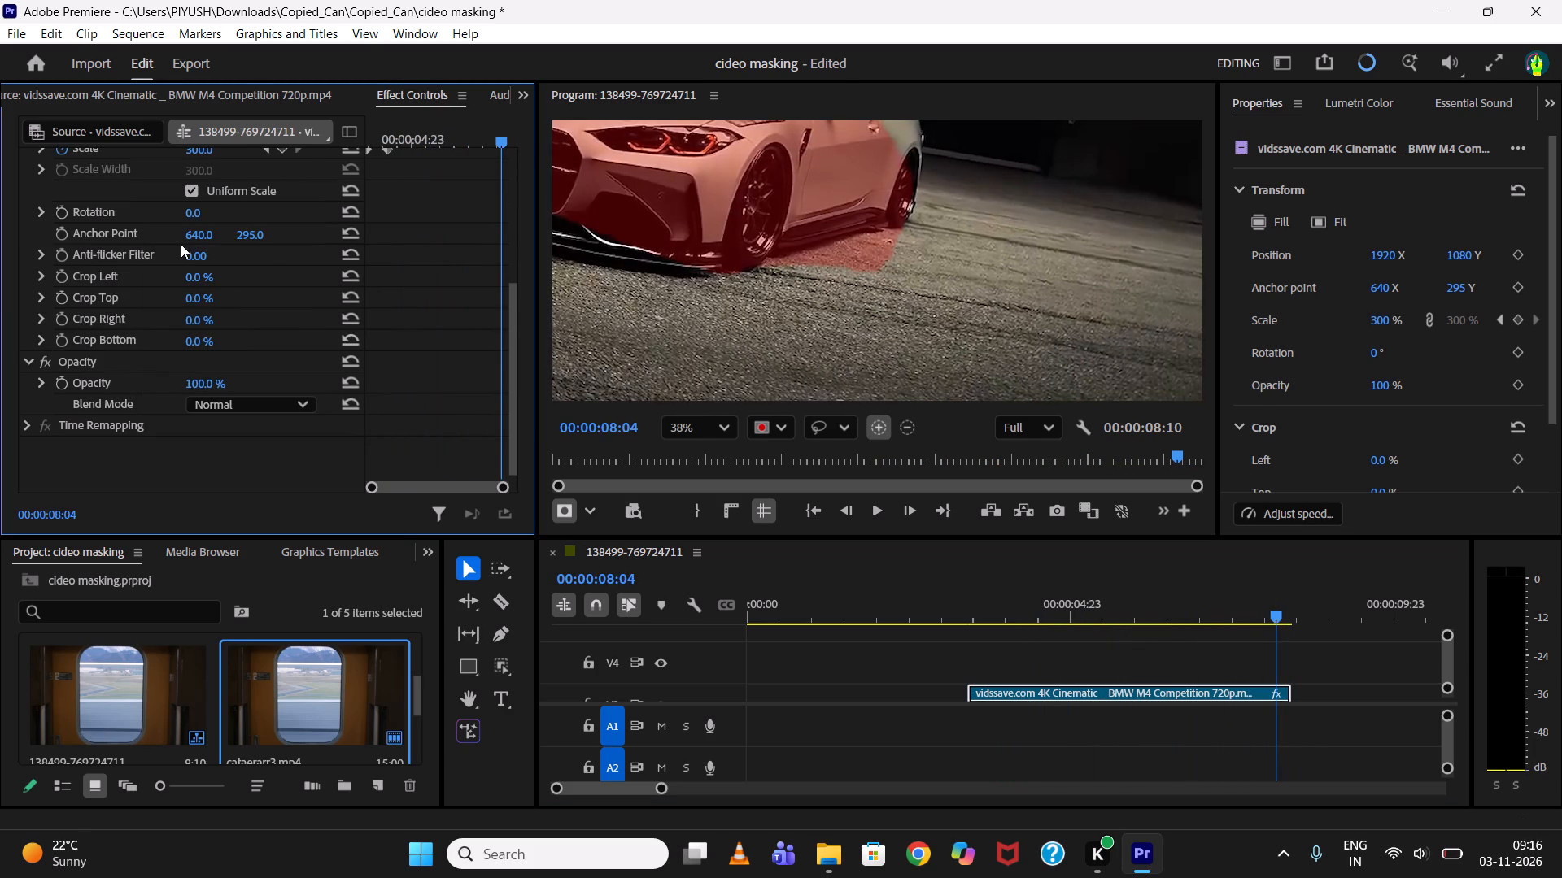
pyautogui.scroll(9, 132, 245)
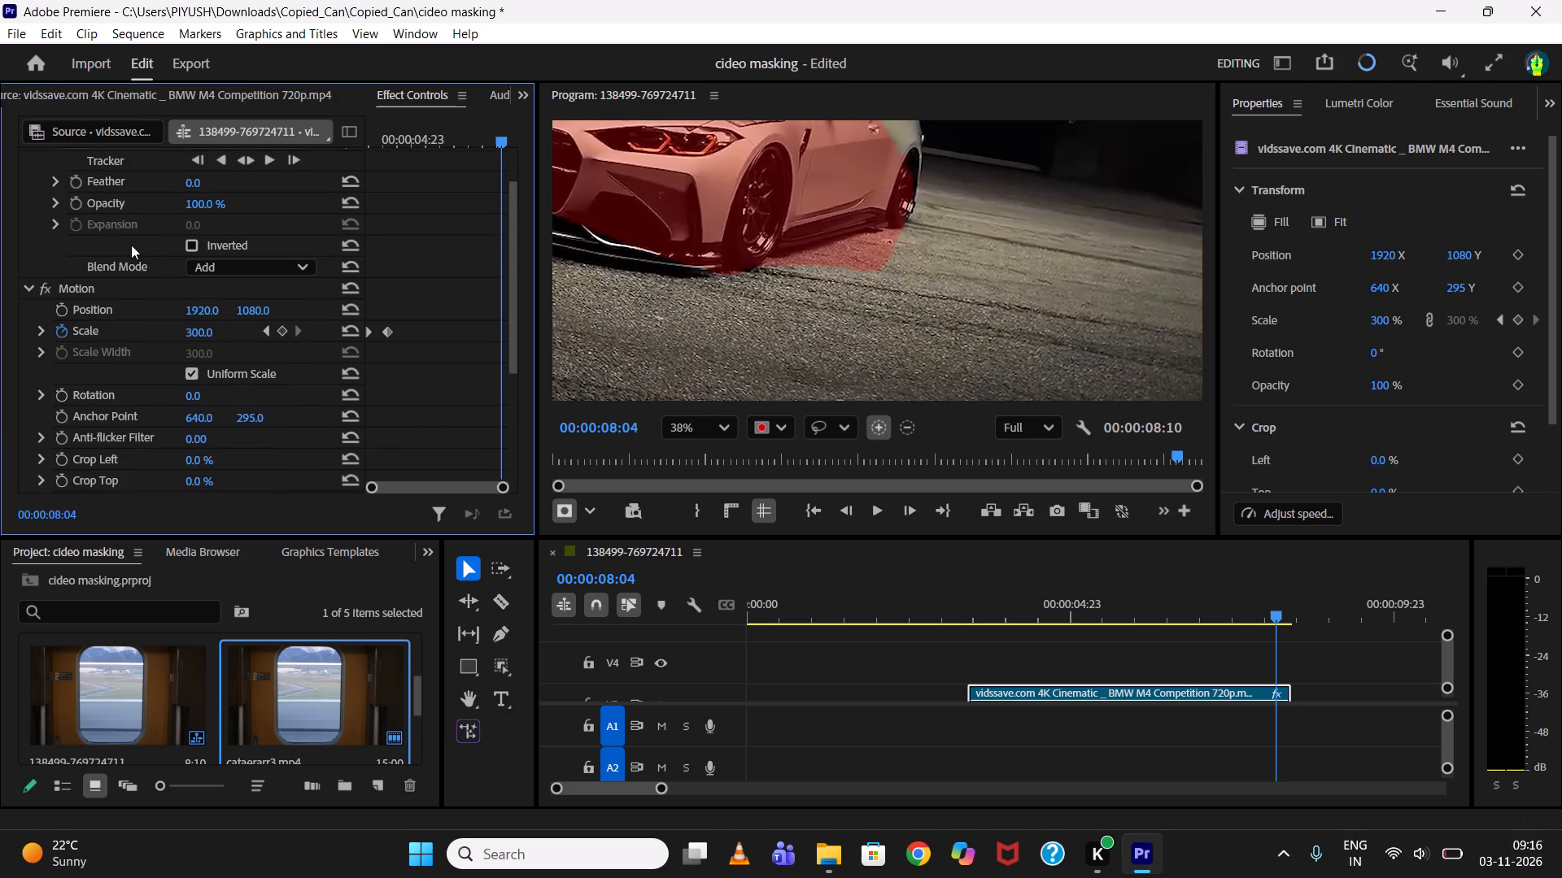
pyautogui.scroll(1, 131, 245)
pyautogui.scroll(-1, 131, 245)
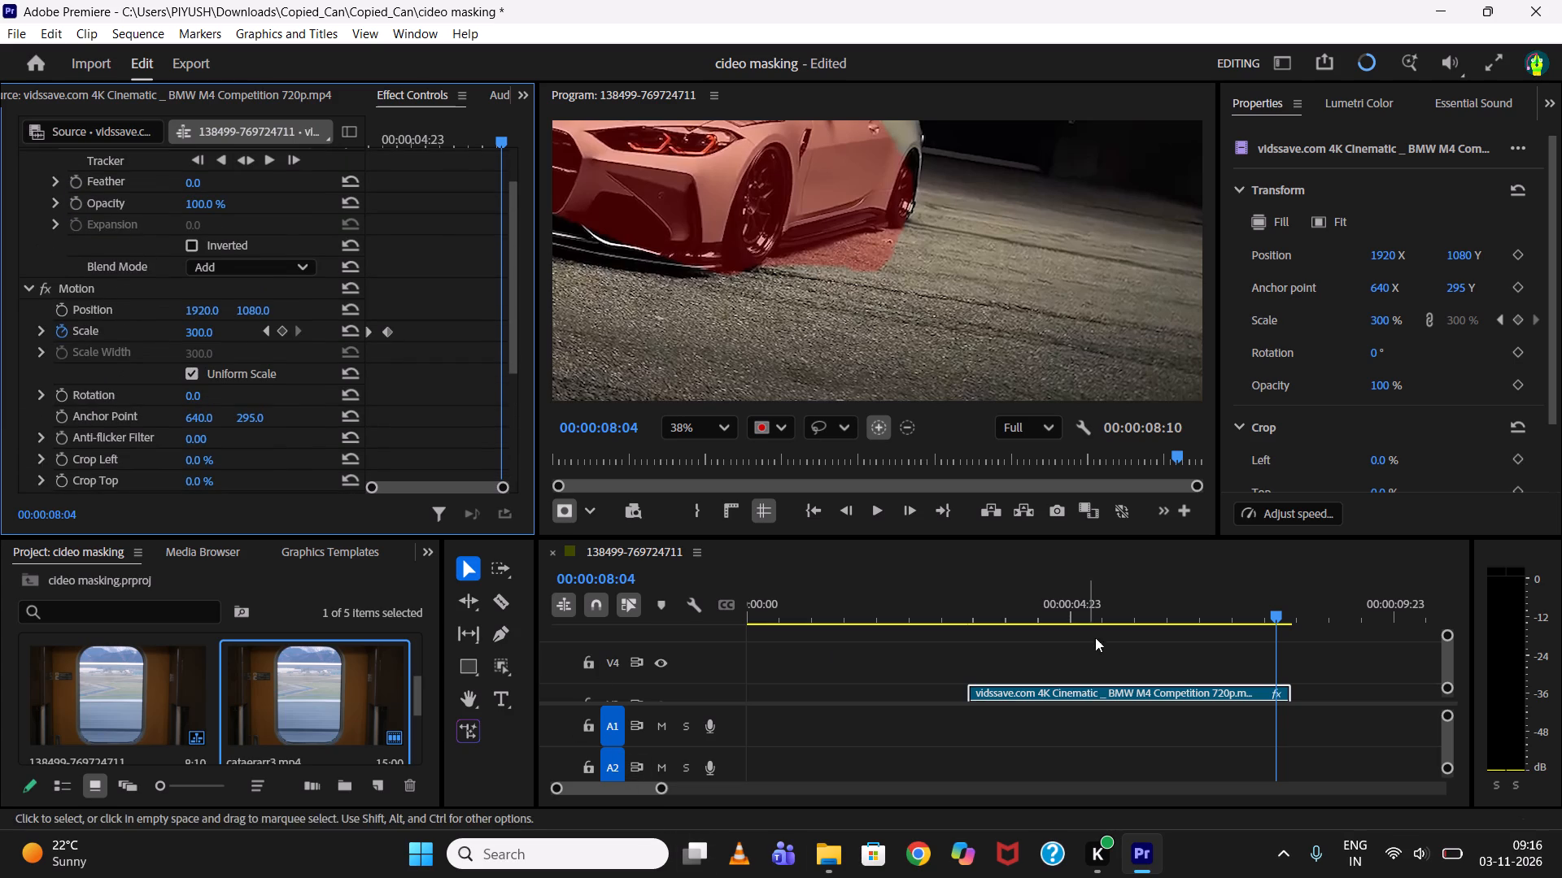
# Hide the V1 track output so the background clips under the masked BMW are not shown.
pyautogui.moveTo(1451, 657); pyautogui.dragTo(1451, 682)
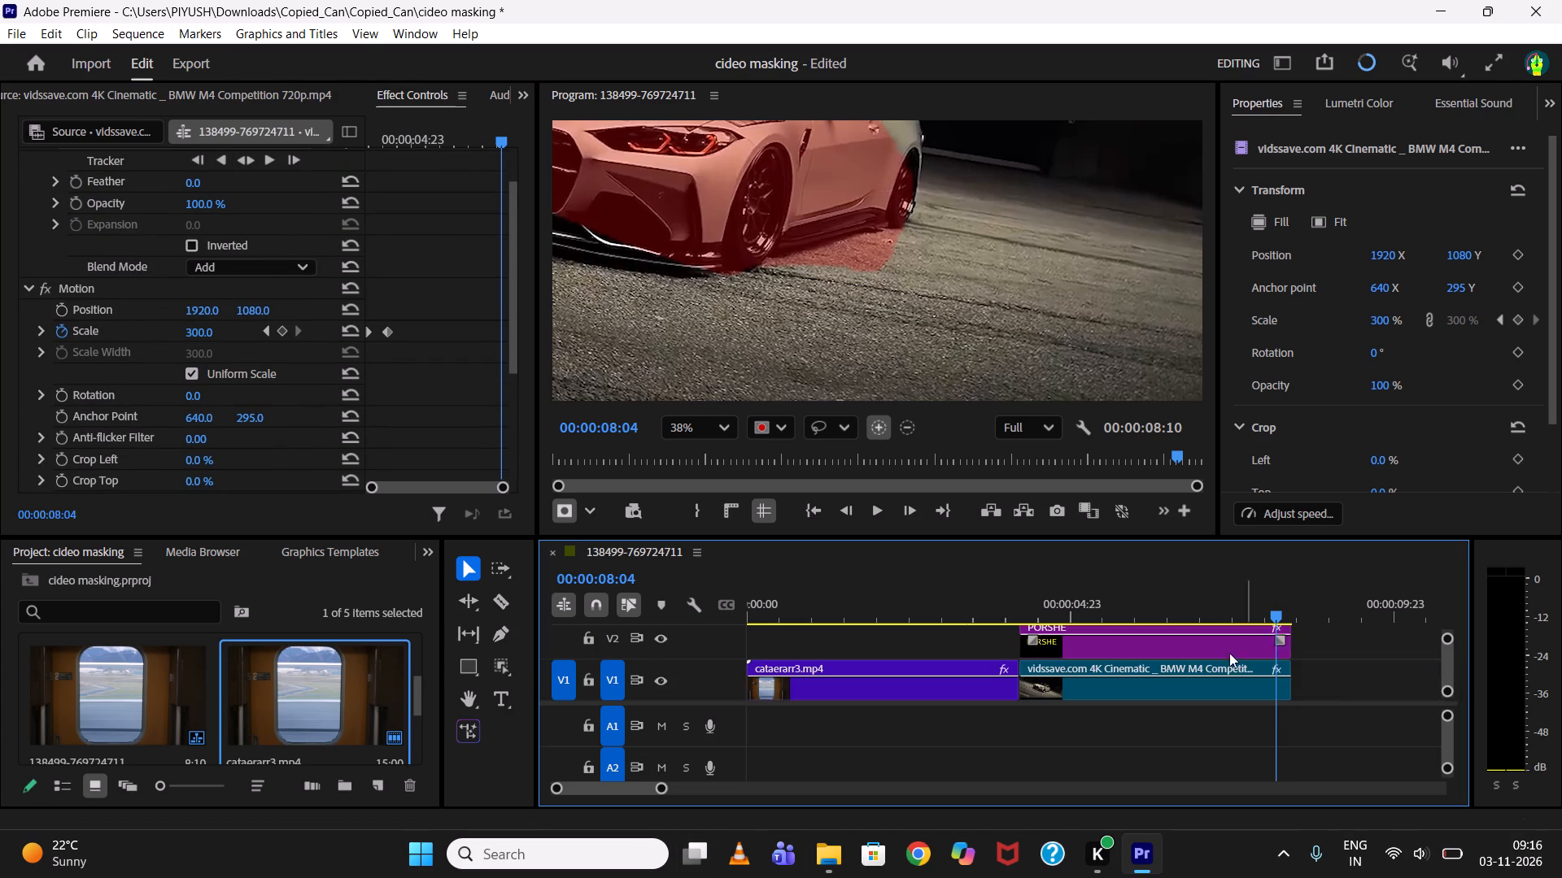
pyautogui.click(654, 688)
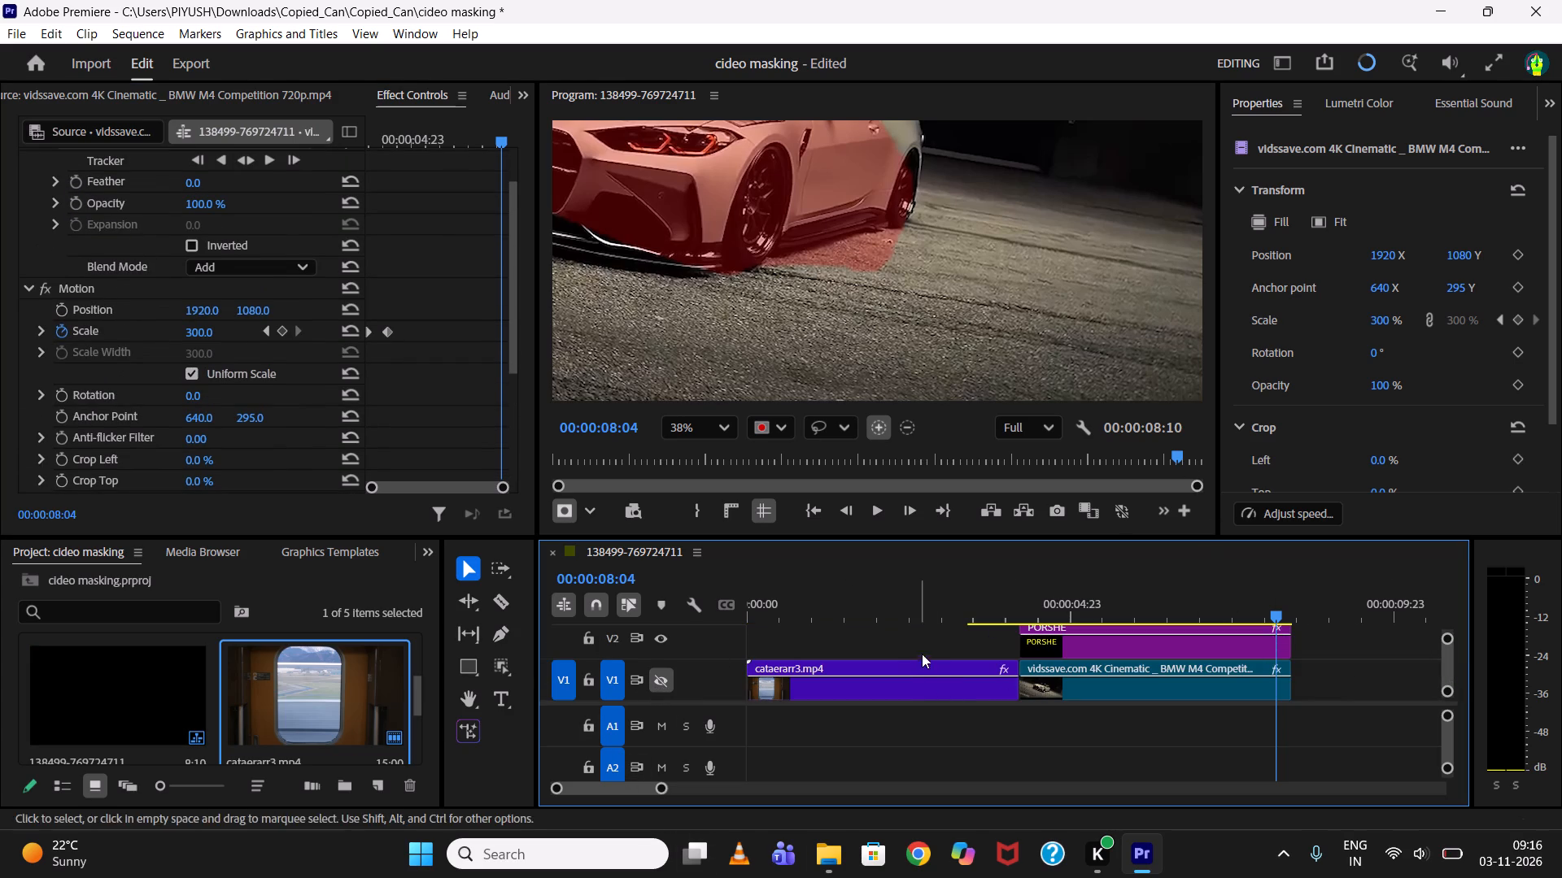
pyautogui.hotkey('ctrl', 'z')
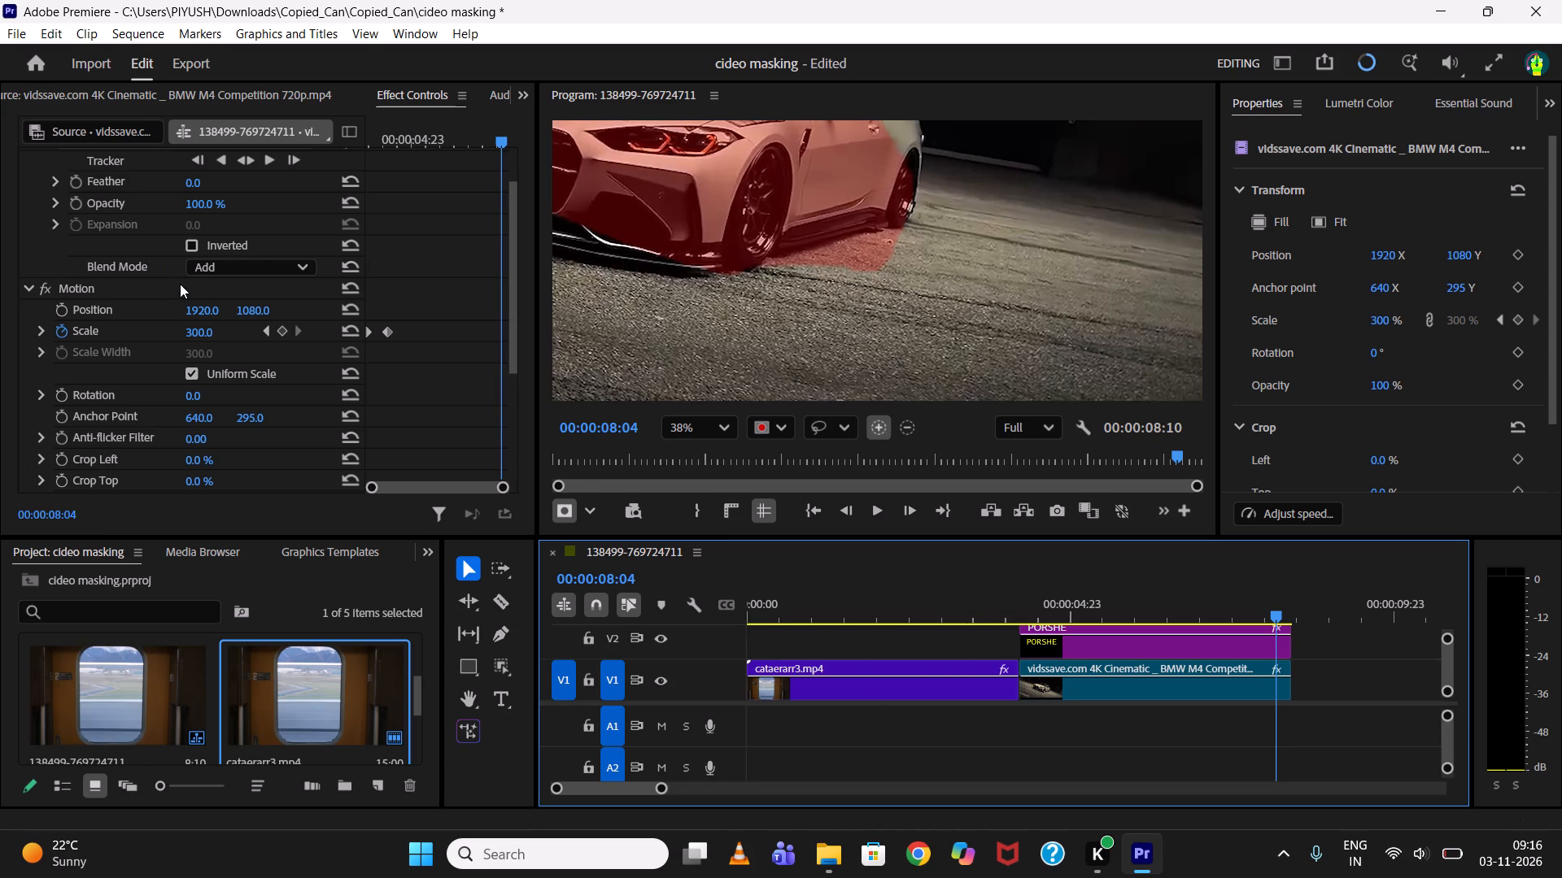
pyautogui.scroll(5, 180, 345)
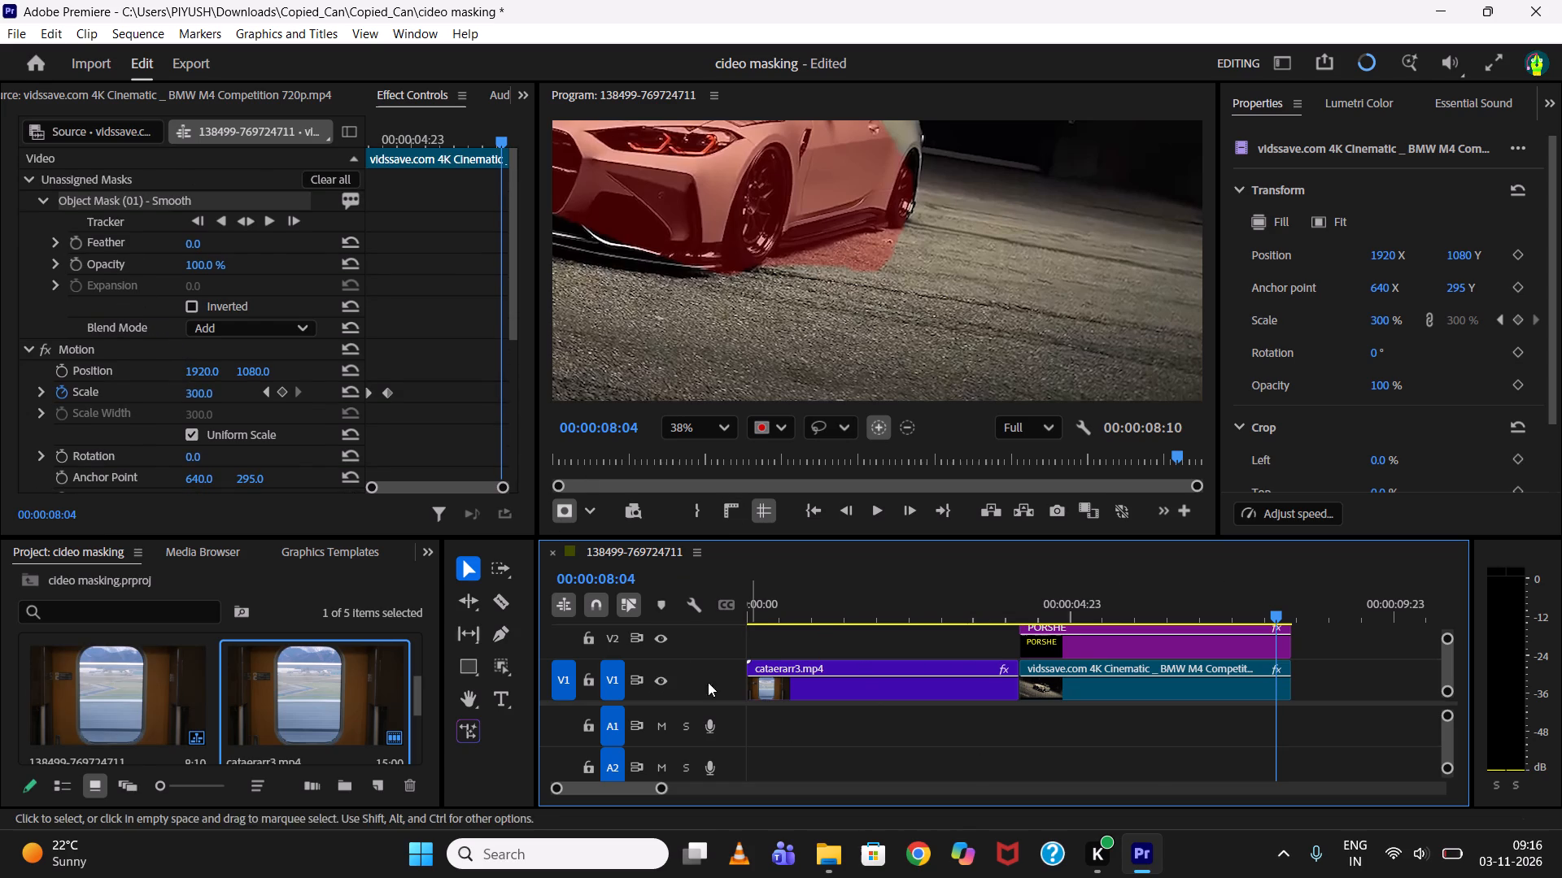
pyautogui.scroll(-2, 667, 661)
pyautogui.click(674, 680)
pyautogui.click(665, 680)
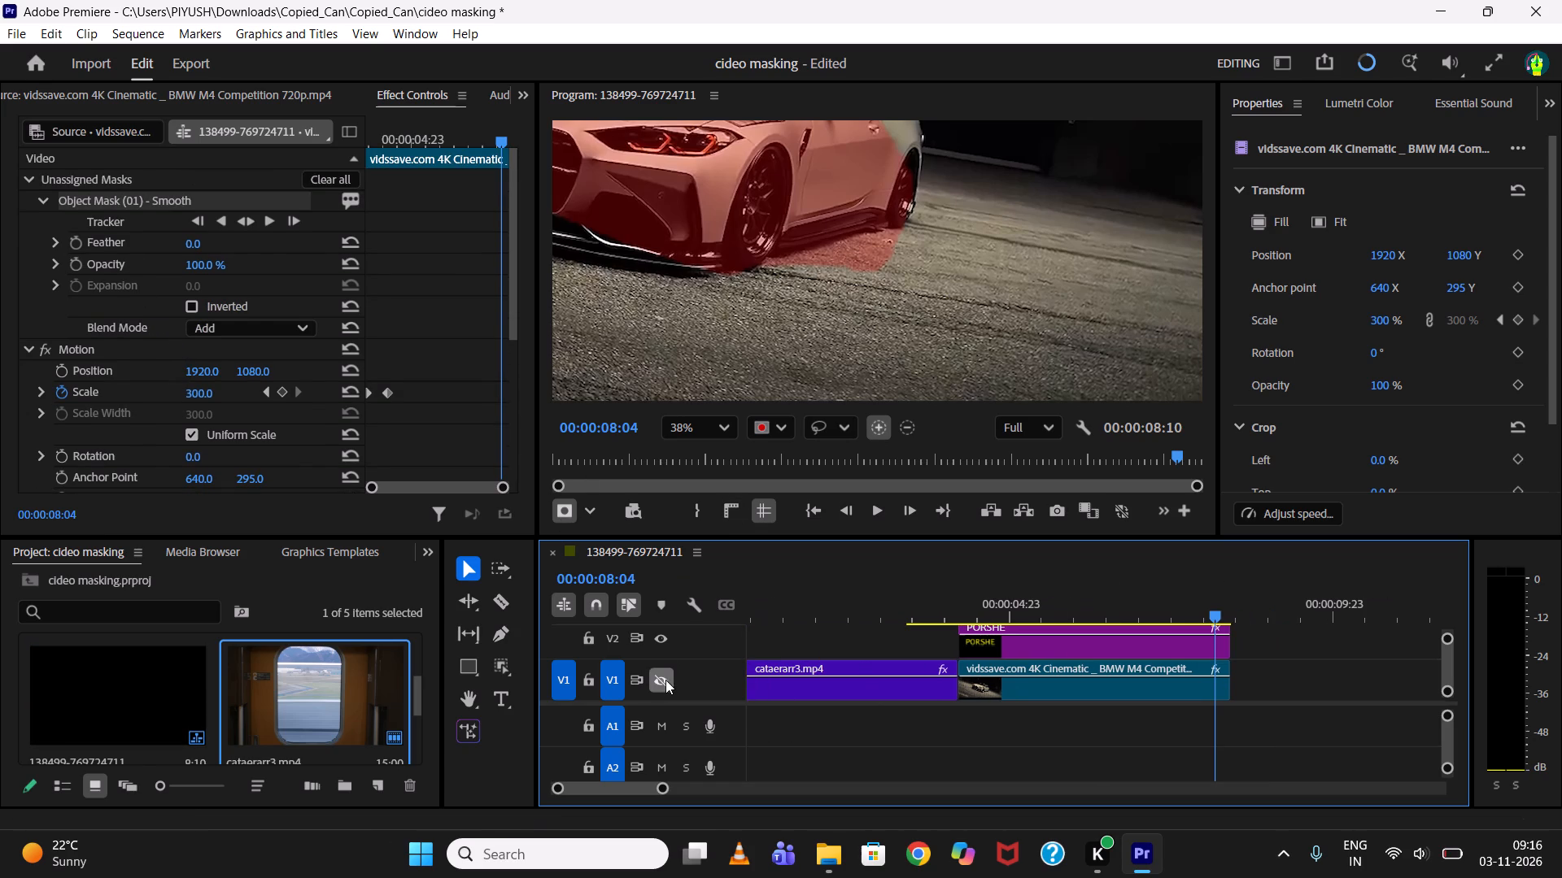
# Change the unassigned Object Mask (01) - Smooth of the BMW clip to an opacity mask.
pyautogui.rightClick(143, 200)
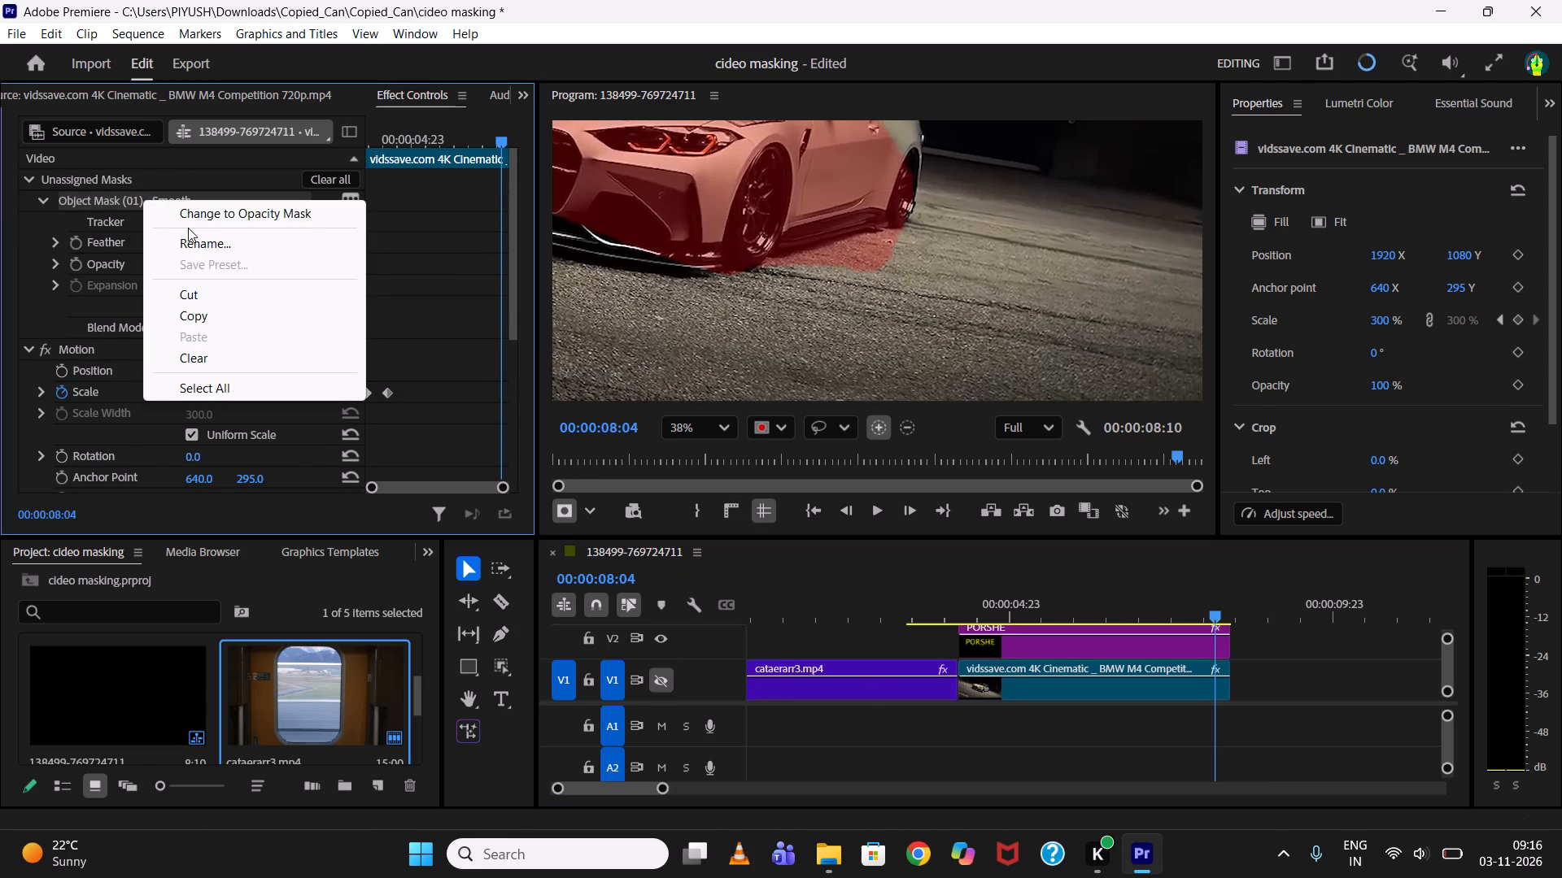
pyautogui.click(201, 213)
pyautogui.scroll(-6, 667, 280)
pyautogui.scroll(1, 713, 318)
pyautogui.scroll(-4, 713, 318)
# Deselect the clips and scrub through the PORSHE title section to check the masked car's edges against black.
pyautogui.click(1290, 641)
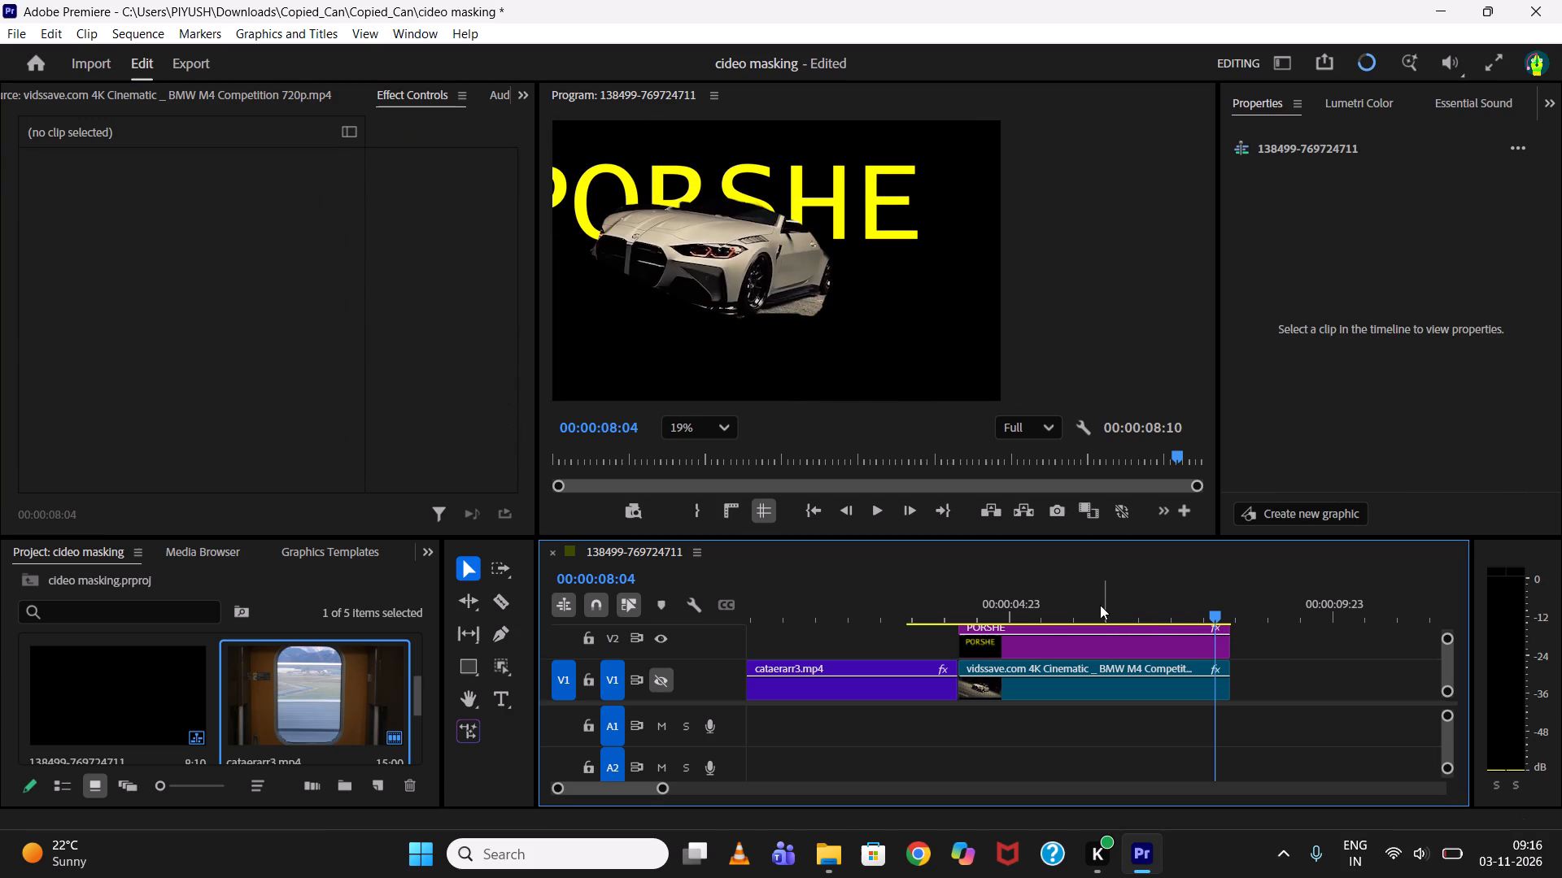
pyautogui.moveTo(1089, 603); pyautogui.dragTo(980, 607)
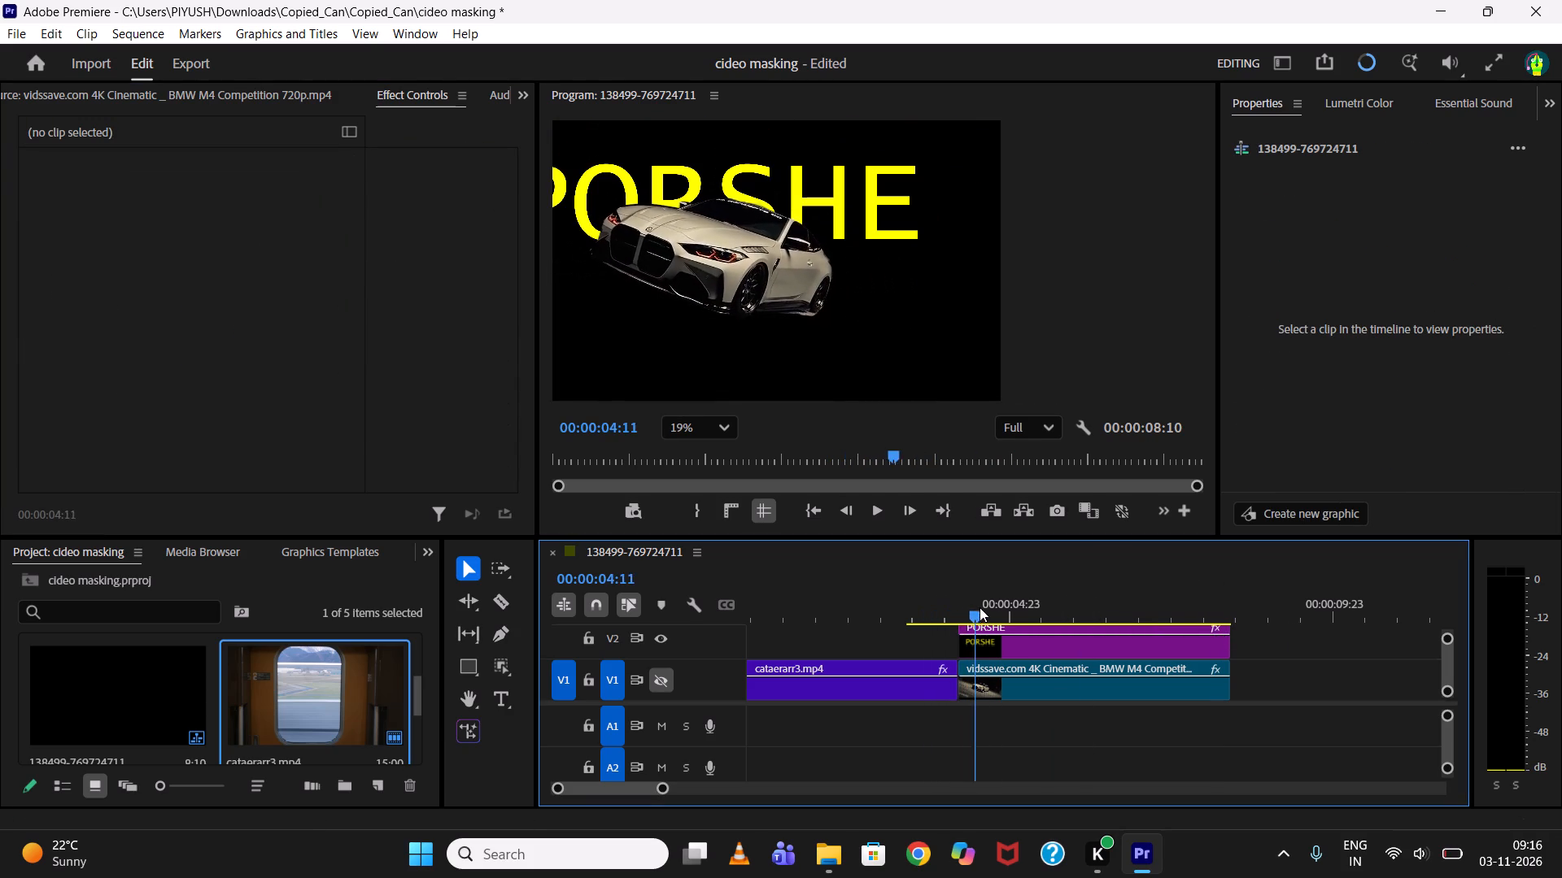
pyautogui.moveTo(980, 607); pyautogui.dragTo(1034, 628)
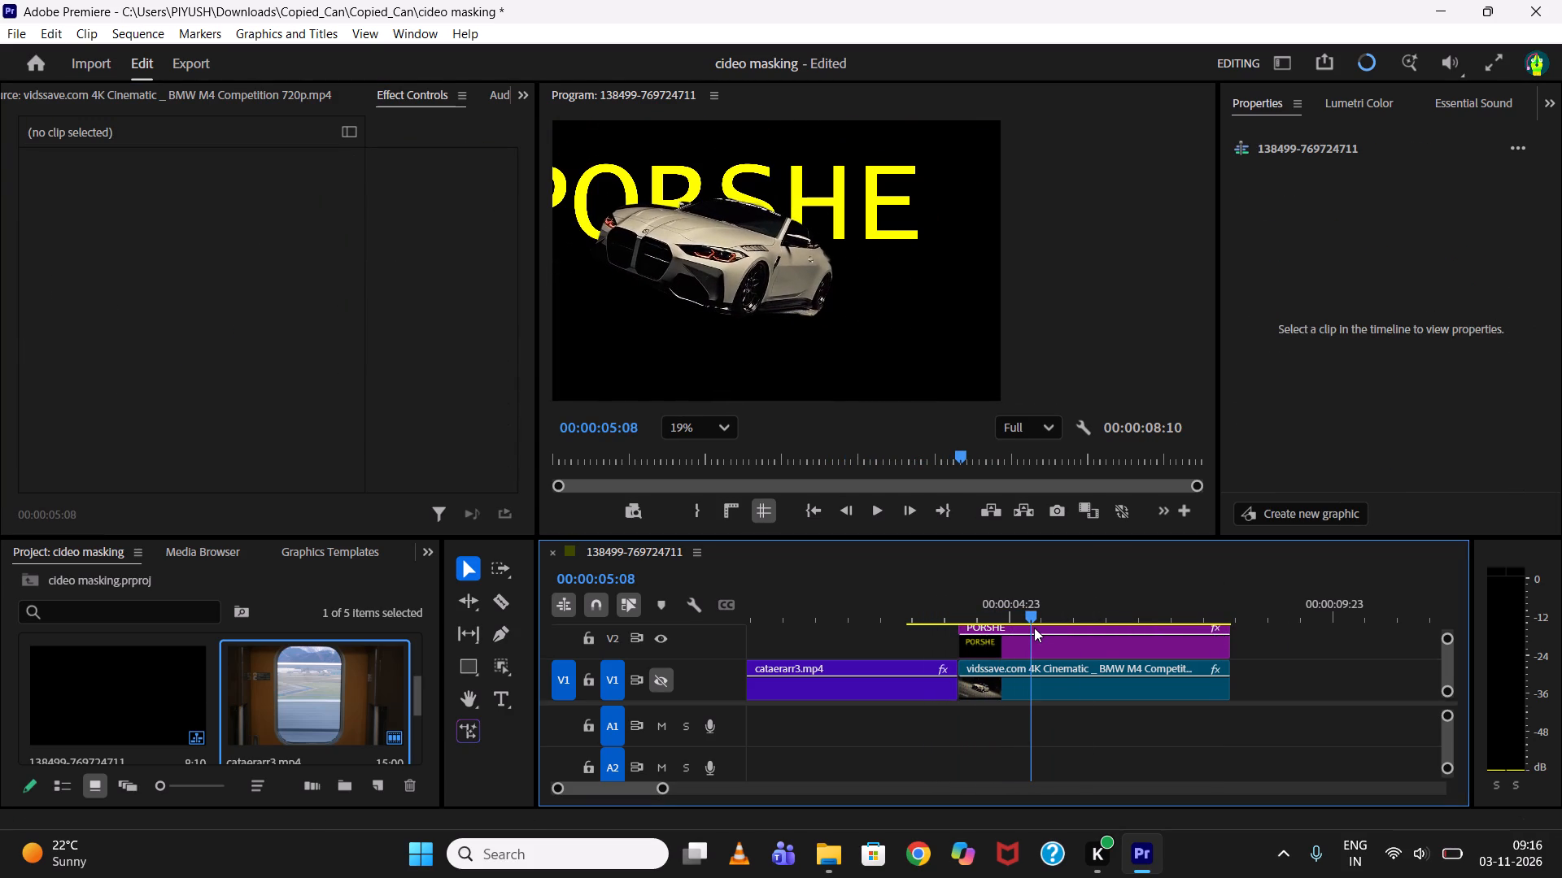
pyautogui.moveTo(1034, 628); pyautogui.dragTo(1082, 644)
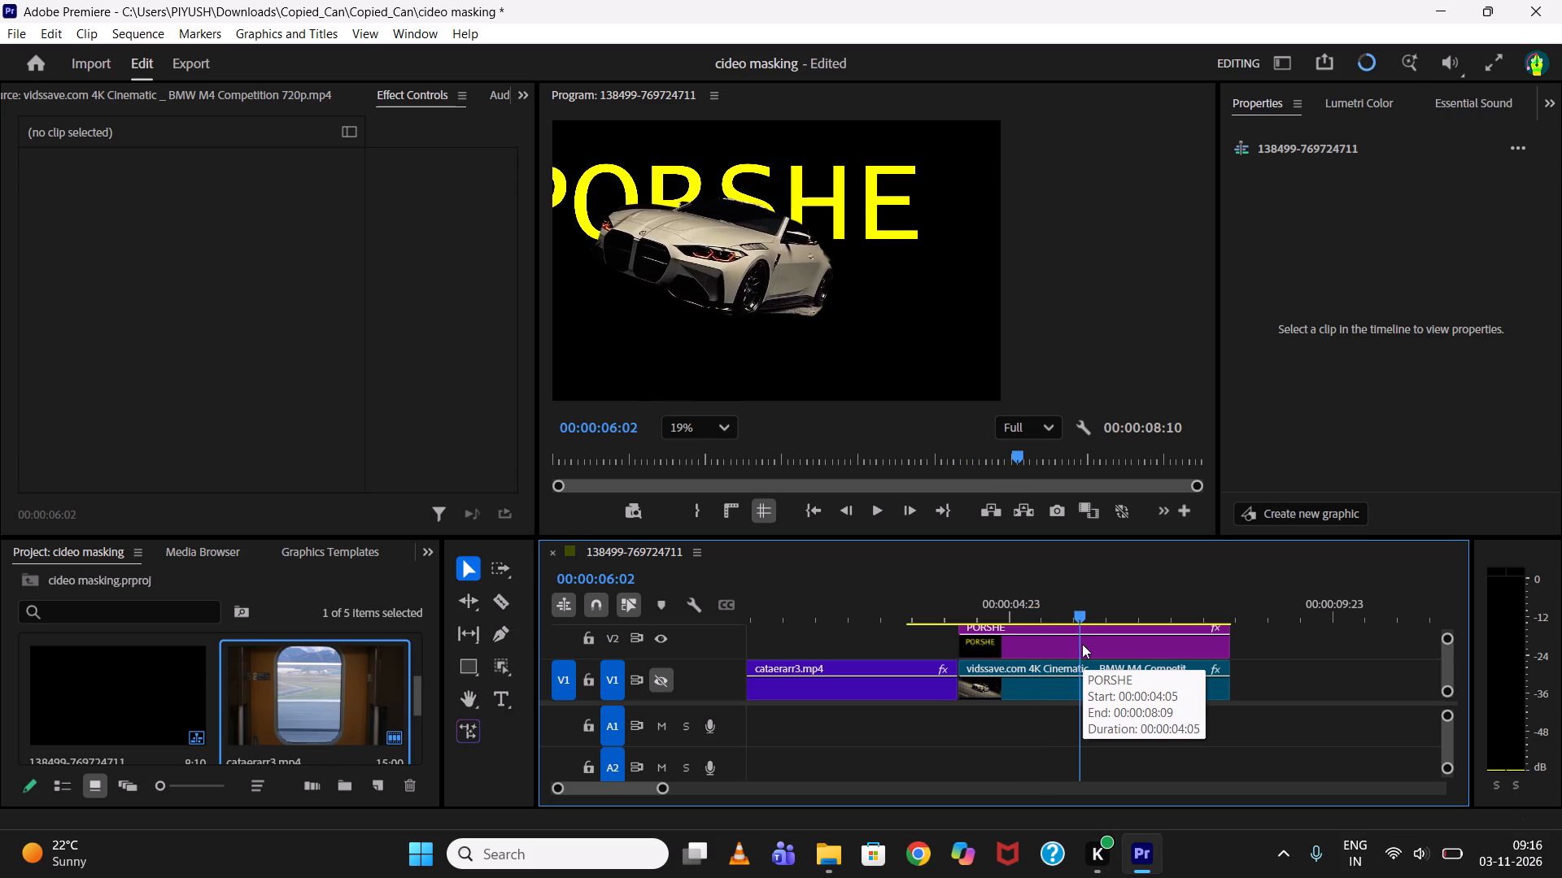
pyautogui.moveTo(1082, 644); pyautogui.dragTo(1150, 660)
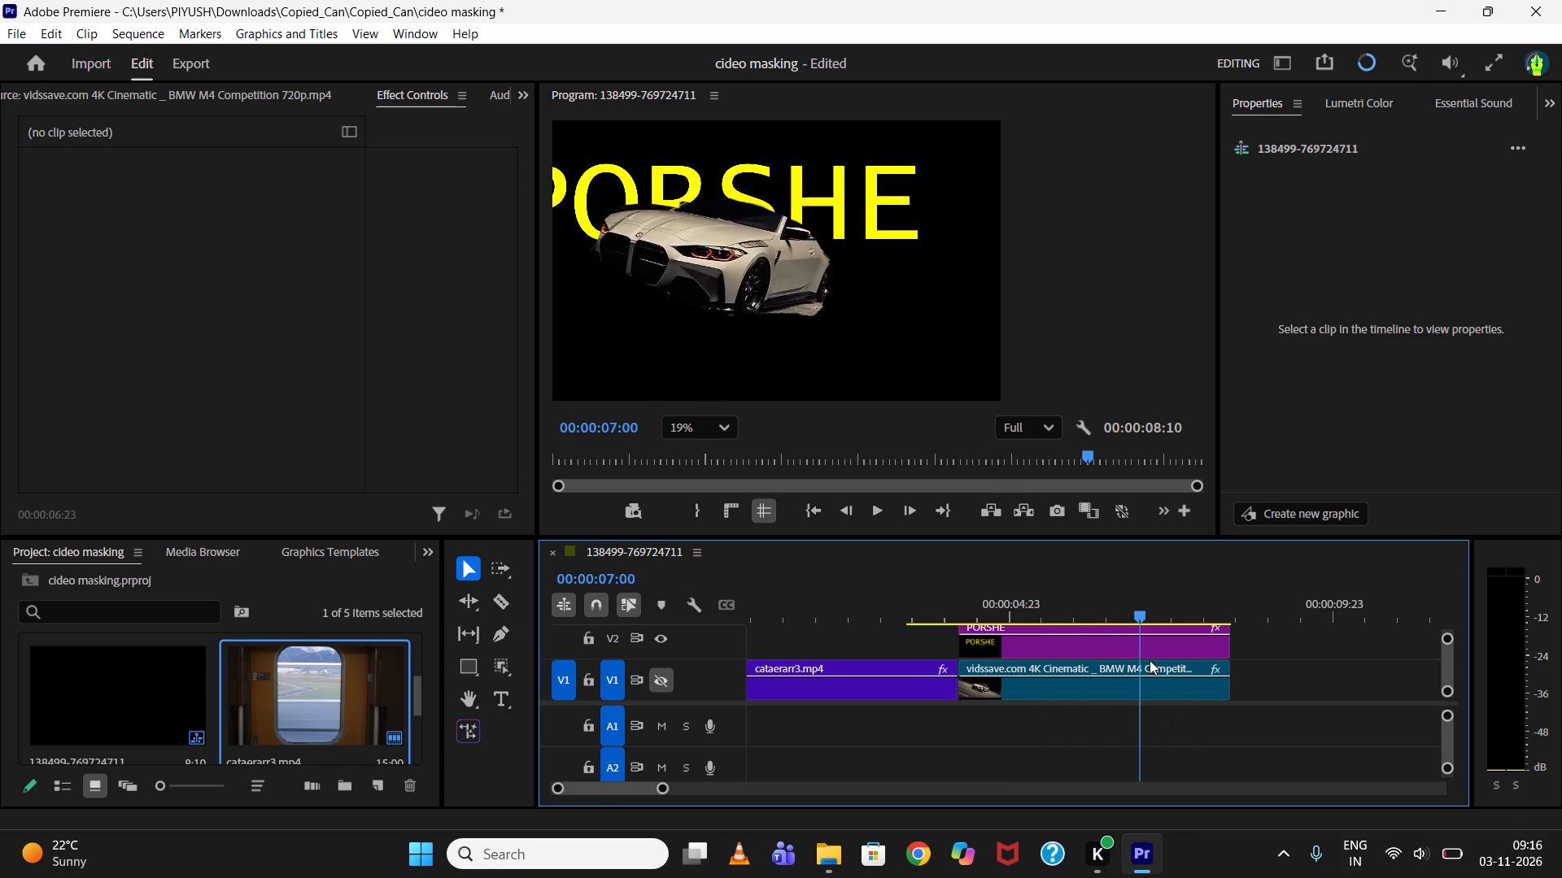
pyautogui.moveTo(1150, 660); pyautogui.dragTo(1224, 679)
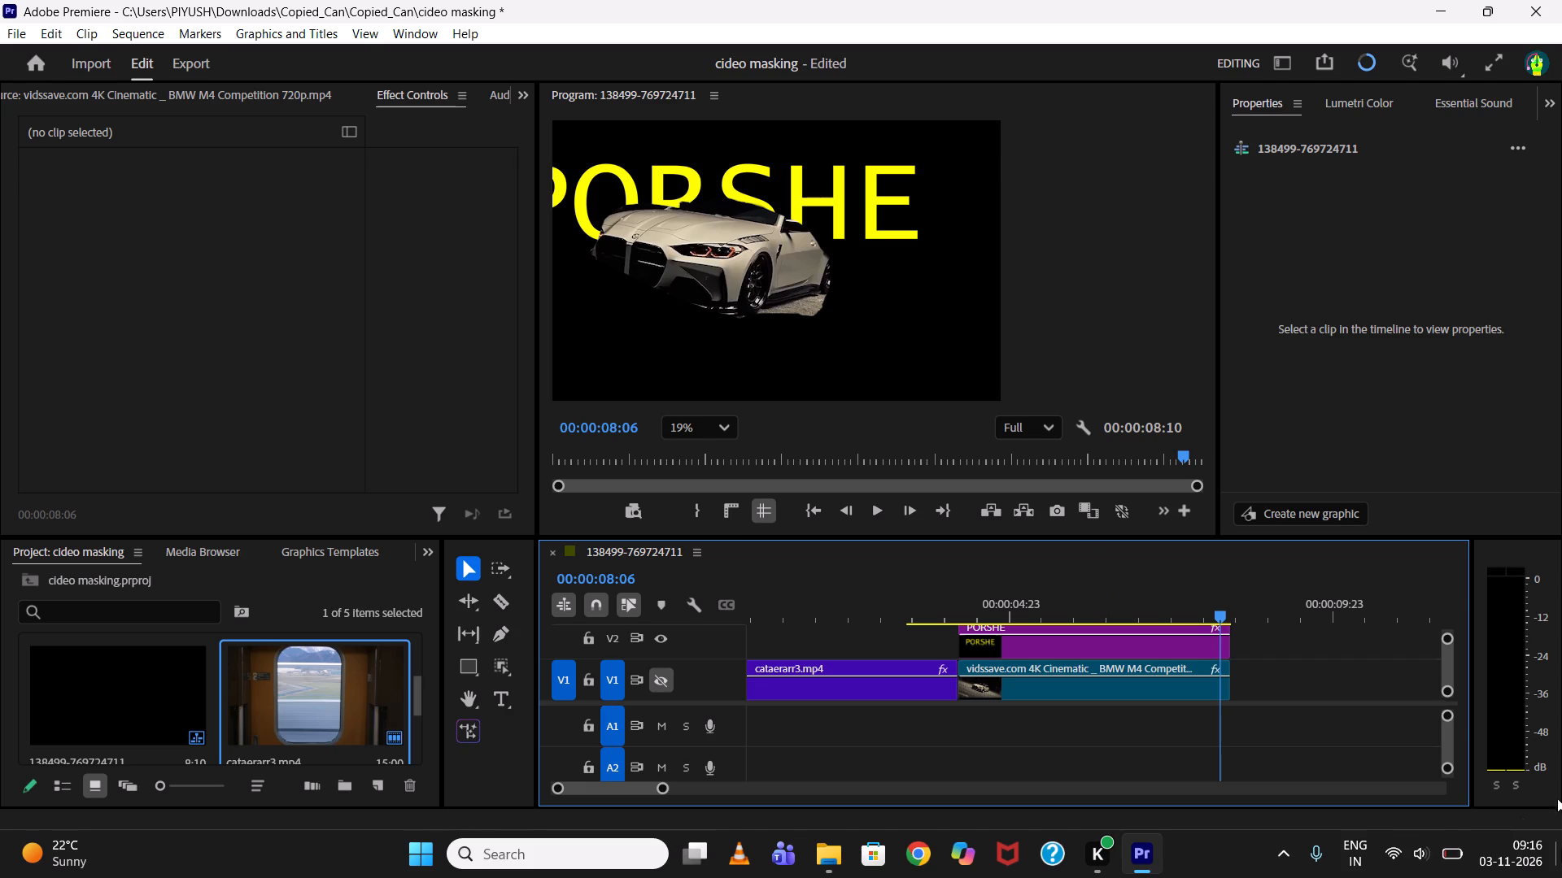
# Delete the PORSHE title from V2 and both the unmasked BMW clip and cataerarr3.mp4 from V1.
pyautogui.moveTo(1272, 689); pyautogui.dragTo(1149, 629)
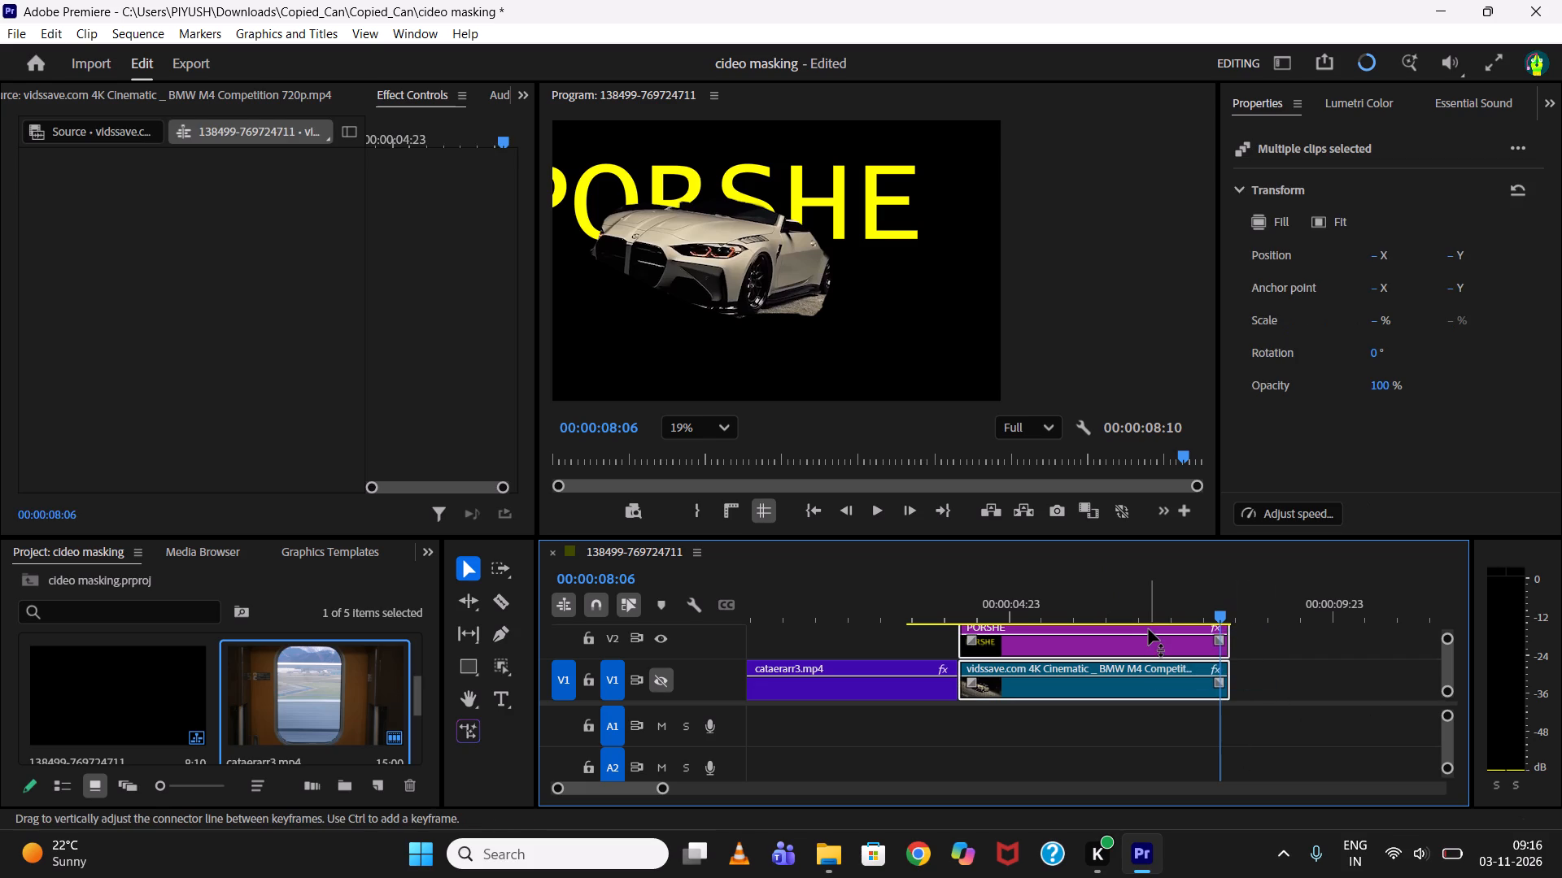
pyautogui.press('Delete')
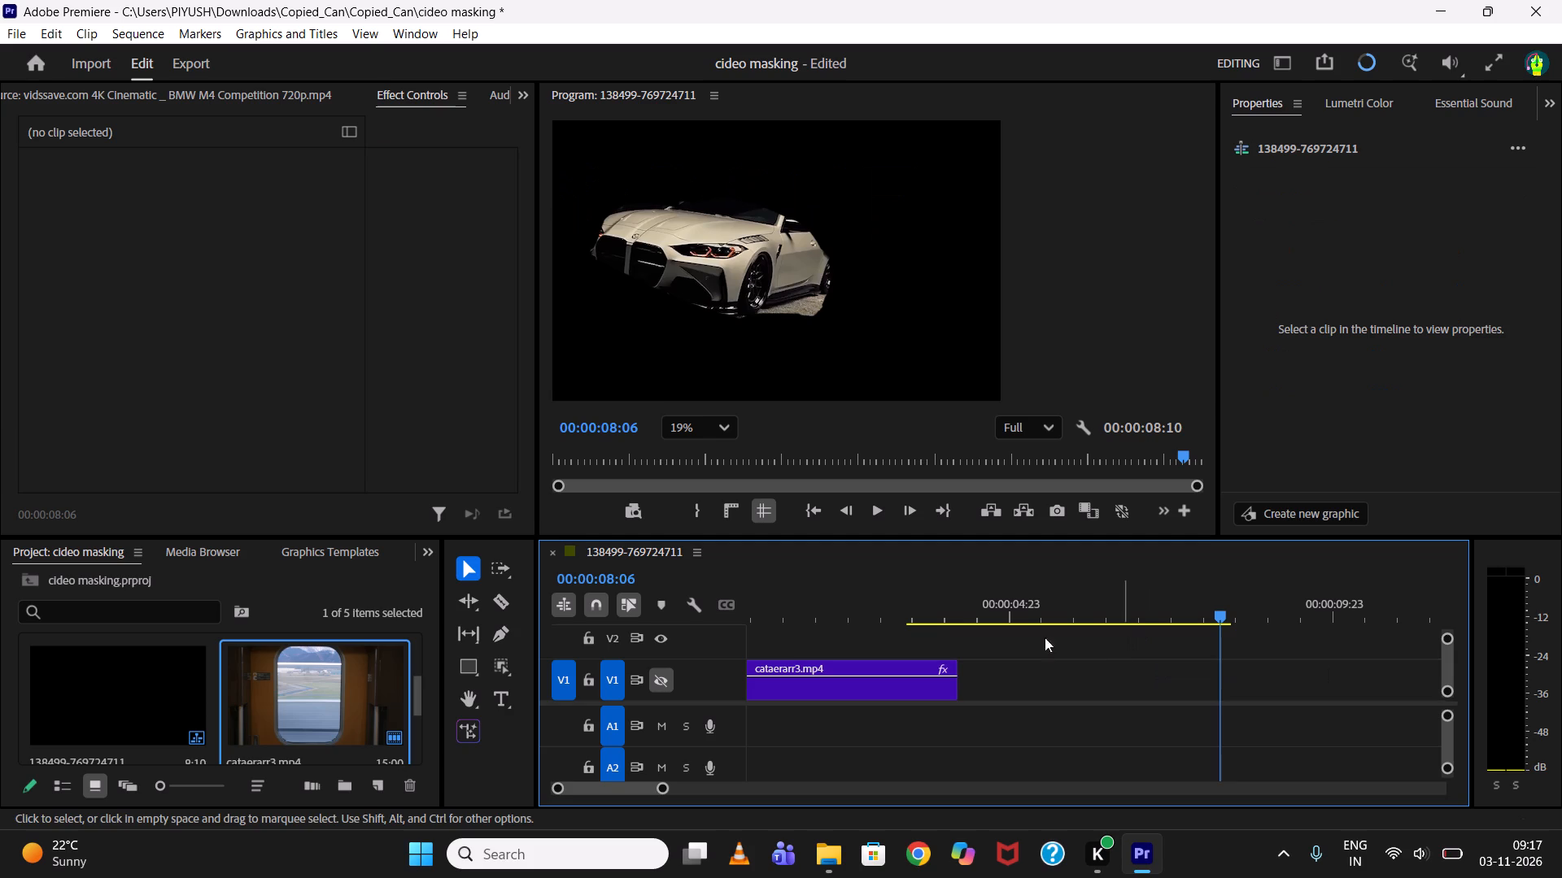
pyautogui.moveTo(930, 615); pyautogui.dragTo(881, 606)
pyautogui.click(851, 670)
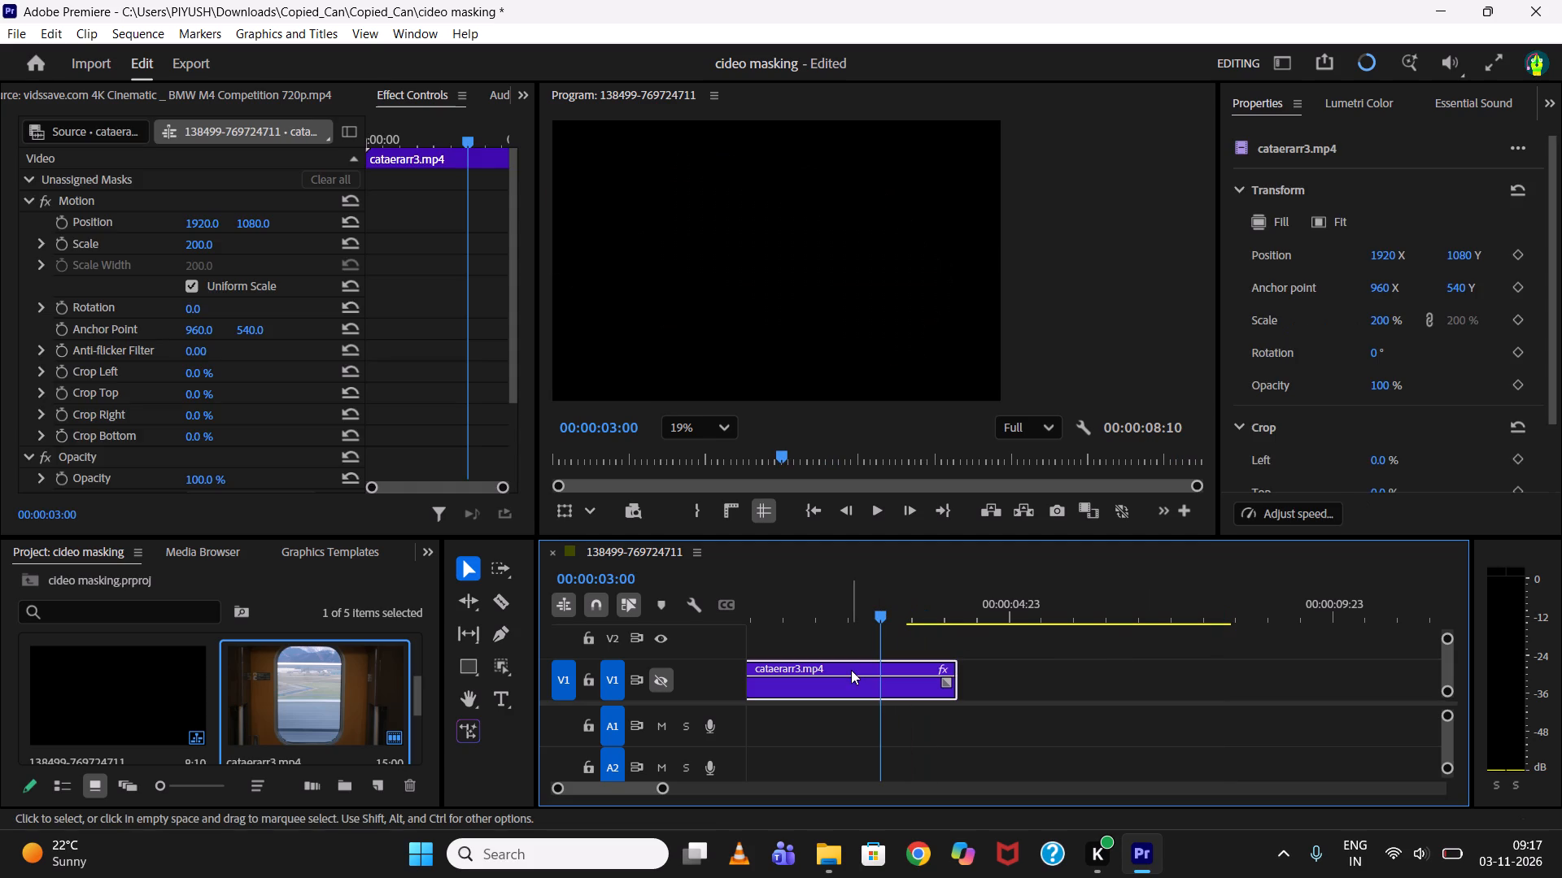
pyautogui.press('Delete')
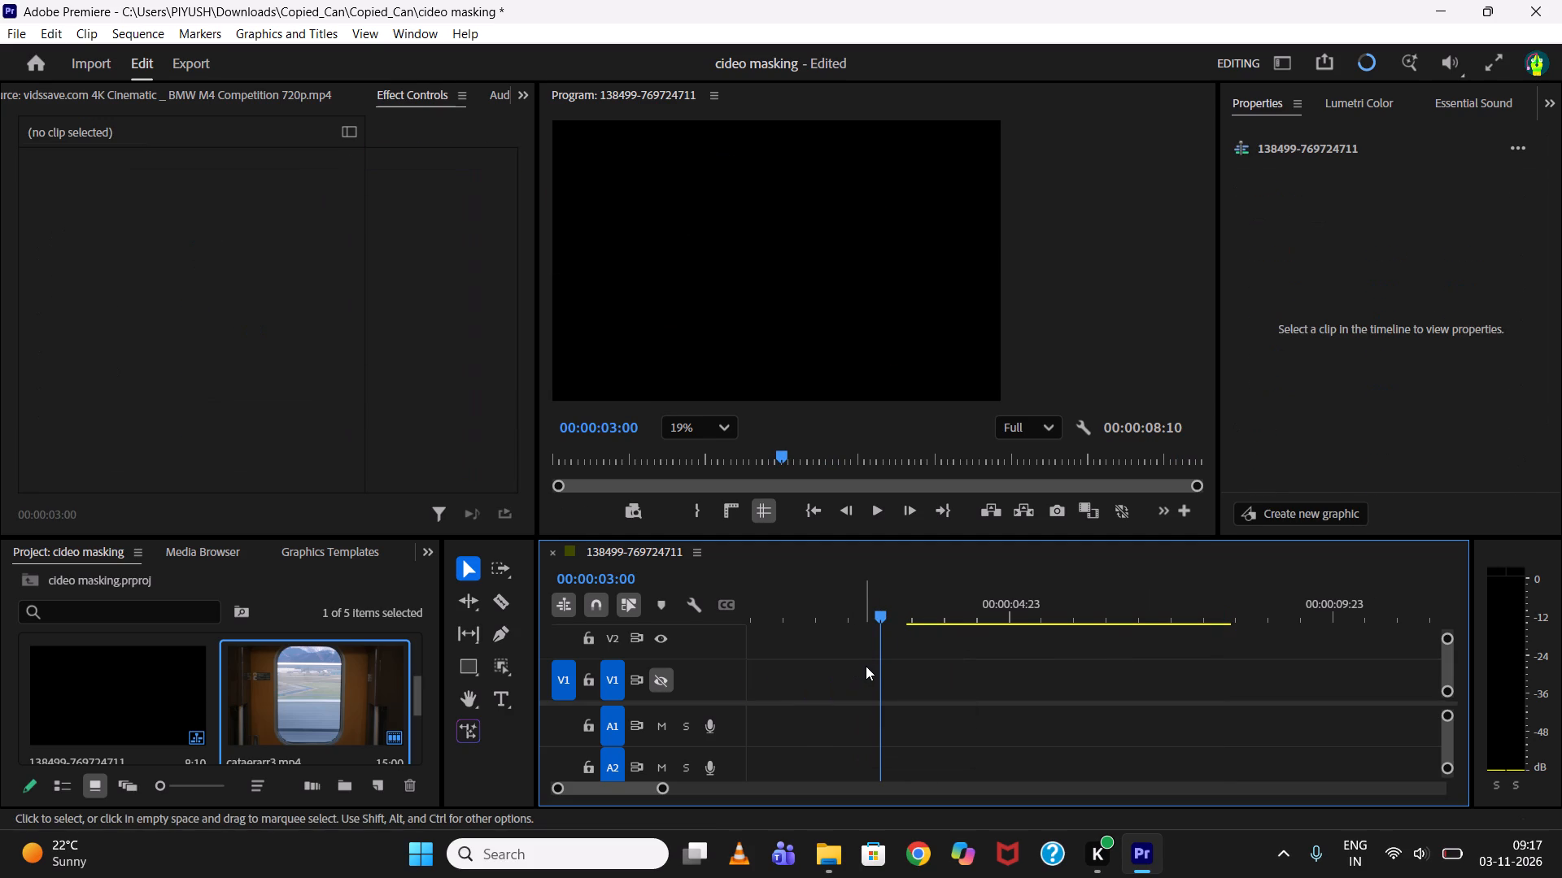
# Place cataerarr3.mp4 from the project at the start of V1, return to 00:00:00:00 and show V1 again.
pyautogui.moveTo(361, 667); pyautogui.dragTo(401, 662)
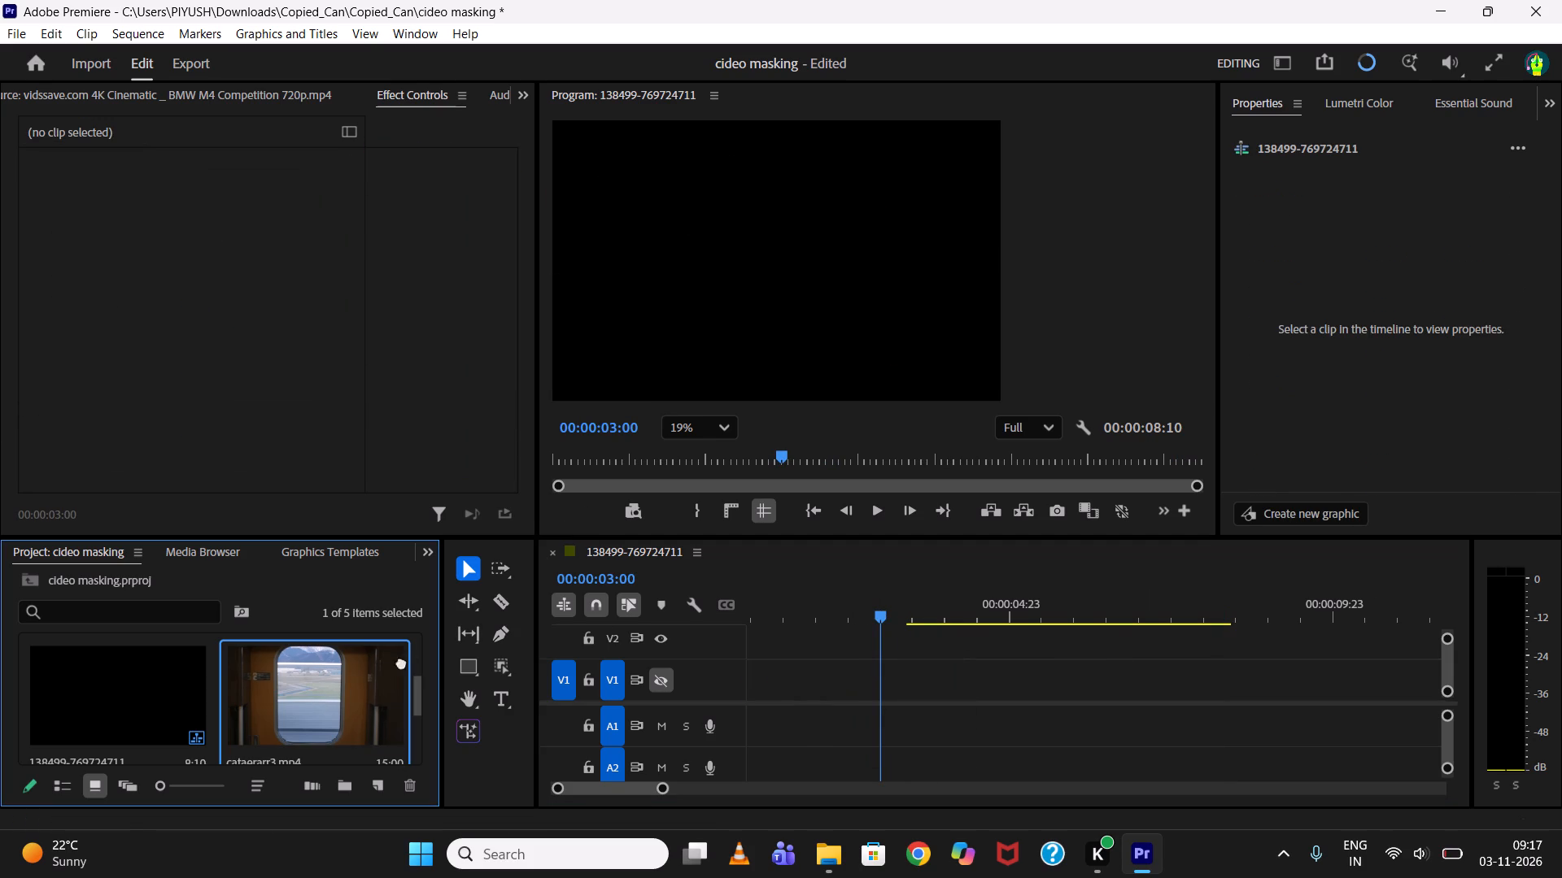
pyautogui.moveTo(401, 662); pyautogui.dragTo(695, 711)
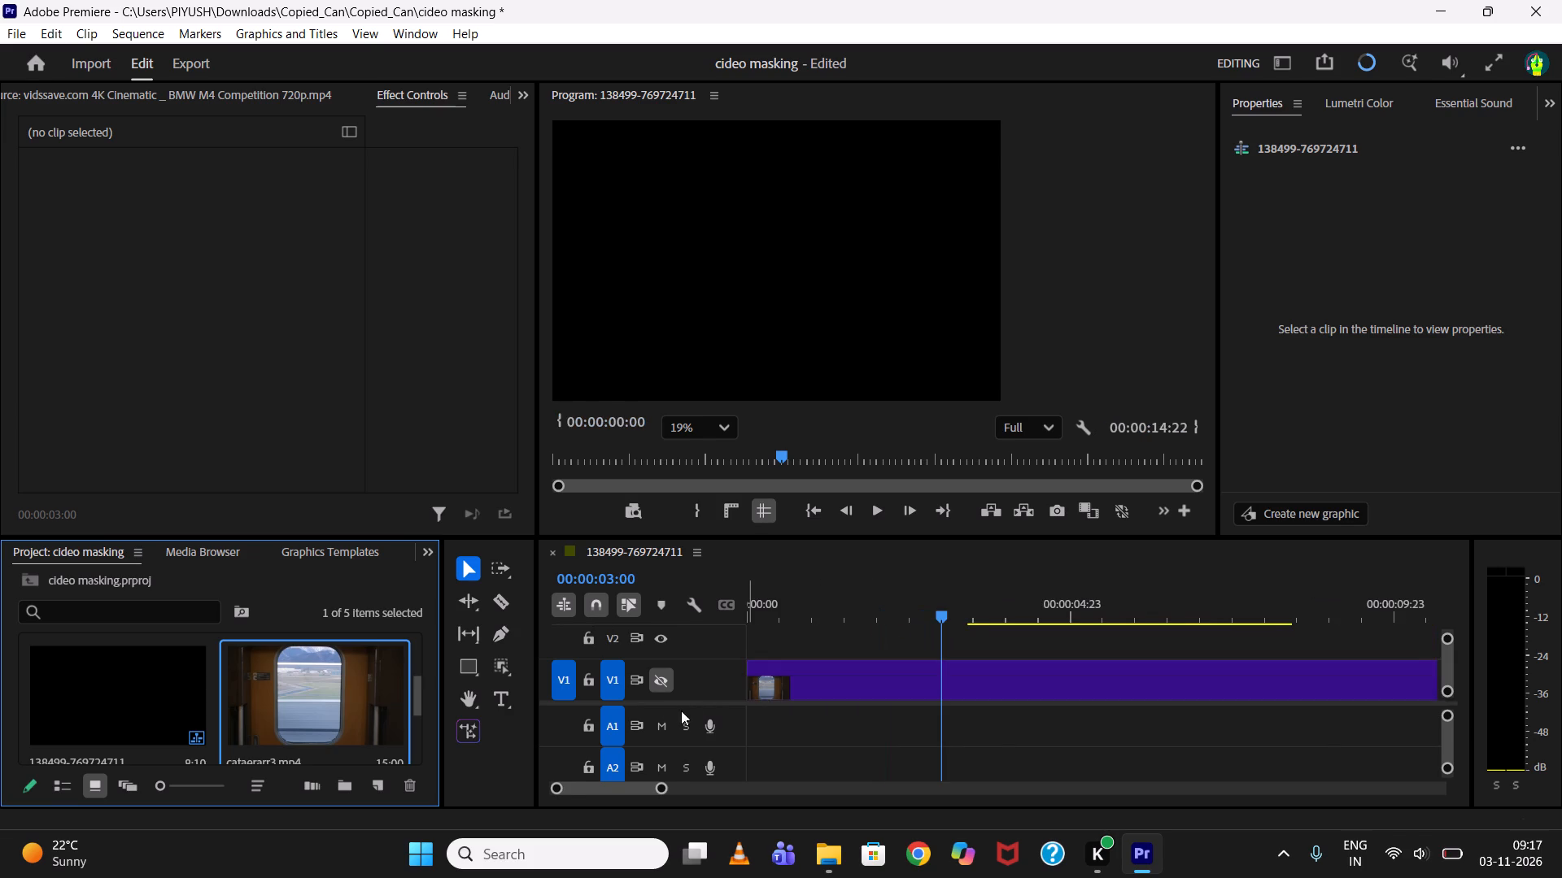
pyautogui.moveTo(825, 598); pyautogui.dragTo(599, 636)
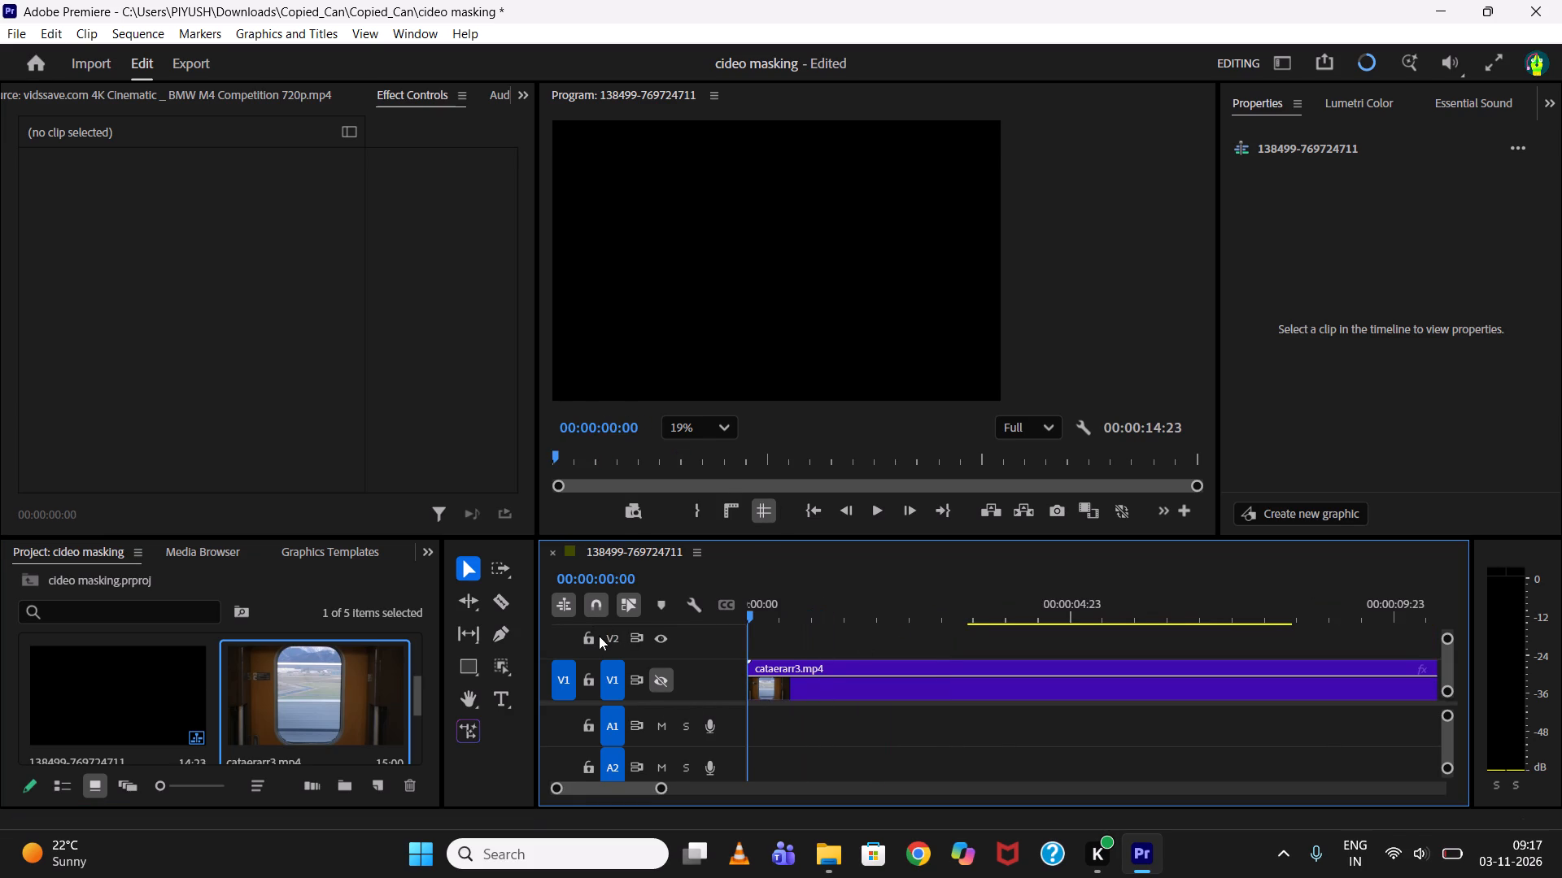
pyautogui.moveTo(599, 636); pyautogui.dragTo(596, 636)
pyautogui.click(655, 685)
pyautogui.scroll(-4, 709, 270)
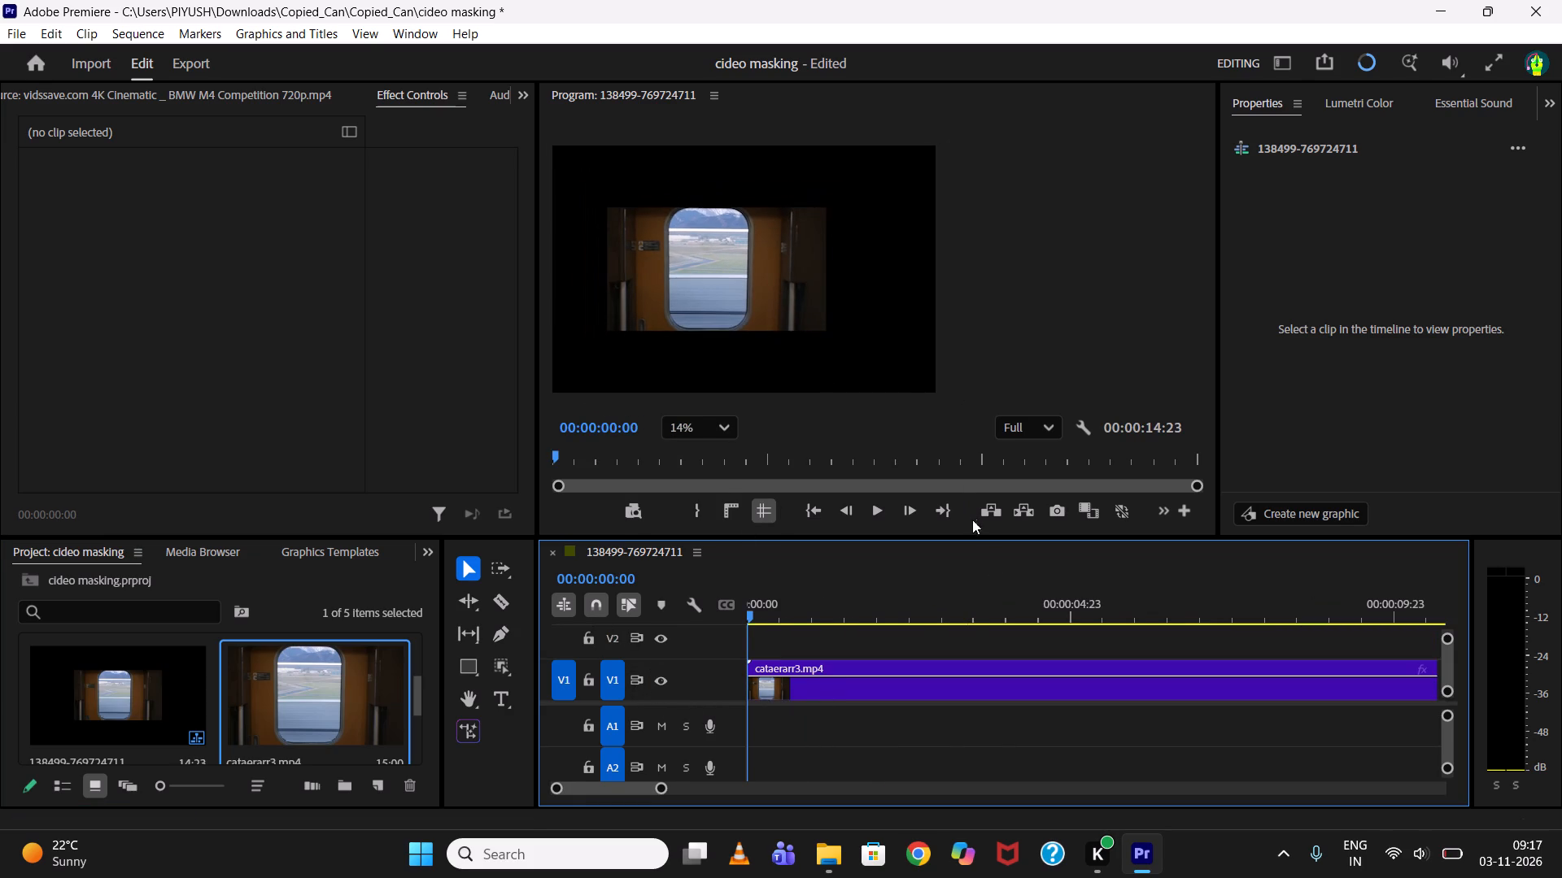
# Fit the cataerarr3.mp4 clip on V1 to the frame.
pyautogui.click(1032, 676)
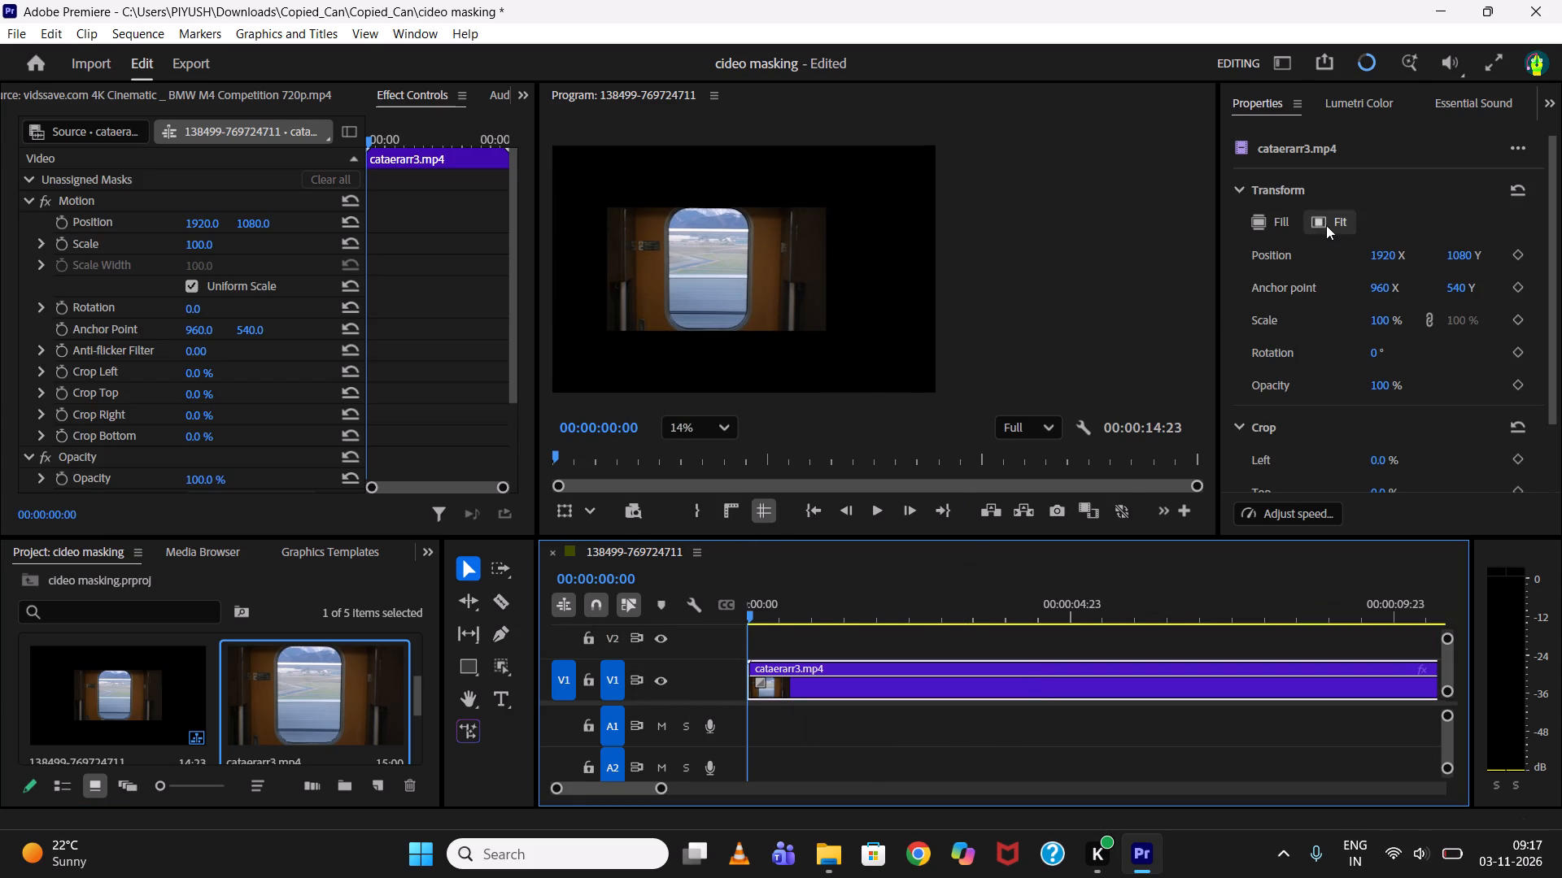
pyautogui.click(1325, 225)
# Draw a rectangle mask around the whole visible frame of the cataerarr3.mp4 clip.
pyautogui.scroll(-4, 757, 218)
pyautogui.scroll(-3, 205, 392)
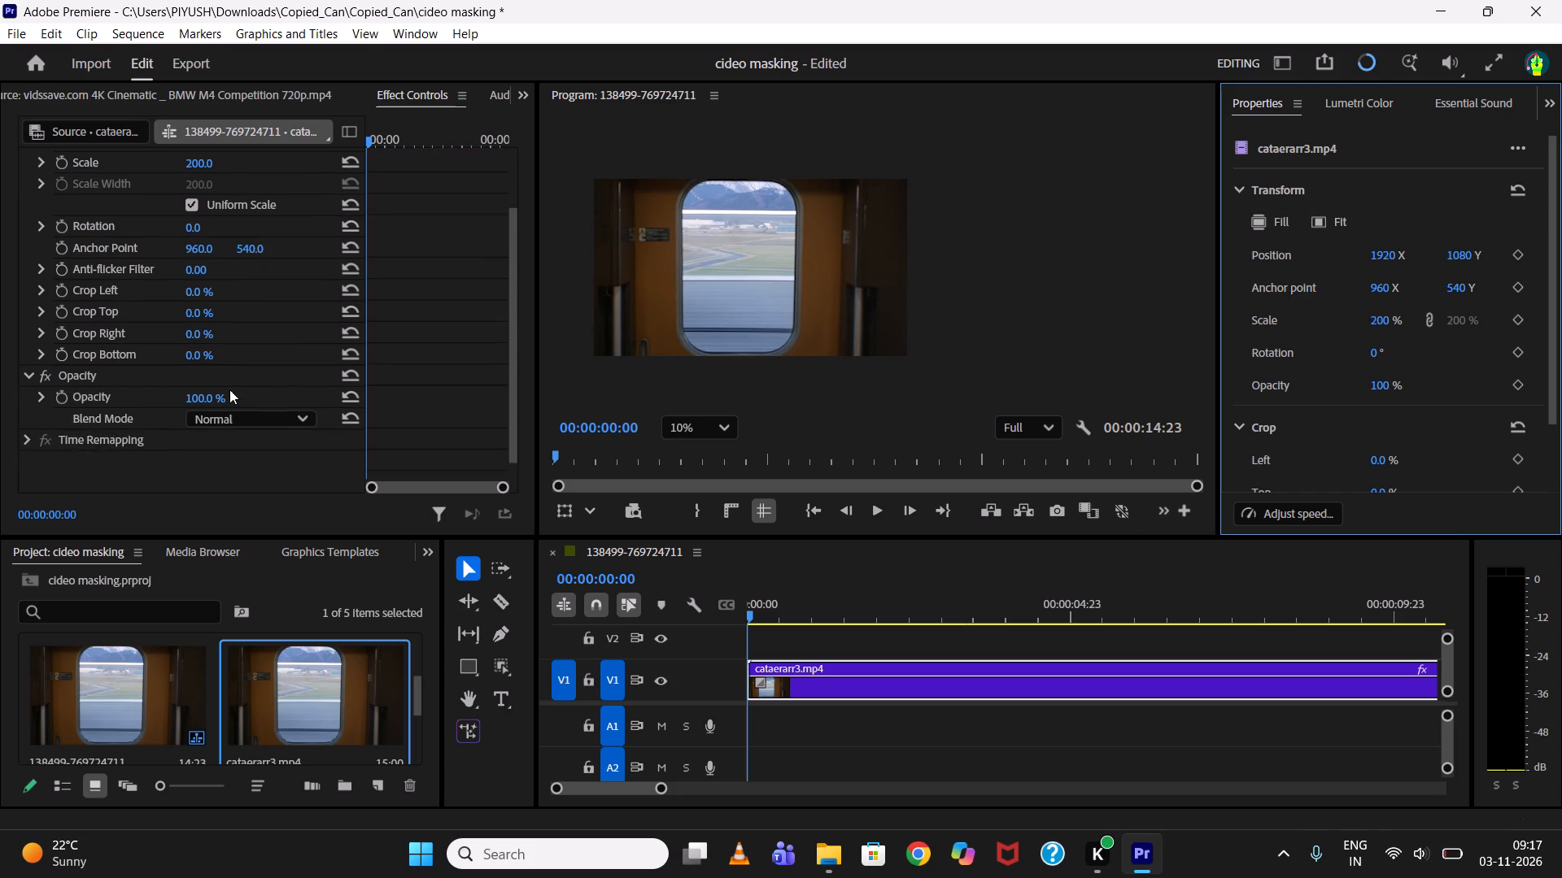
pyautogui.scroll(-2, 229, 389)
pyautogui.moveTo(489, 673); pyautogui.dragTo(542, 696)
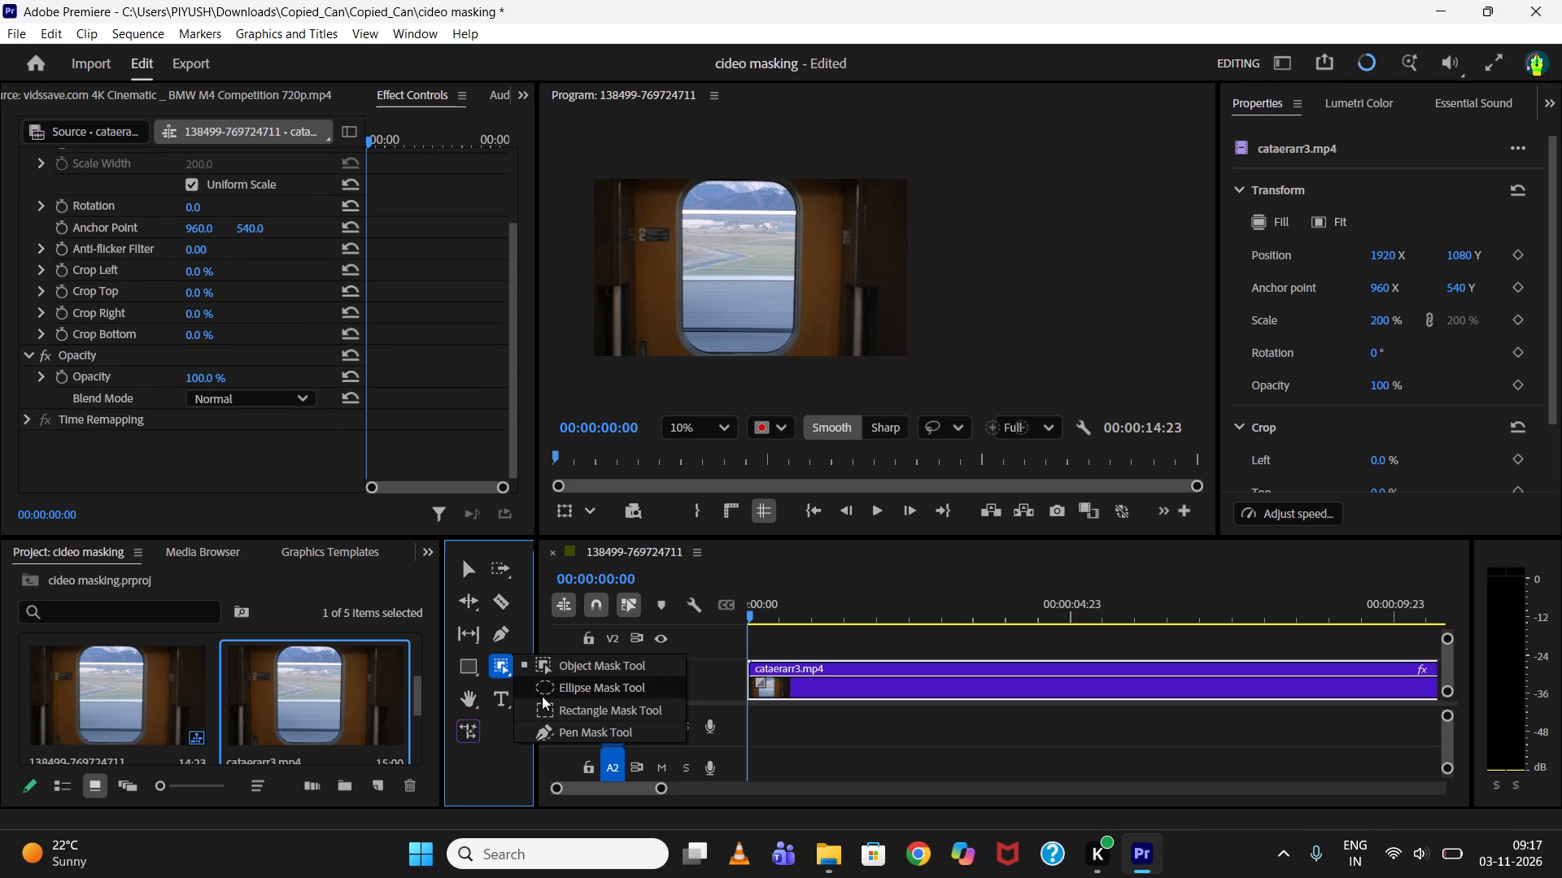
pyautogui.moveTo(542, 696); pyautogui.dragTo(540, 698)
pyautogui.moveTo(648, 339); pyautogui.dragTo(706, 336, button='middle')
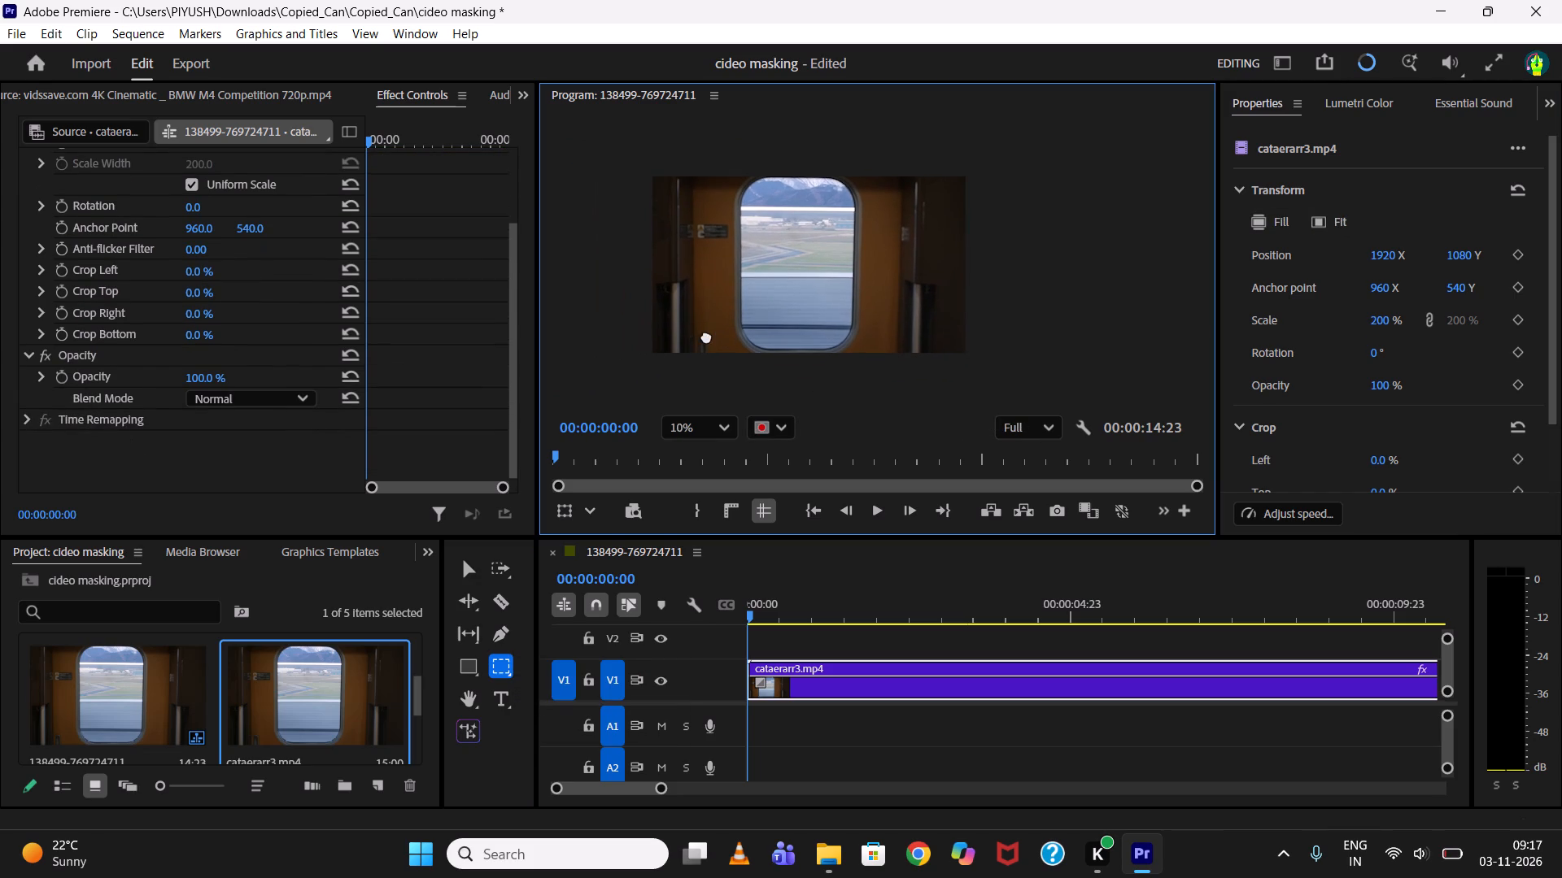
pyautogui.moveTo(706, 336); pyautogui.dragTo(701, 328, button='middle')
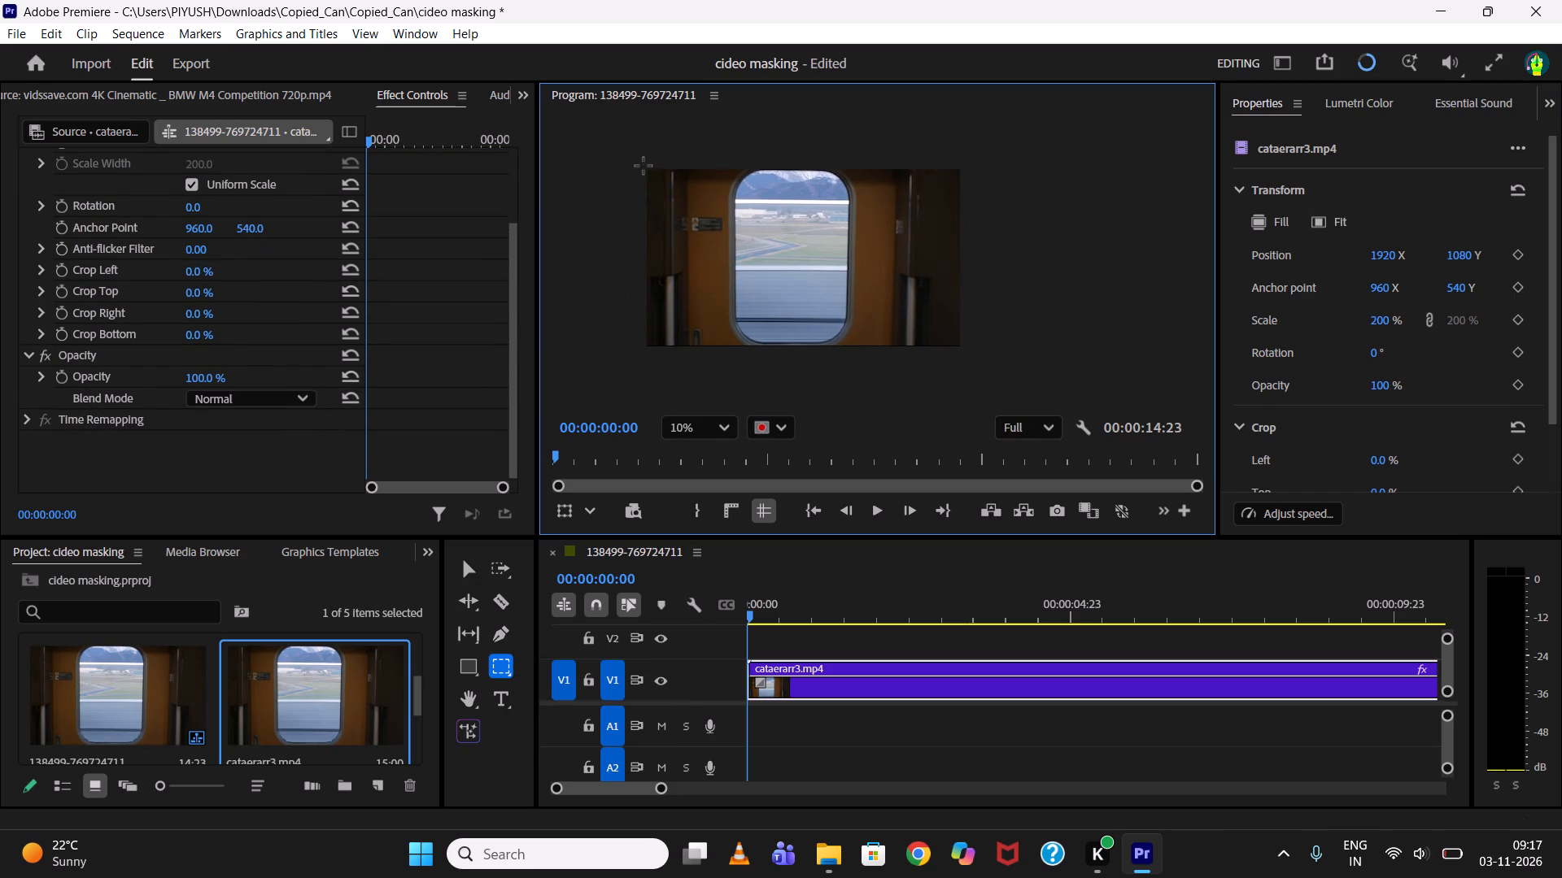
pyautogui.moveTo(644, 166); pyautogui.dragTo(966, 348)
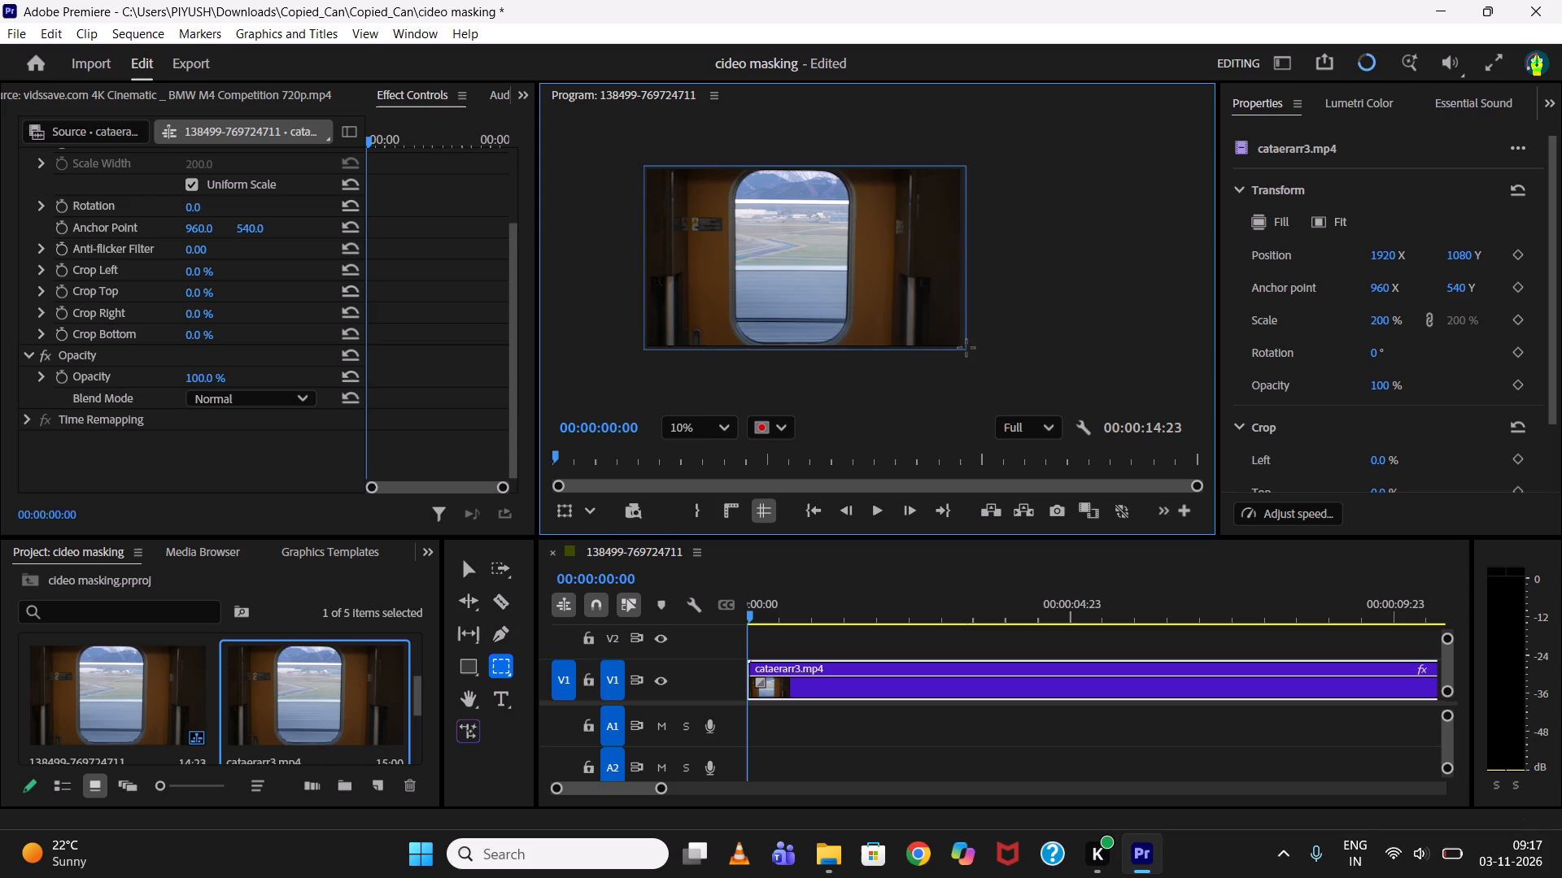
pyautogui.moveTo(966, 348); pyautogui.dragTo(965, 350)
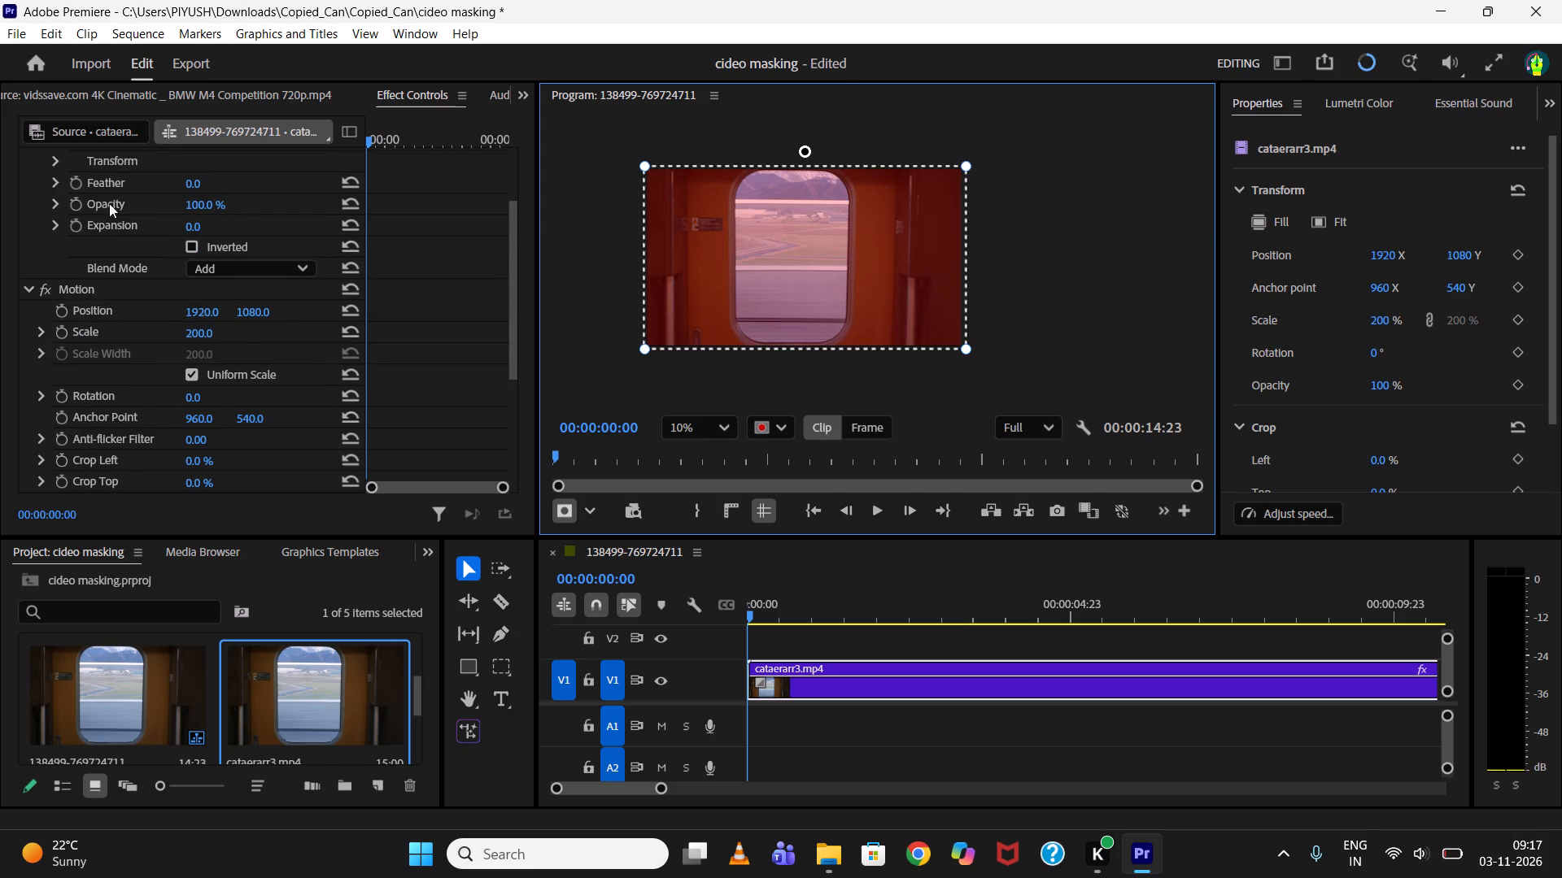
# Move the unassigned rectangle mask into the clip's Opacity effect.
pyautogui.scroll(11, 138, 224)
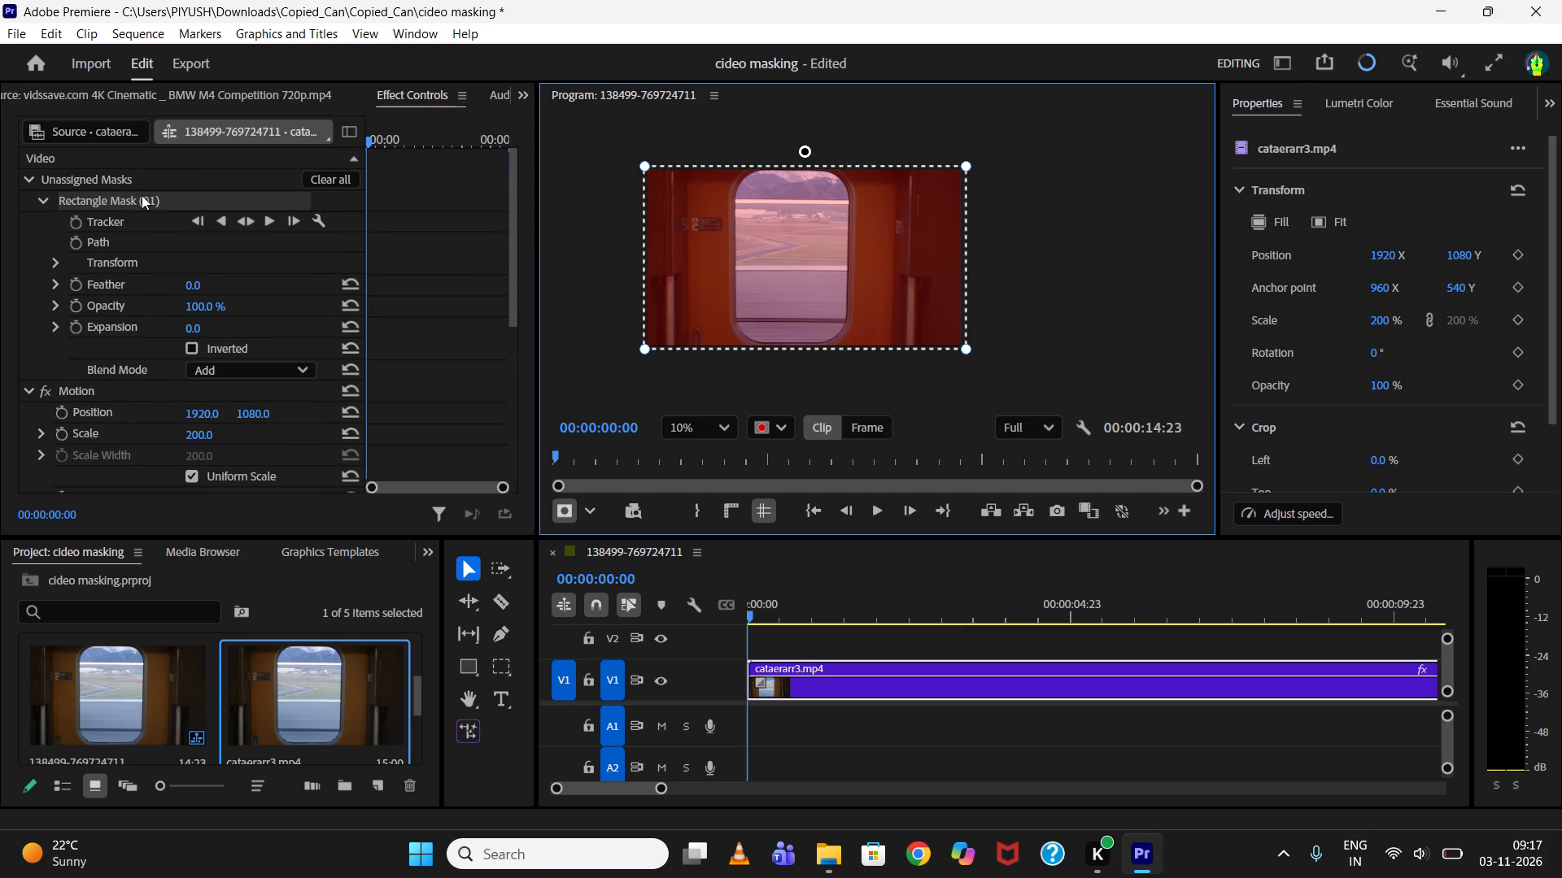
pyautogui.rightClick(142, 195)
pyautogui.click(182, 212)
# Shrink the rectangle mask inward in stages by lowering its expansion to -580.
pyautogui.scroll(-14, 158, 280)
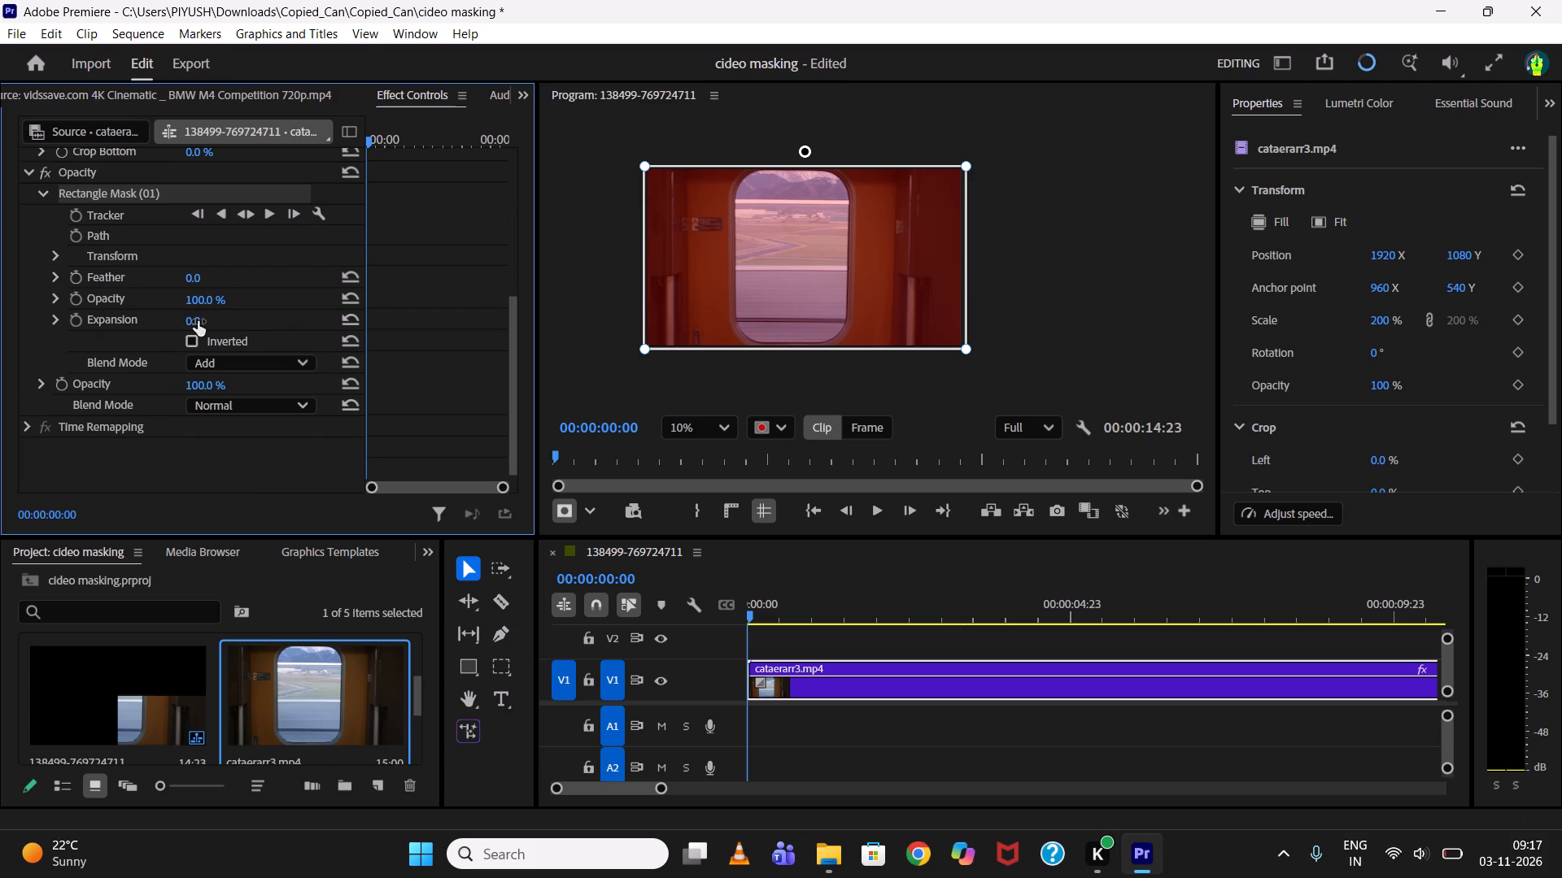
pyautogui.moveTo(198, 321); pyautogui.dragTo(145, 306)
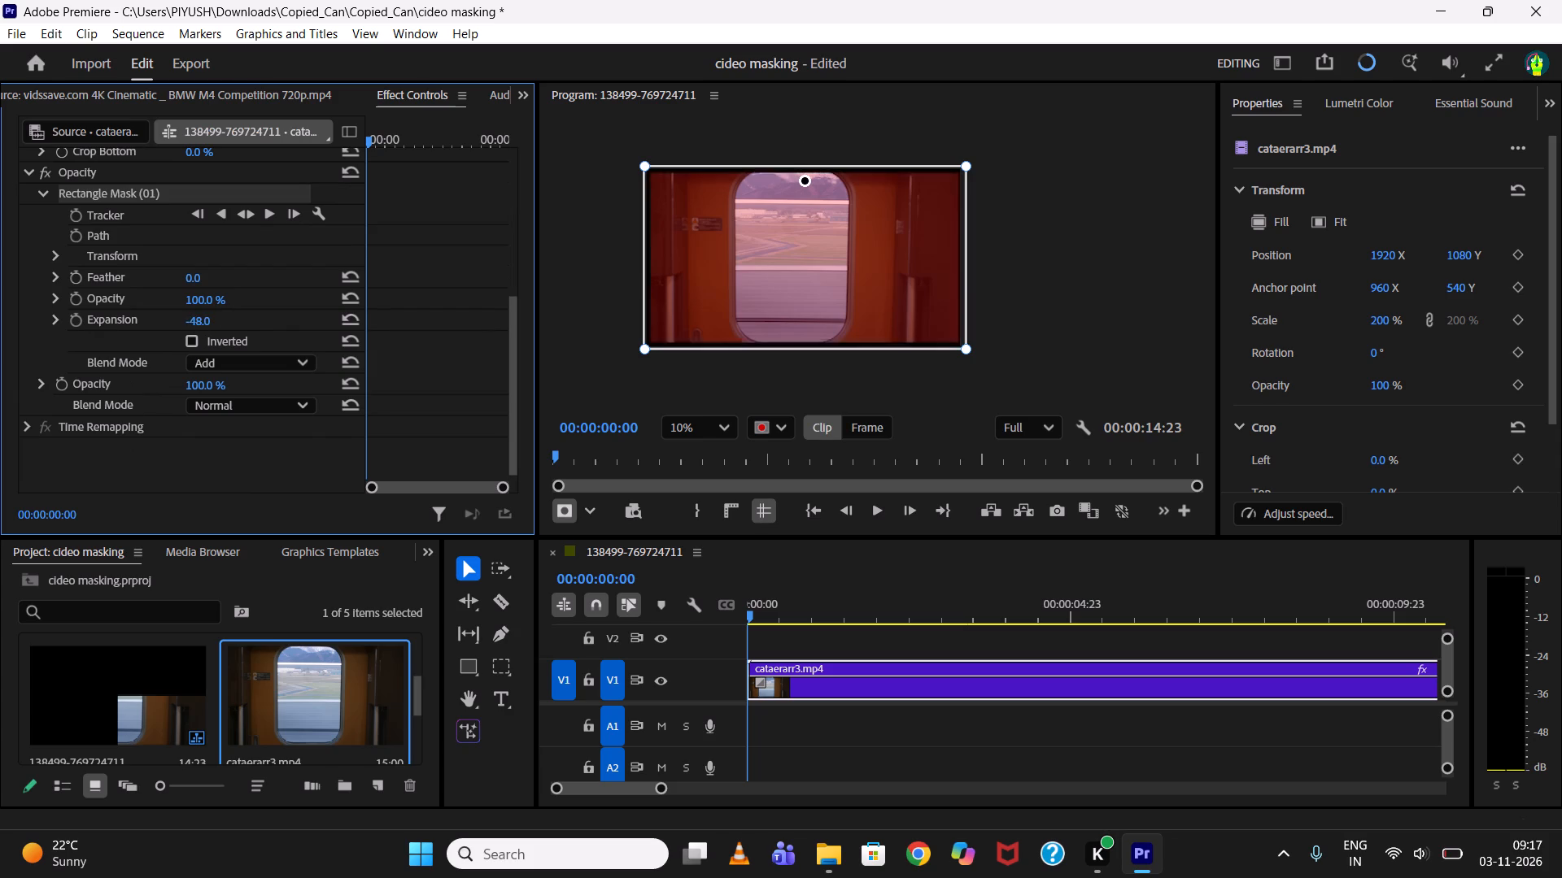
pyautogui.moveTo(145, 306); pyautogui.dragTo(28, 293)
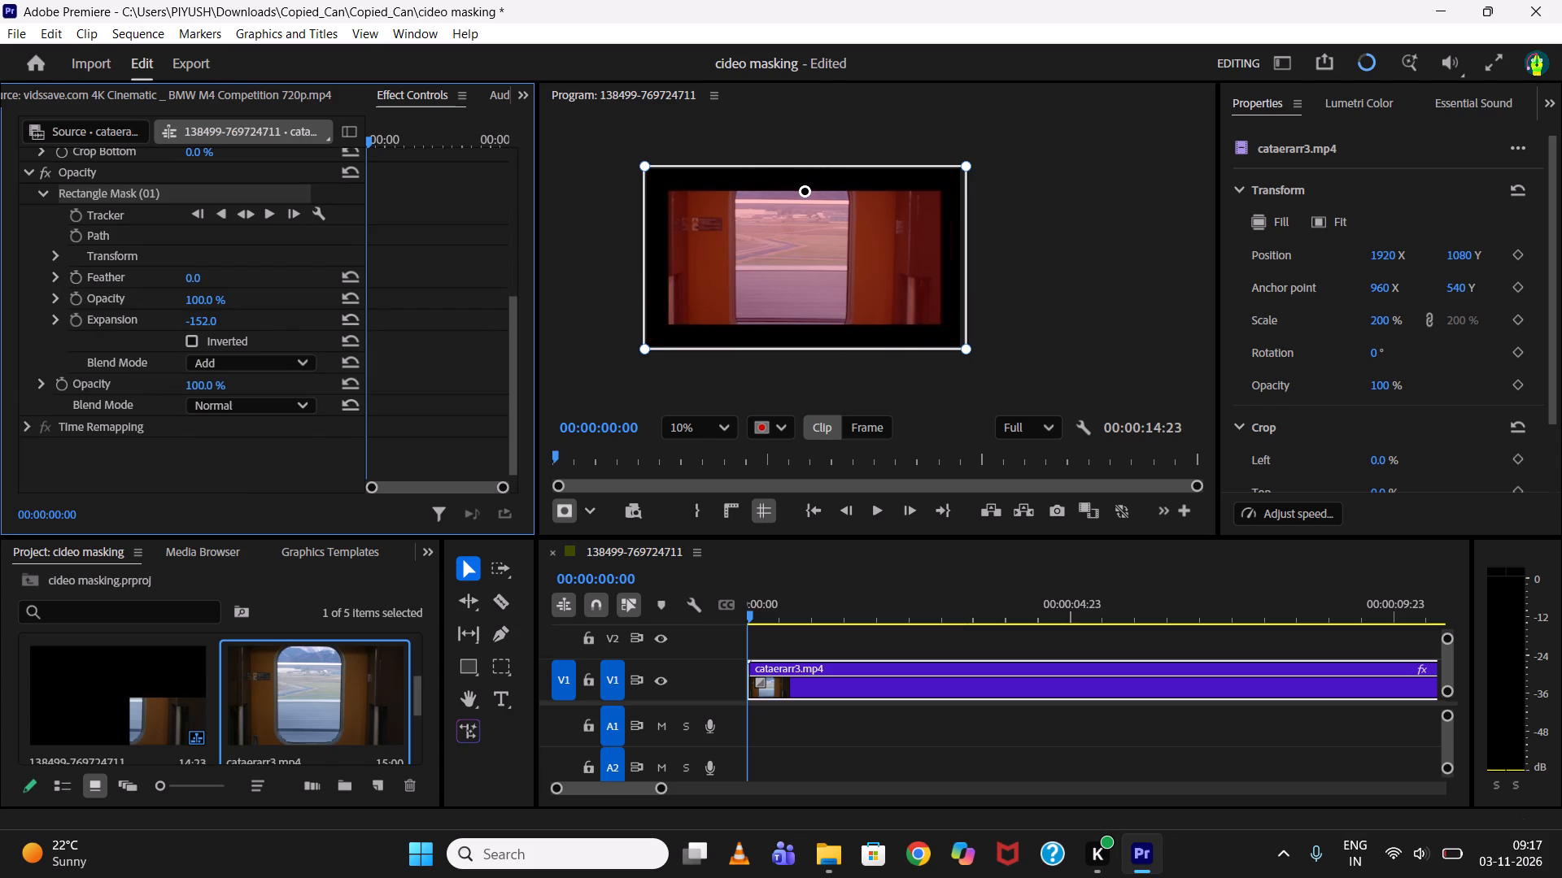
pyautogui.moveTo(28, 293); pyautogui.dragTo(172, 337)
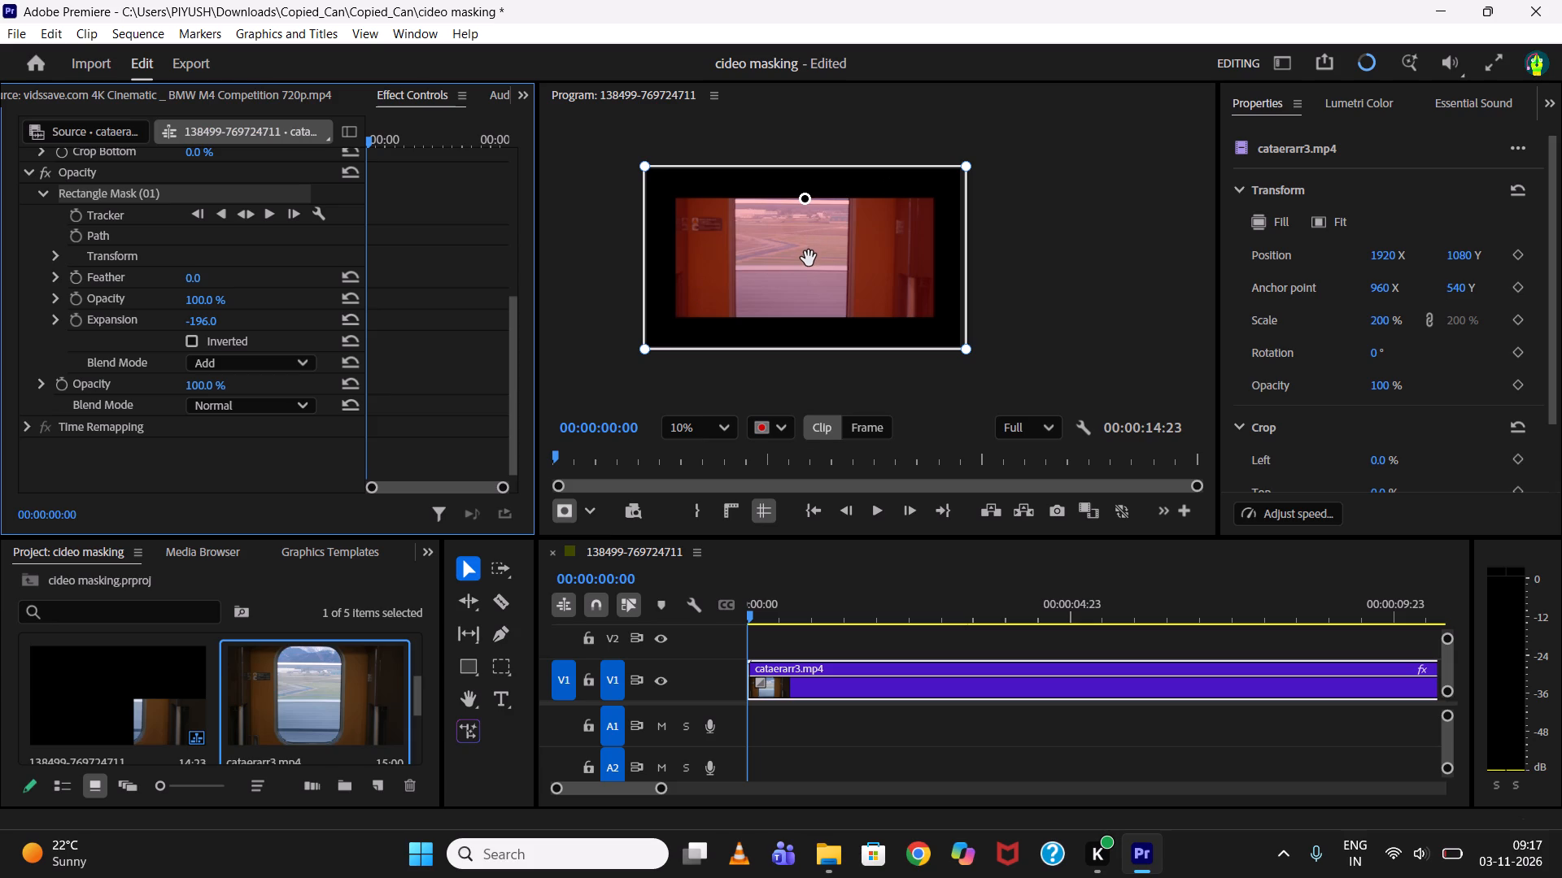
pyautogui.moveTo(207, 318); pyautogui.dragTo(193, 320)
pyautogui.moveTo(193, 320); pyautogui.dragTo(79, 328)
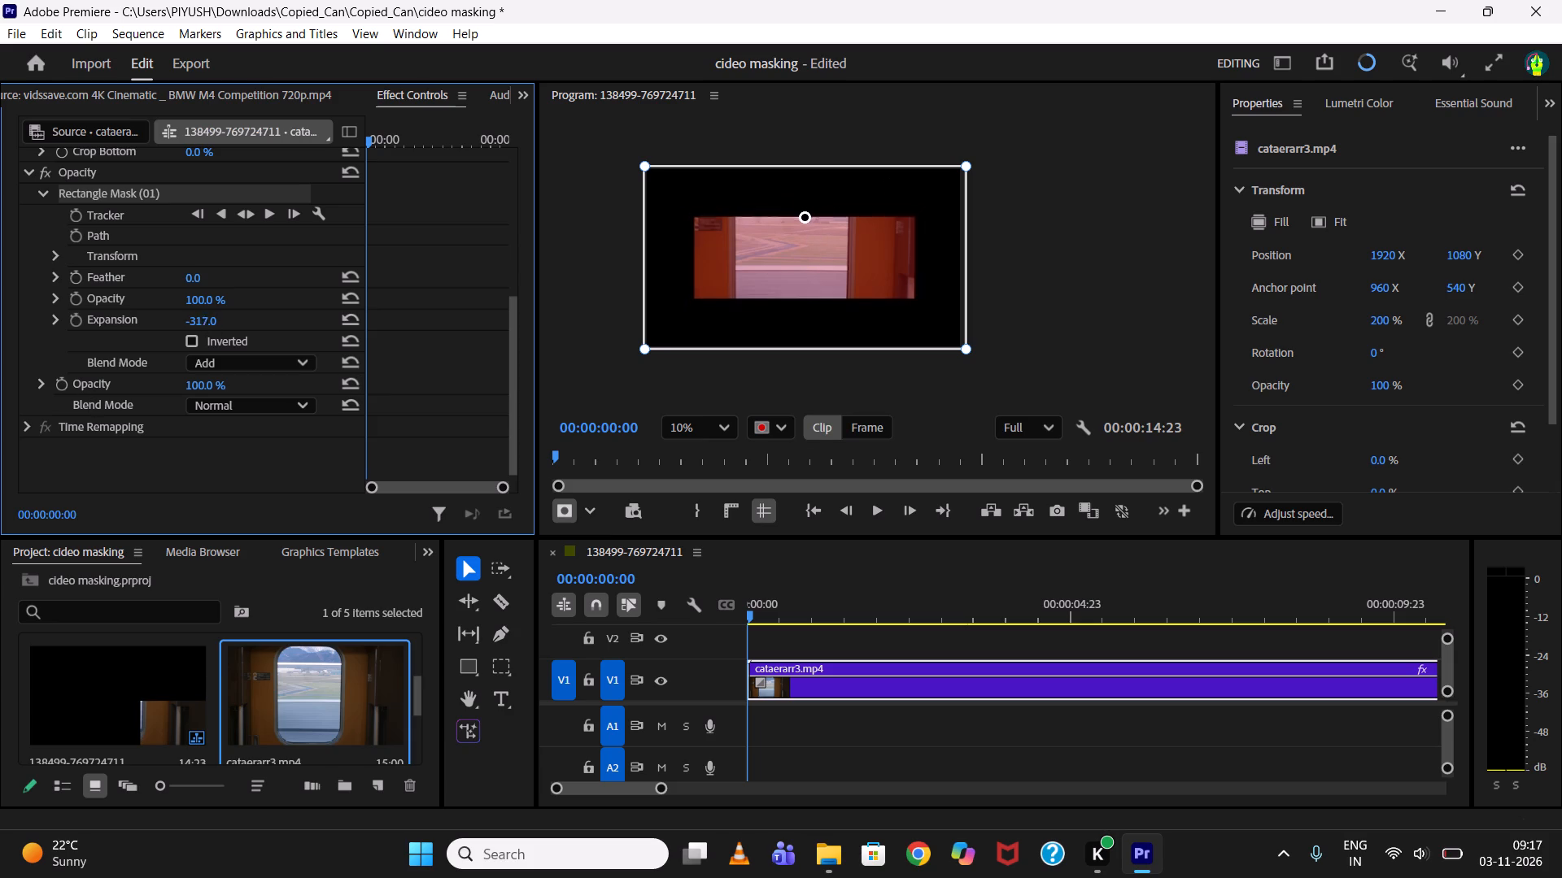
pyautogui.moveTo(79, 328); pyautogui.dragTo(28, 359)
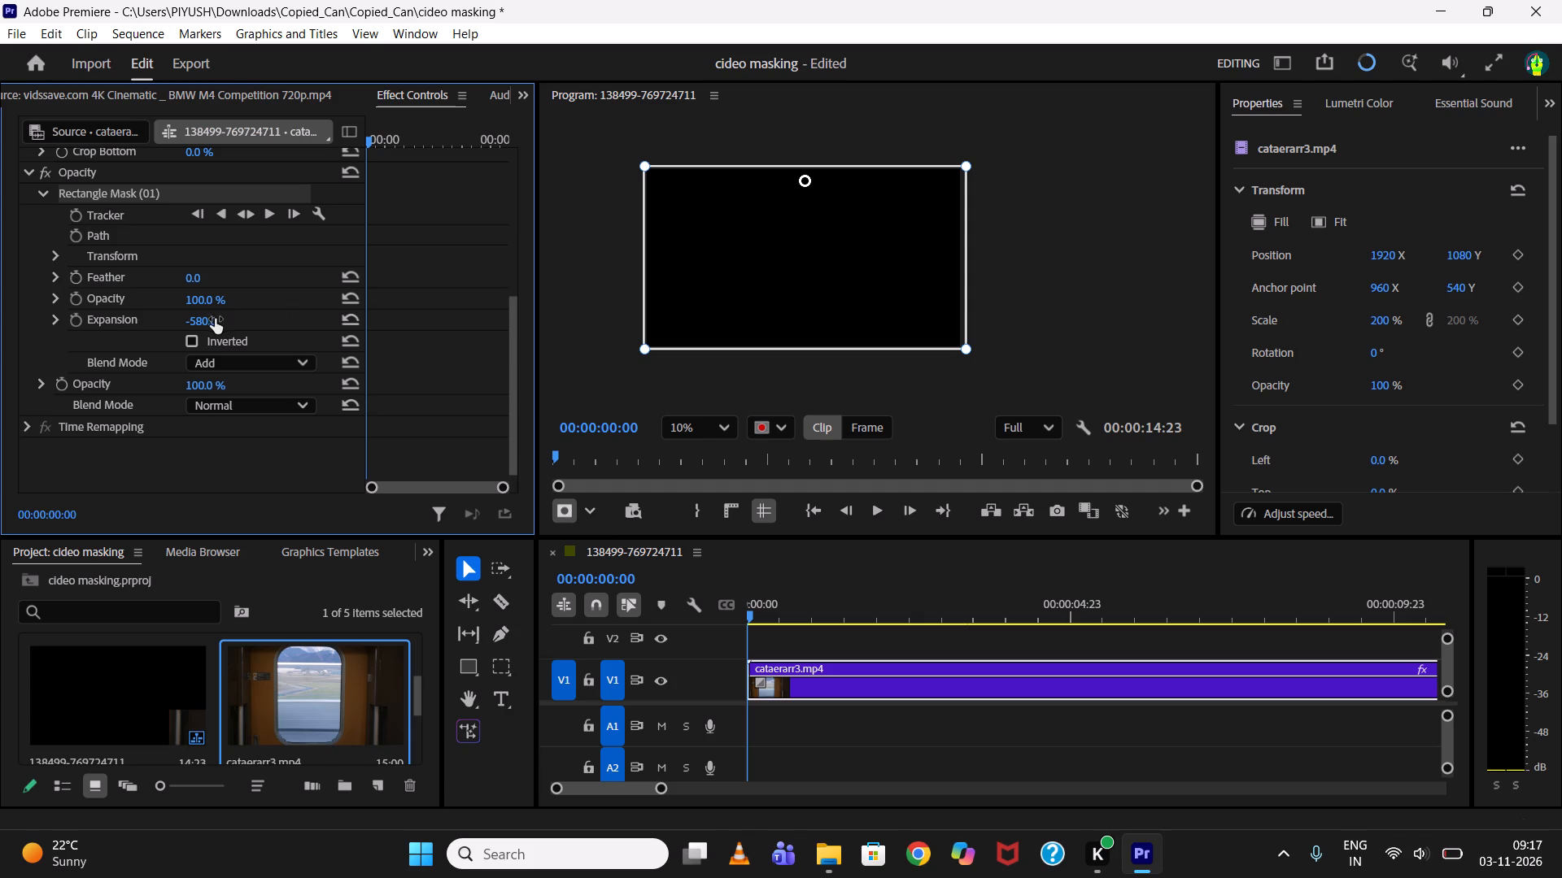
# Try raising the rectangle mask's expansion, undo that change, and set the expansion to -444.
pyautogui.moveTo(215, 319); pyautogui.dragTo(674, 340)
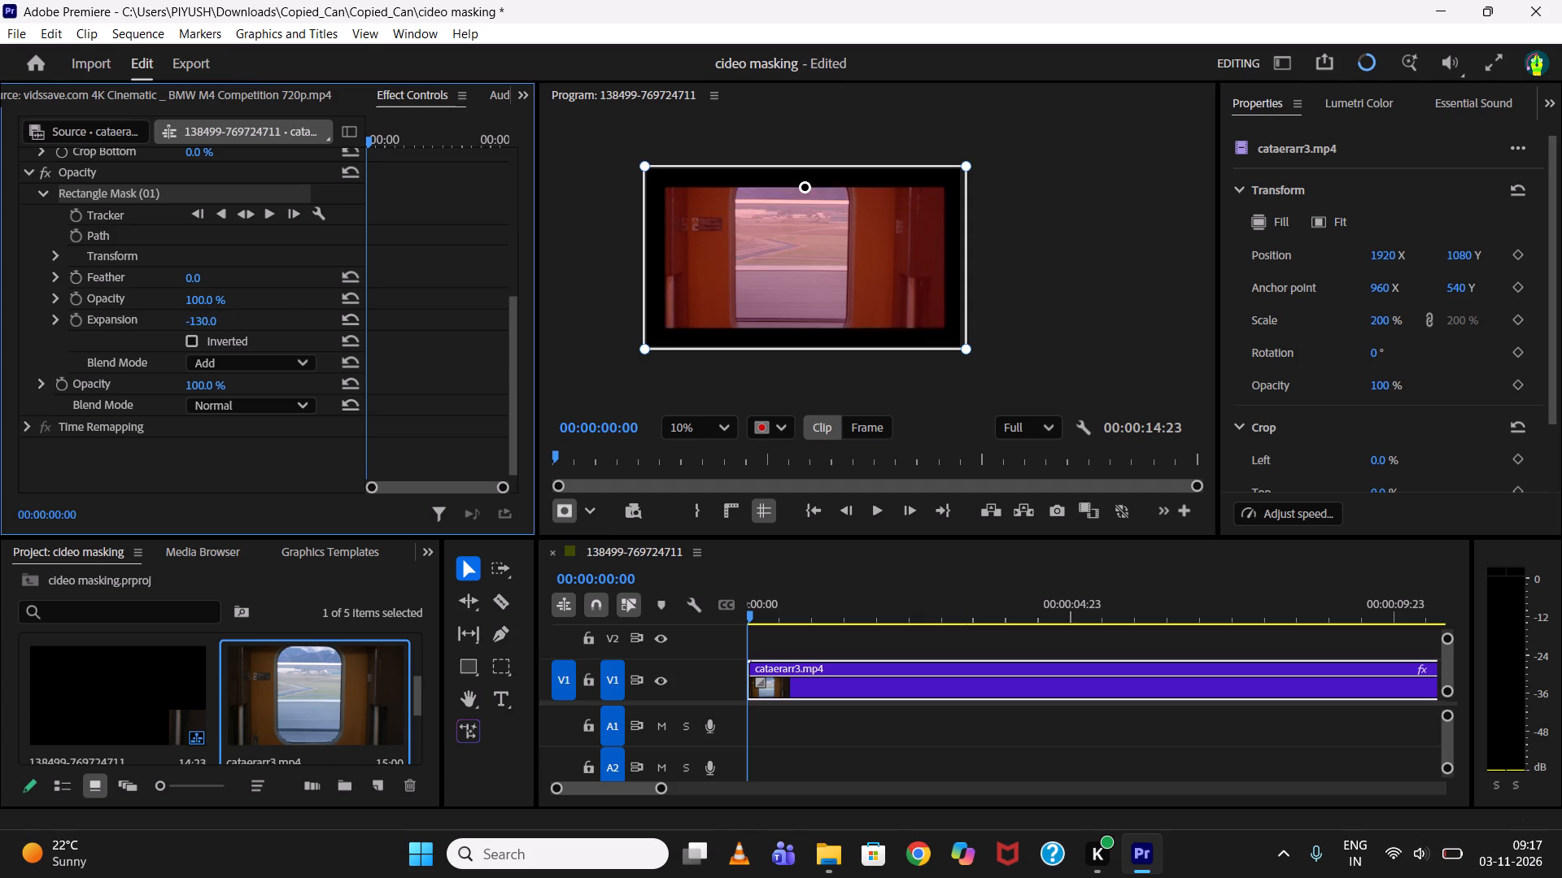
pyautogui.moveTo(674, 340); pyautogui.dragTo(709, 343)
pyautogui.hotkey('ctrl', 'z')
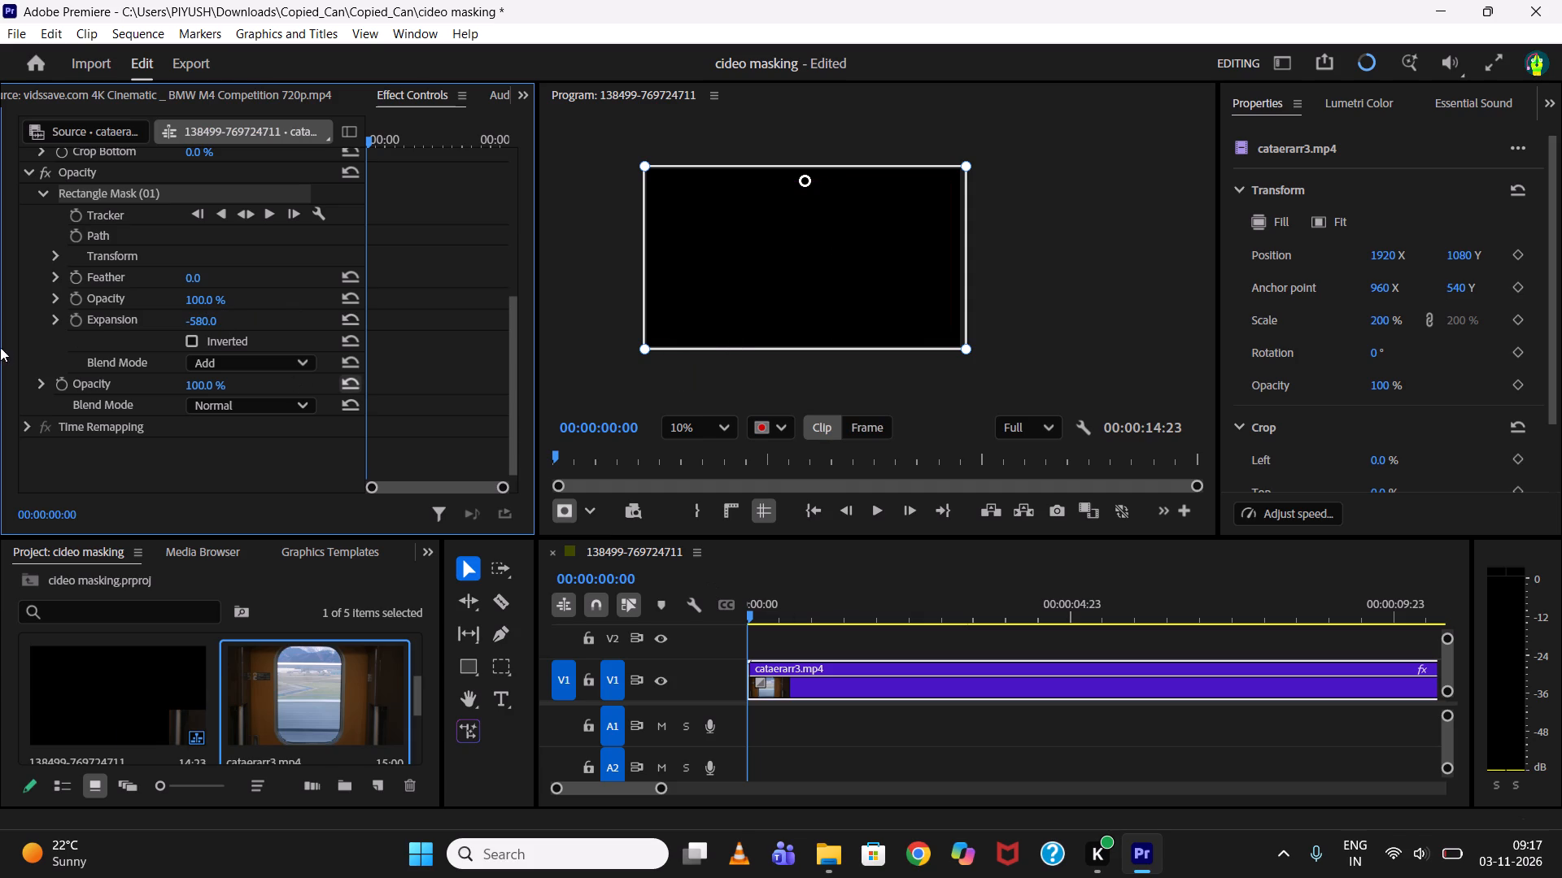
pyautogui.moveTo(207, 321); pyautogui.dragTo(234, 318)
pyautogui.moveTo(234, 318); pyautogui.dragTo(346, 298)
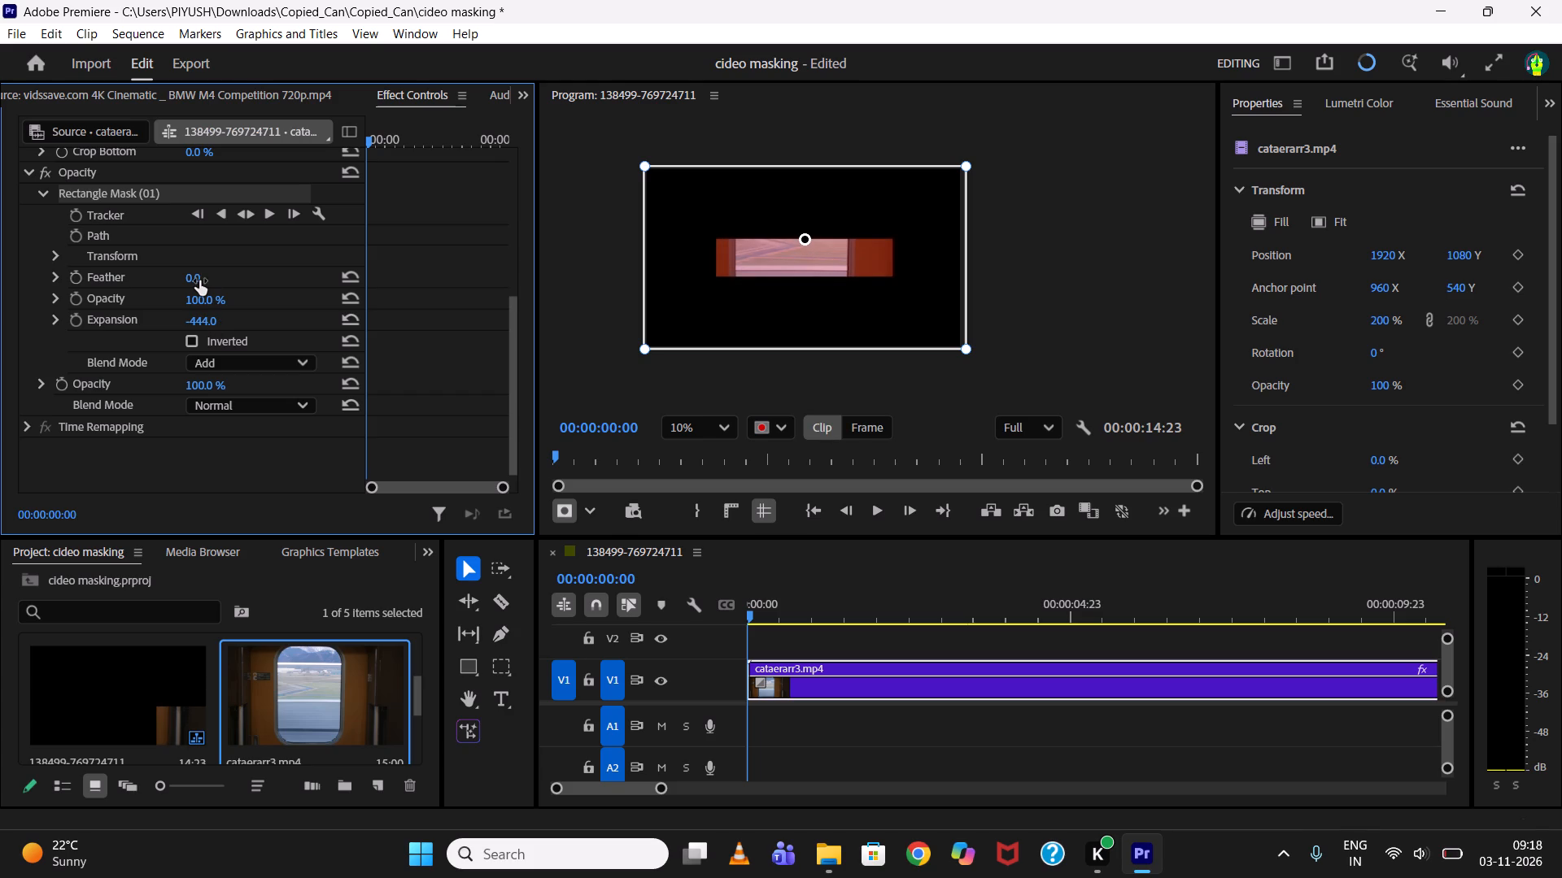
# Set the rectangle mask's feather to 106 and inspect its softened edges up close.
pyautogui.moveTo(199, 280); pyautogui.dragTo(307, 279)
pyautogui.scroll(15, 827, 175)
pyautogui.scroll(1, 727, 221)
pyautogui.moveTo(703, 212); pyautogui.dragTo(660, 197, button='middle')
pyautogui.scroll(1, 701, 212)
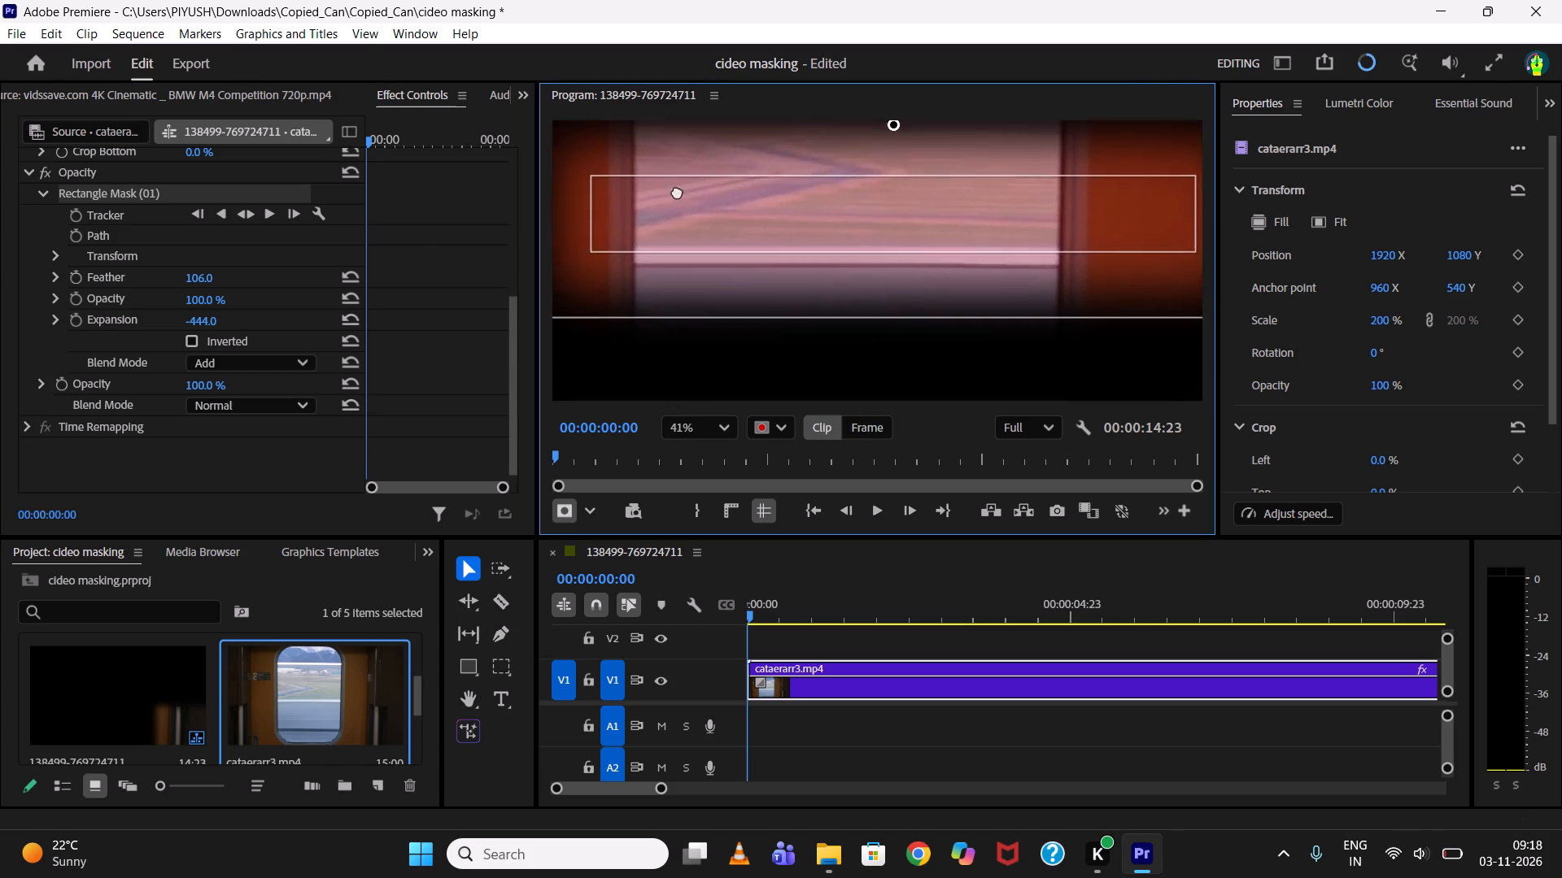
pyautogui.middleClick(748, 228)
pyautogui.scroll(-1, 748, 228)
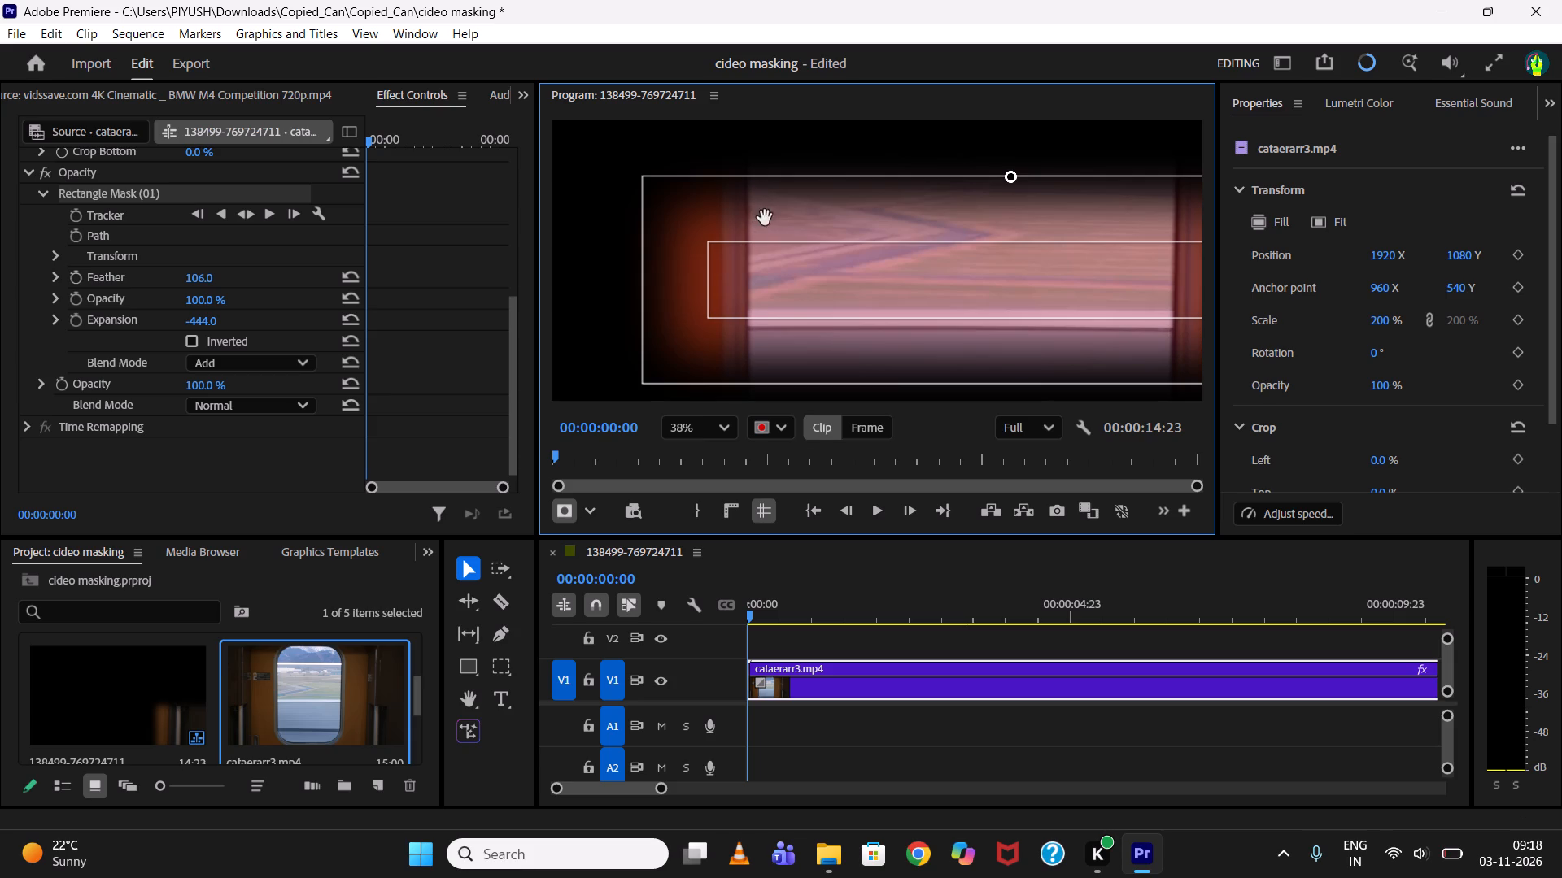
pyautogui.scroll(-11, 748, 191)
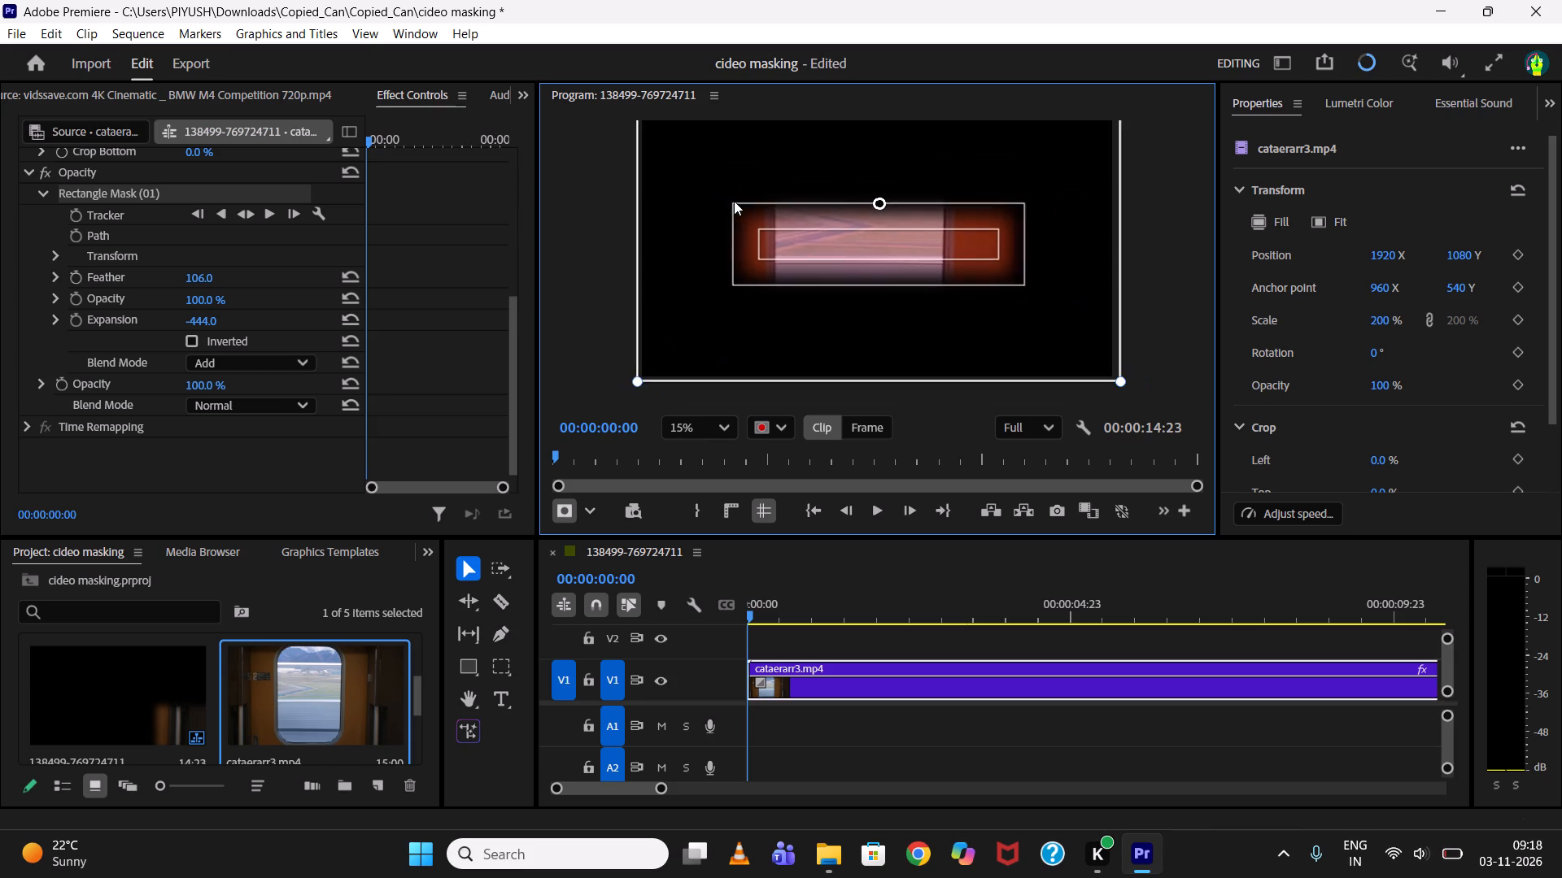
pyautogui.scroll(-14, 734, 201)
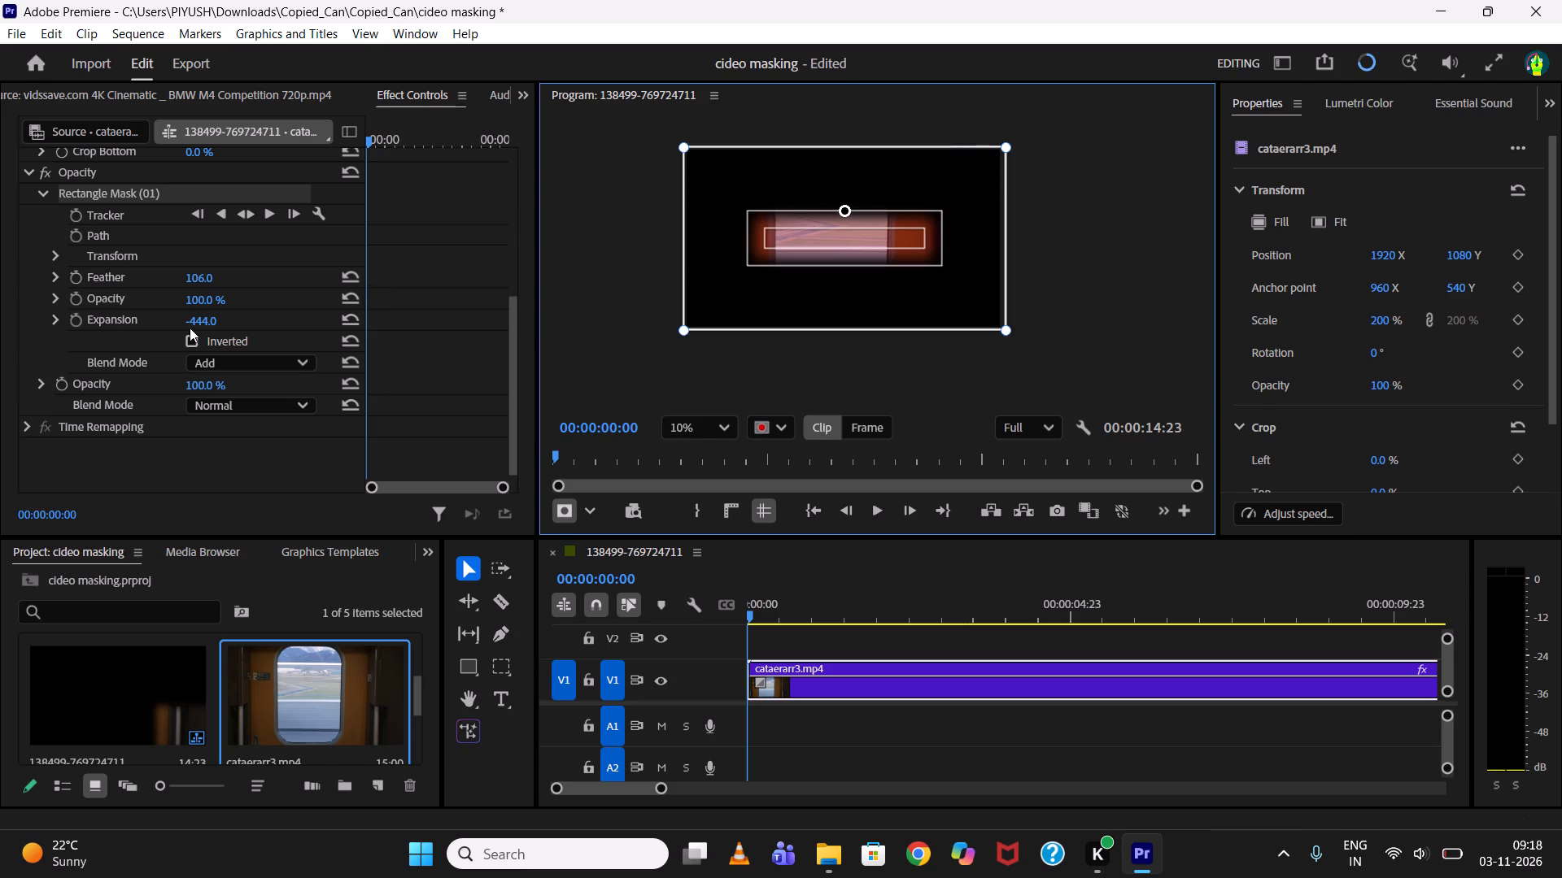
# Widen the feathered rectangle mask back toward the frame edges by setting its expansion to -30.
pyautogui.moveTo(207, 324); pyautogui.dragTo(284, 335)
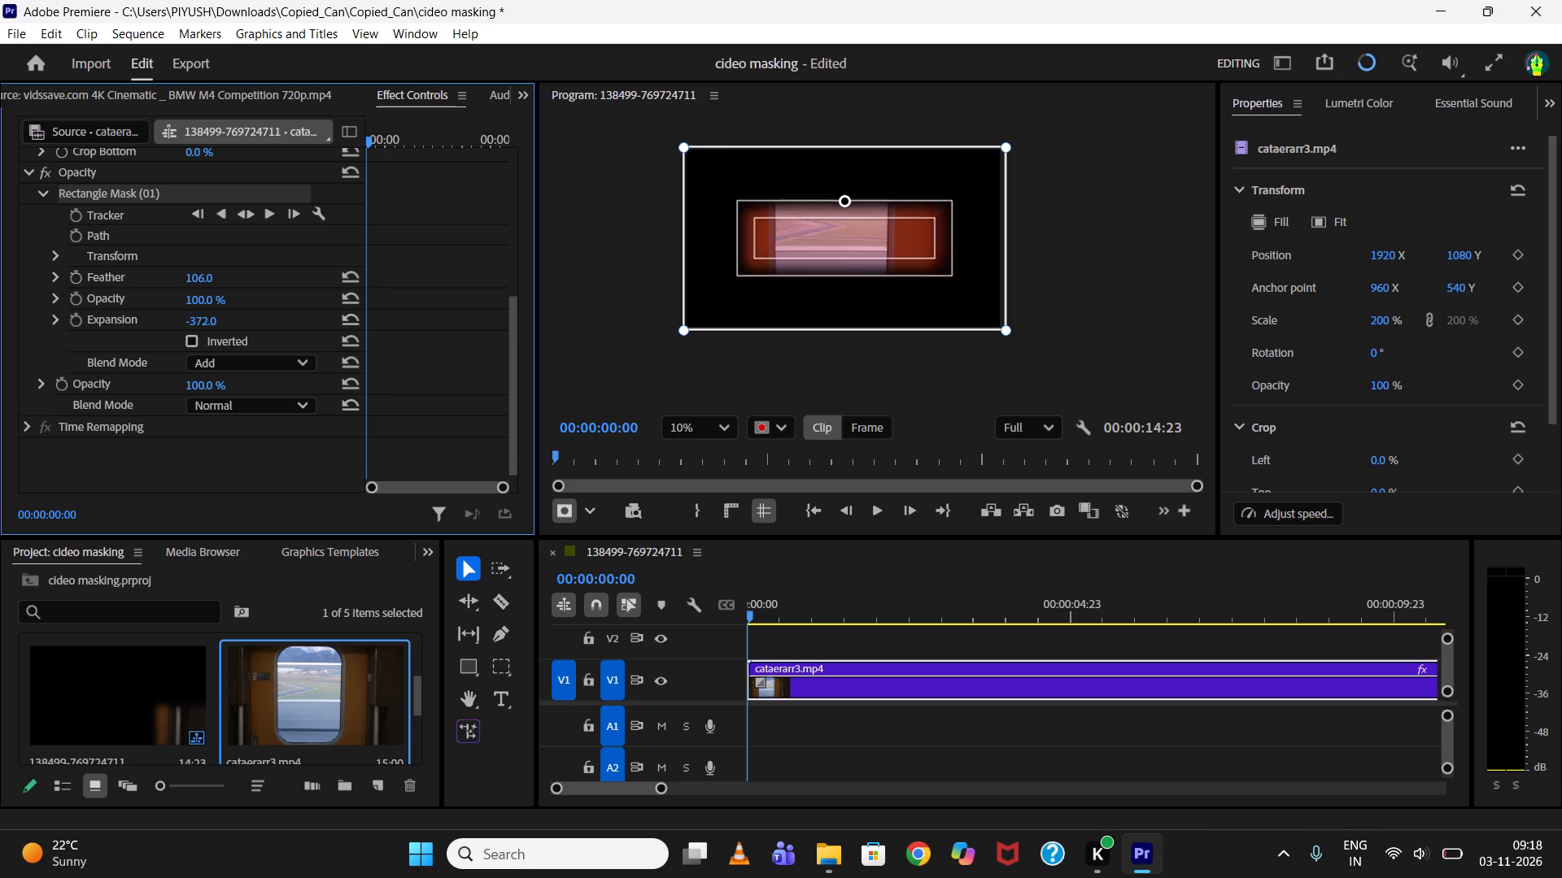
pyautogui.moveTo(284, 335); pyautogui.dragTo(569, 373)
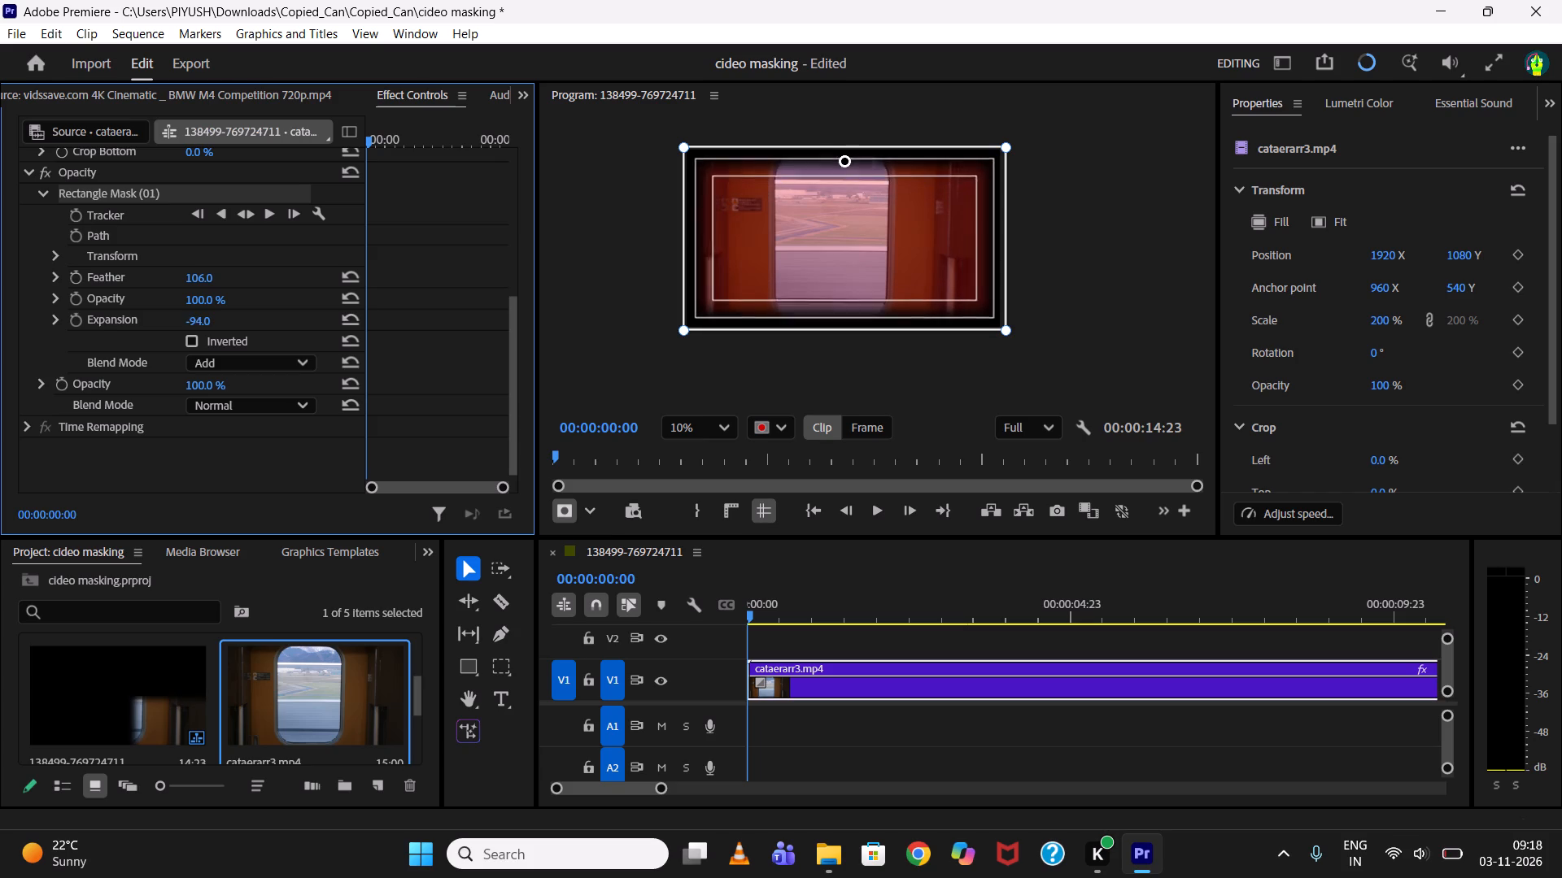
pyautogui.moveTo(569, 373); pyautogui.dragTo(644, 386)
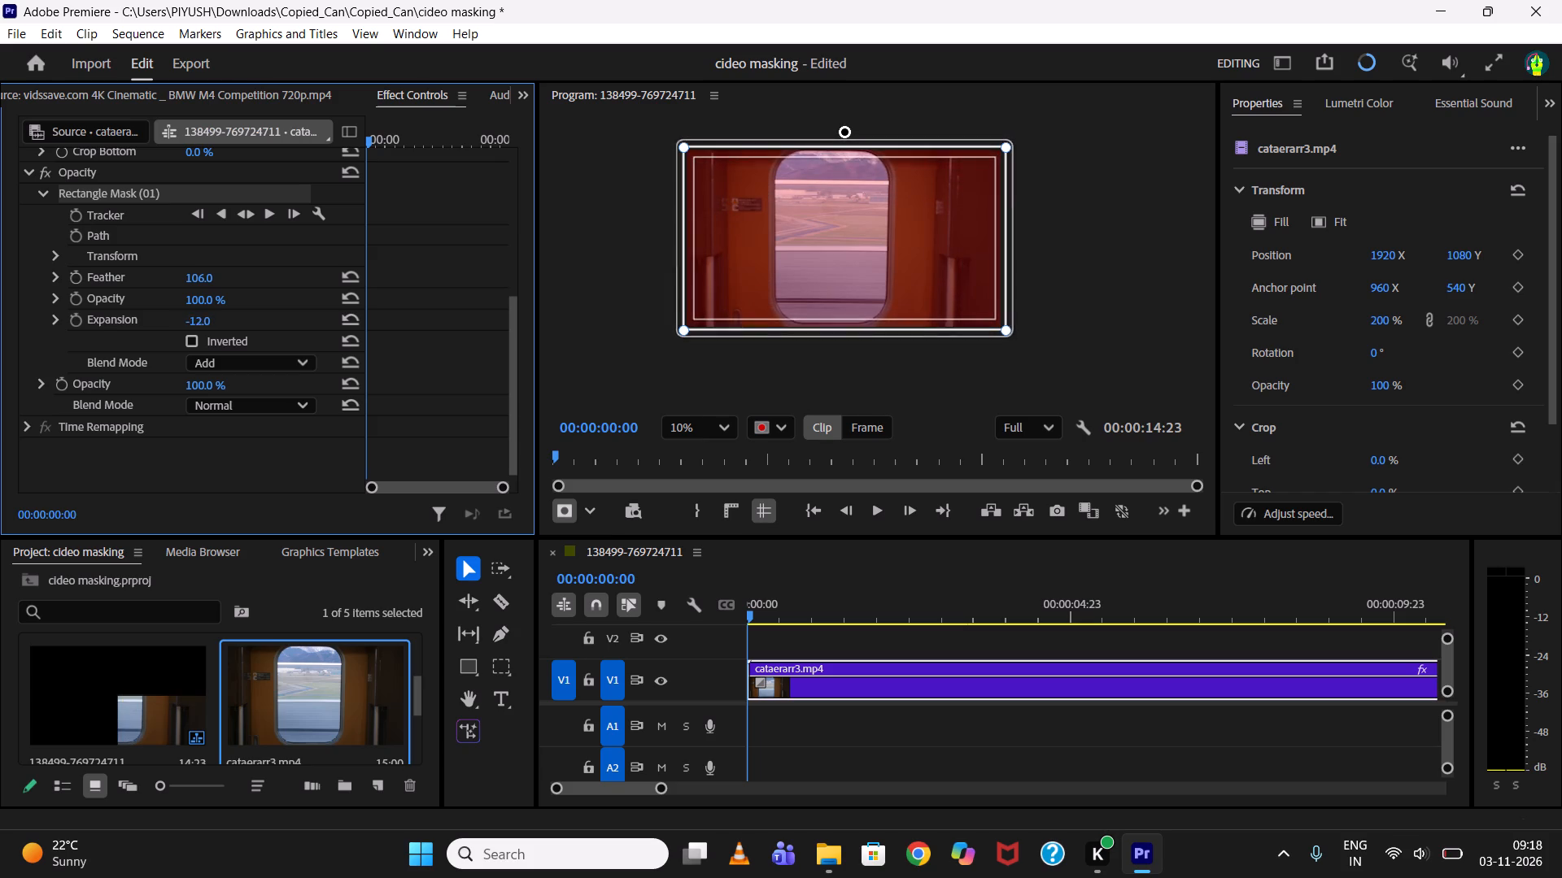
pyautogui.moveTo(644, 386); pyautogui.dragTo(626, 386)
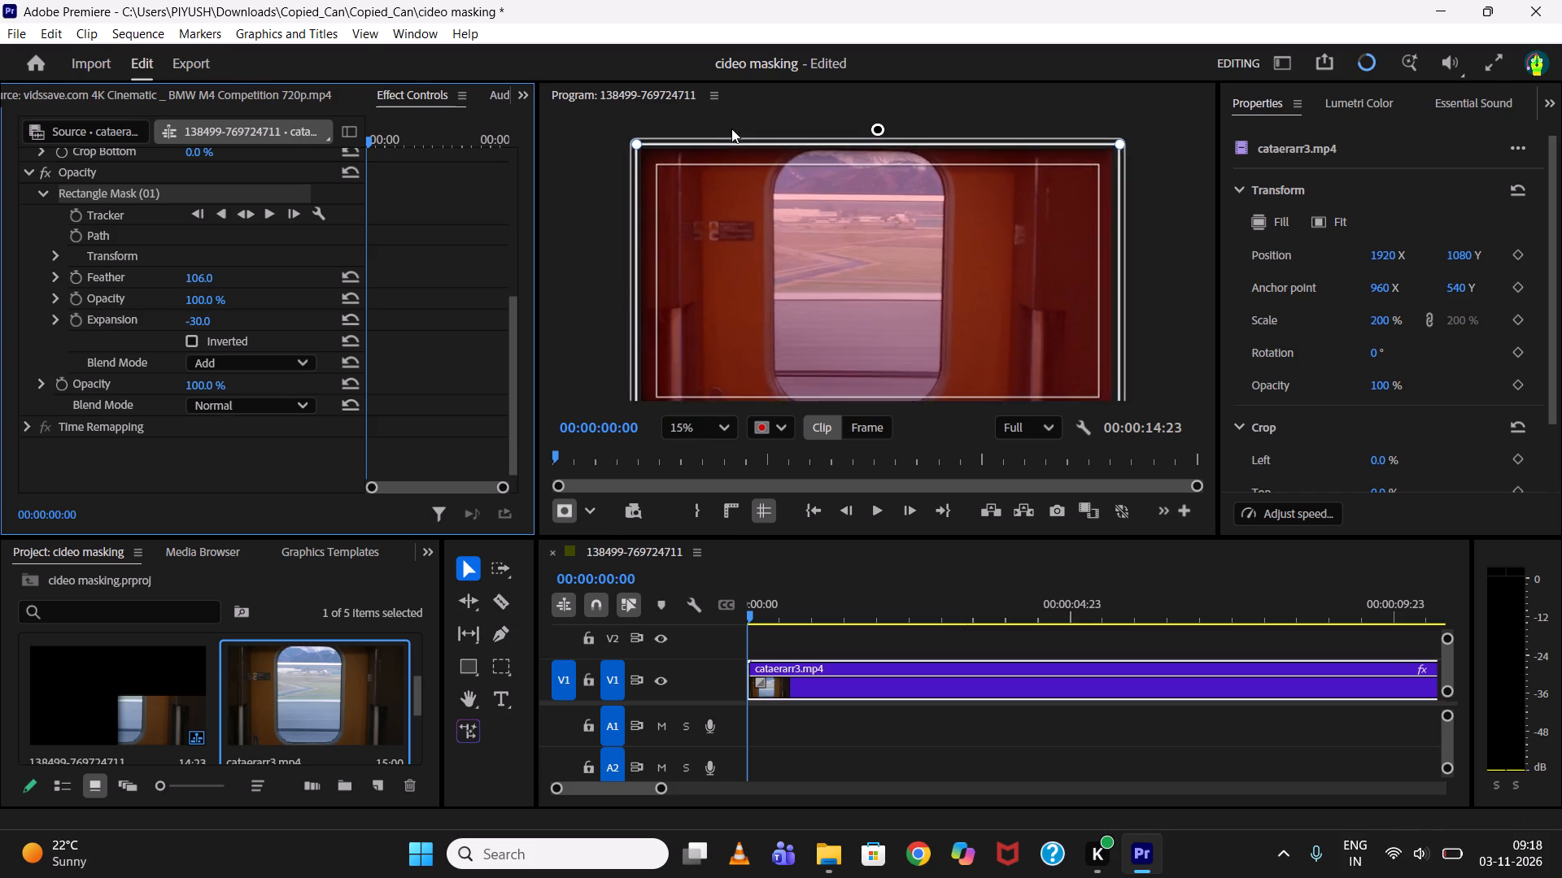